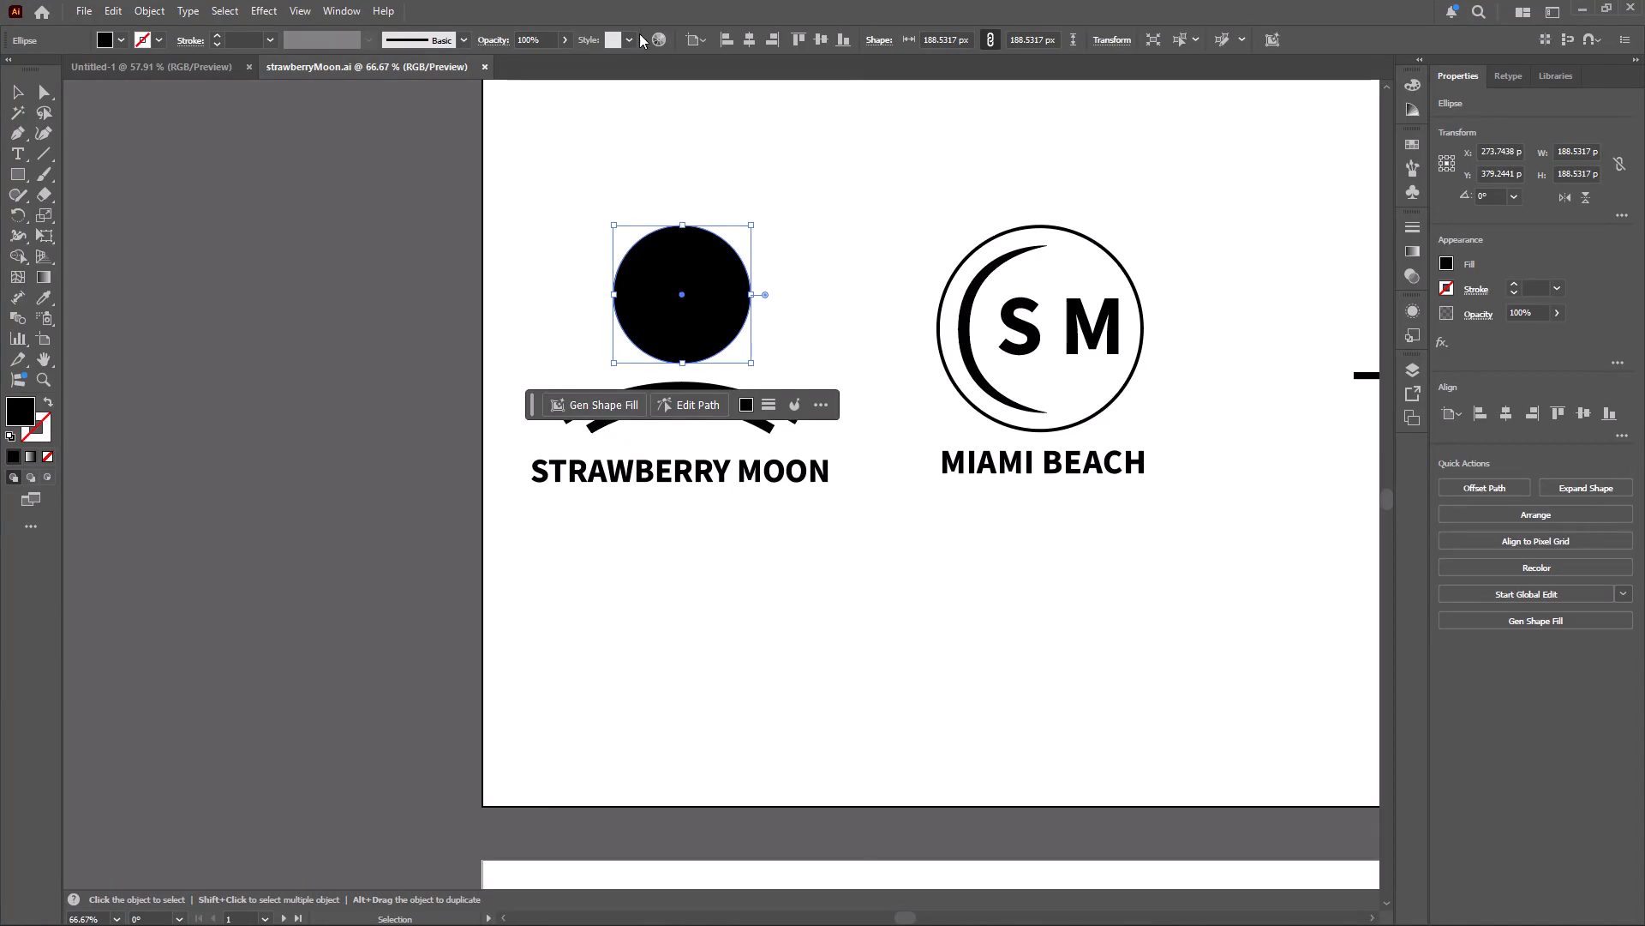
In the Untitled-1 document, add point text reading STRAWBERRY and MOON on two lines in the artboard's upper-left area.
left_click(168, 66)
left_click(490, 471)
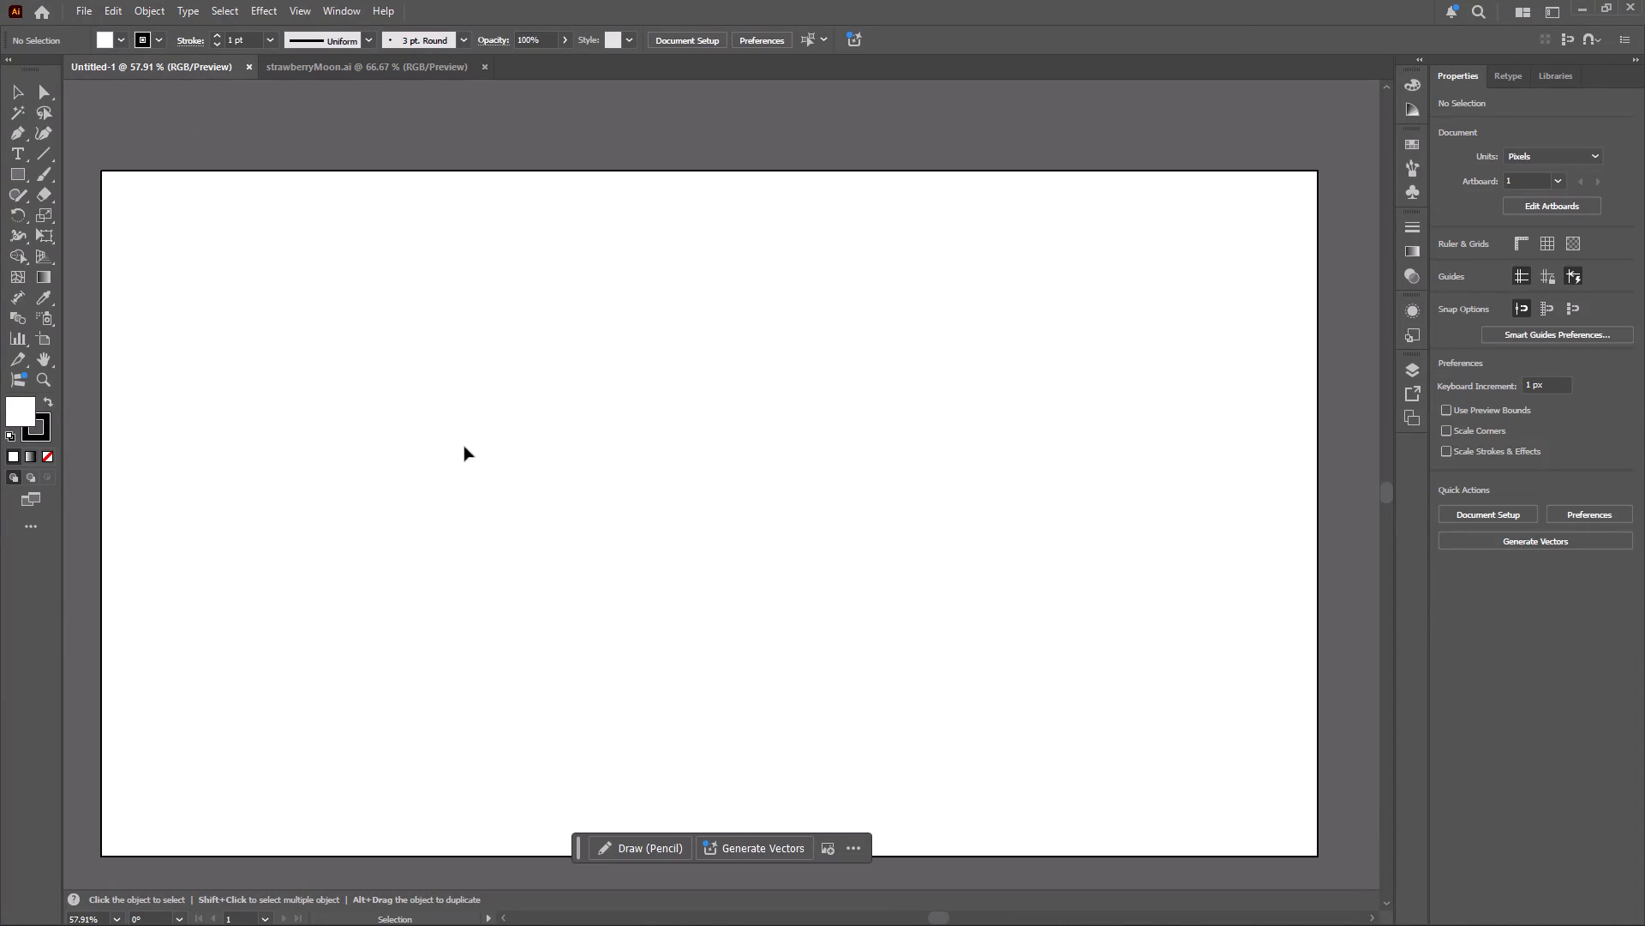
scroll(464, 447, "down", 1, "alt")
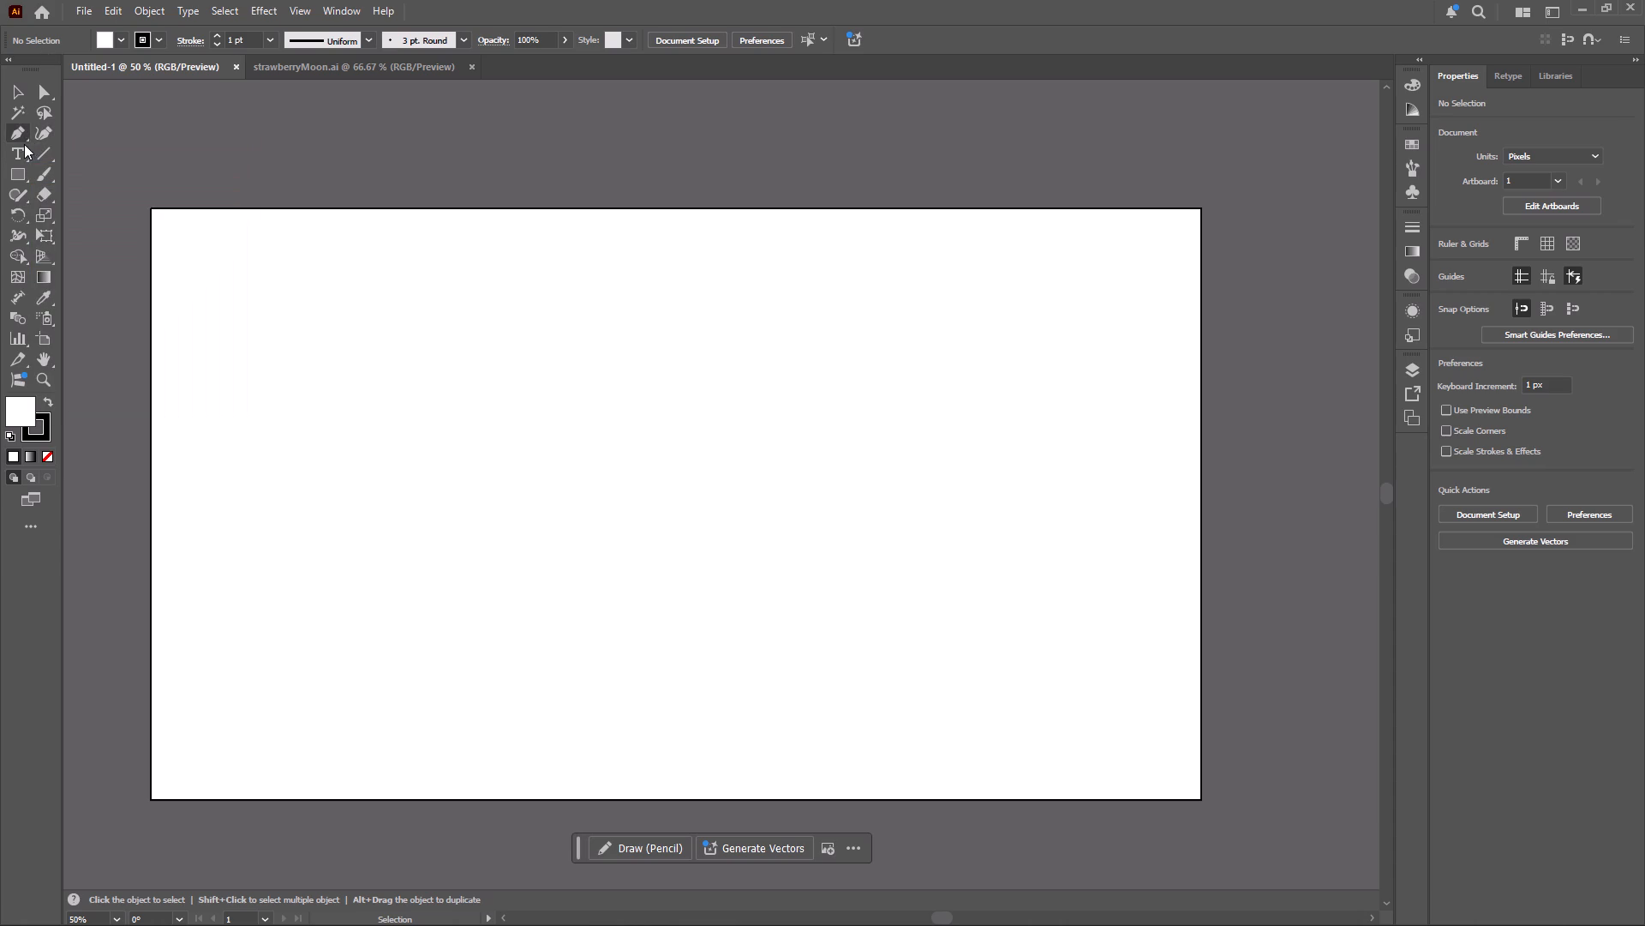
left_click(24, 144)
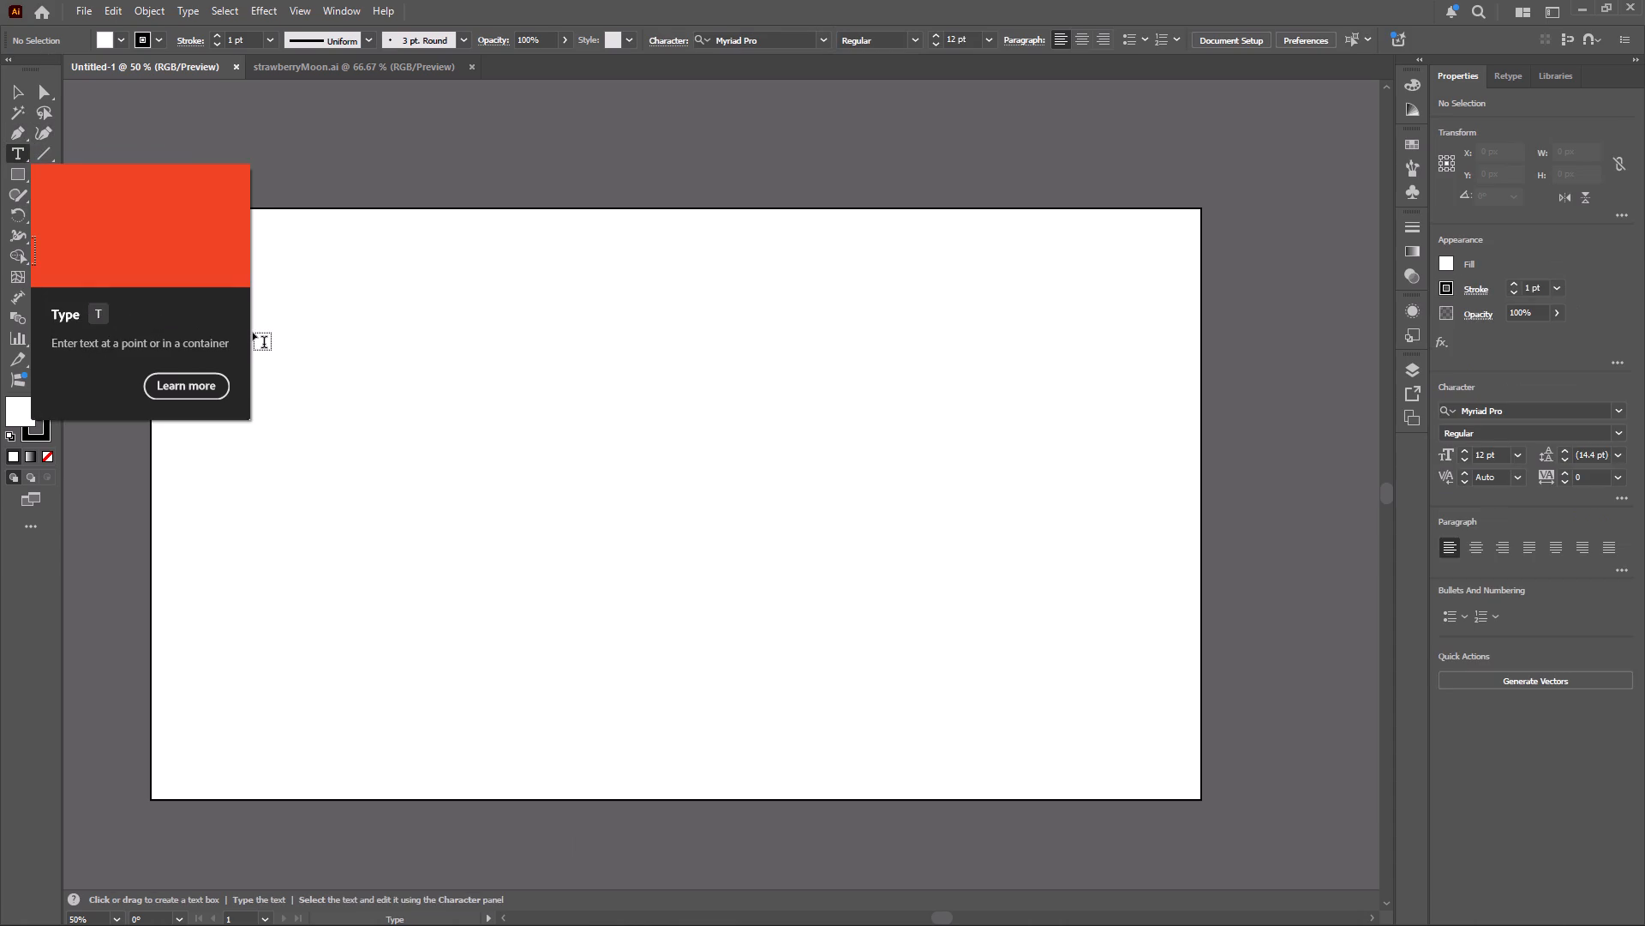
left_click(302, 348)
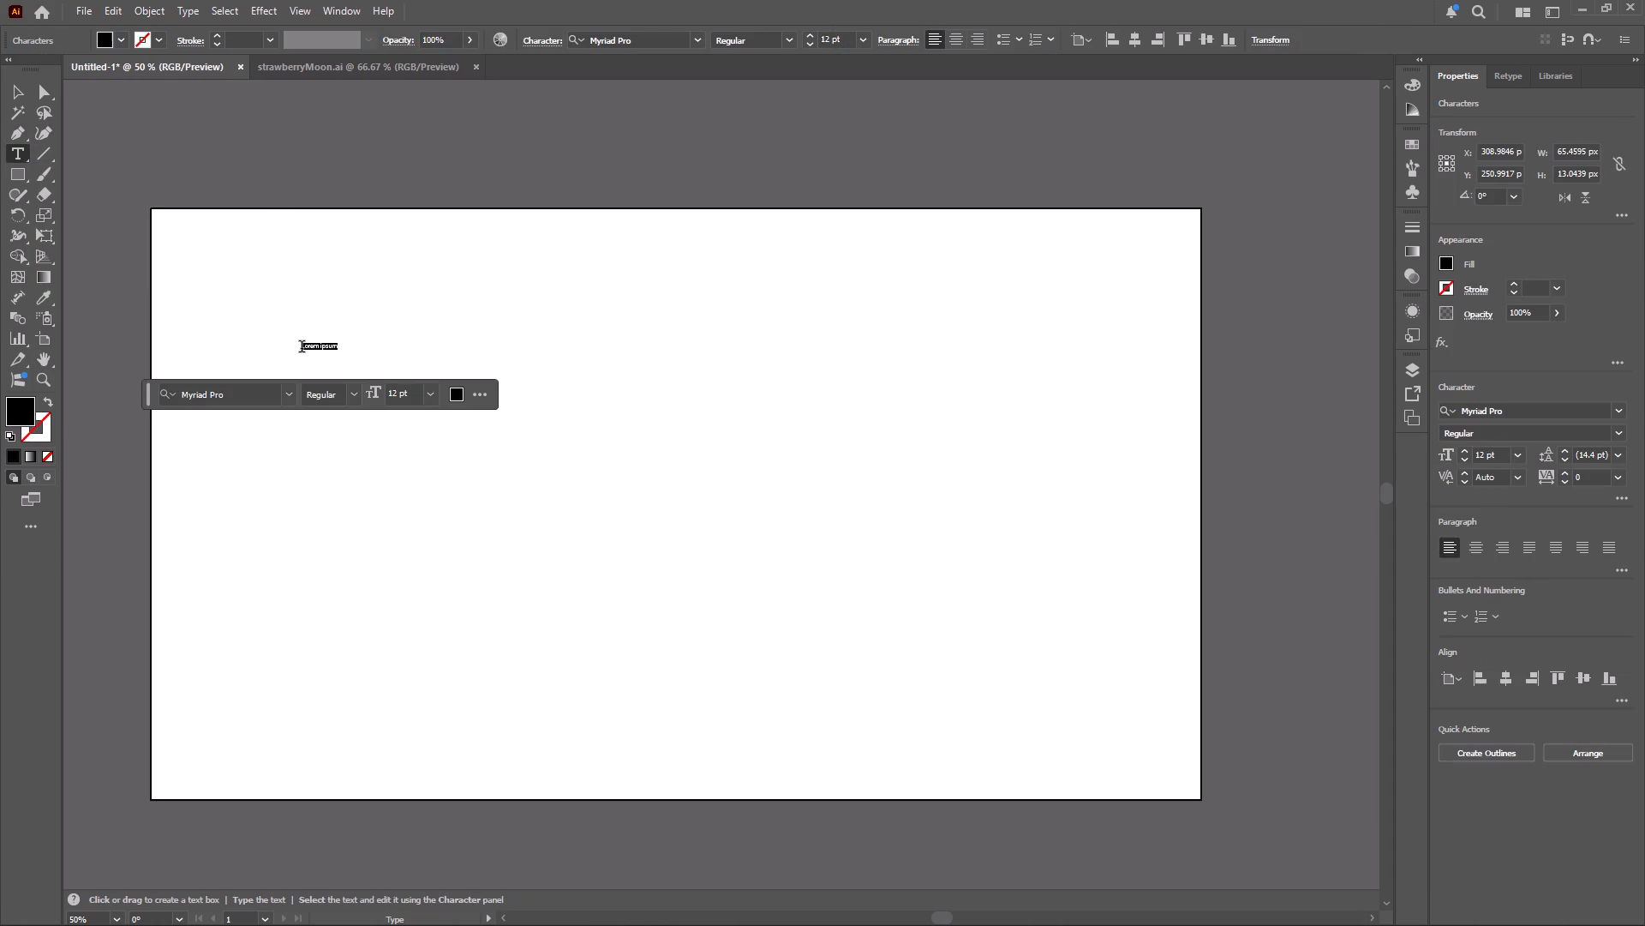
type("STRA")
key("w")
type("BERRY")
key("Return")
type("MOON")
left_click(16, 99)
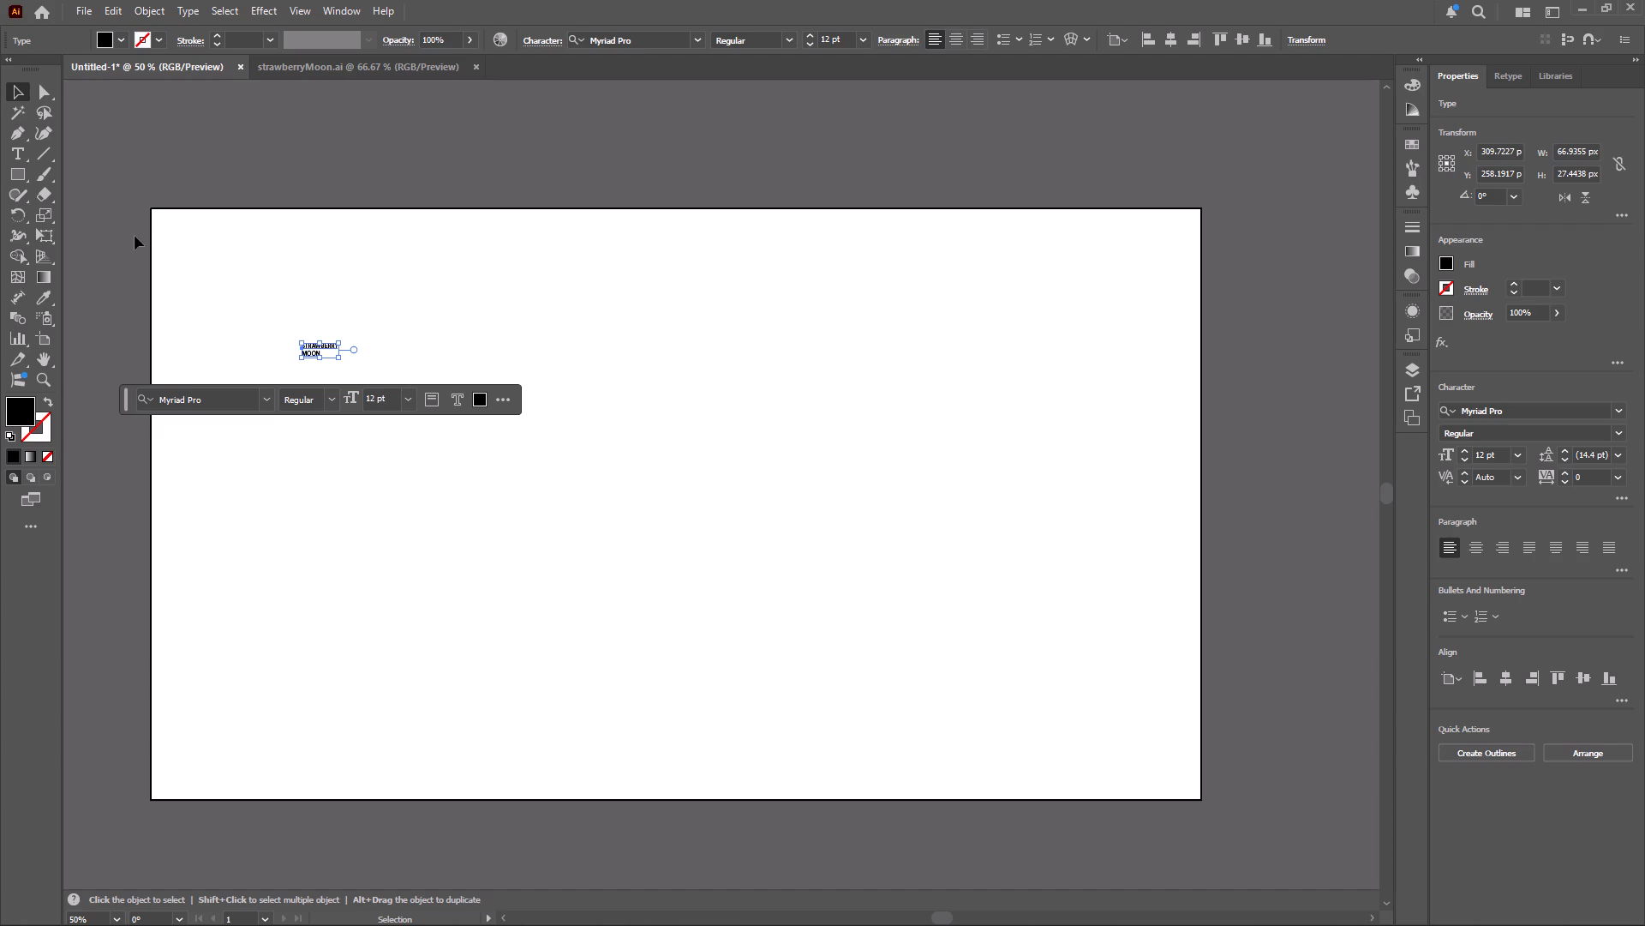
Center-align the two lines of the STRAWBERRY MOON text.
left_click(954, 40)
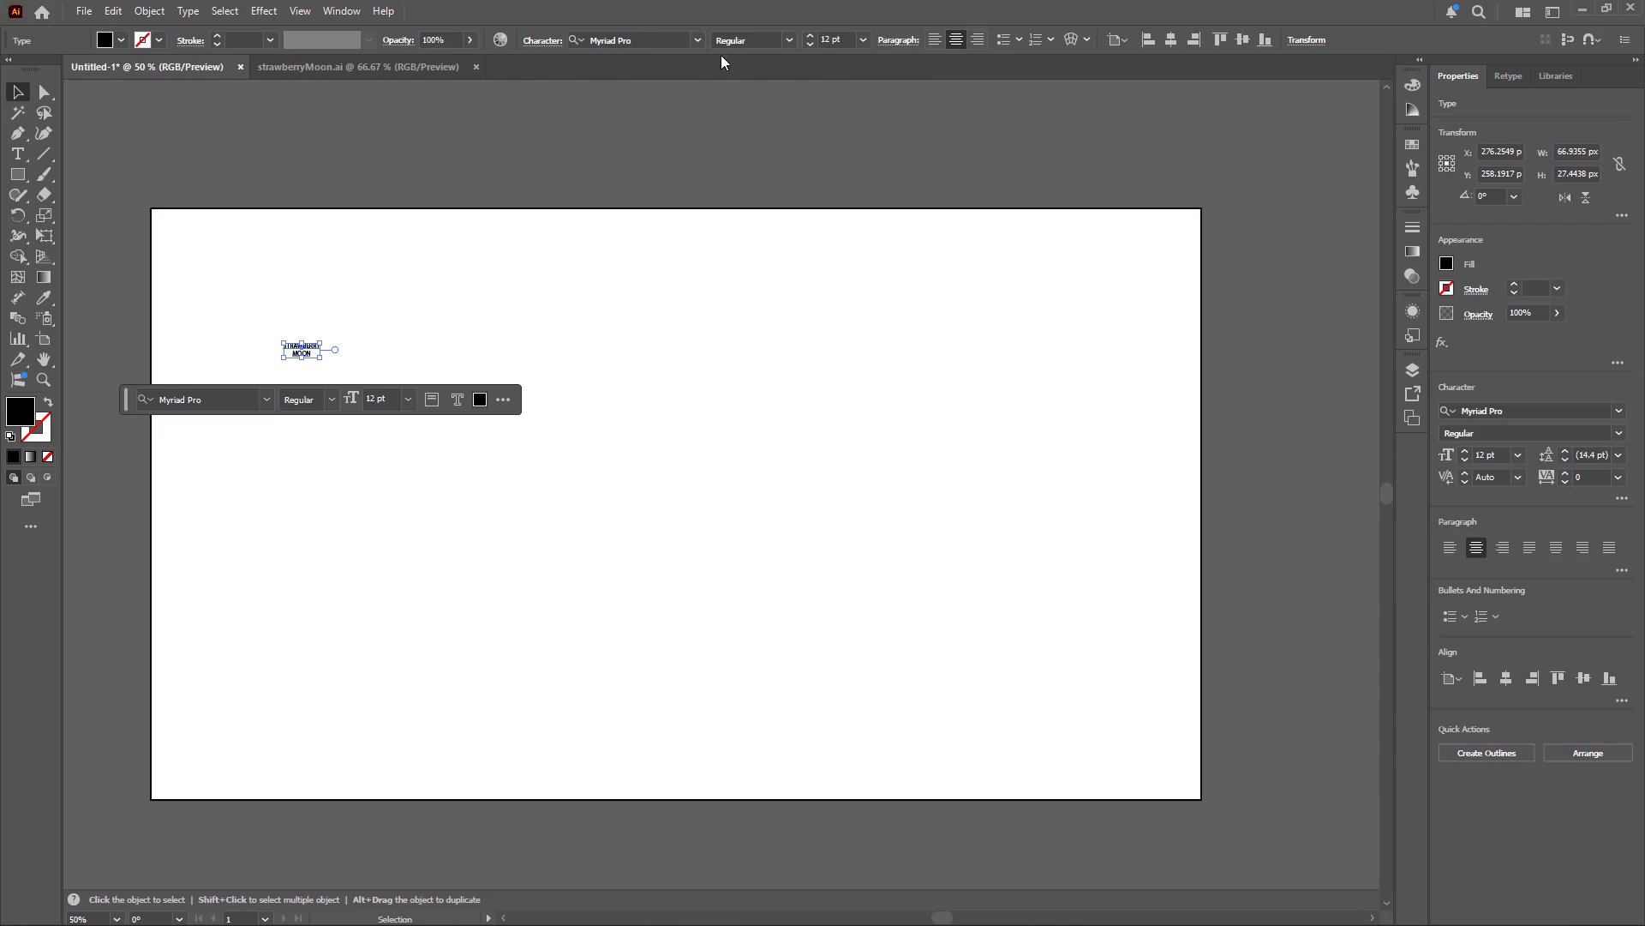
Set the STRAWBERRY MOON text's font to Source Sans Variable Bold.
left_click(701, 42)
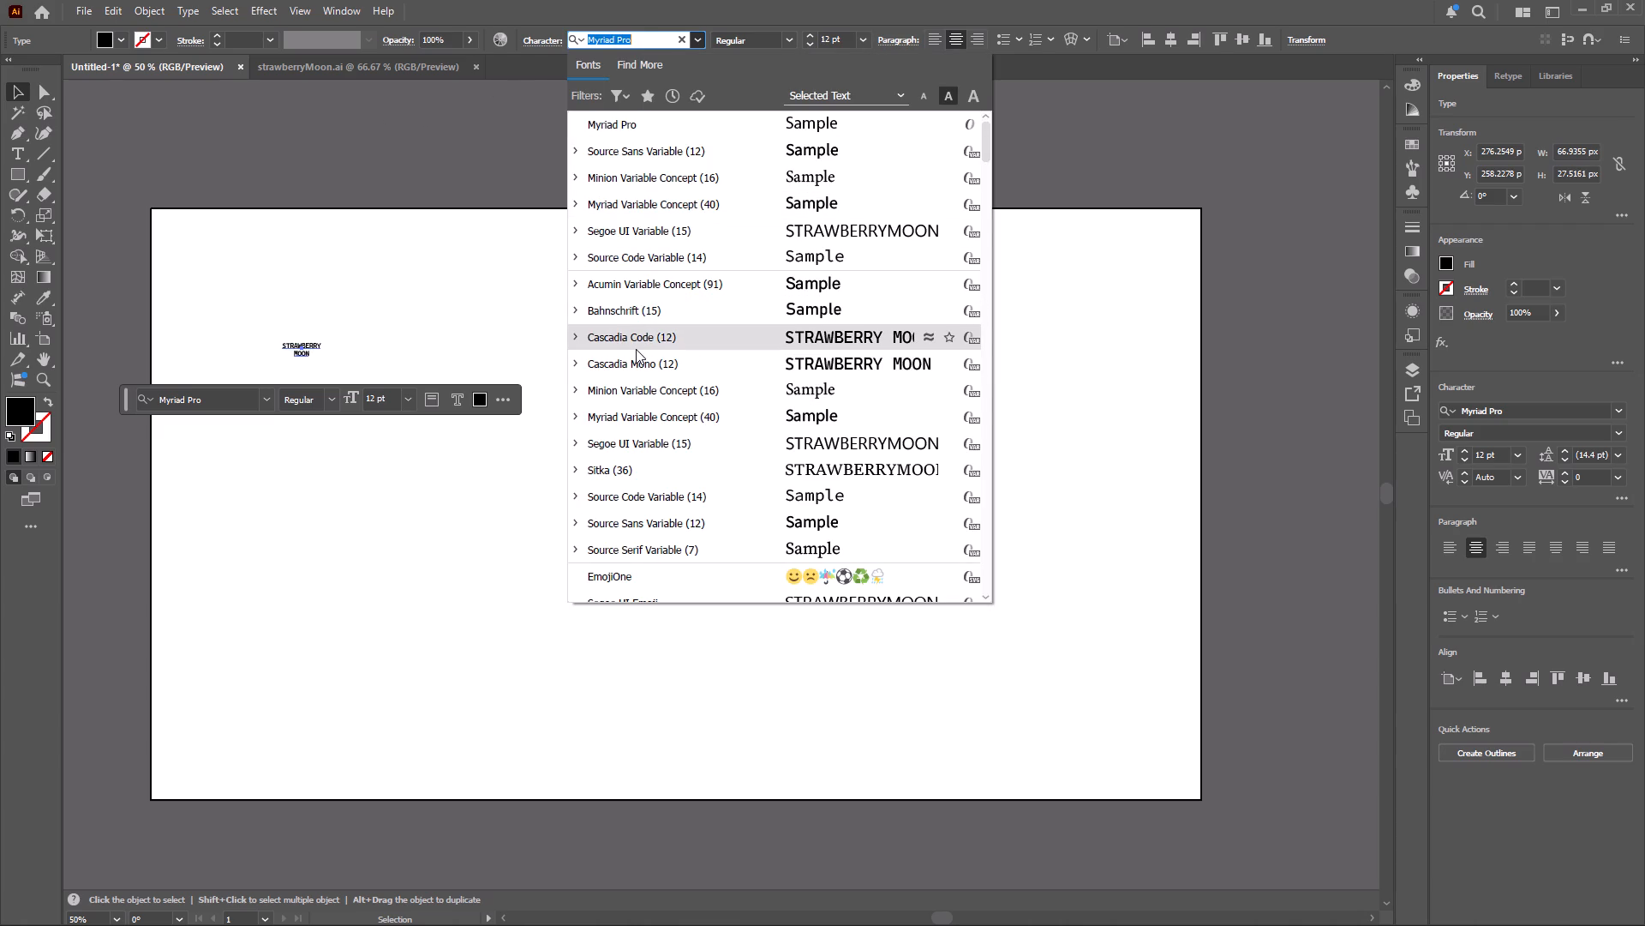
scroll(639, 472, "down", 4)
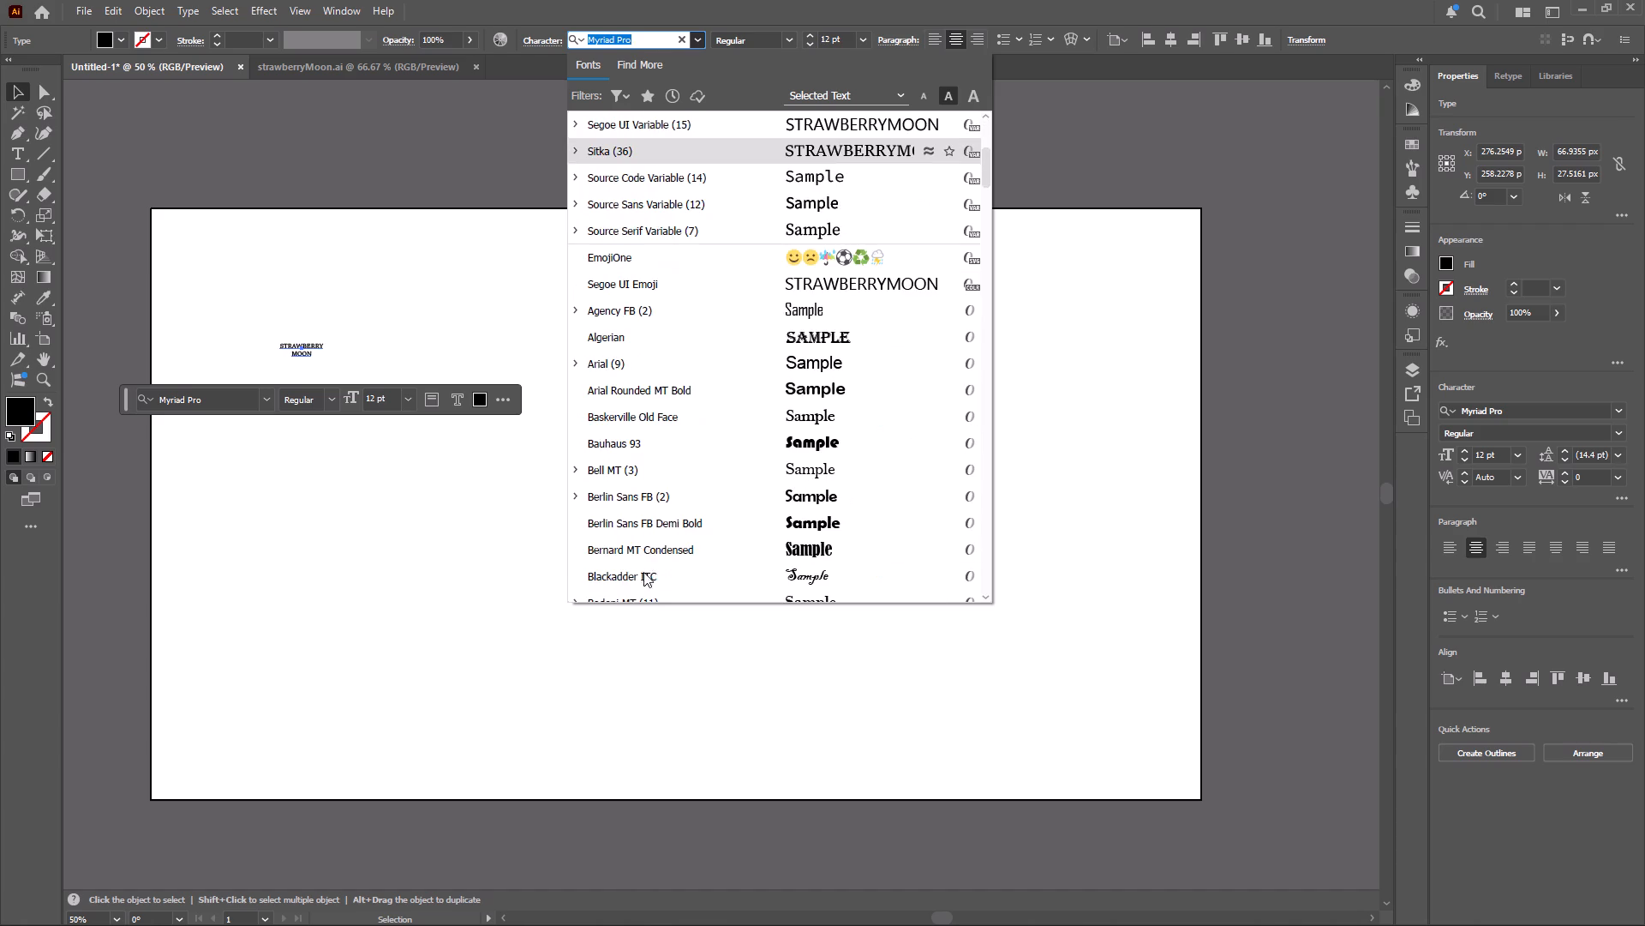
scroll(647, 515, "down", 5)
scroll(645, 520, "down", 20)
scroll(645, 519, "up", 9)
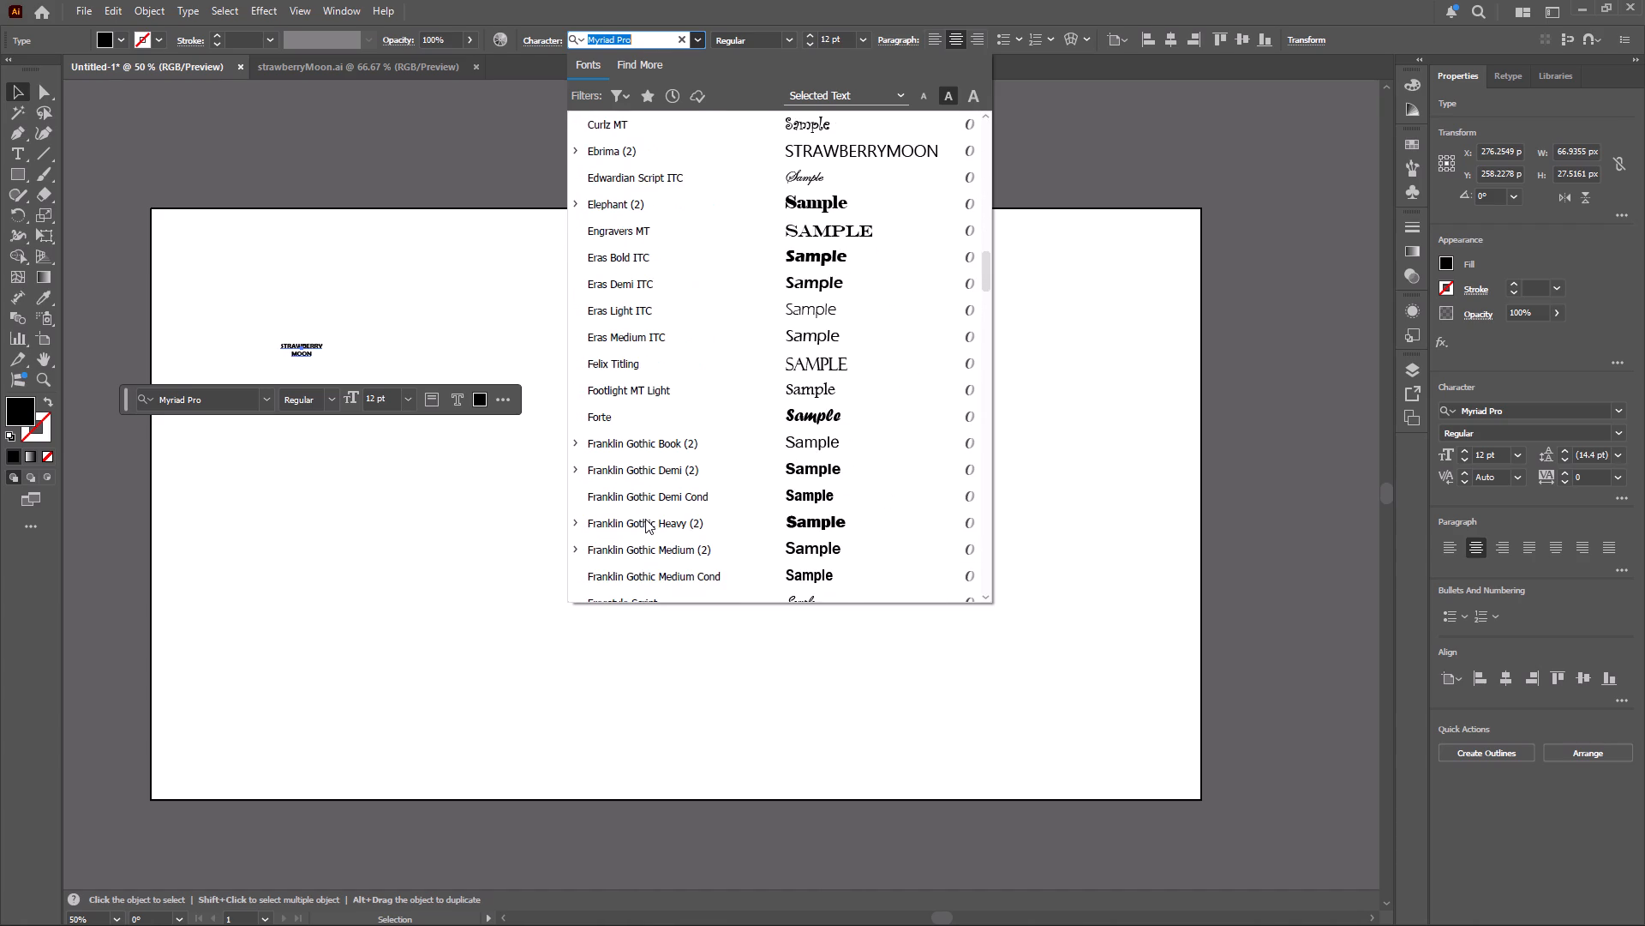
type("SA")
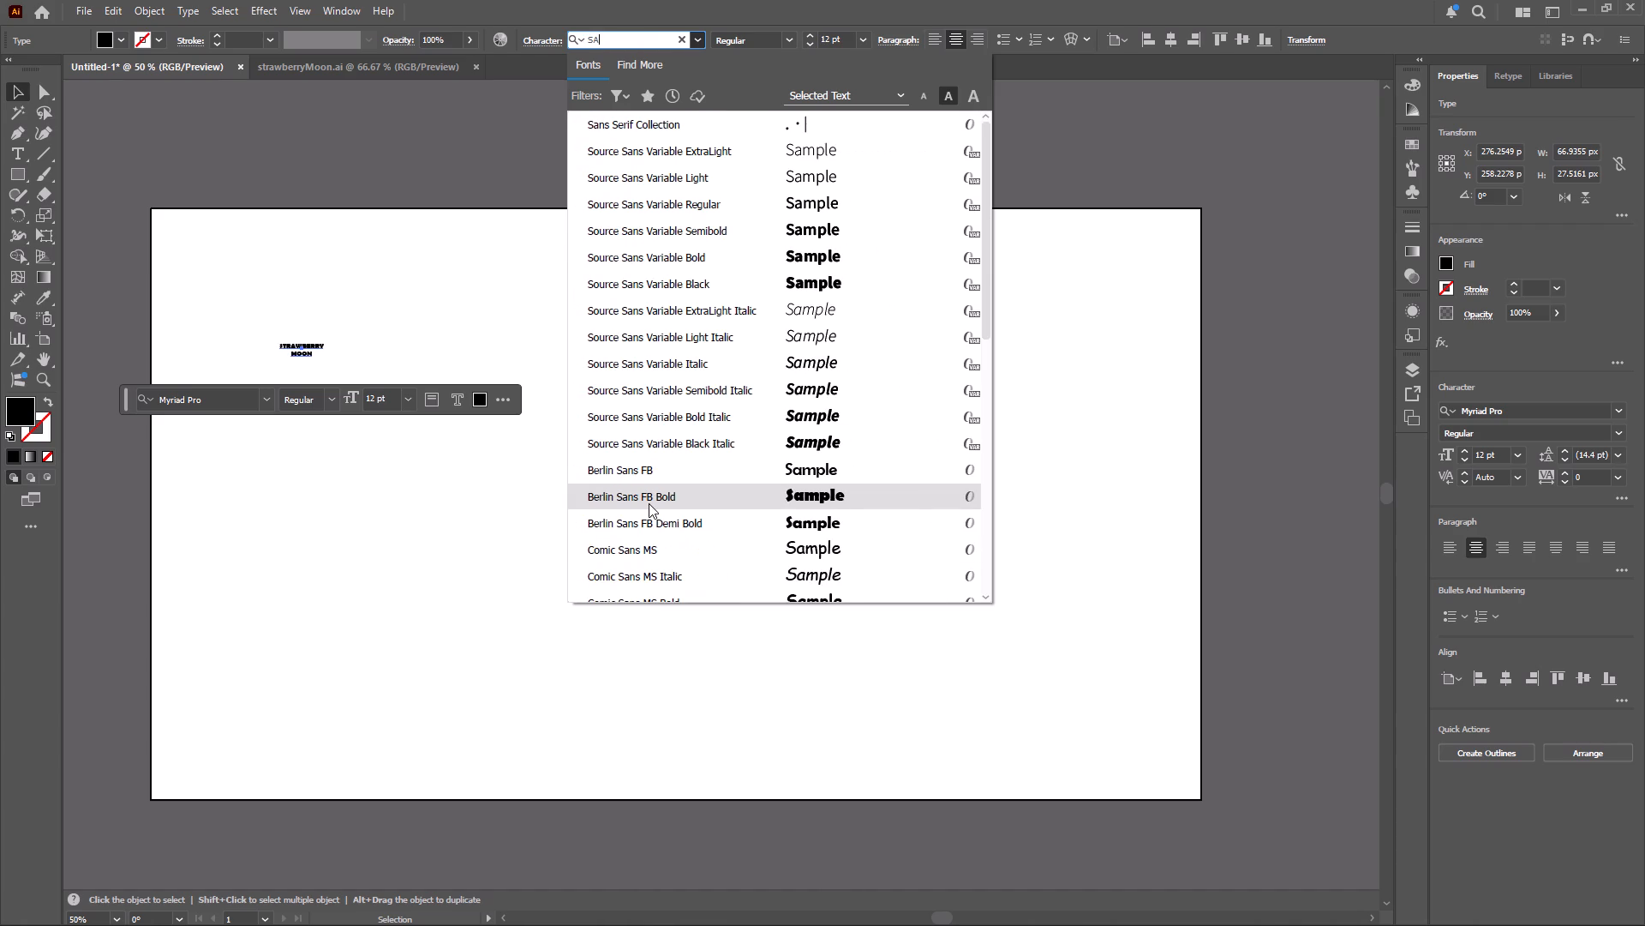
key("b")
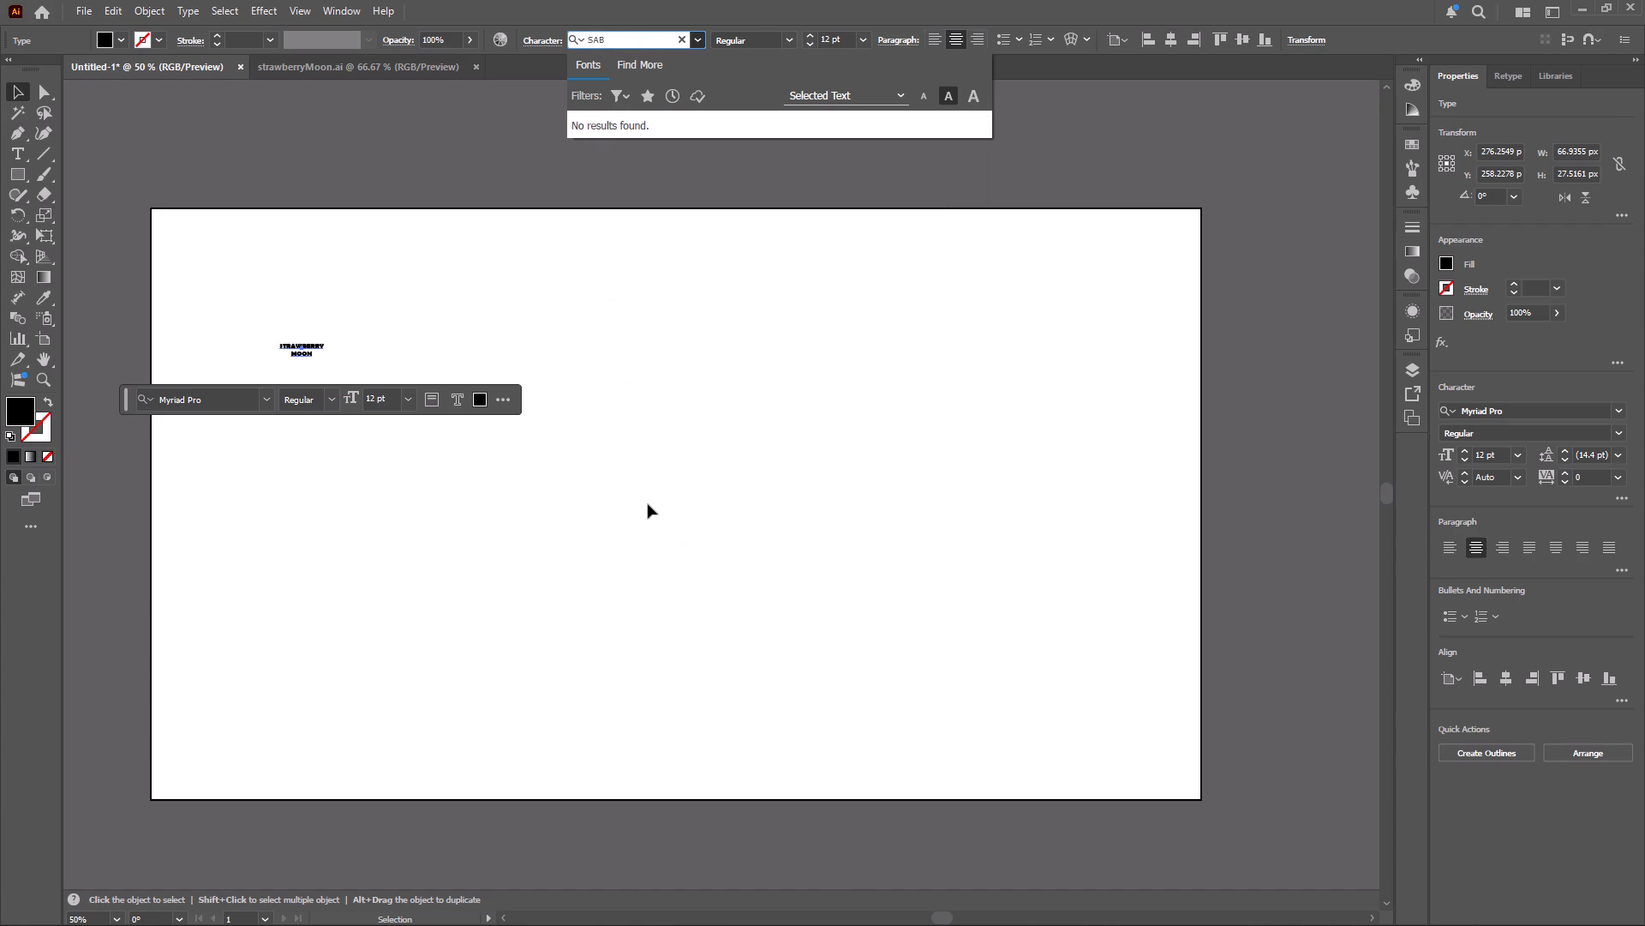
key("BackSpace")
key("n")
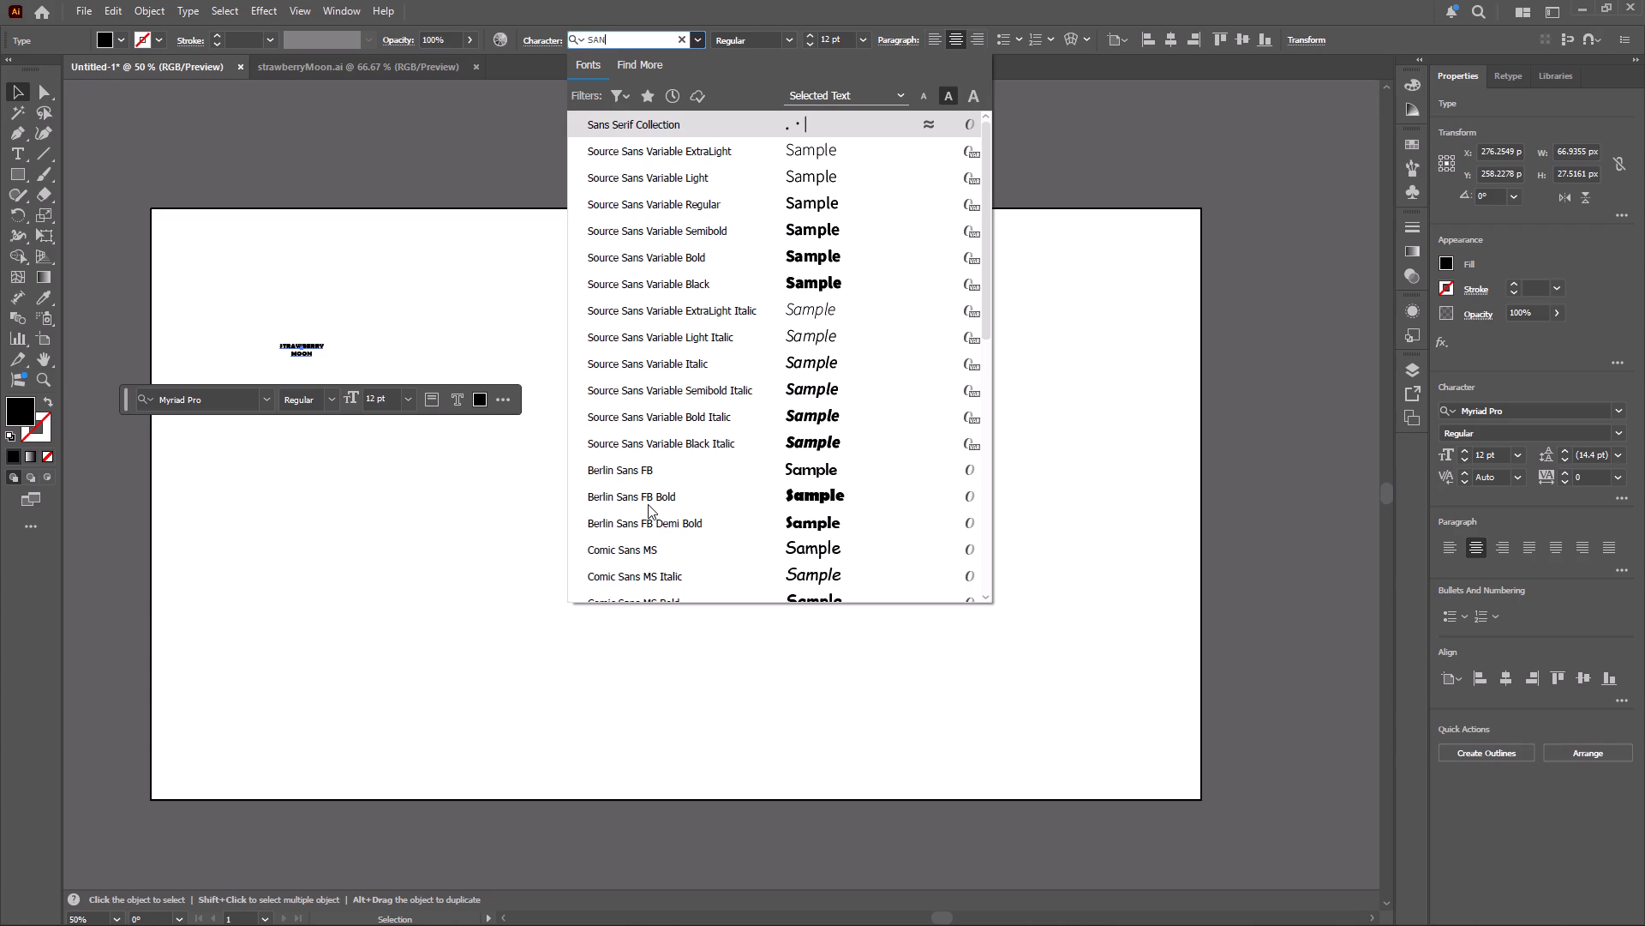
key("s")
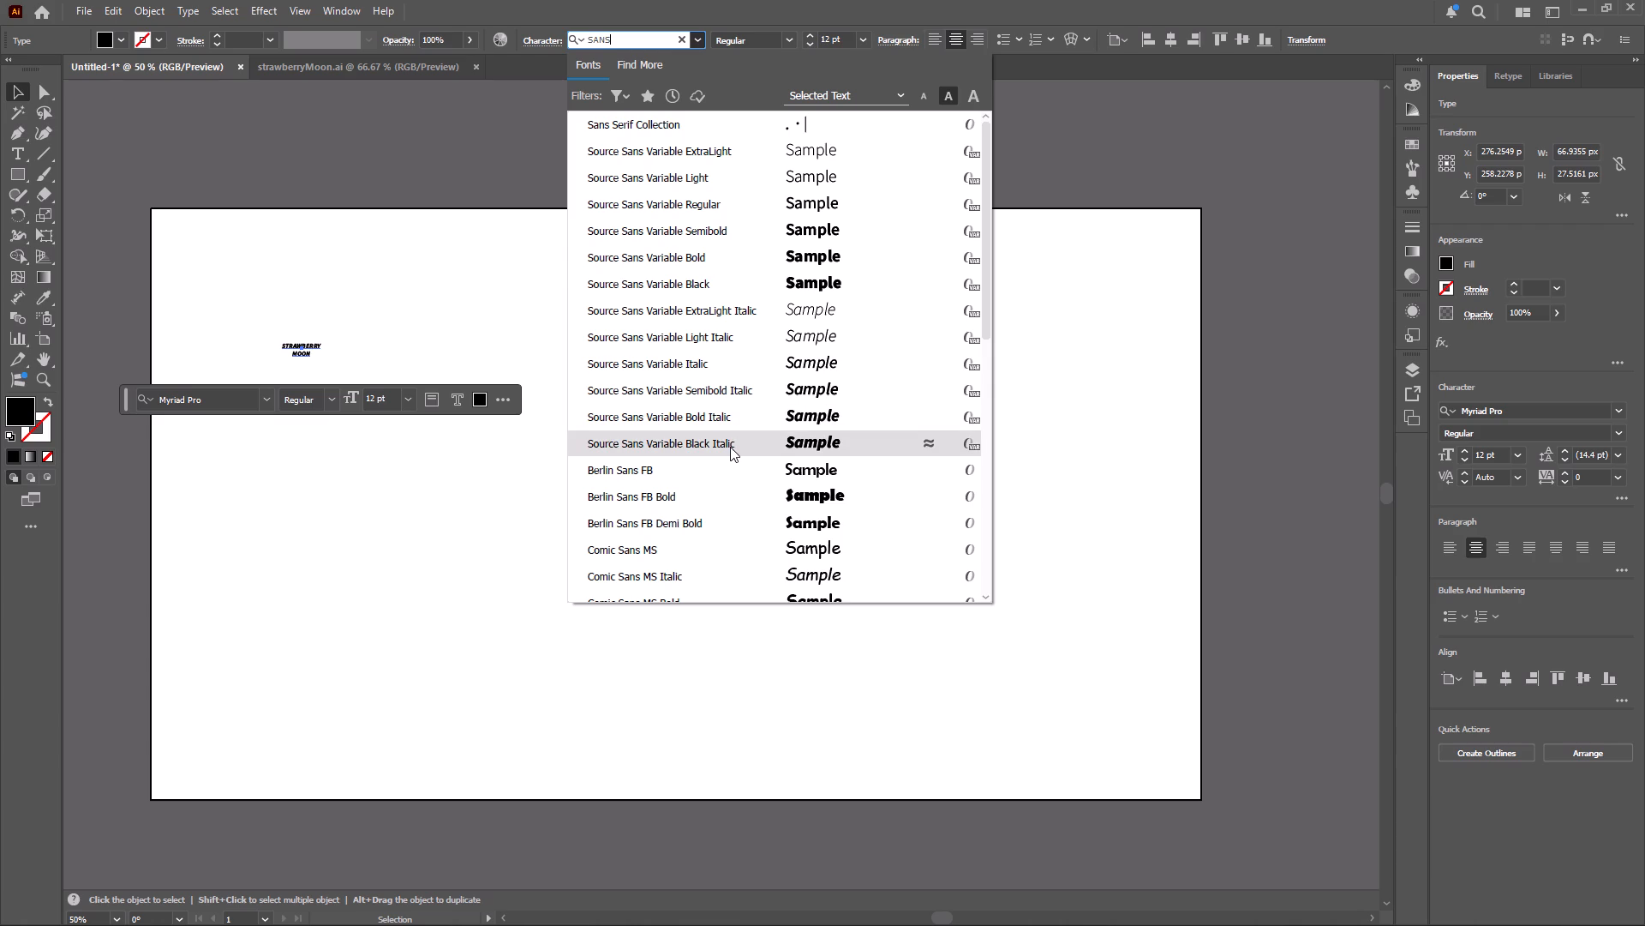
scroll(721, 444, "up", 6)
left_click(669, 265)
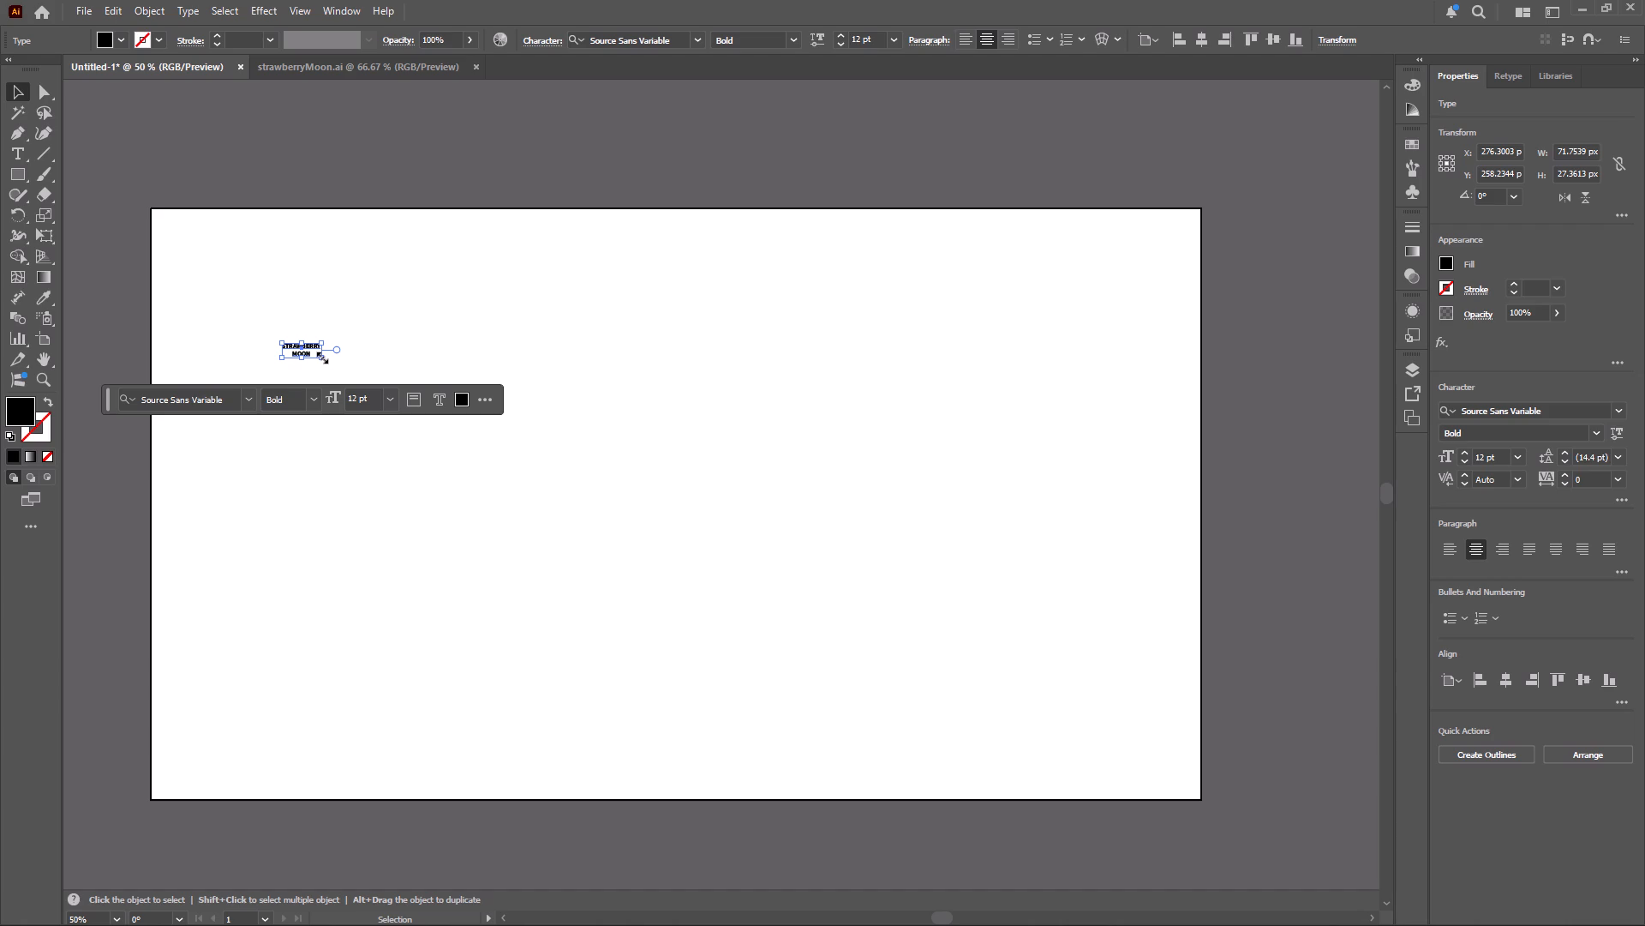
Scale the STRAWBERRY MOON text up proportionally to about 498 × 190 px and place it near the artboard's upper-left corner.
left_click_drag(325, 360, 366, 398, "shift")
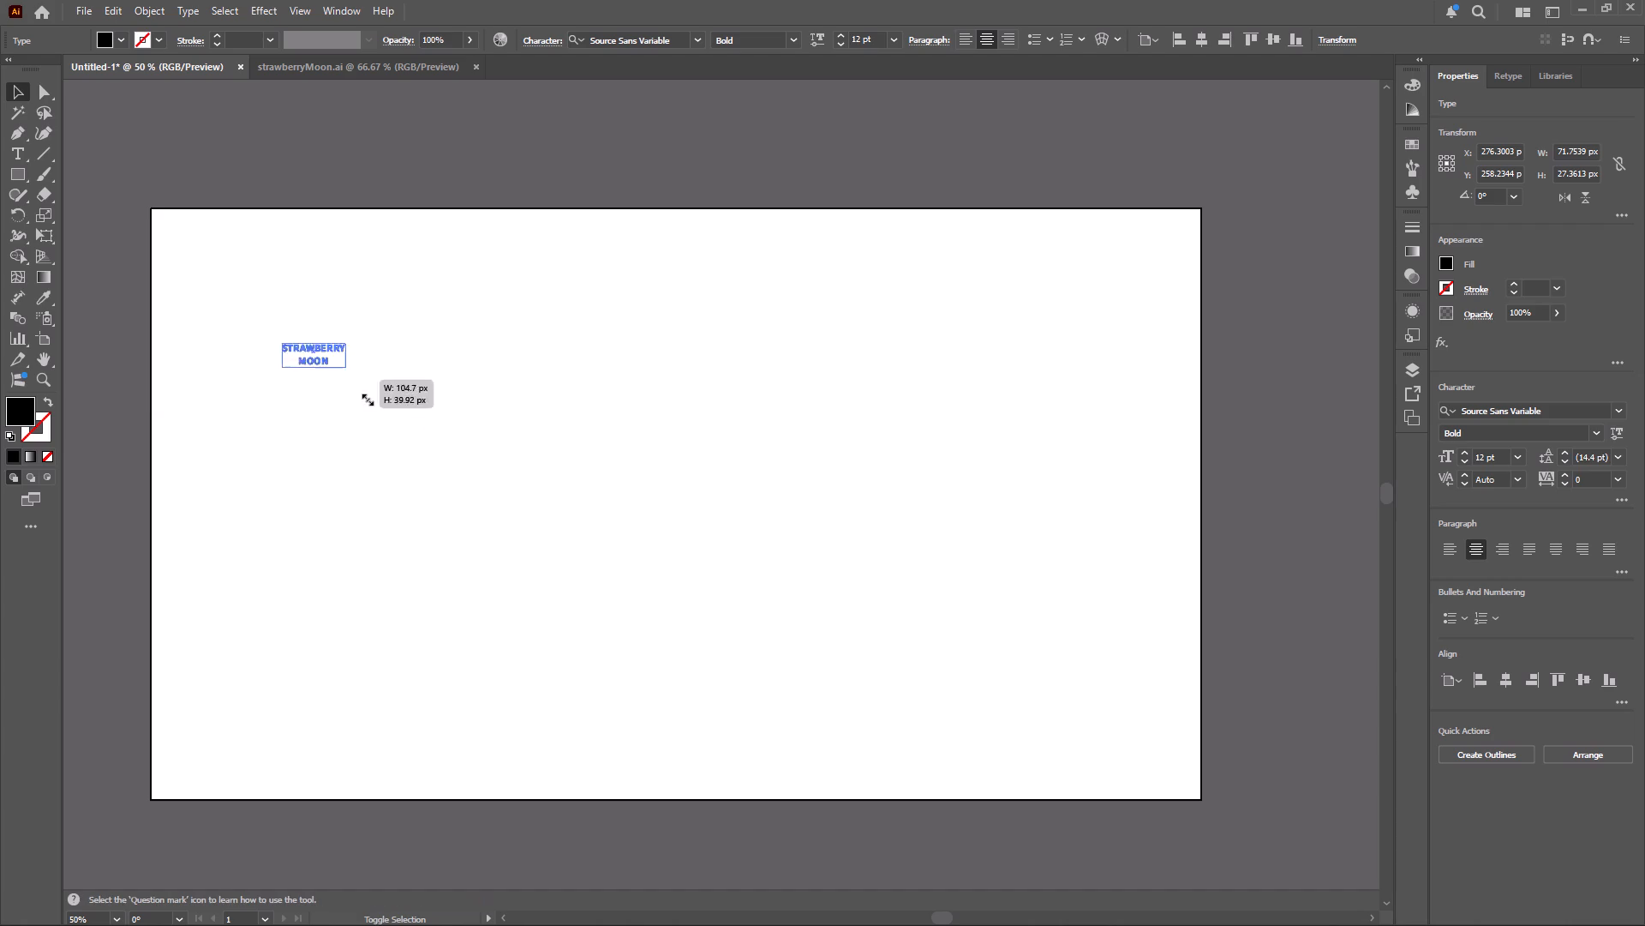
left_click_drag(366, 398, 554, 521, "shift")
left_click_drag(402, 376, 371, 292)
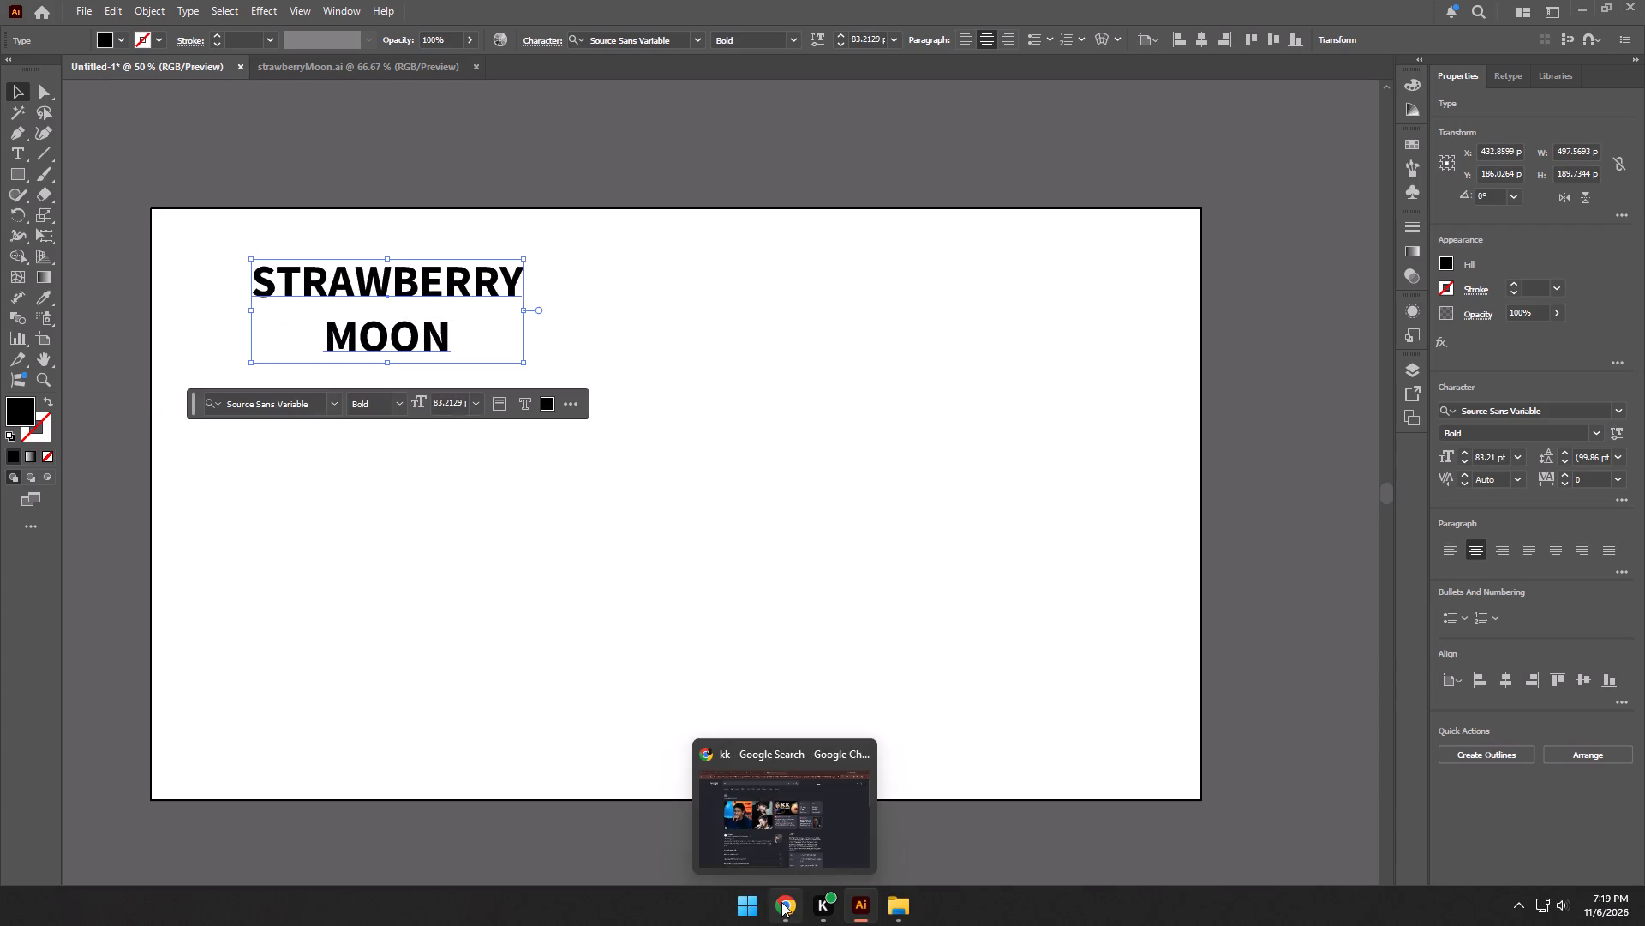
Switch to Chrome, search the web for san serif font, and open the 1001 Fonts page of free sans serif fonts.
left_click(781, 899)
left_click(775, 57)
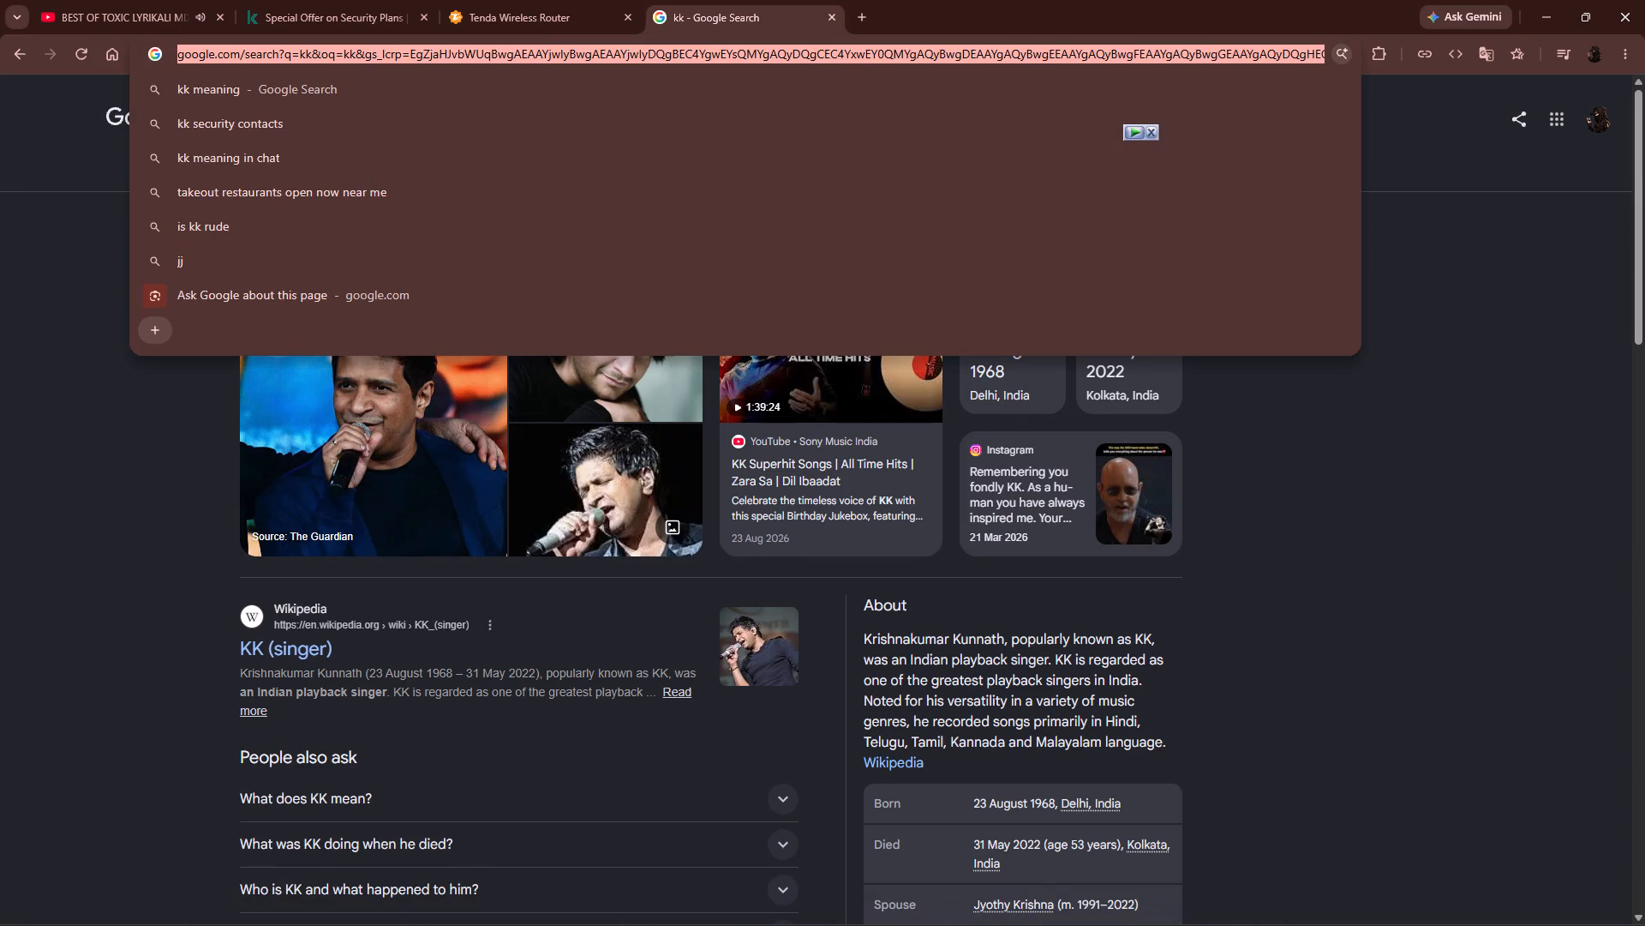
type("san serif")
key("Return")
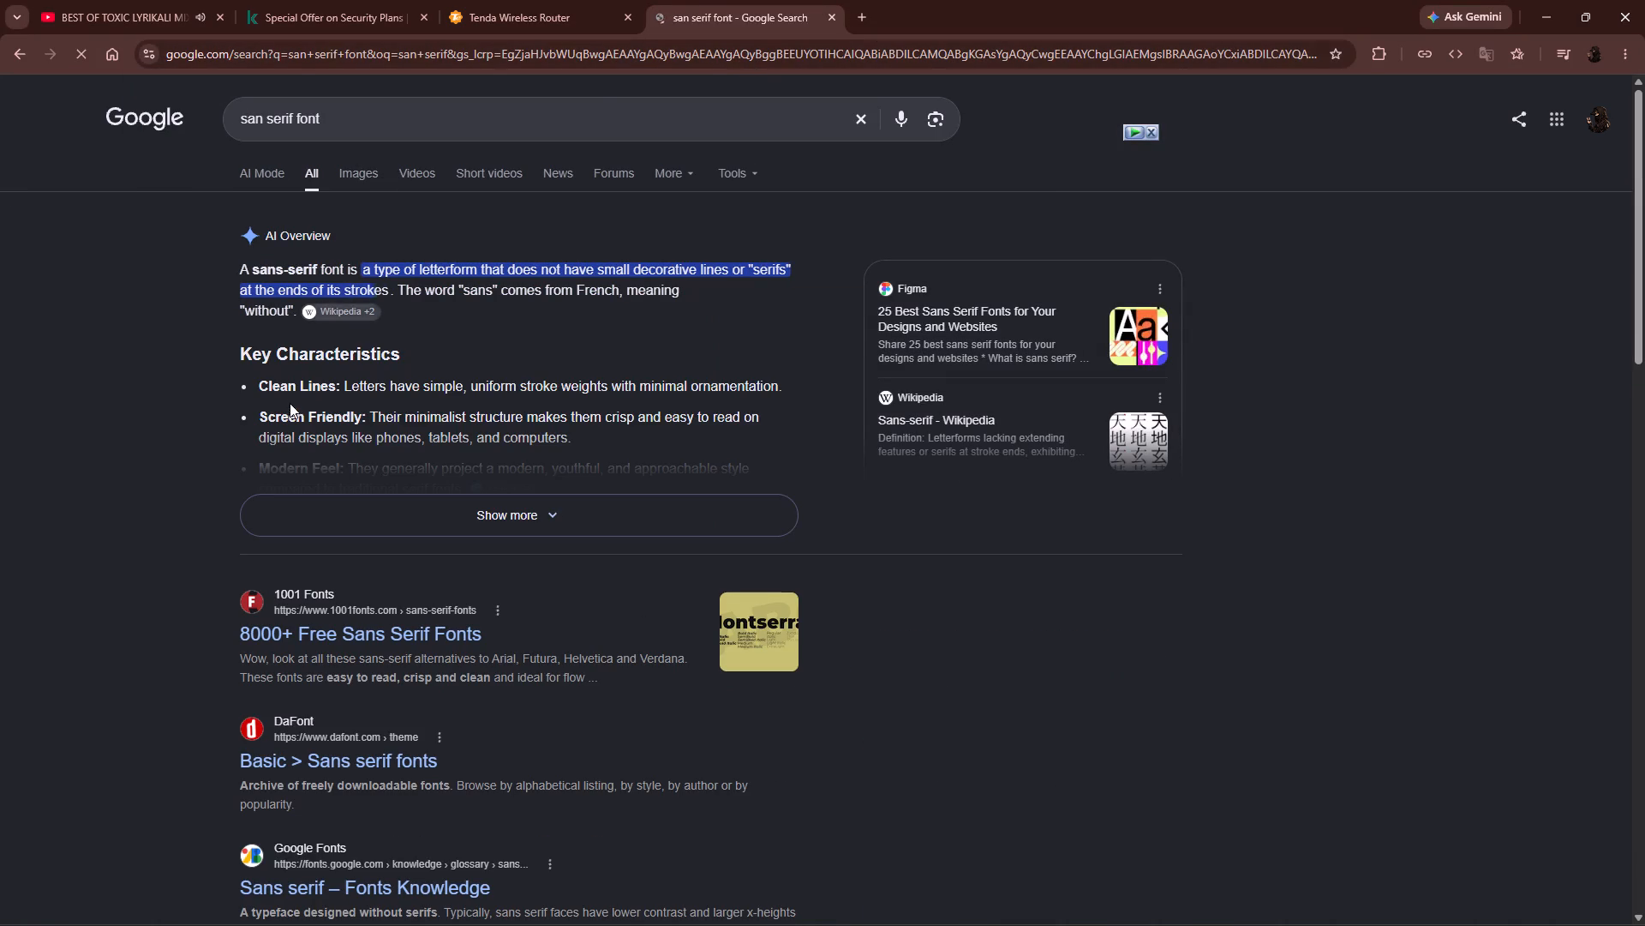
left_click(368, 632)
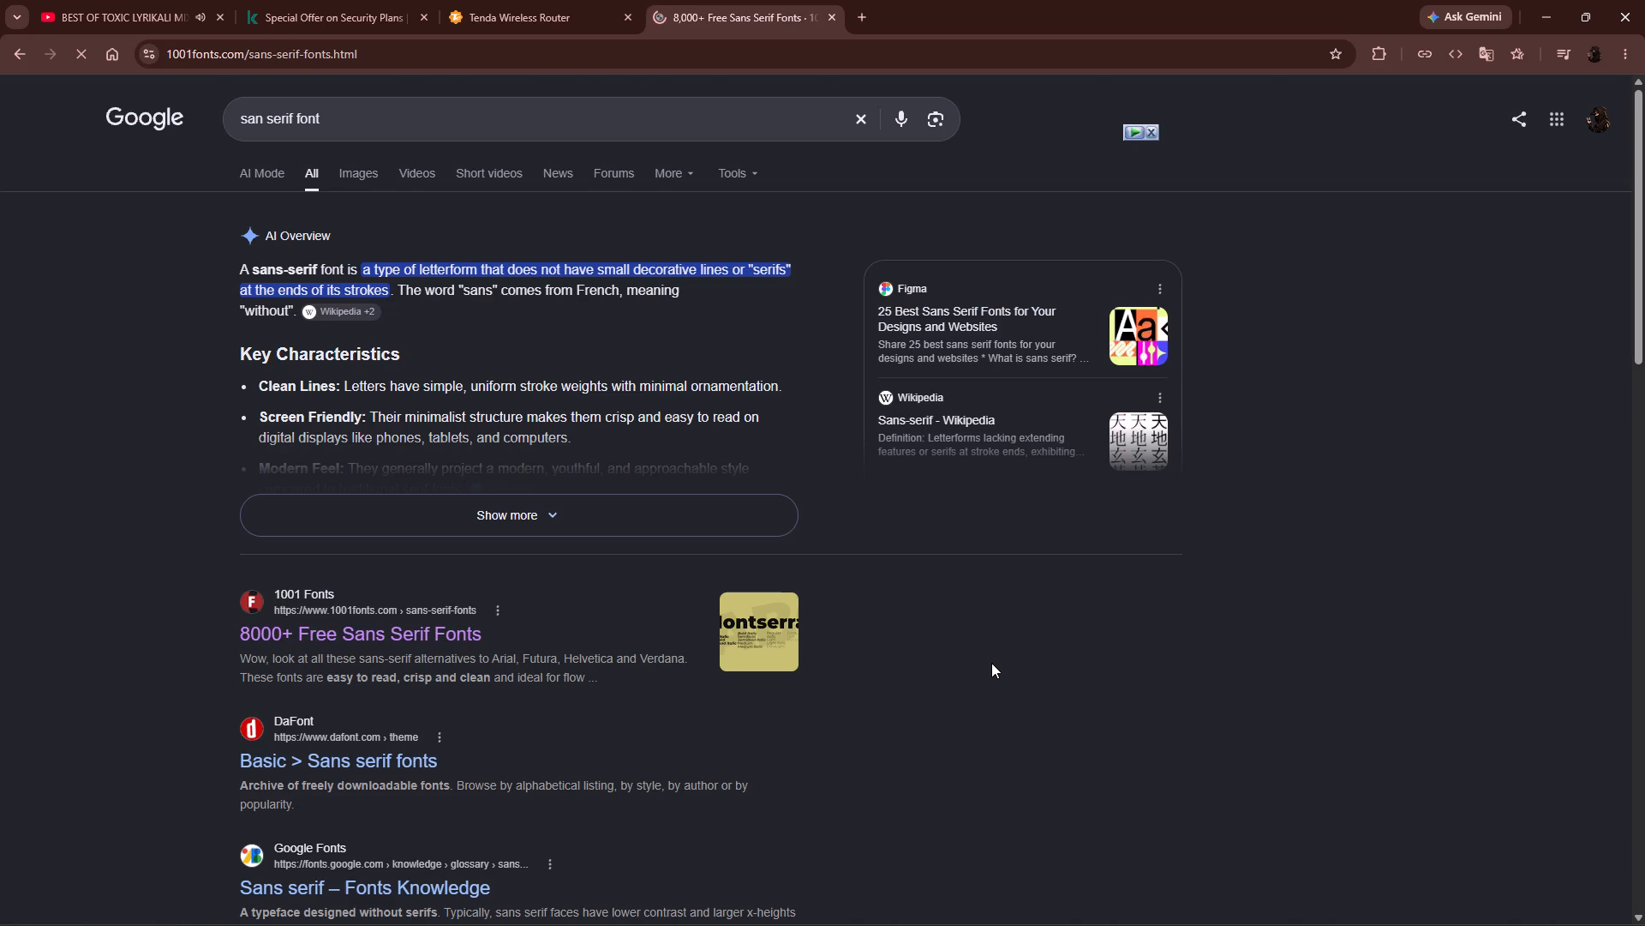
Browse the sans serif fonts and request the download of the Montserrat font.
scroll(985, 724, "down", 3)
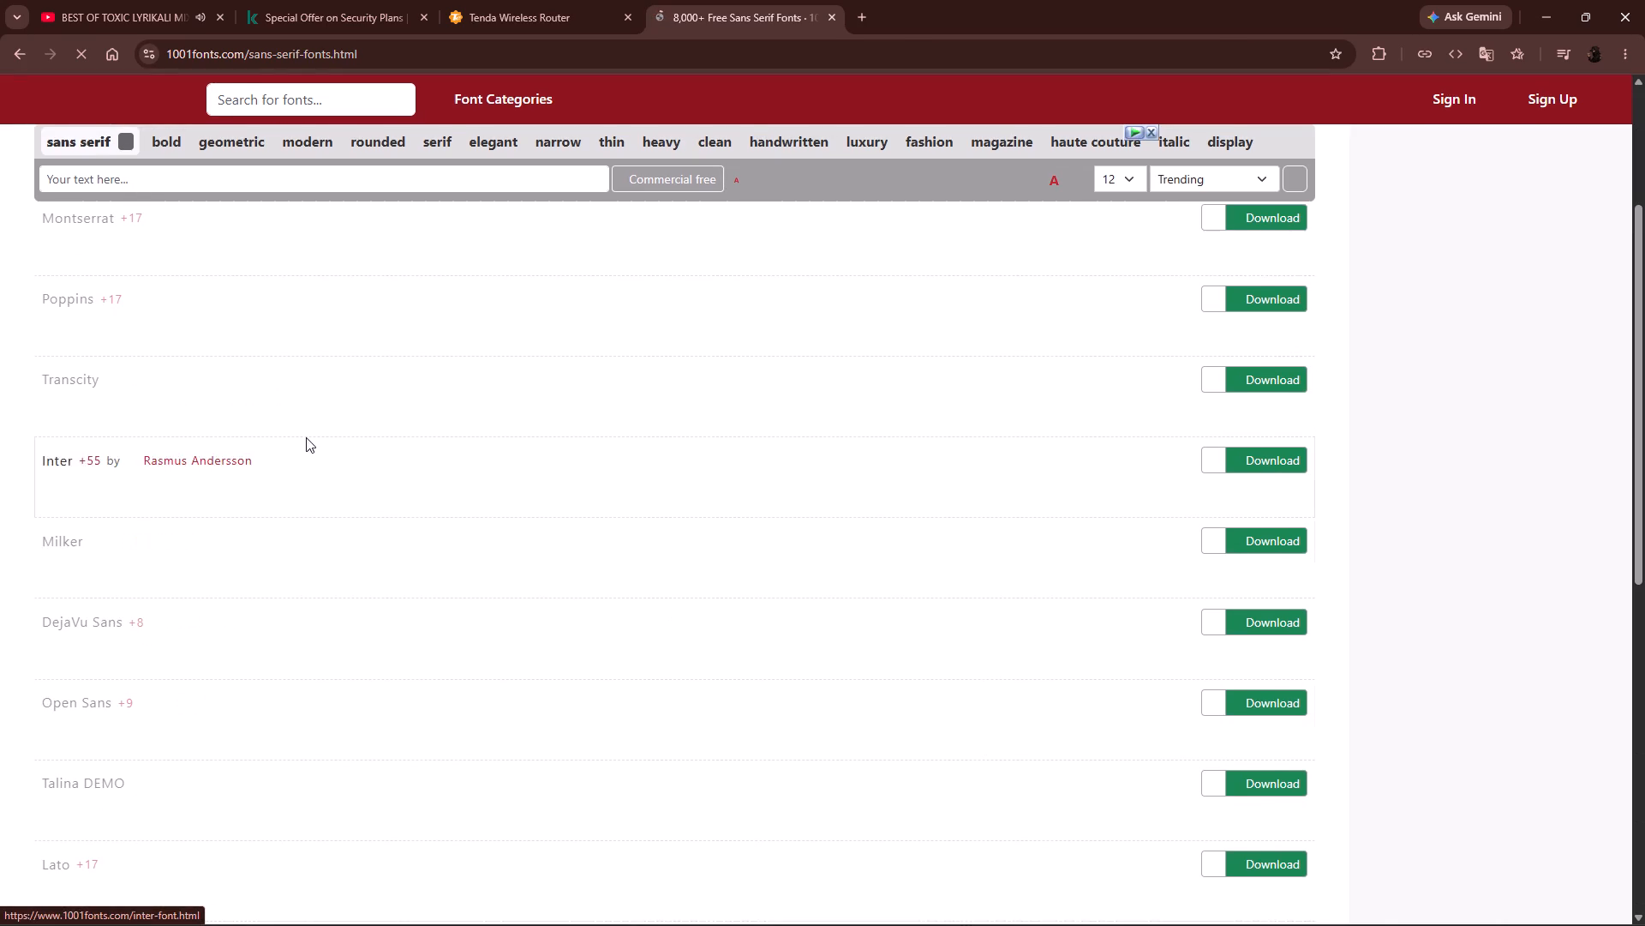
scroll(311, 430, "up", 4)
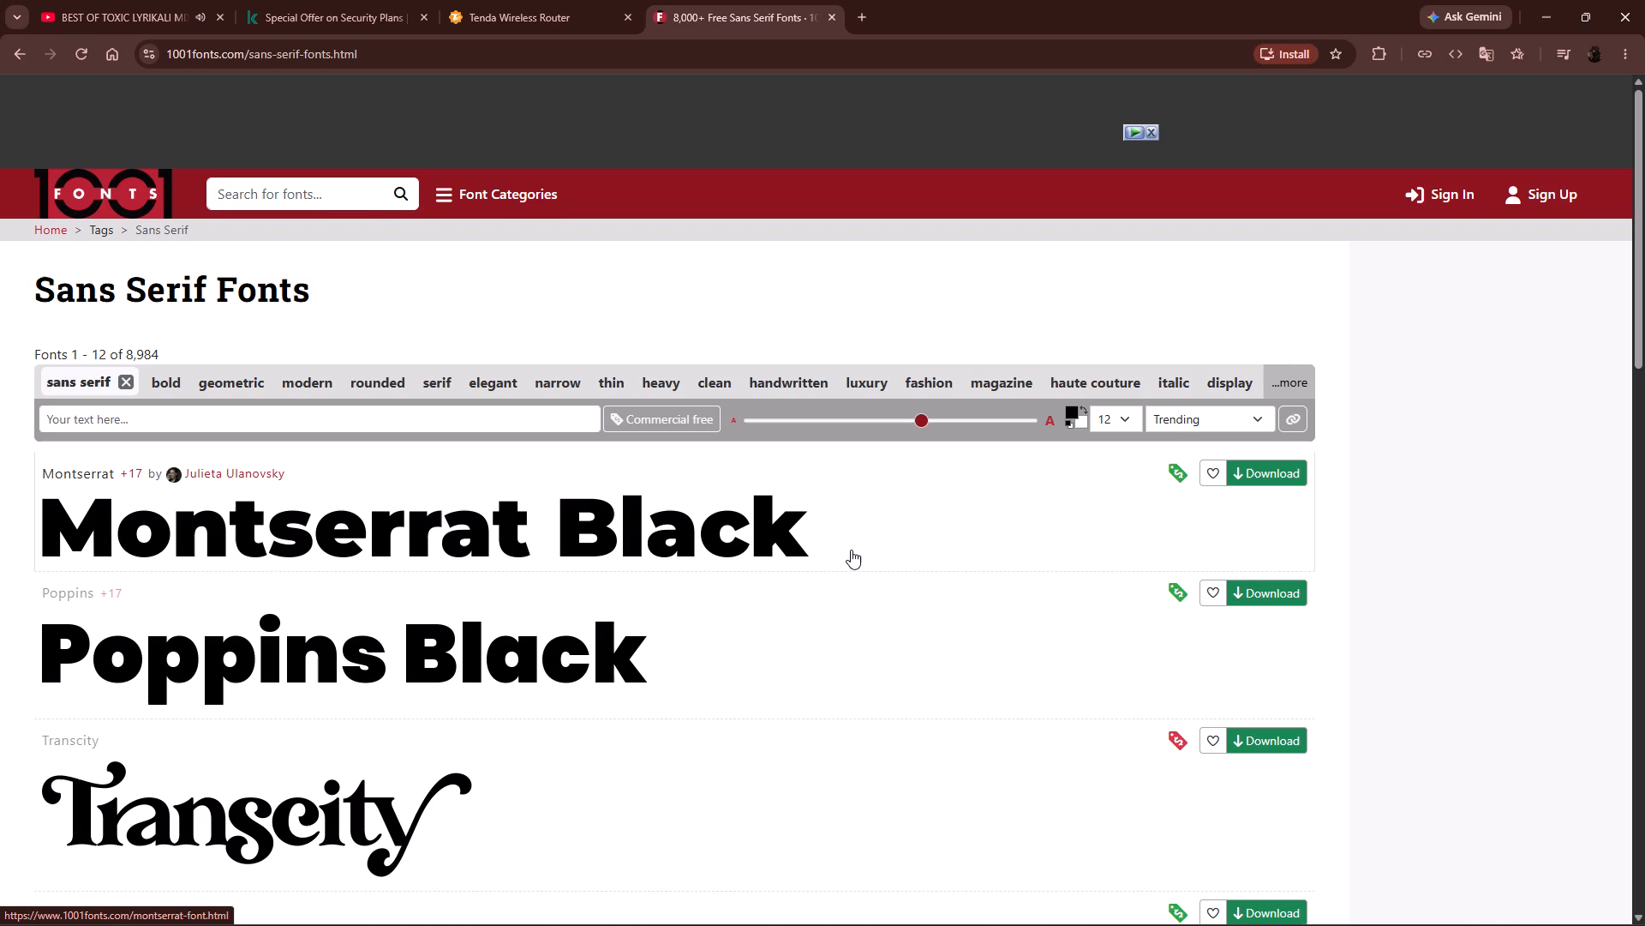
scroll(851, 550, "down", 8)
scroll(852, 554, "up", 8)
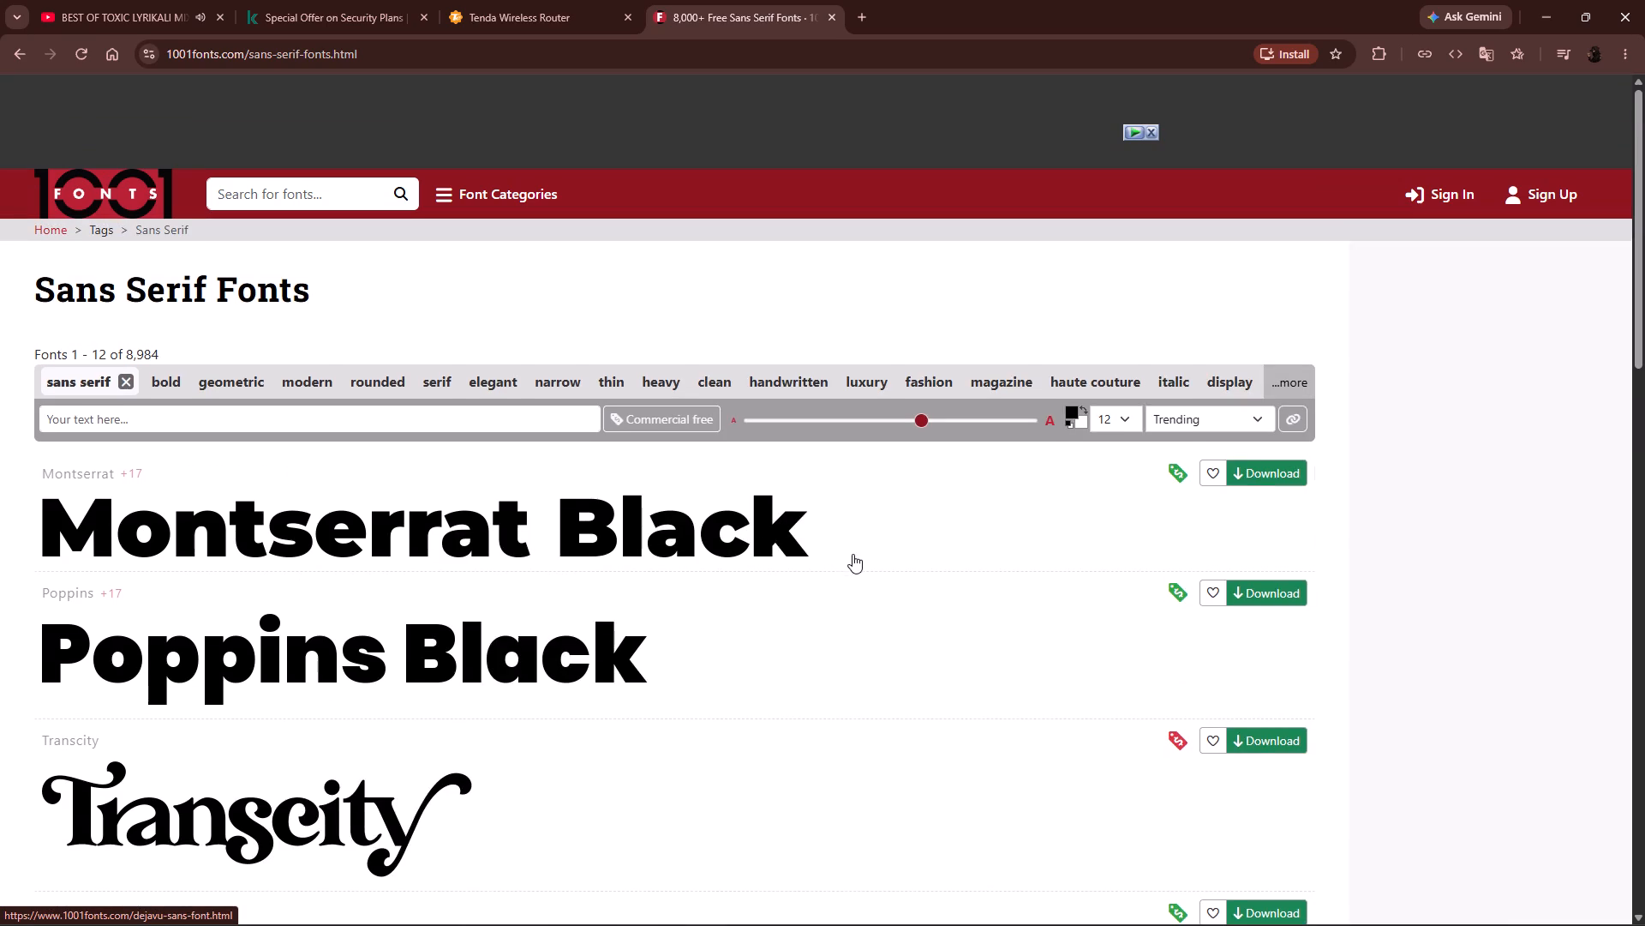
left_click(1264, 470)
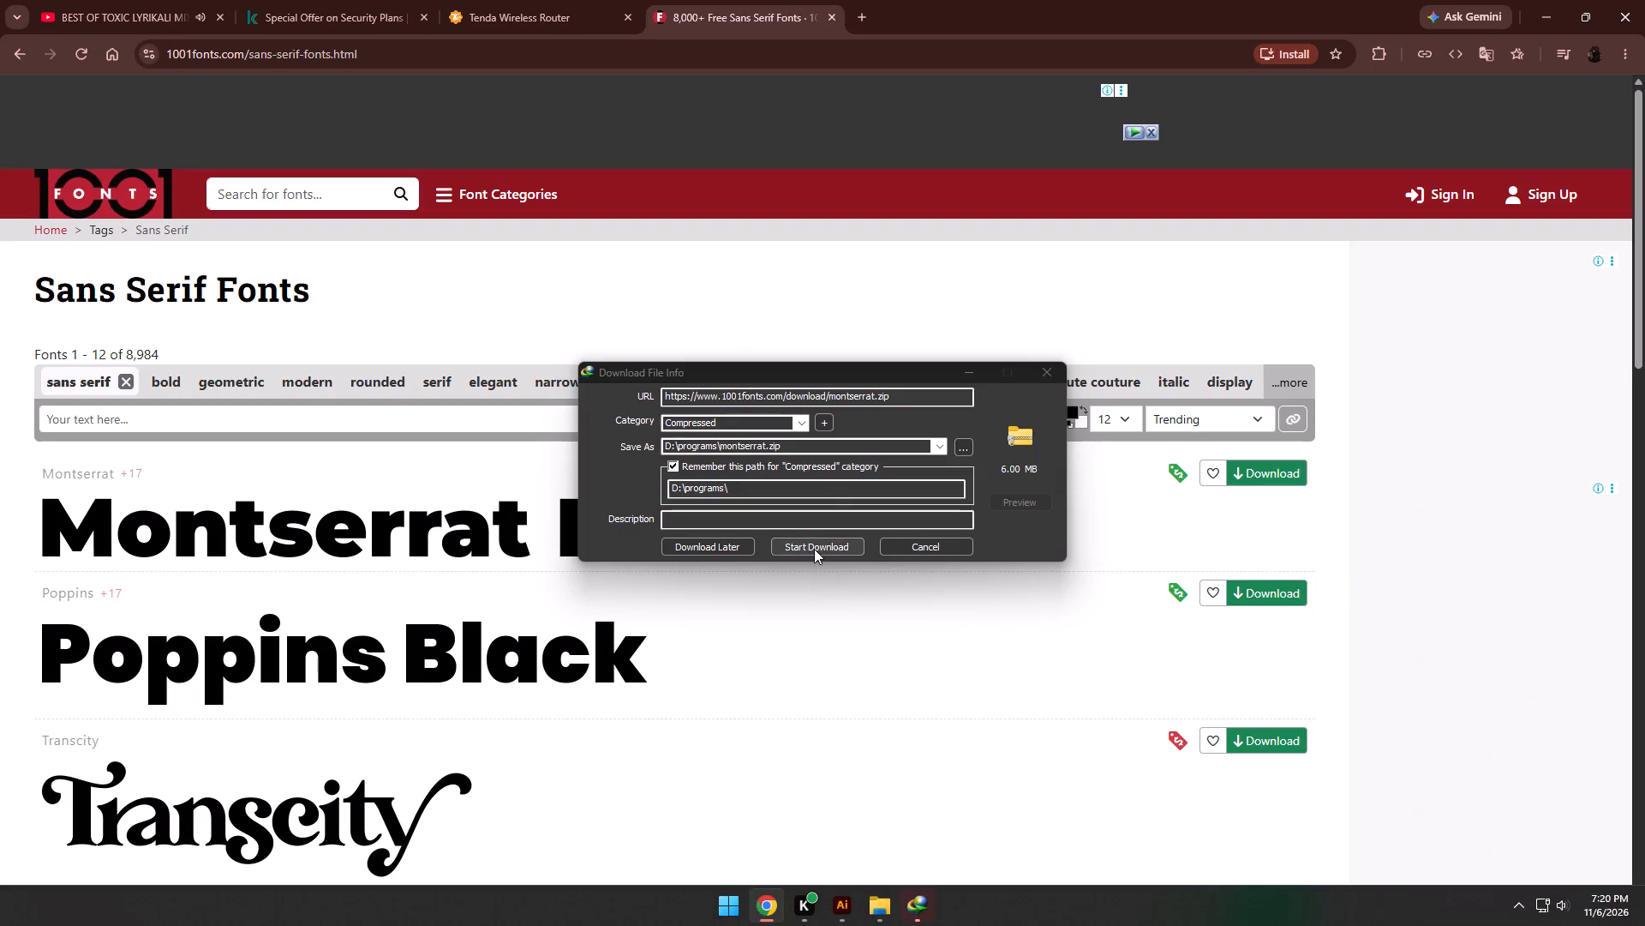
Create a folder named fonts on drive D: and download montserrat.zip into it.
left_click(964, 447)
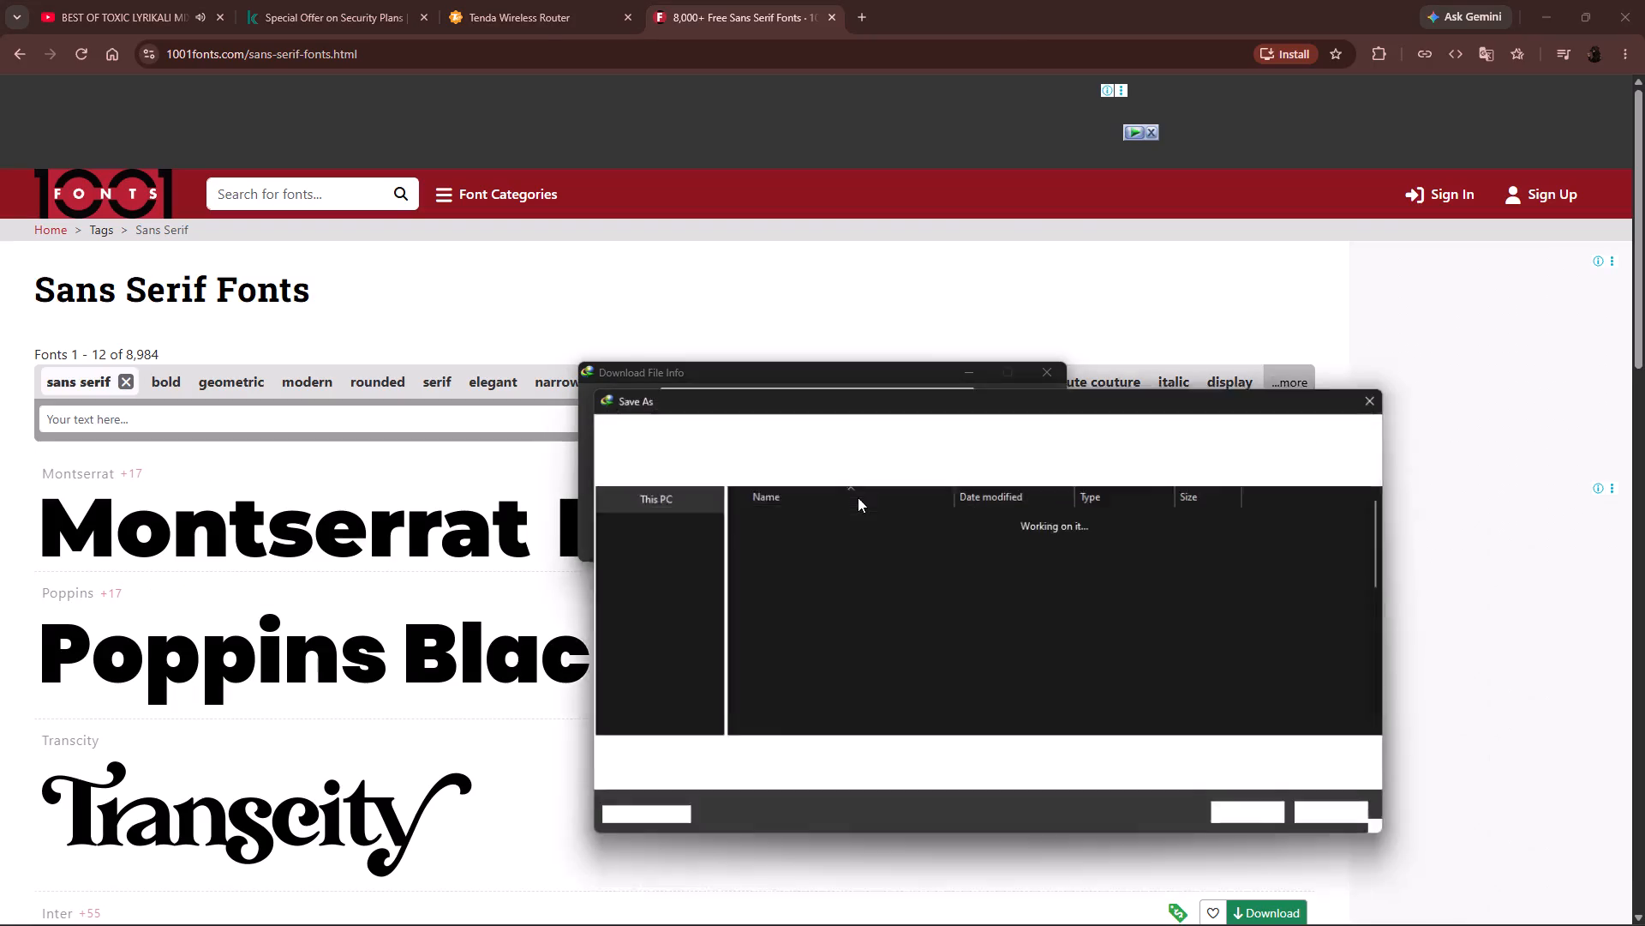
scroll(661, 722, "down", 3)
double_click(663, 692)
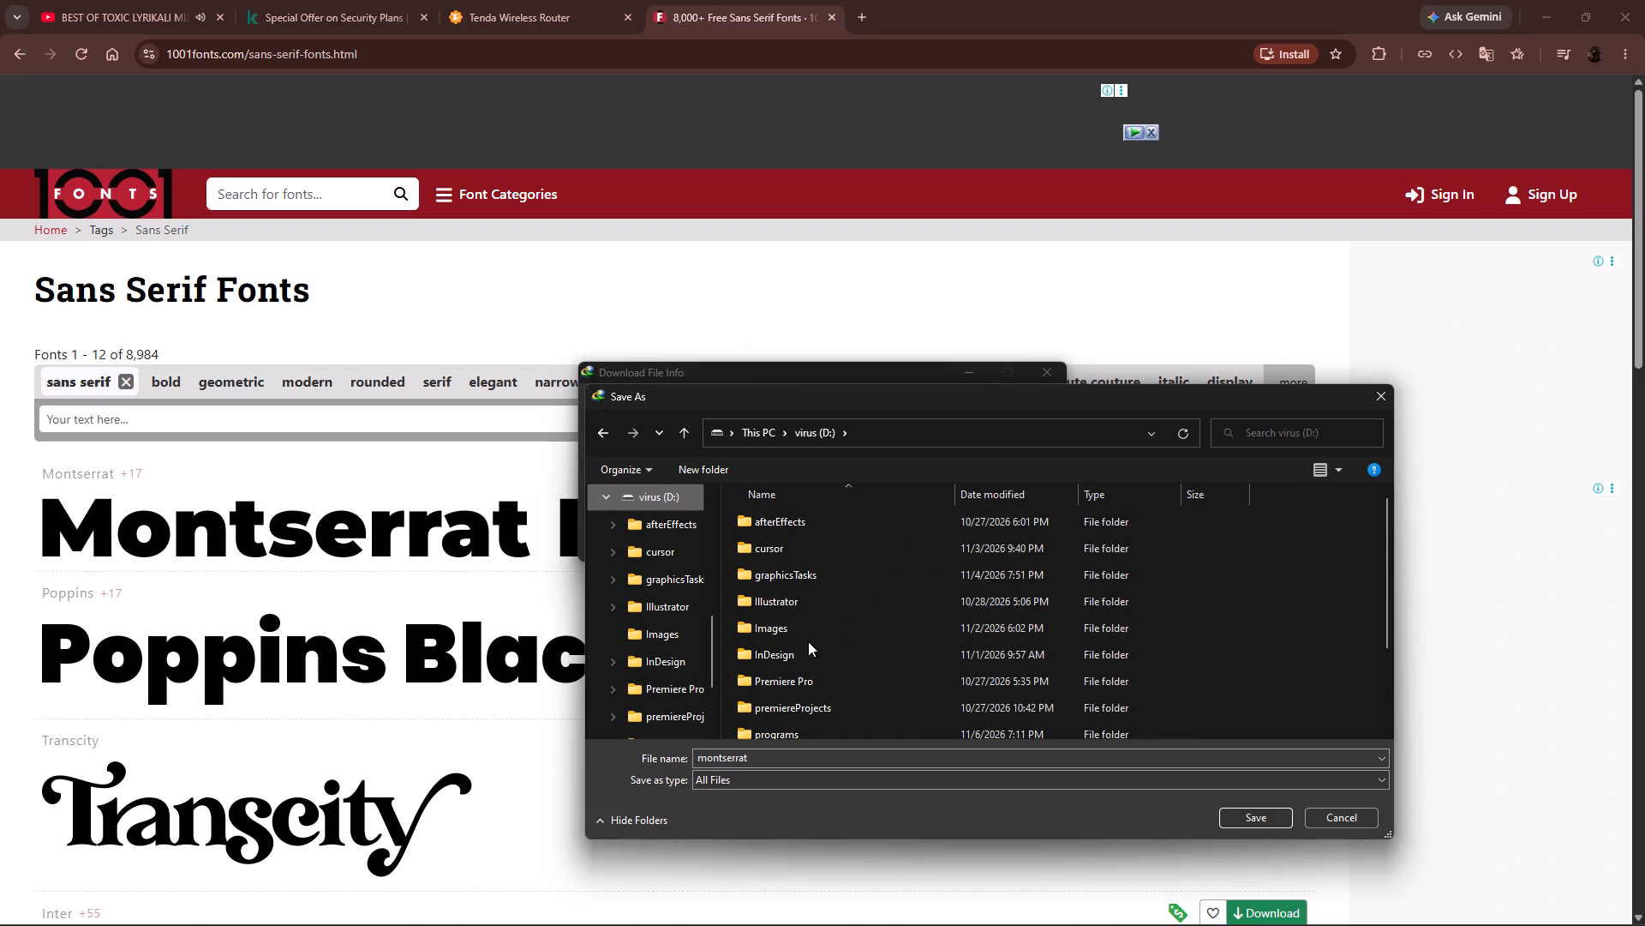
key("ctrl+shift+n")
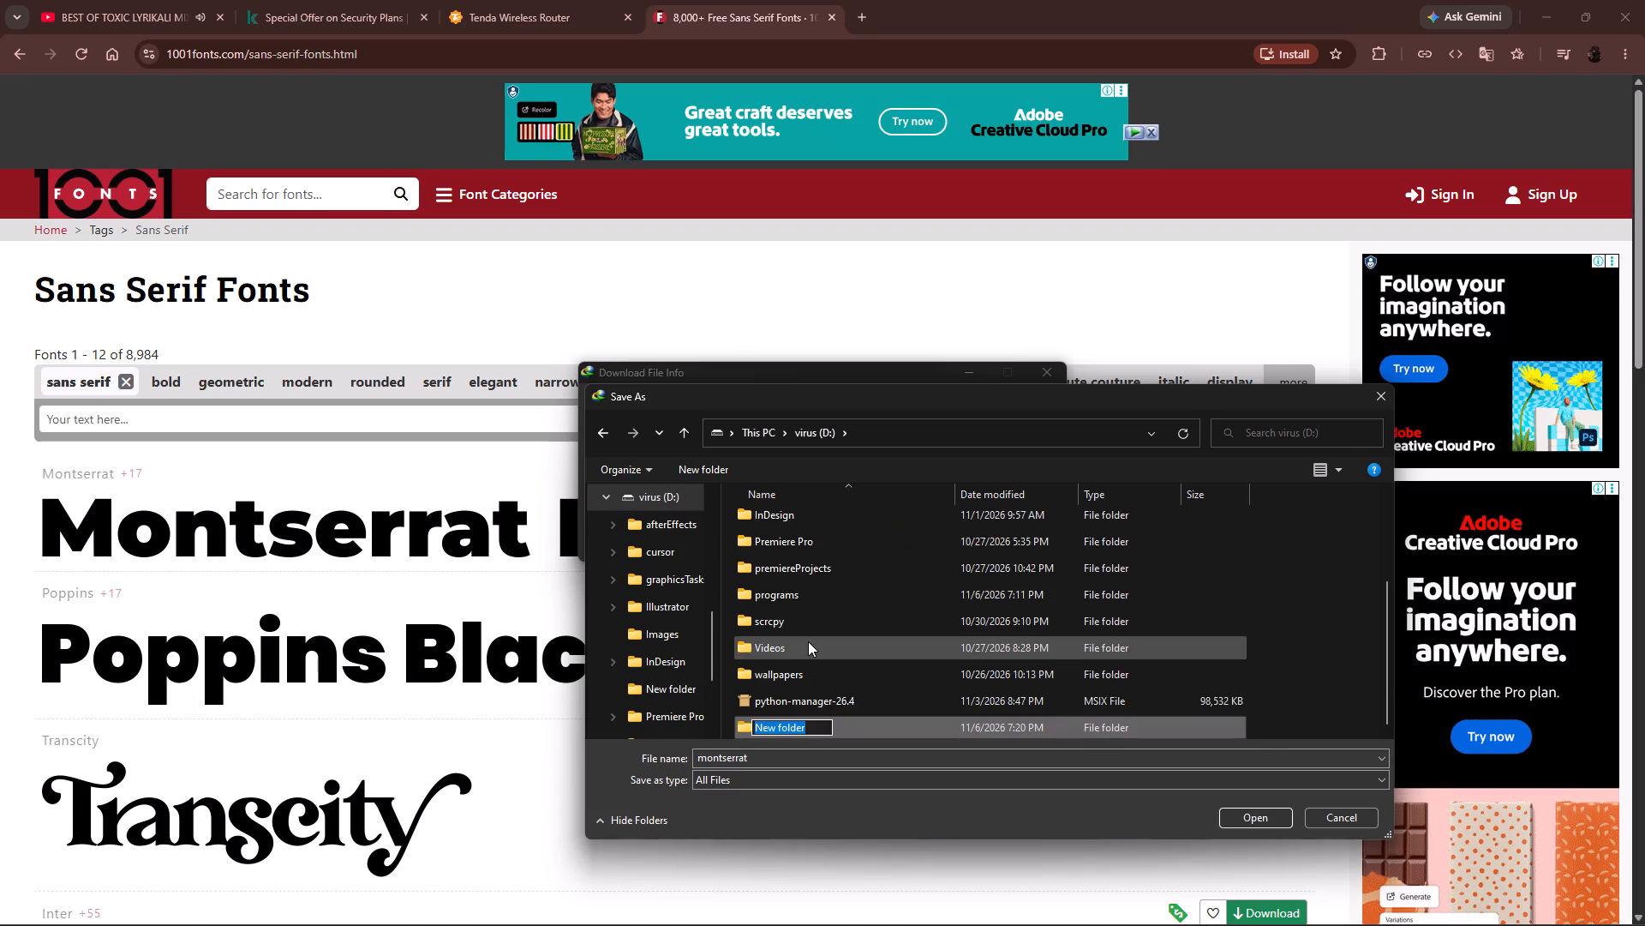
type("fonts")
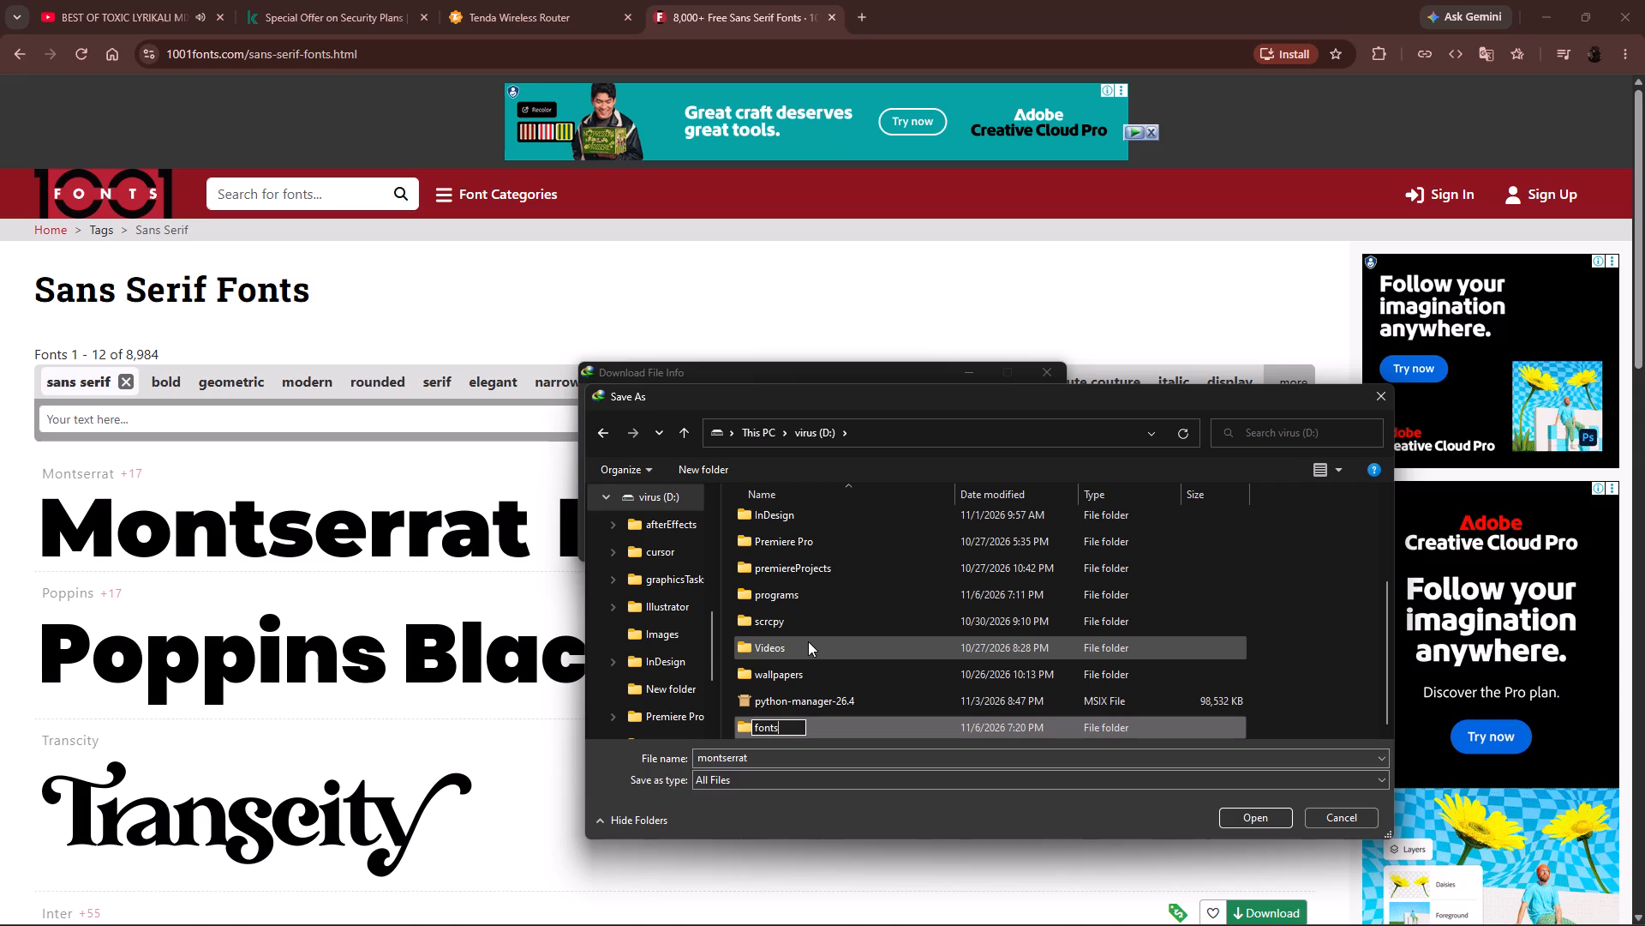
key("Return")
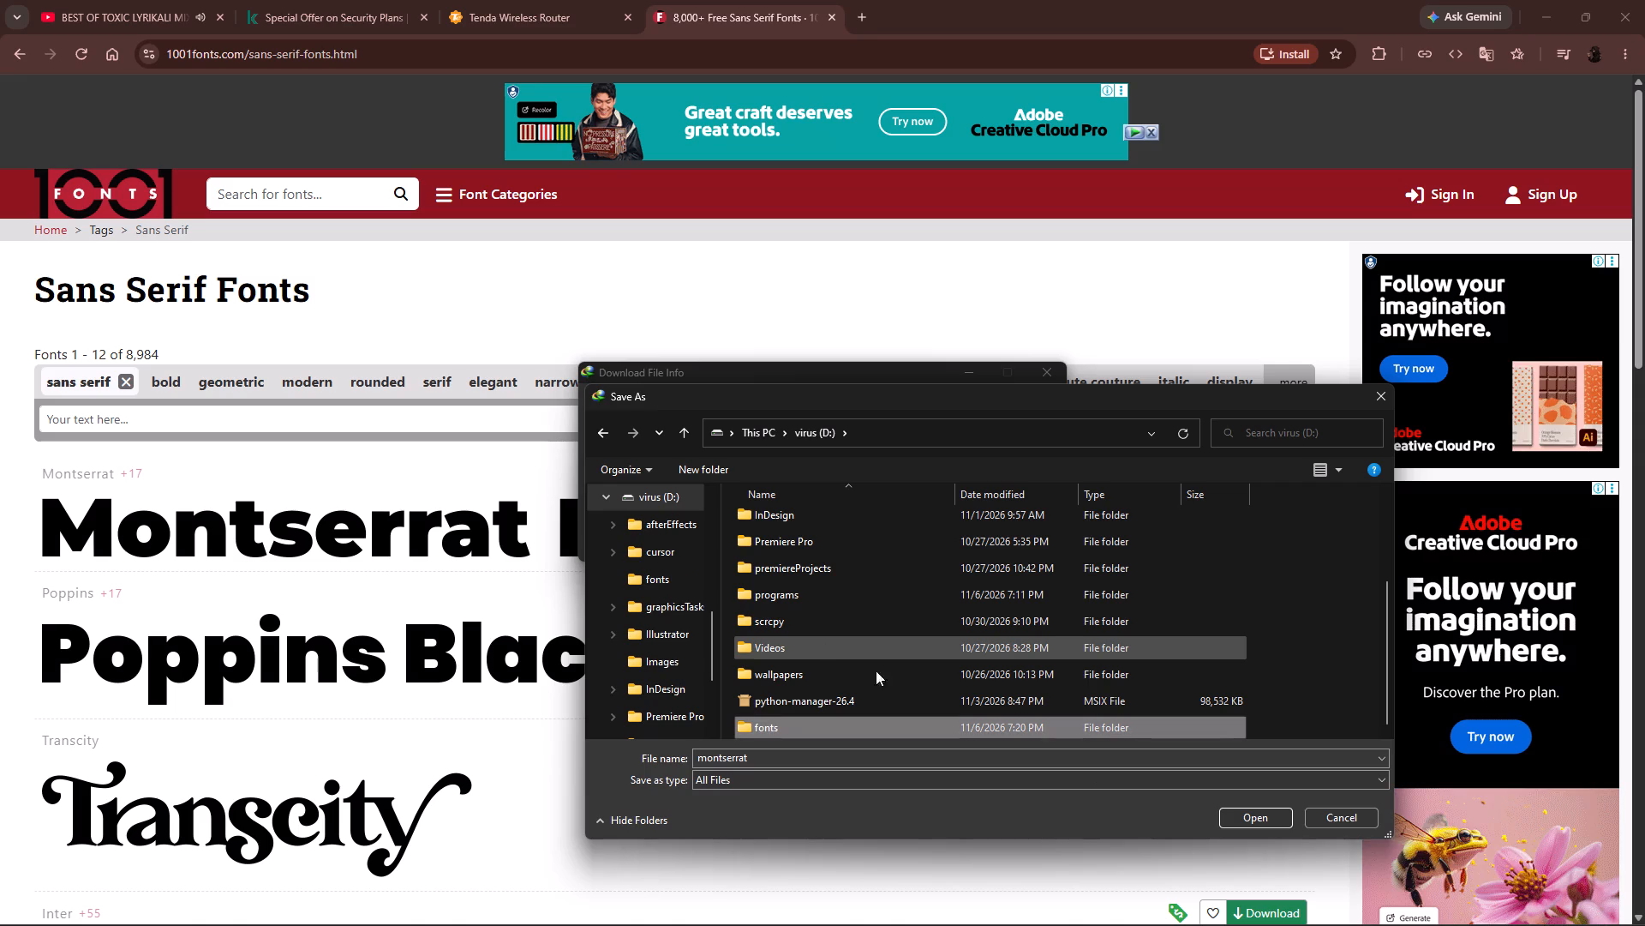
left_click(1243, 817)
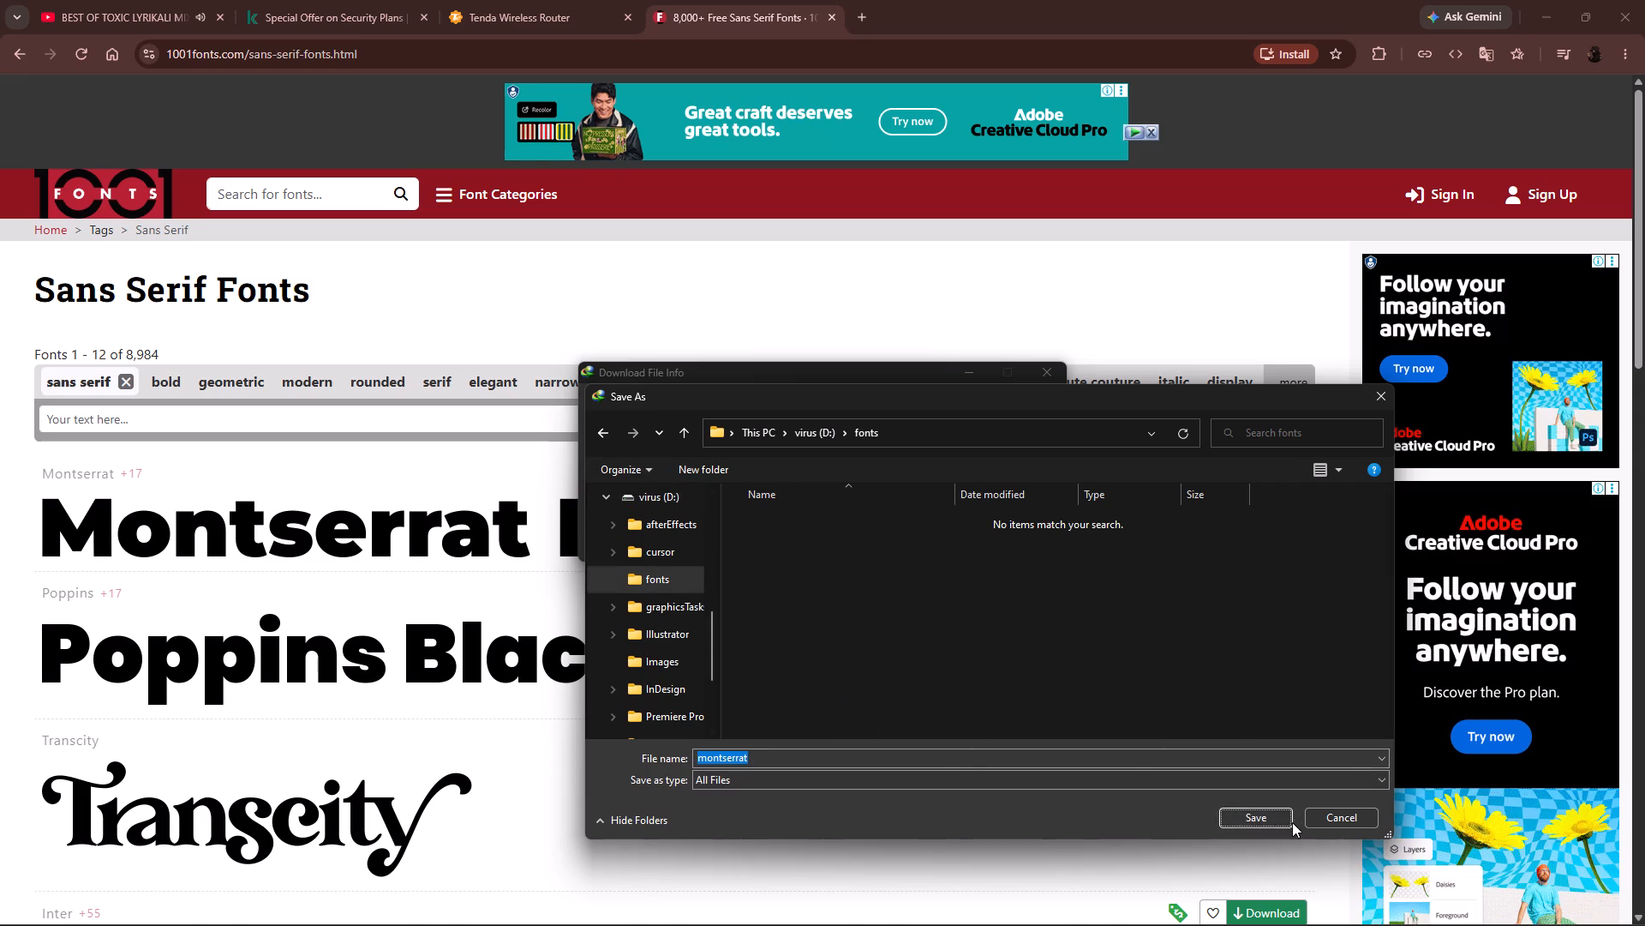
left_click(1276, 815)
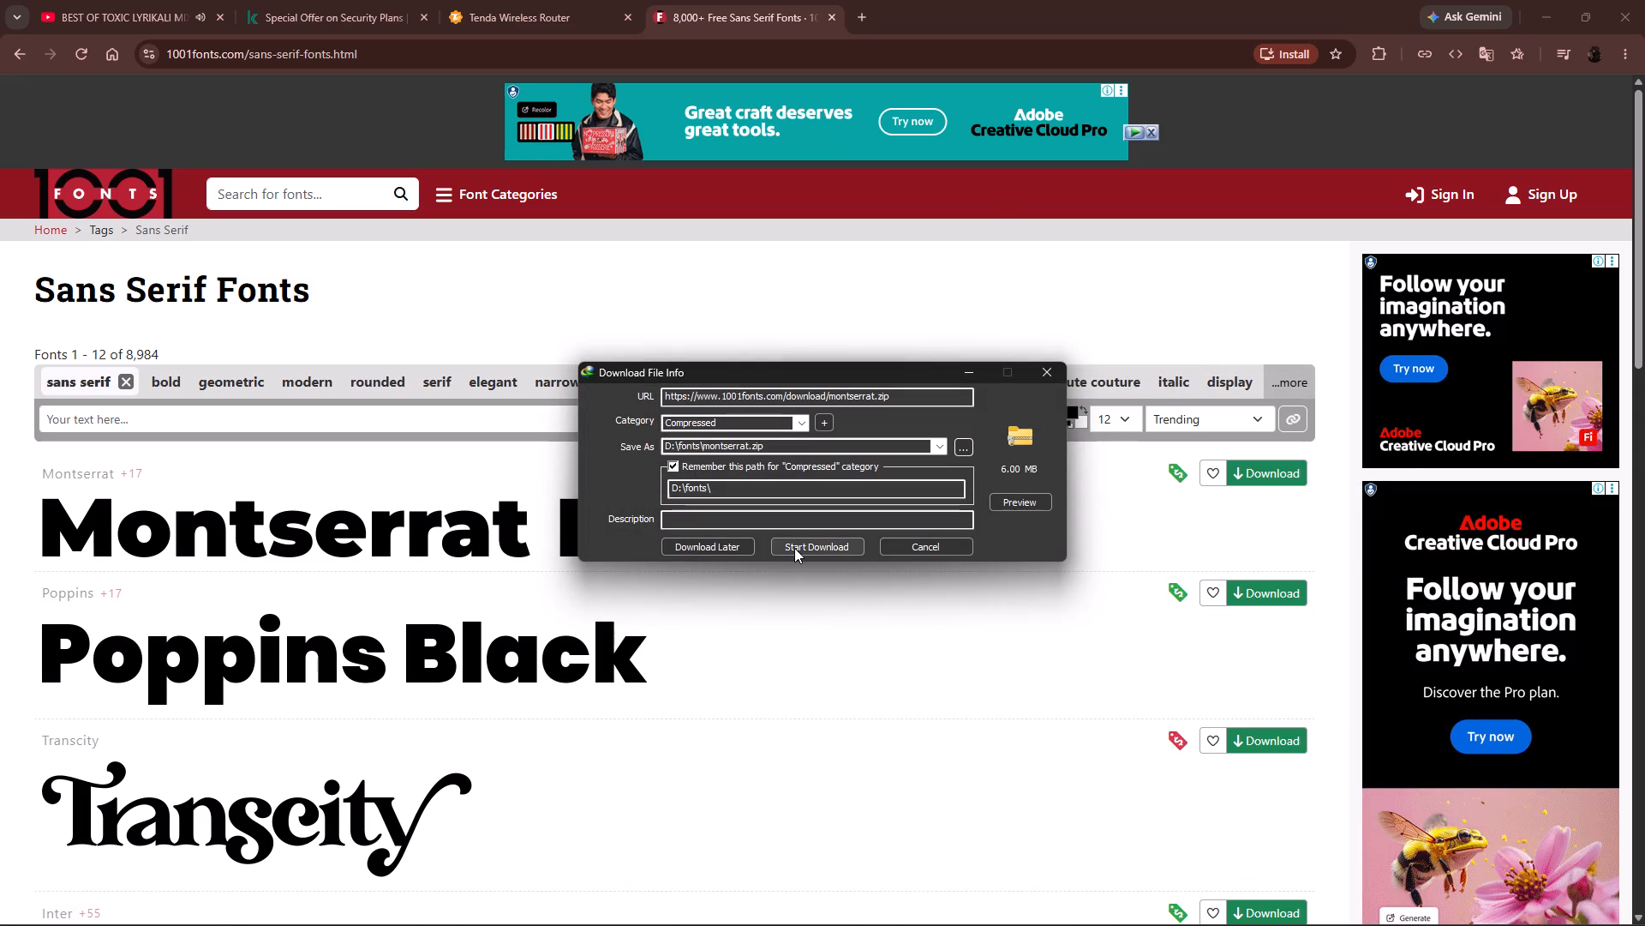
left_click(799, 544)
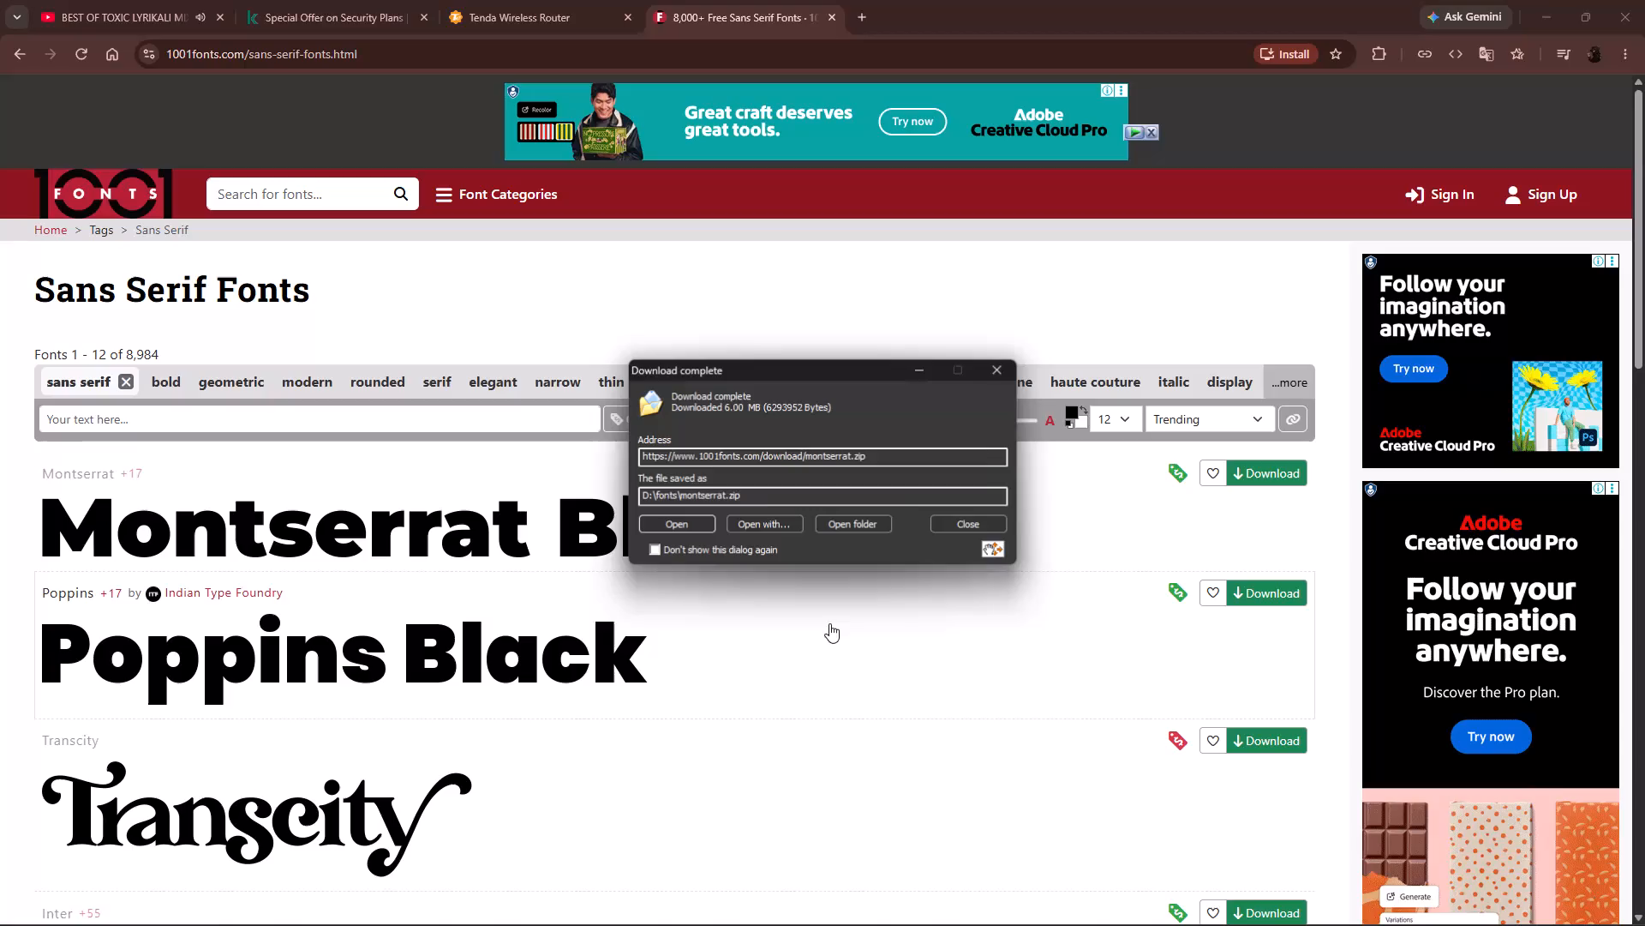
Show the downloaded Montserrat archive in its folder and extract it with WinRAR into a montserrat subfolder.
left_click(834, 522)
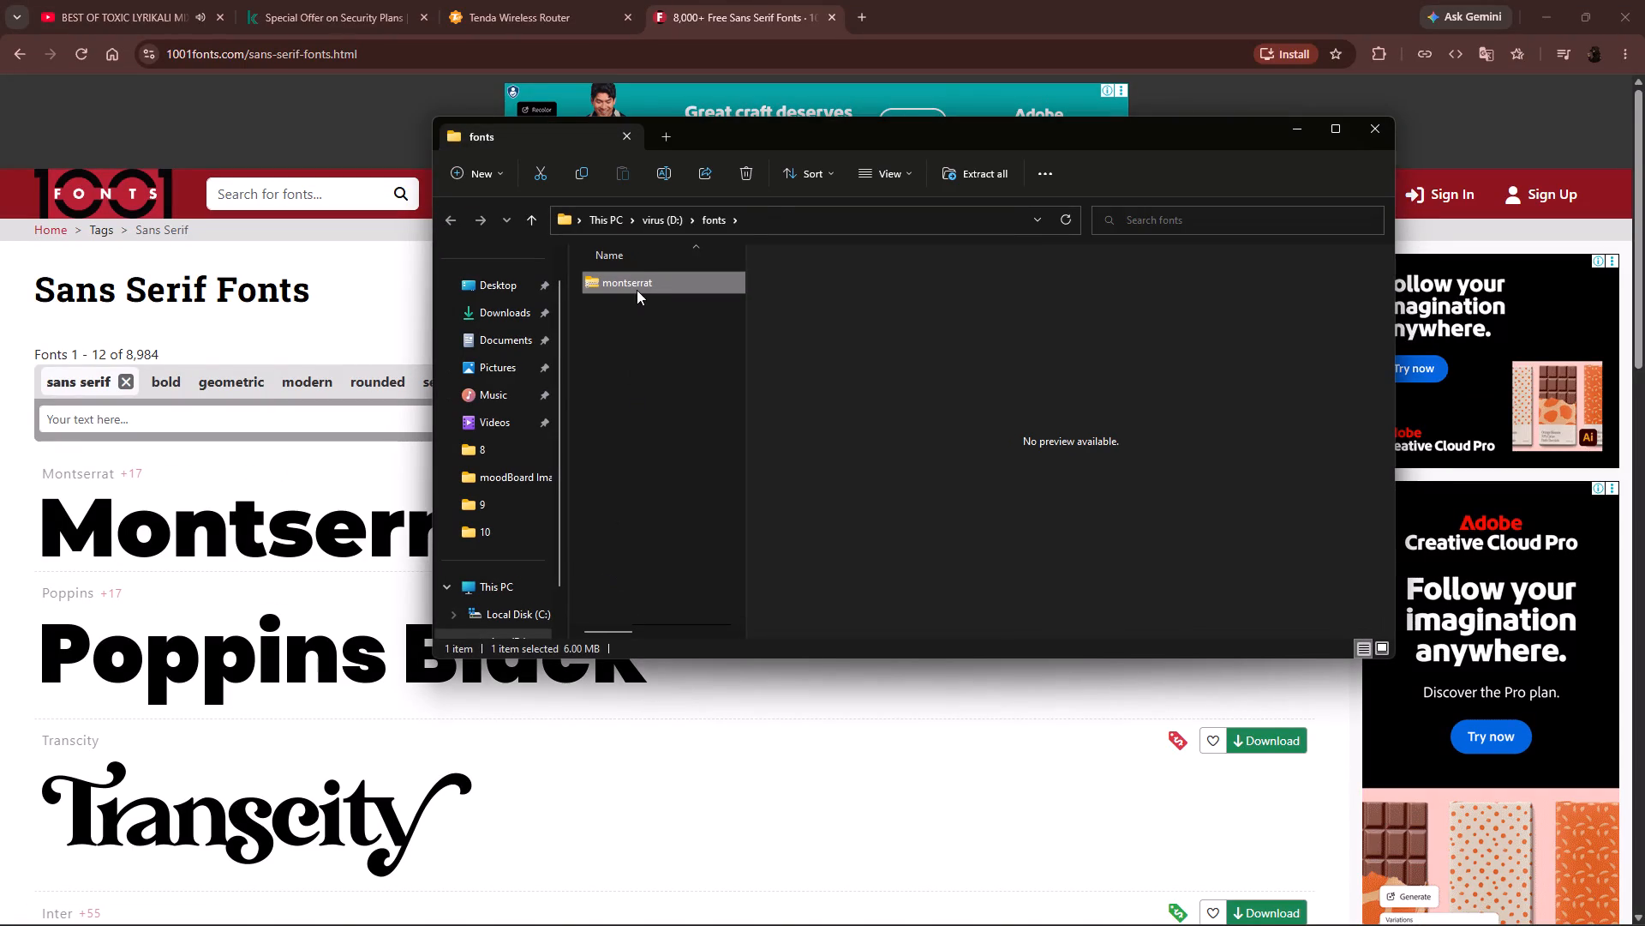
right_click(637, 287)
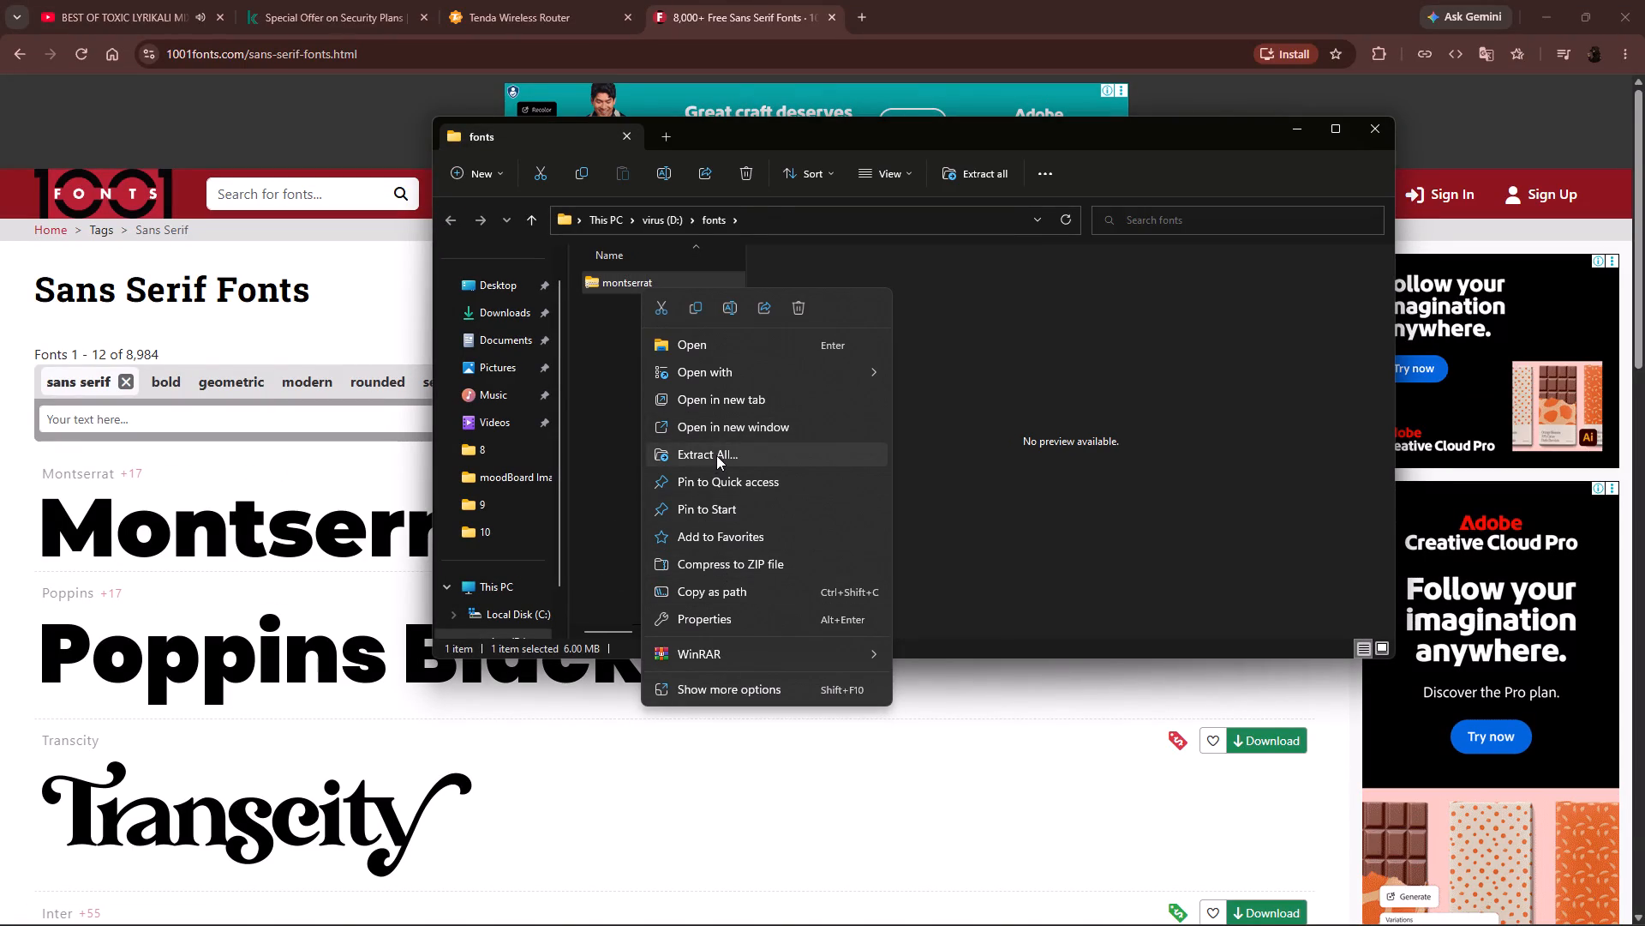
left_click(769, 651)
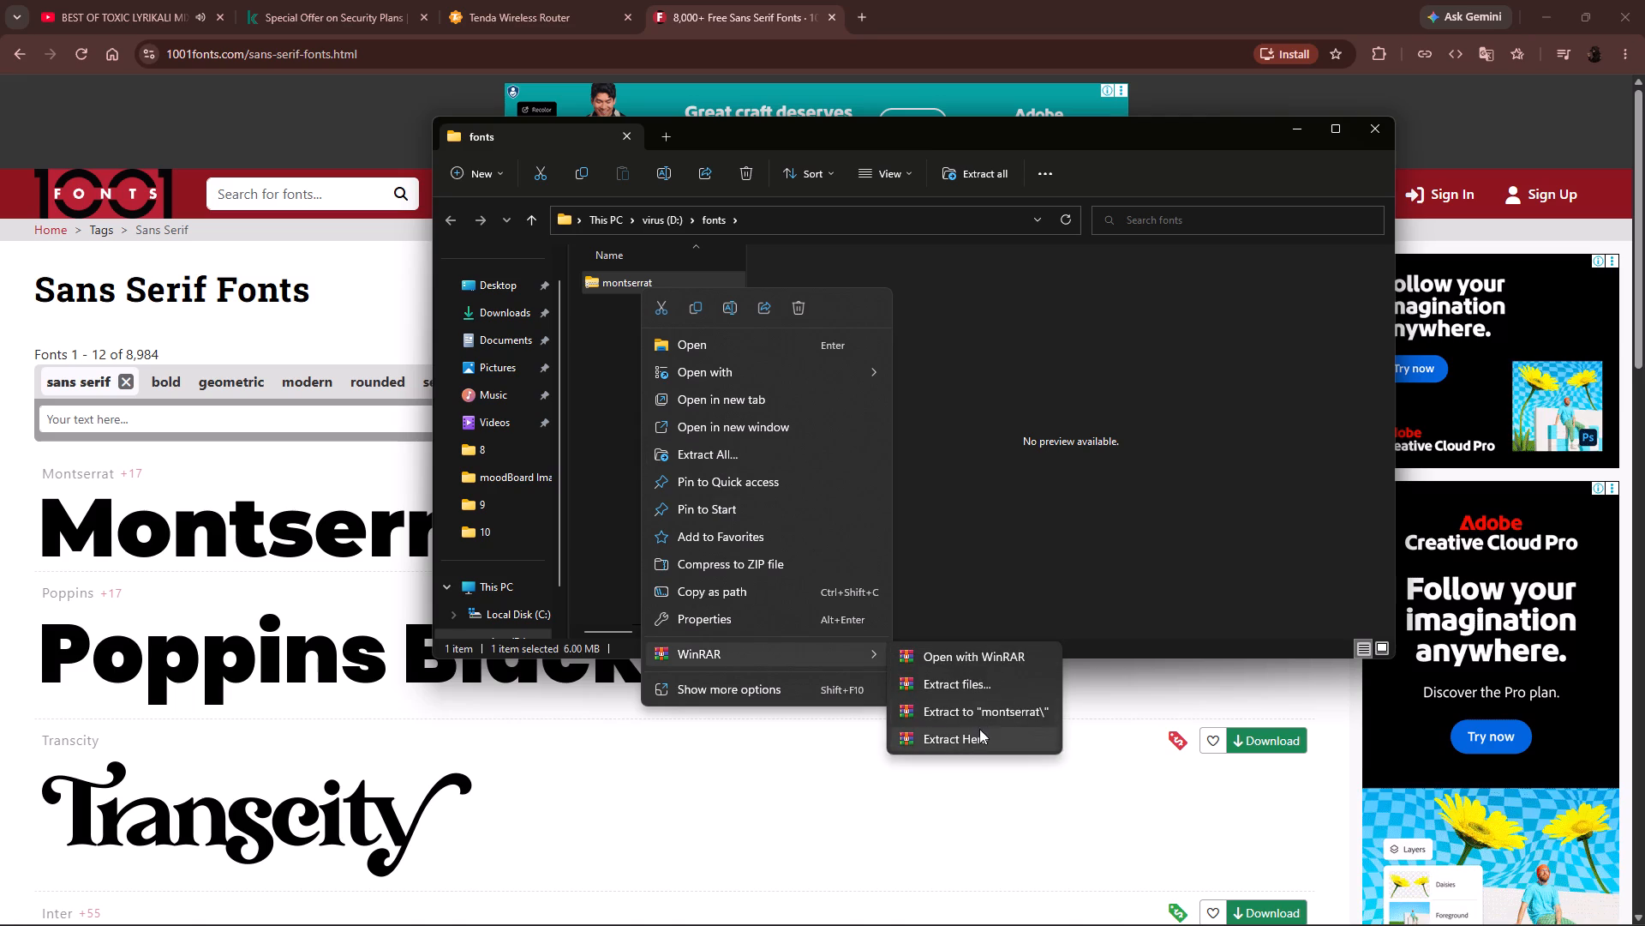
left_click(988, 717)
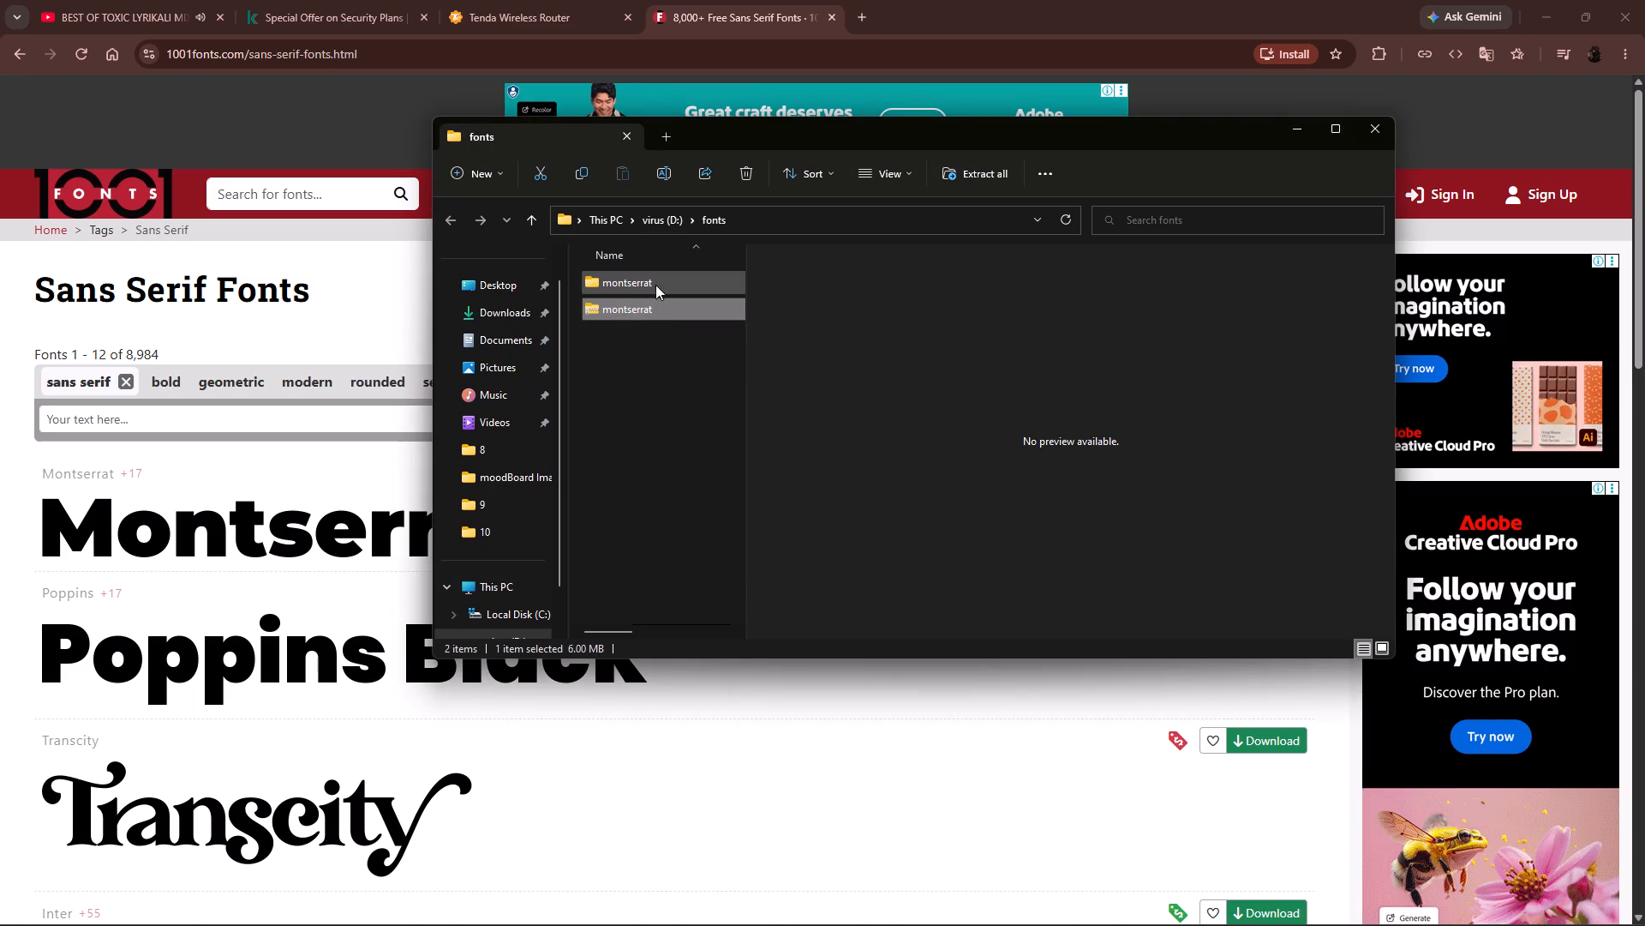
Open the extracted montserrat folder and install Montserrat Black from the first Montserrat-Black file.
double_click(661, 292)
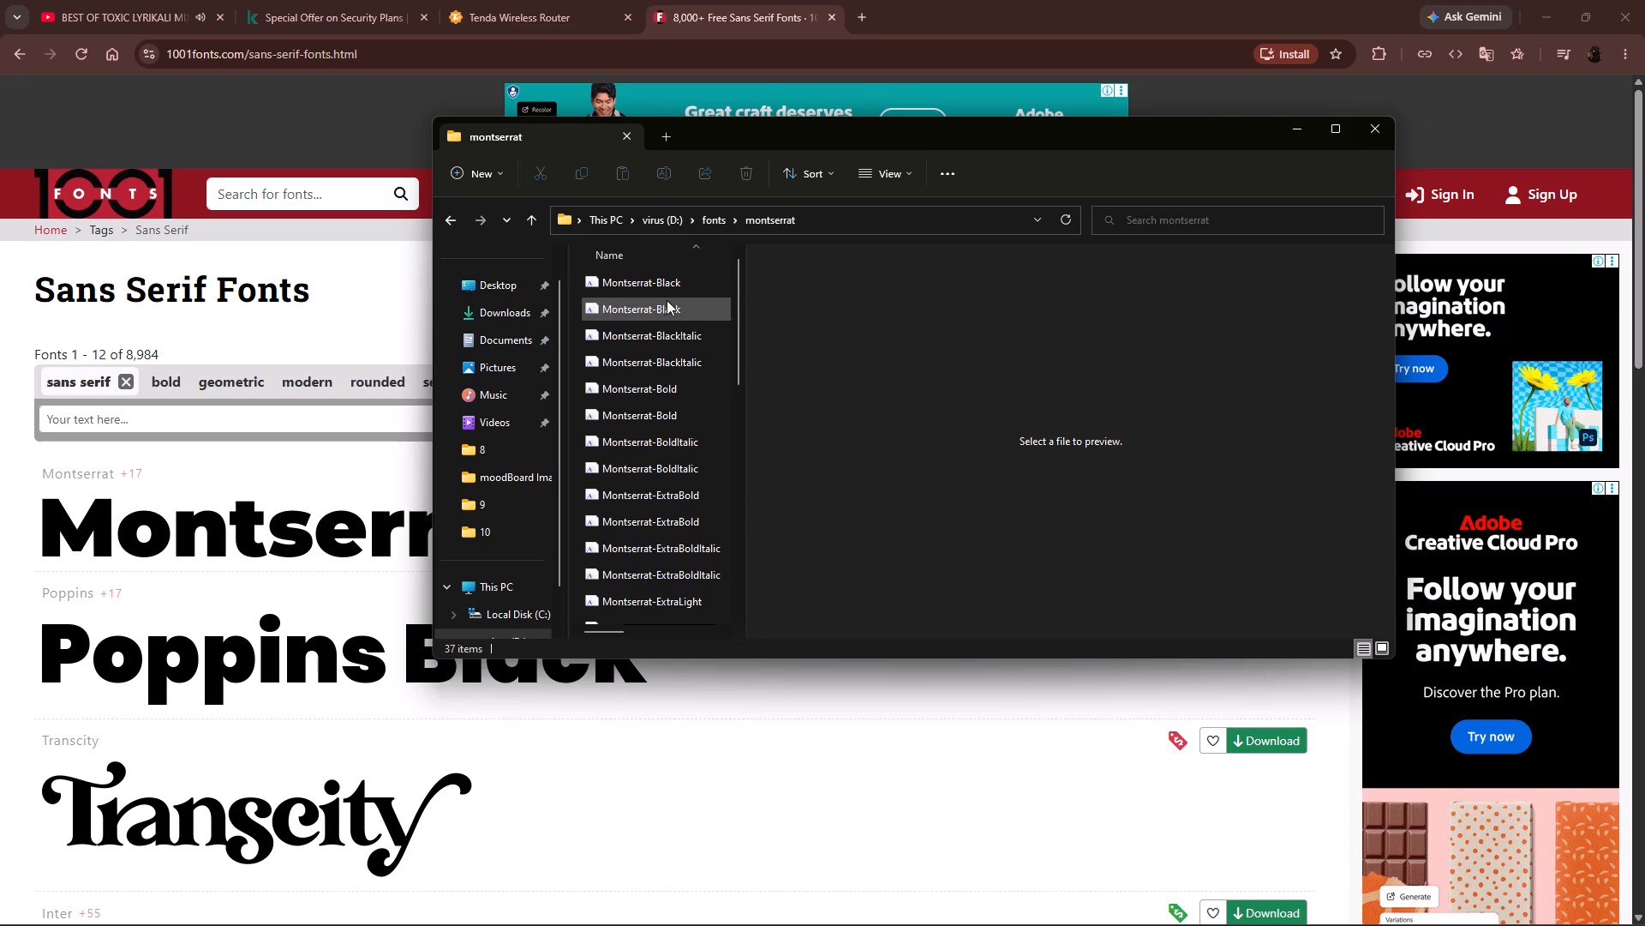
double_click(667, 291)
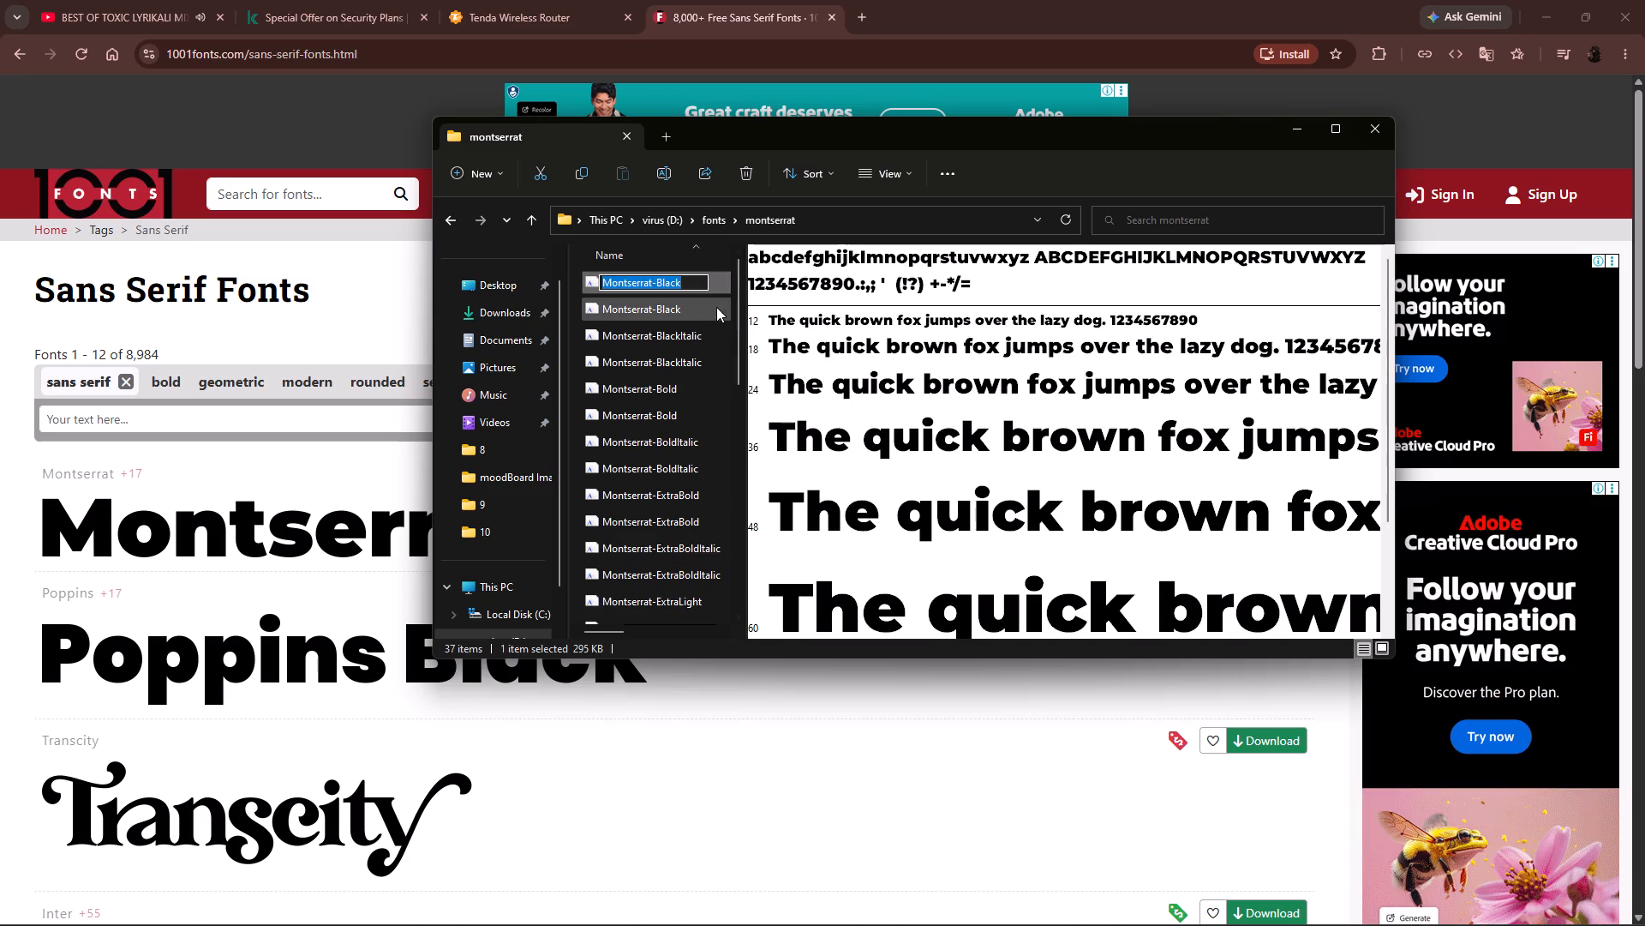
double_click(721, 281)
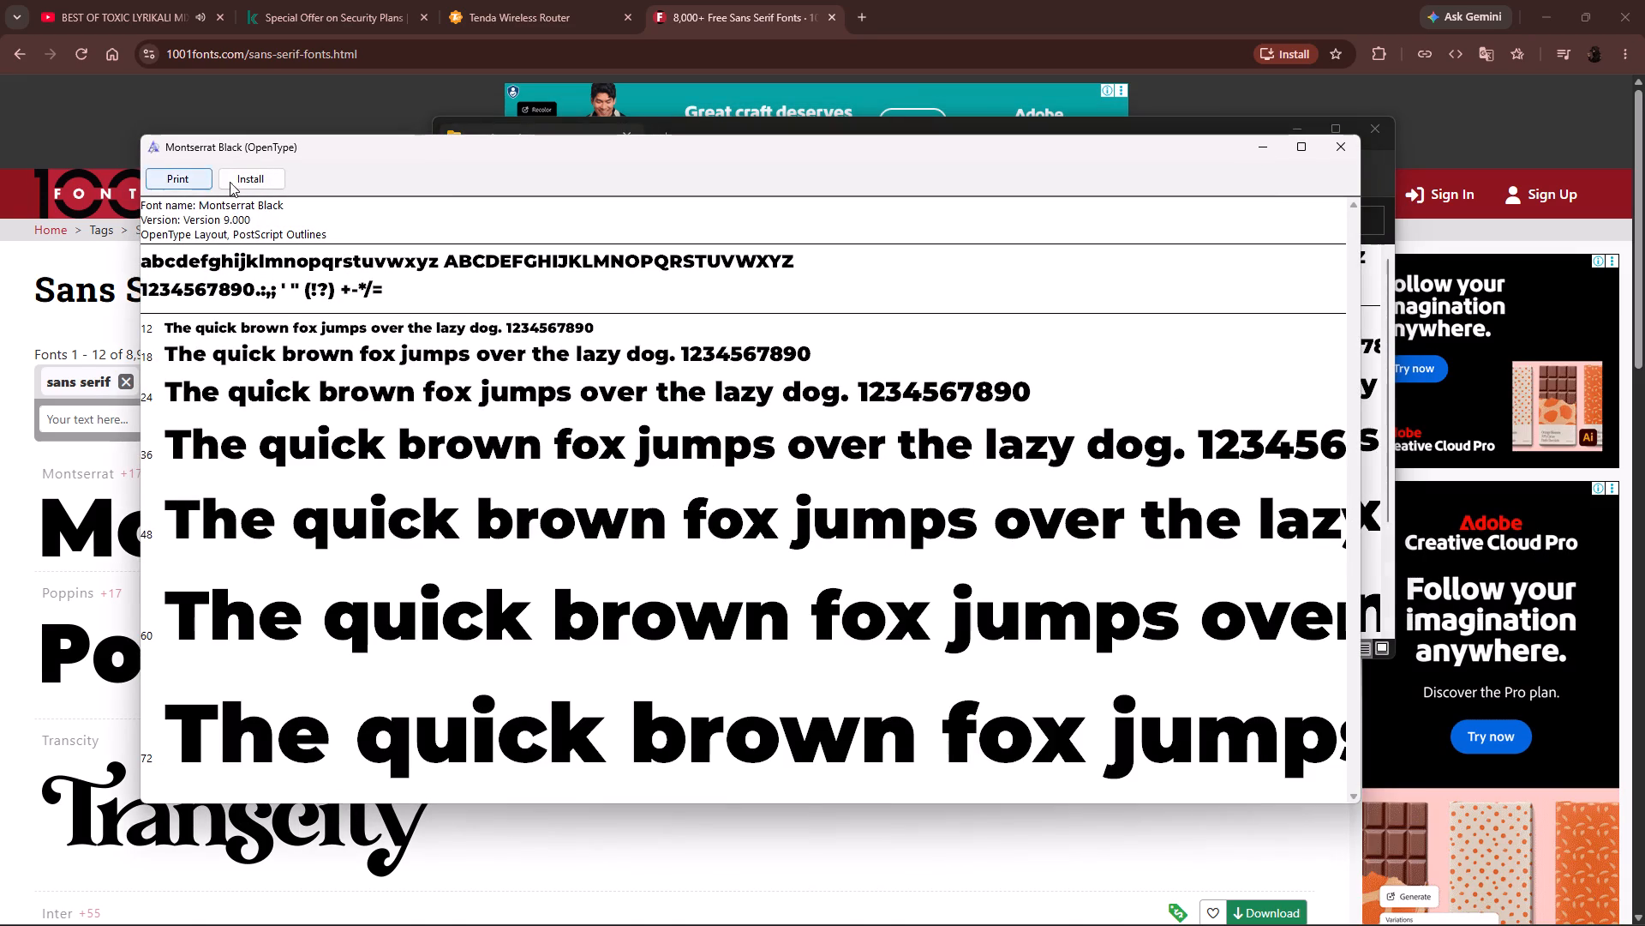
left_click(244, 178)
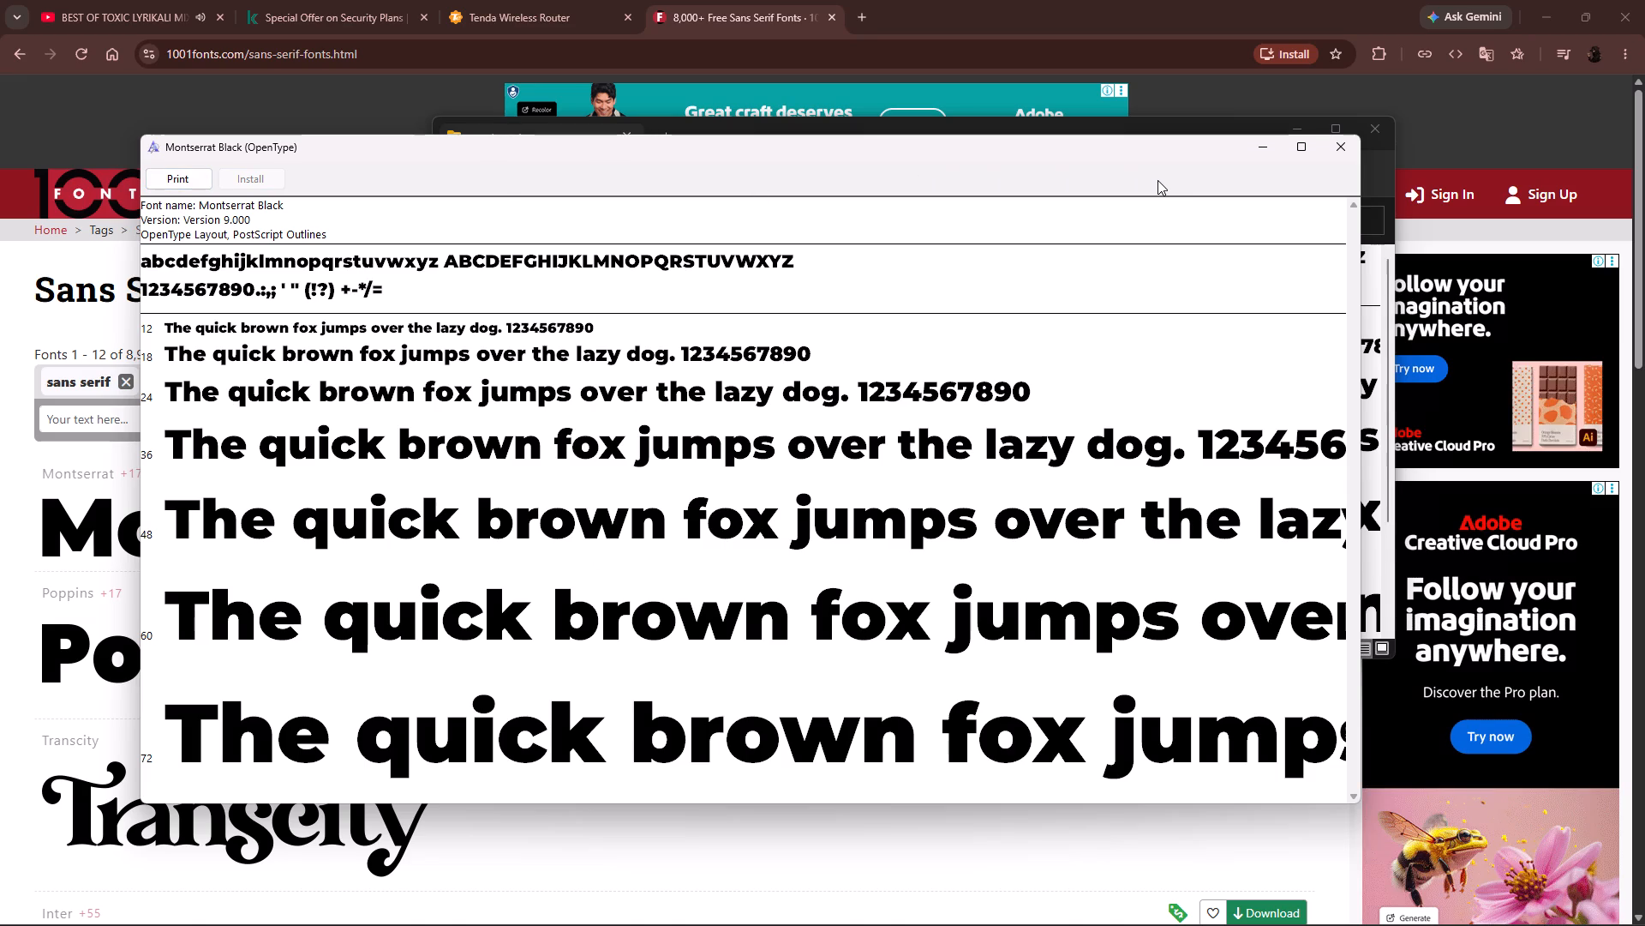
left_click(1338, 146)
Install the second Montserrat-Black file, the TrueType version, replacing the already installed font.
double_click(639, 315)
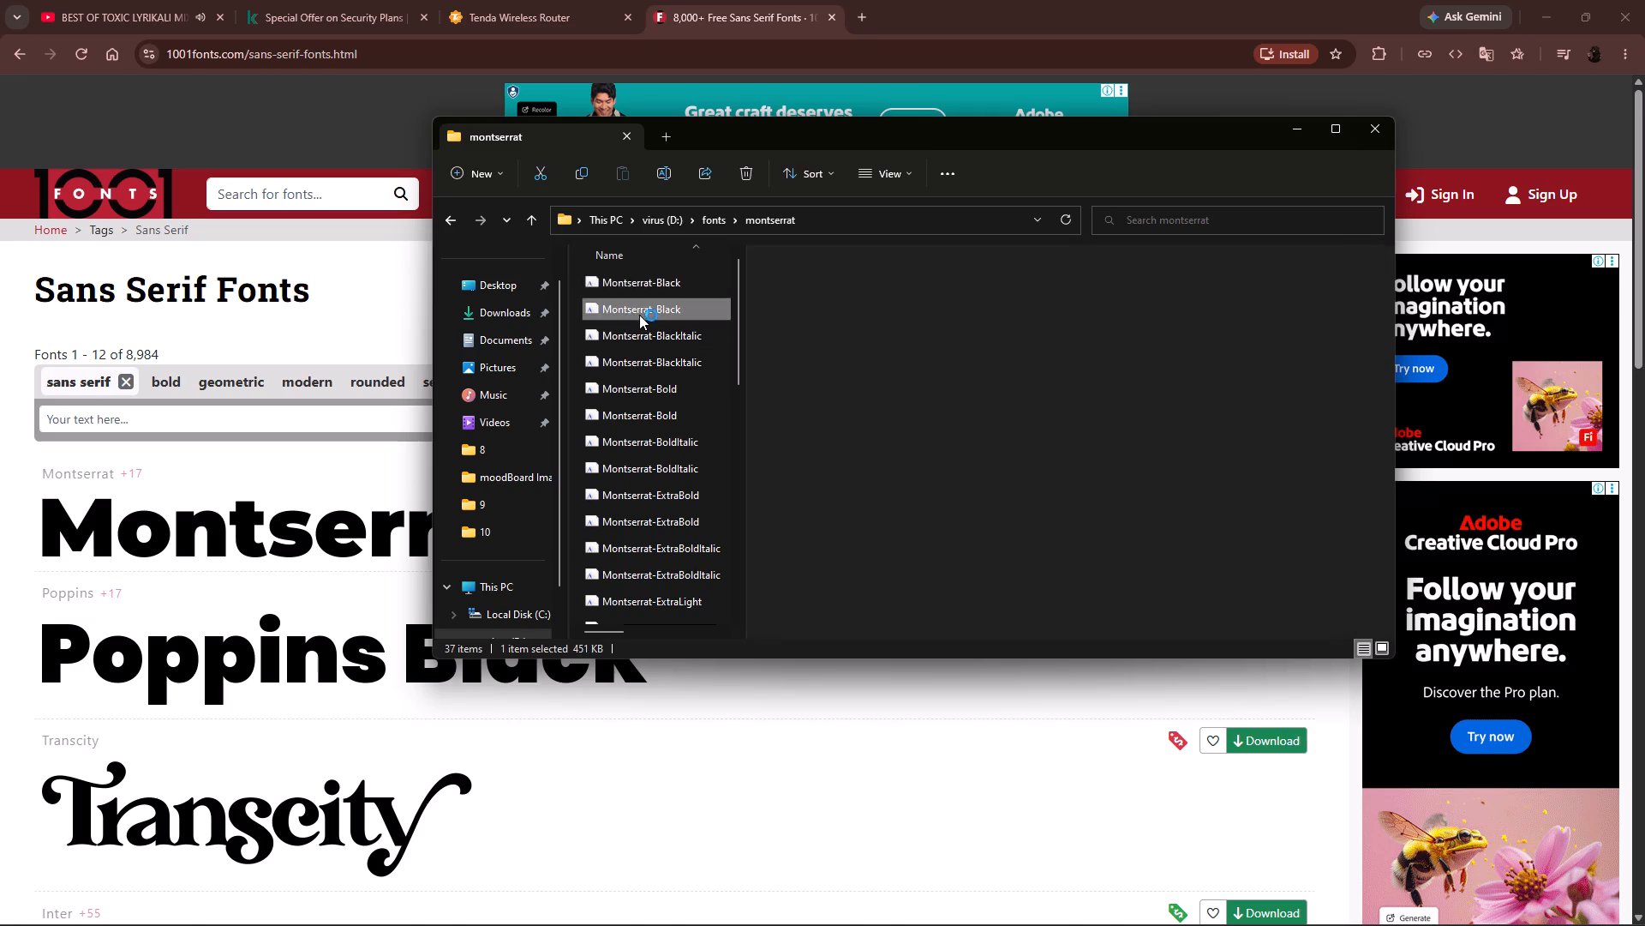
left_click(266, 203)
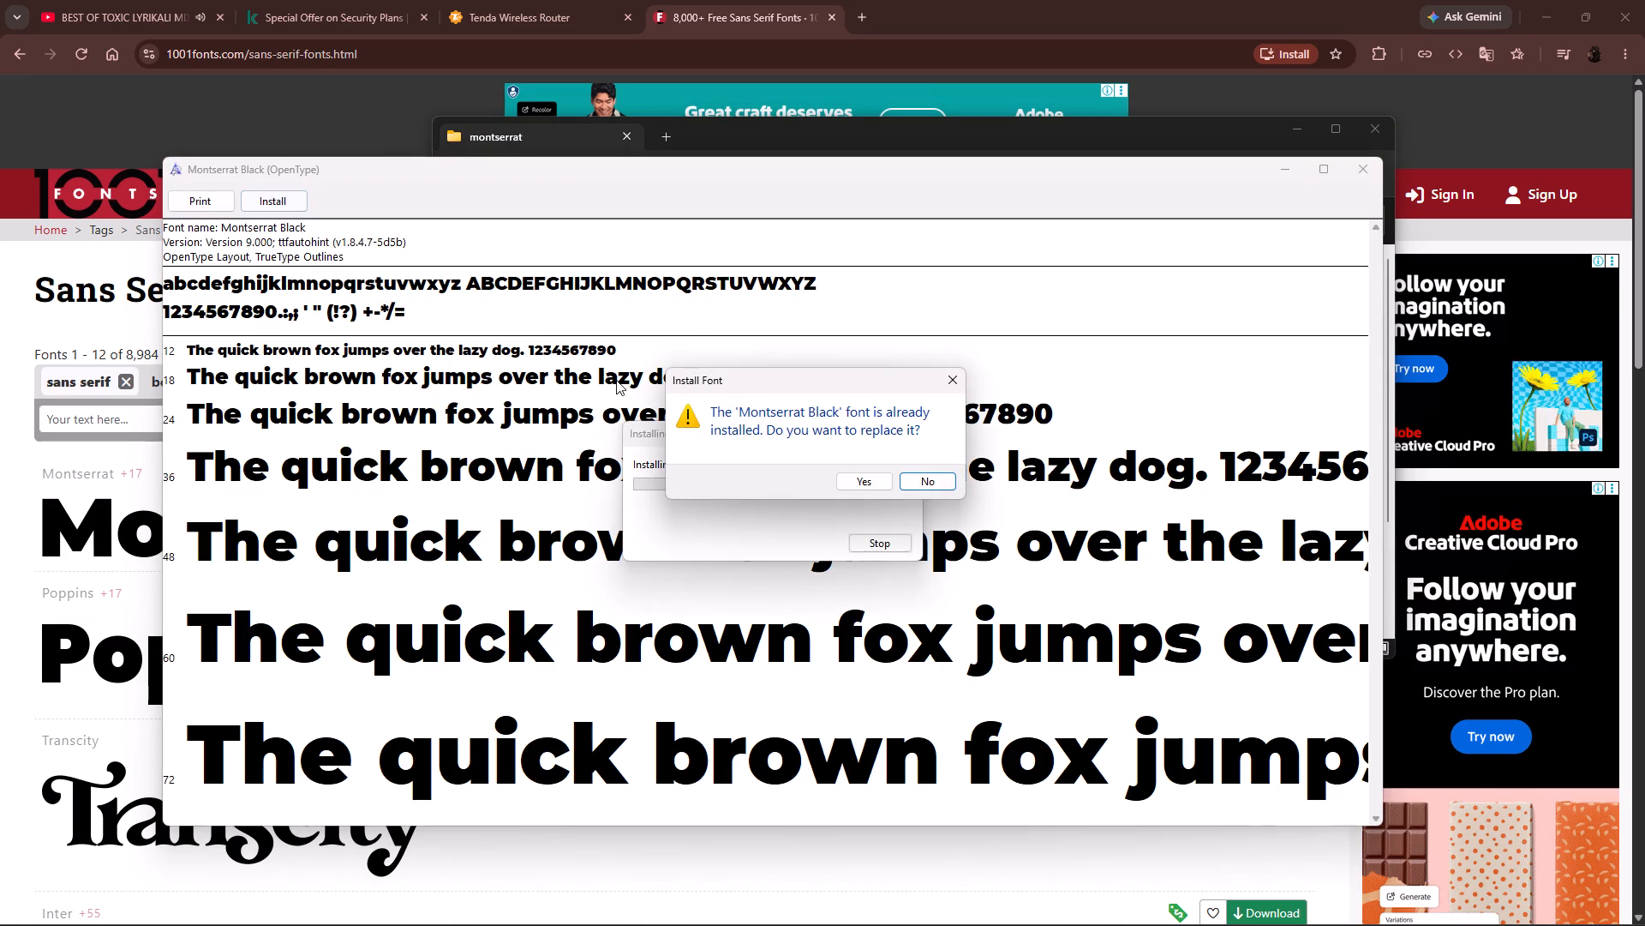
left_click(864, 481)
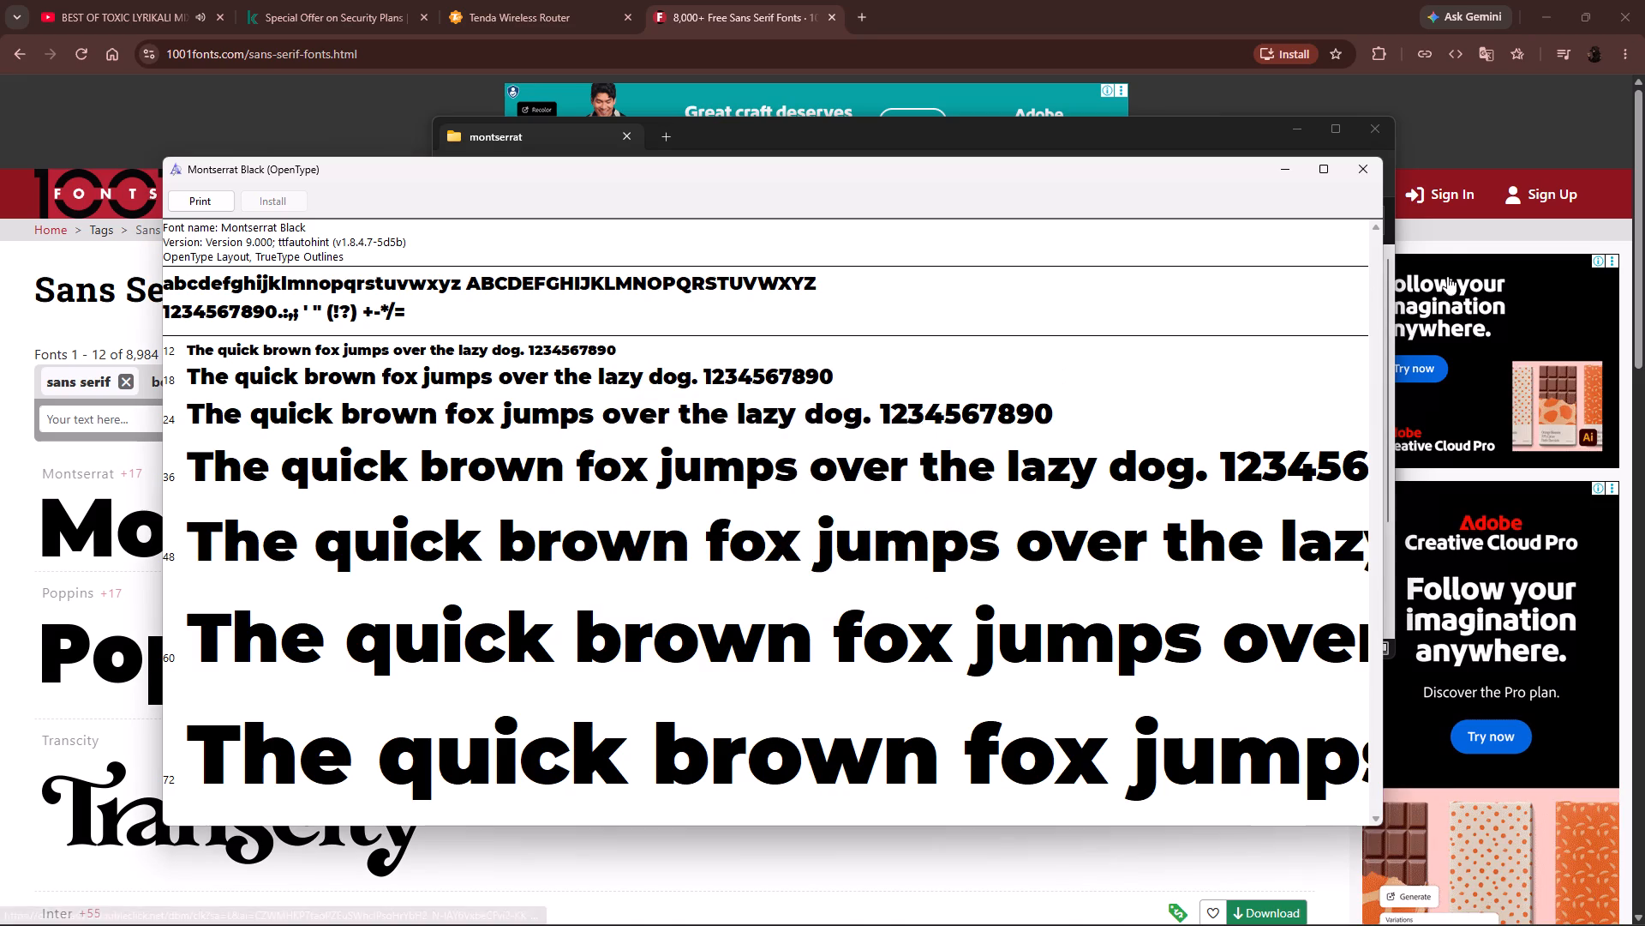
left_click(1352, 169)
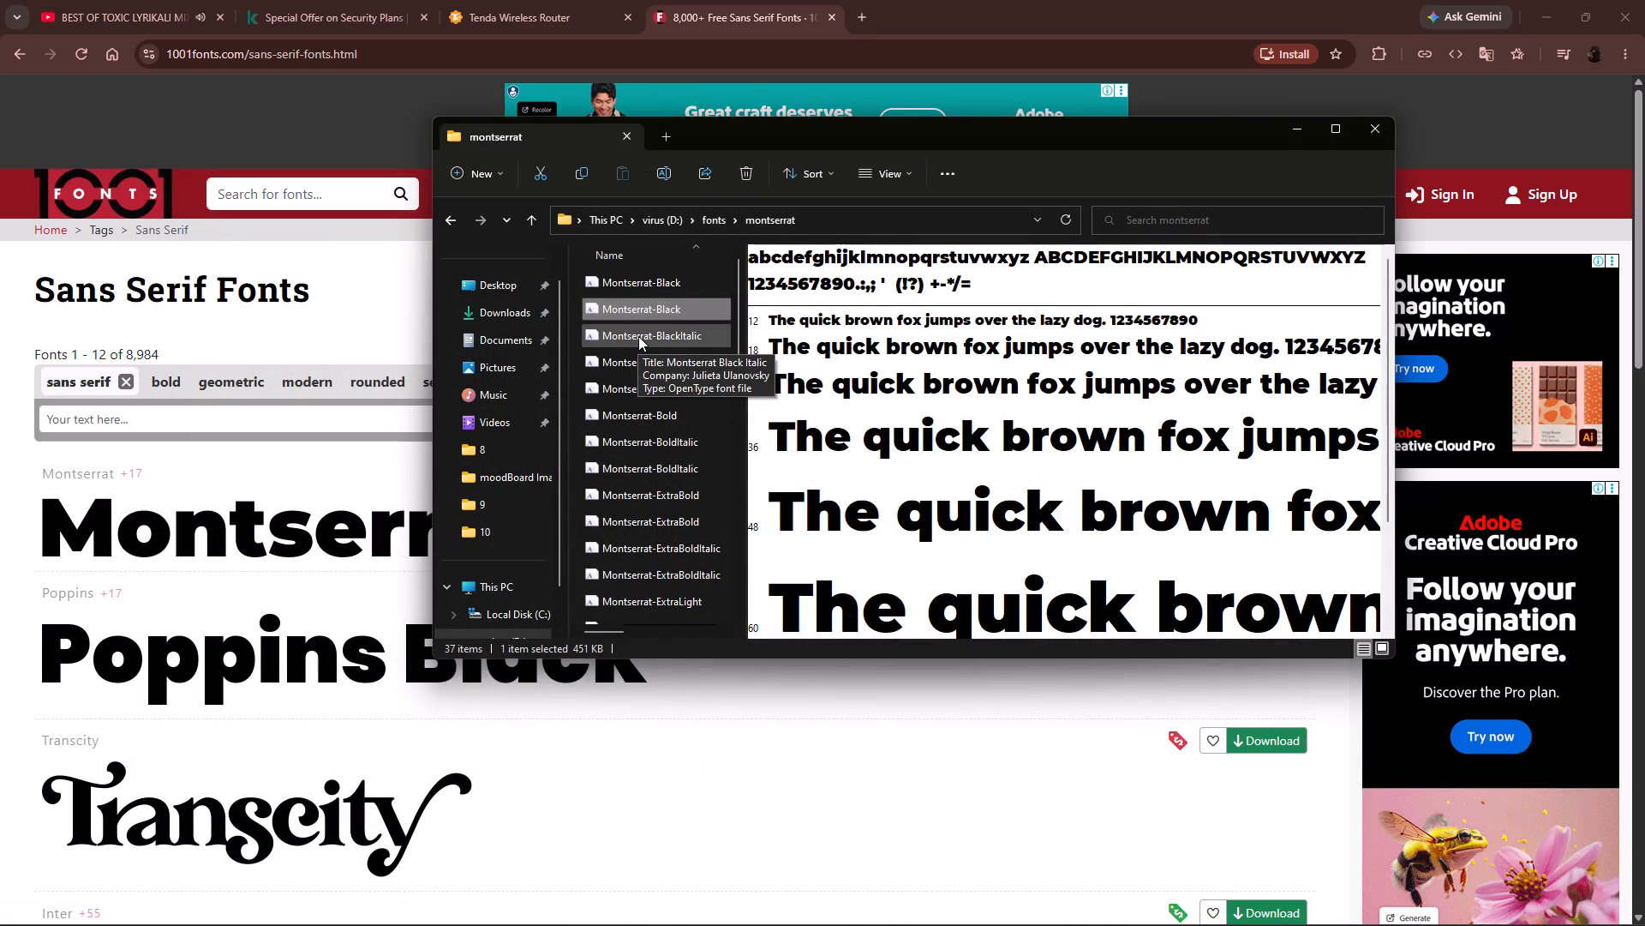
Install Montserrat Black Italic from the first Montserrat-BlackItalic file and close its preview.
double_click(638, 336)
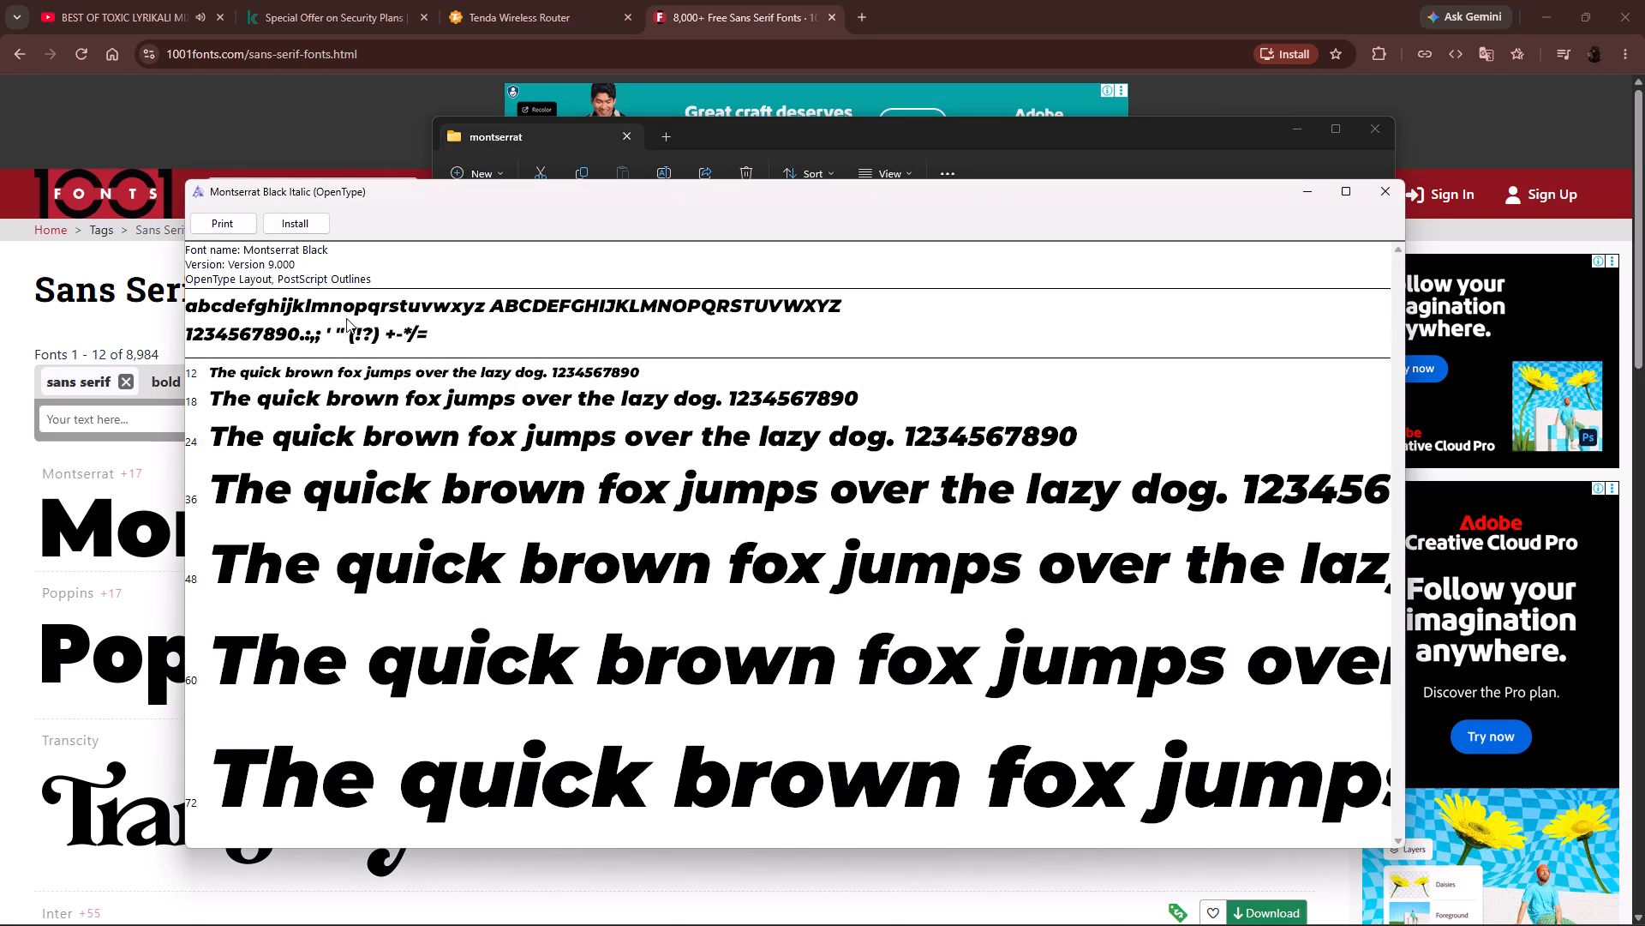
left_click(282, 222)
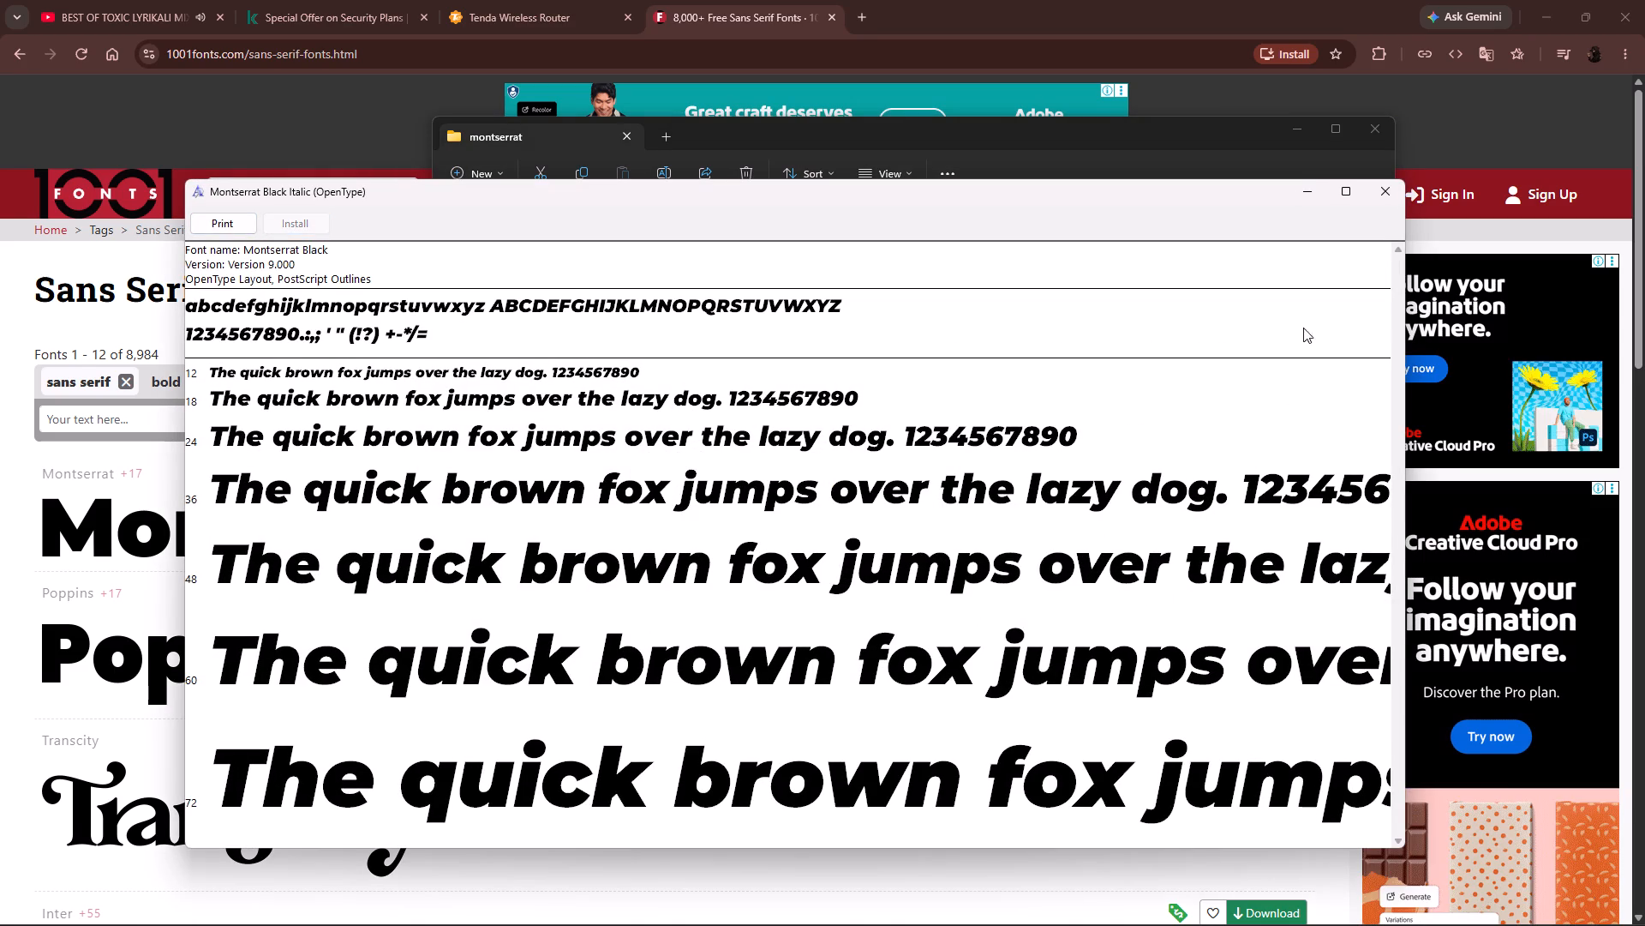
left_click(1383, 193)
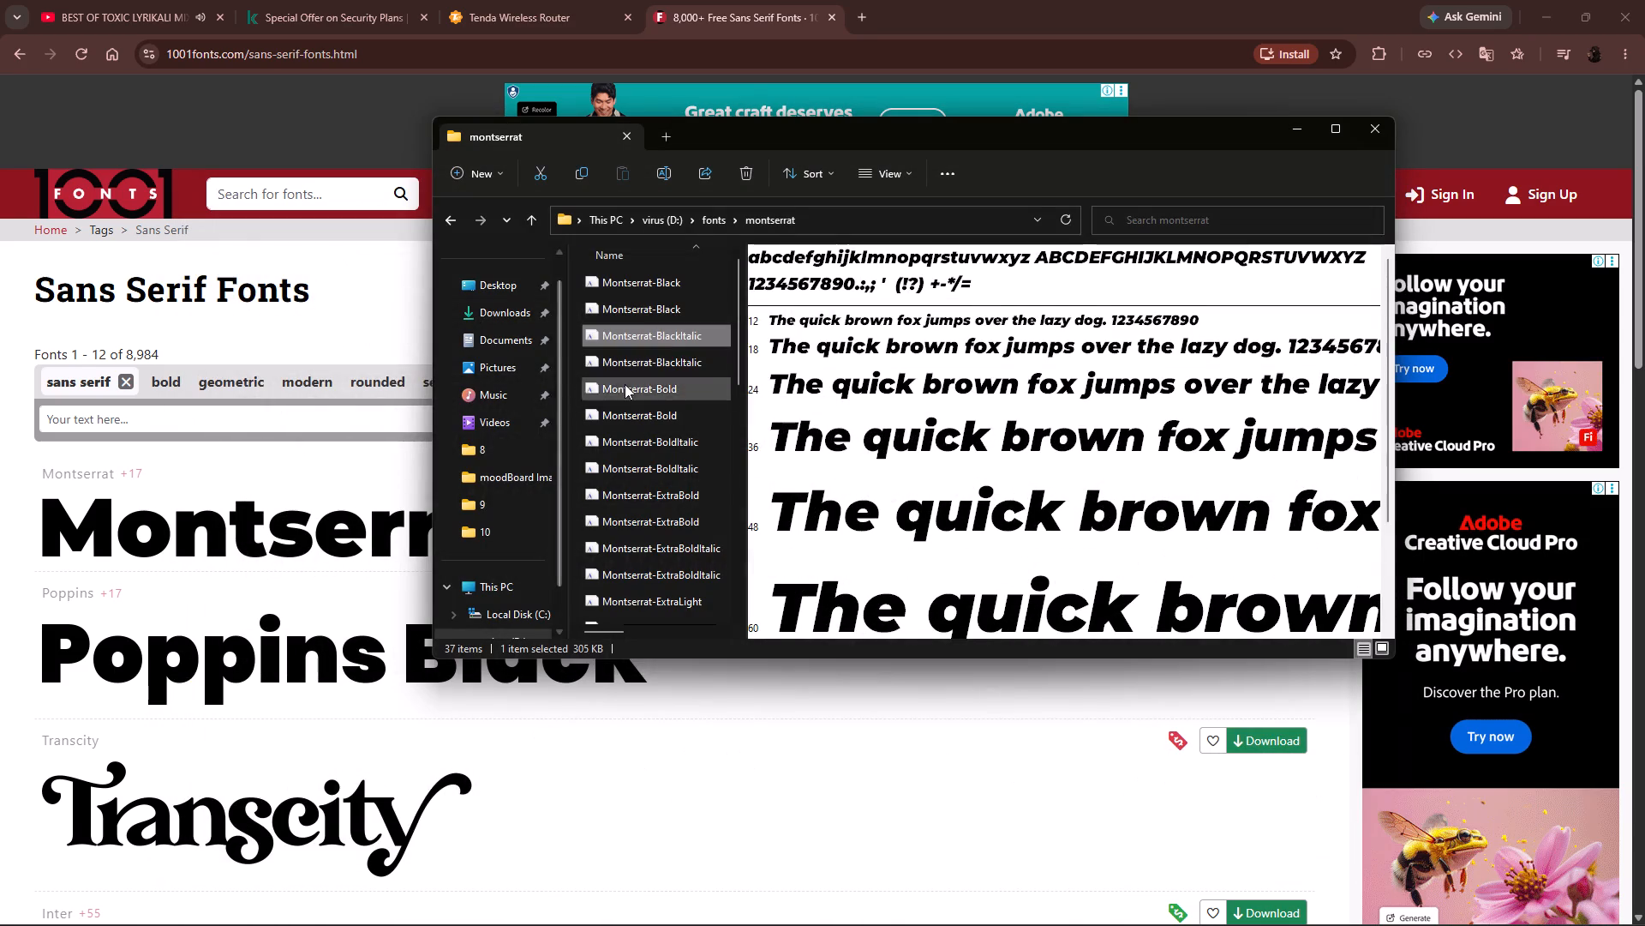
Install the Montserrat Bold and Bold Italic fonts, using the first file of each style.
double_click(648, 388)
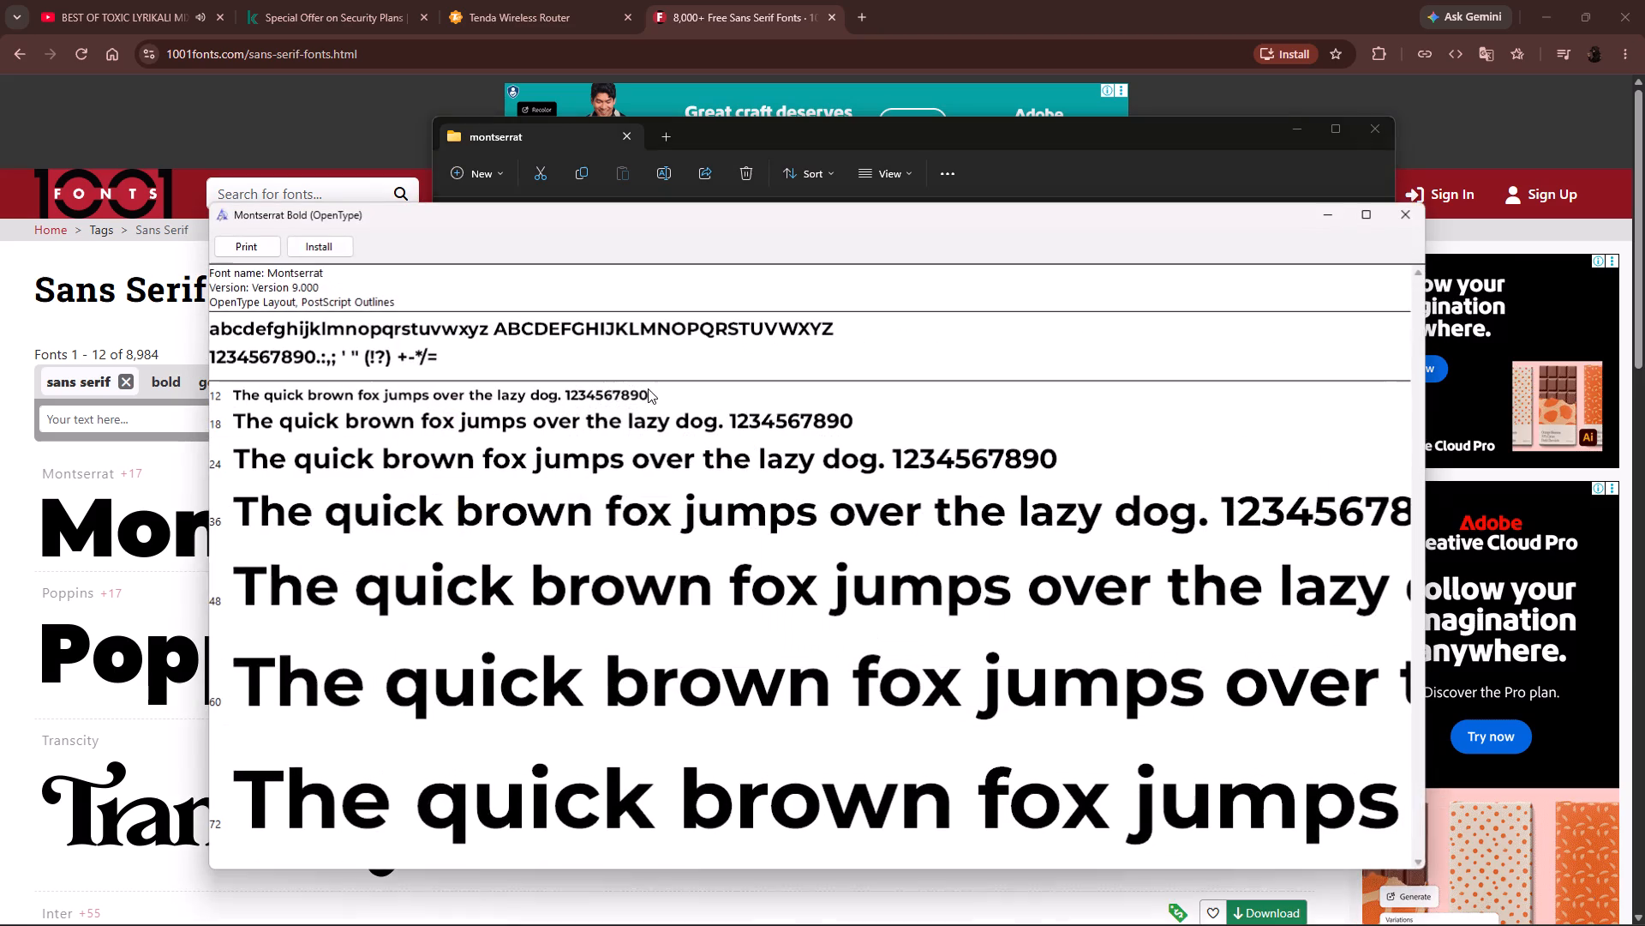
left_click(323, 248)
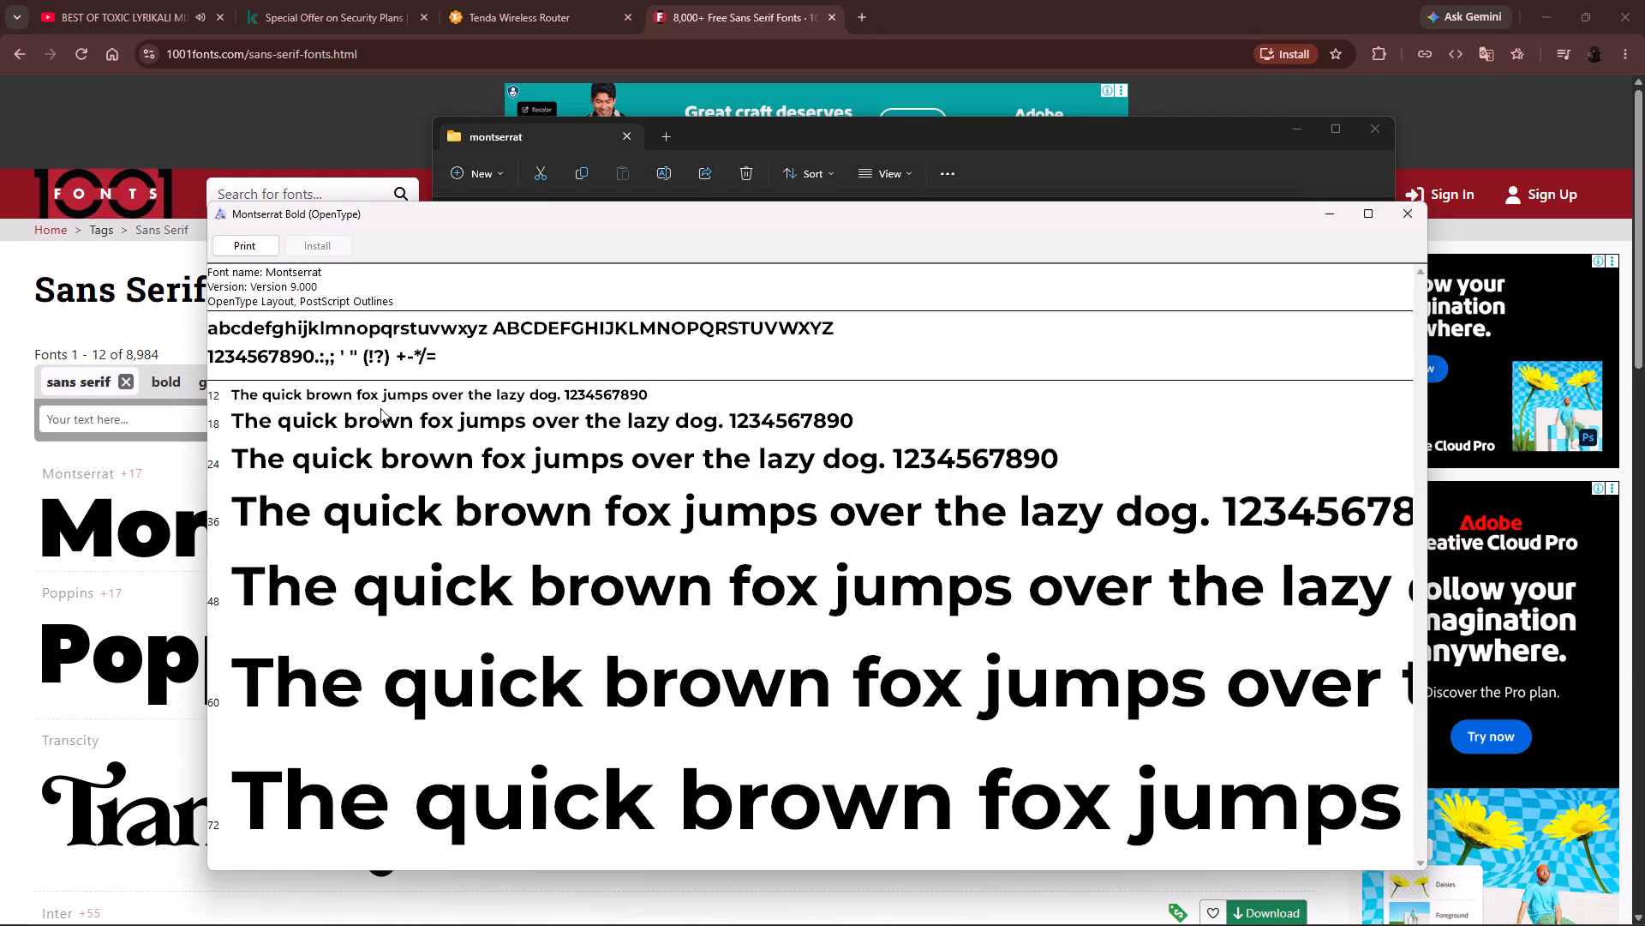
left_click(1403, 215)
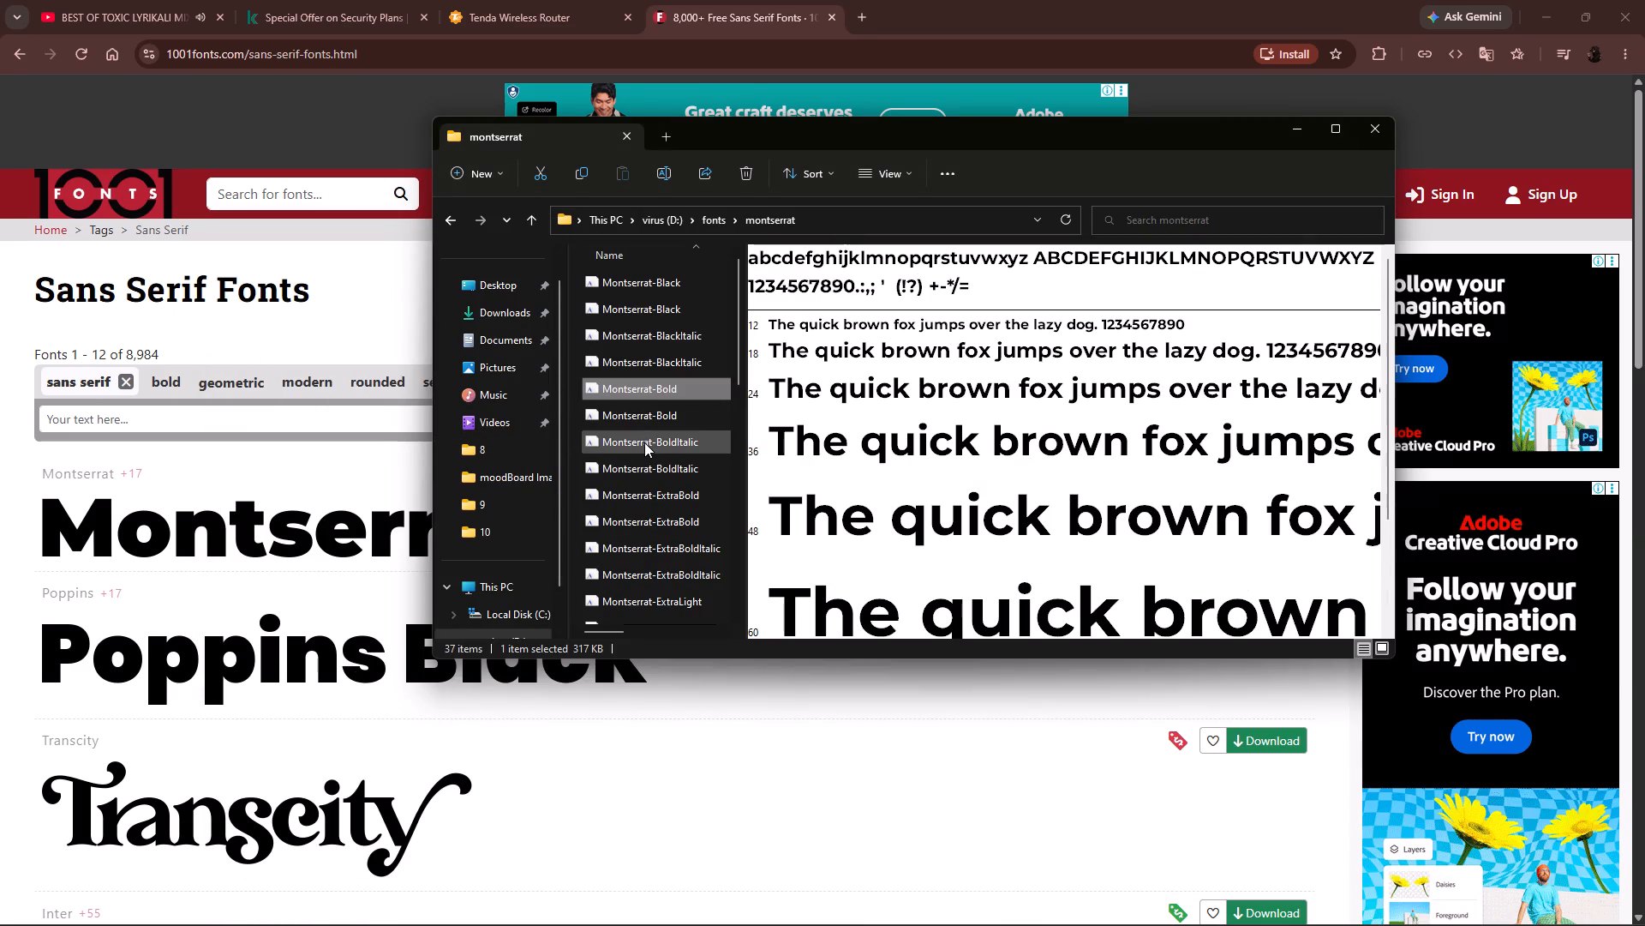
double_click(644, 442)
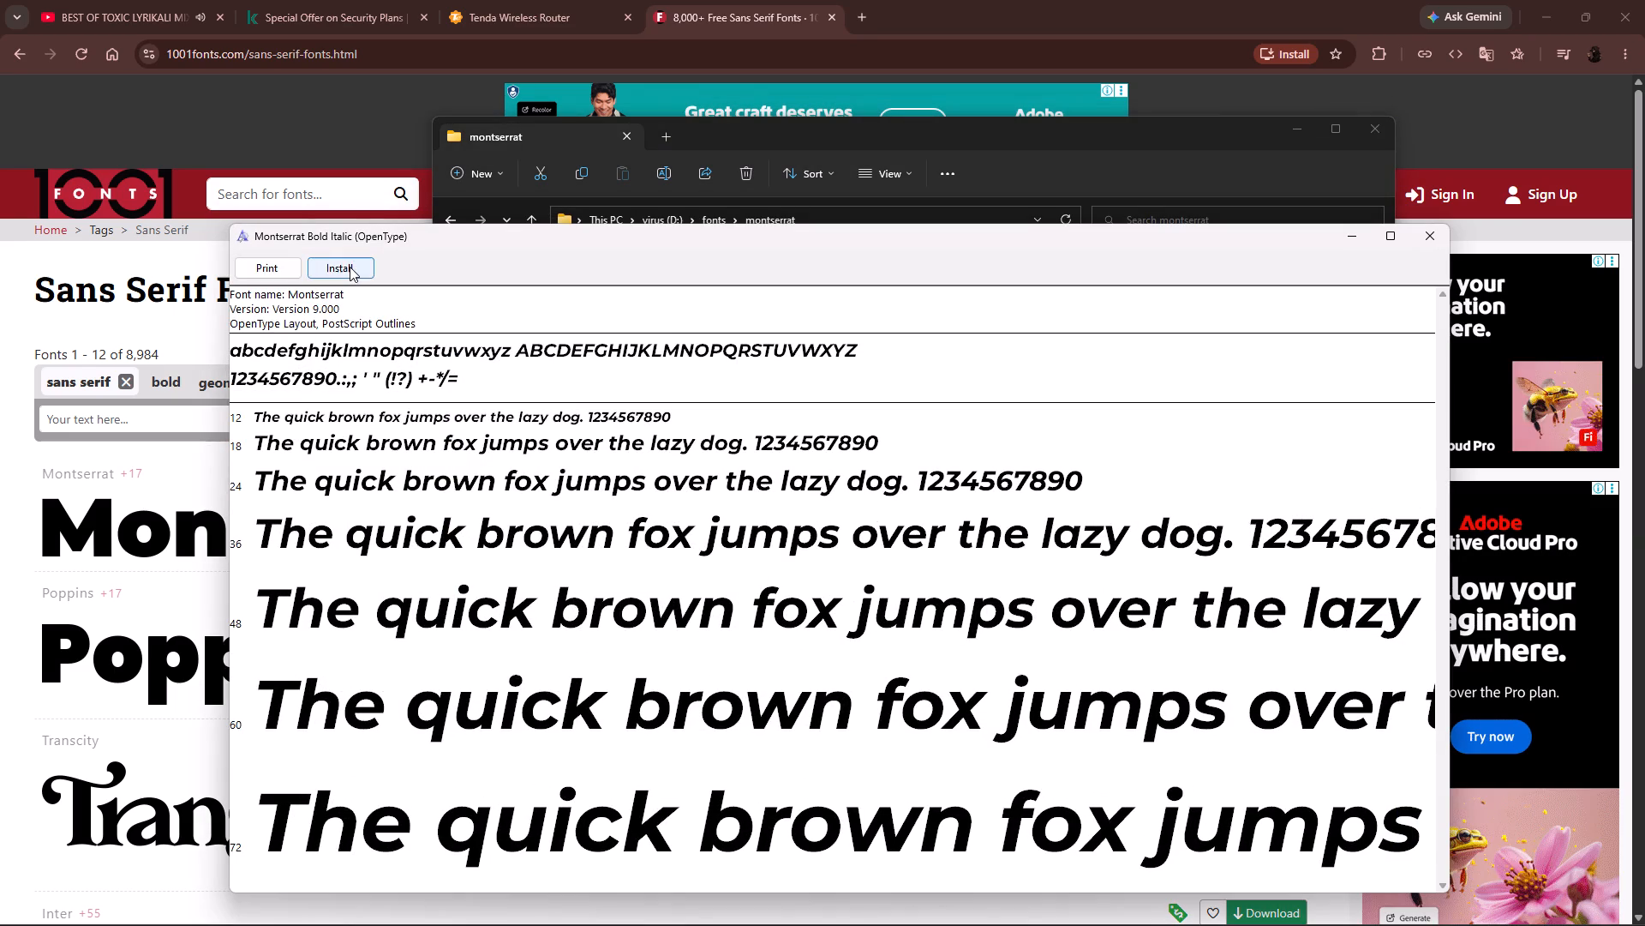
left_click(350, 267)
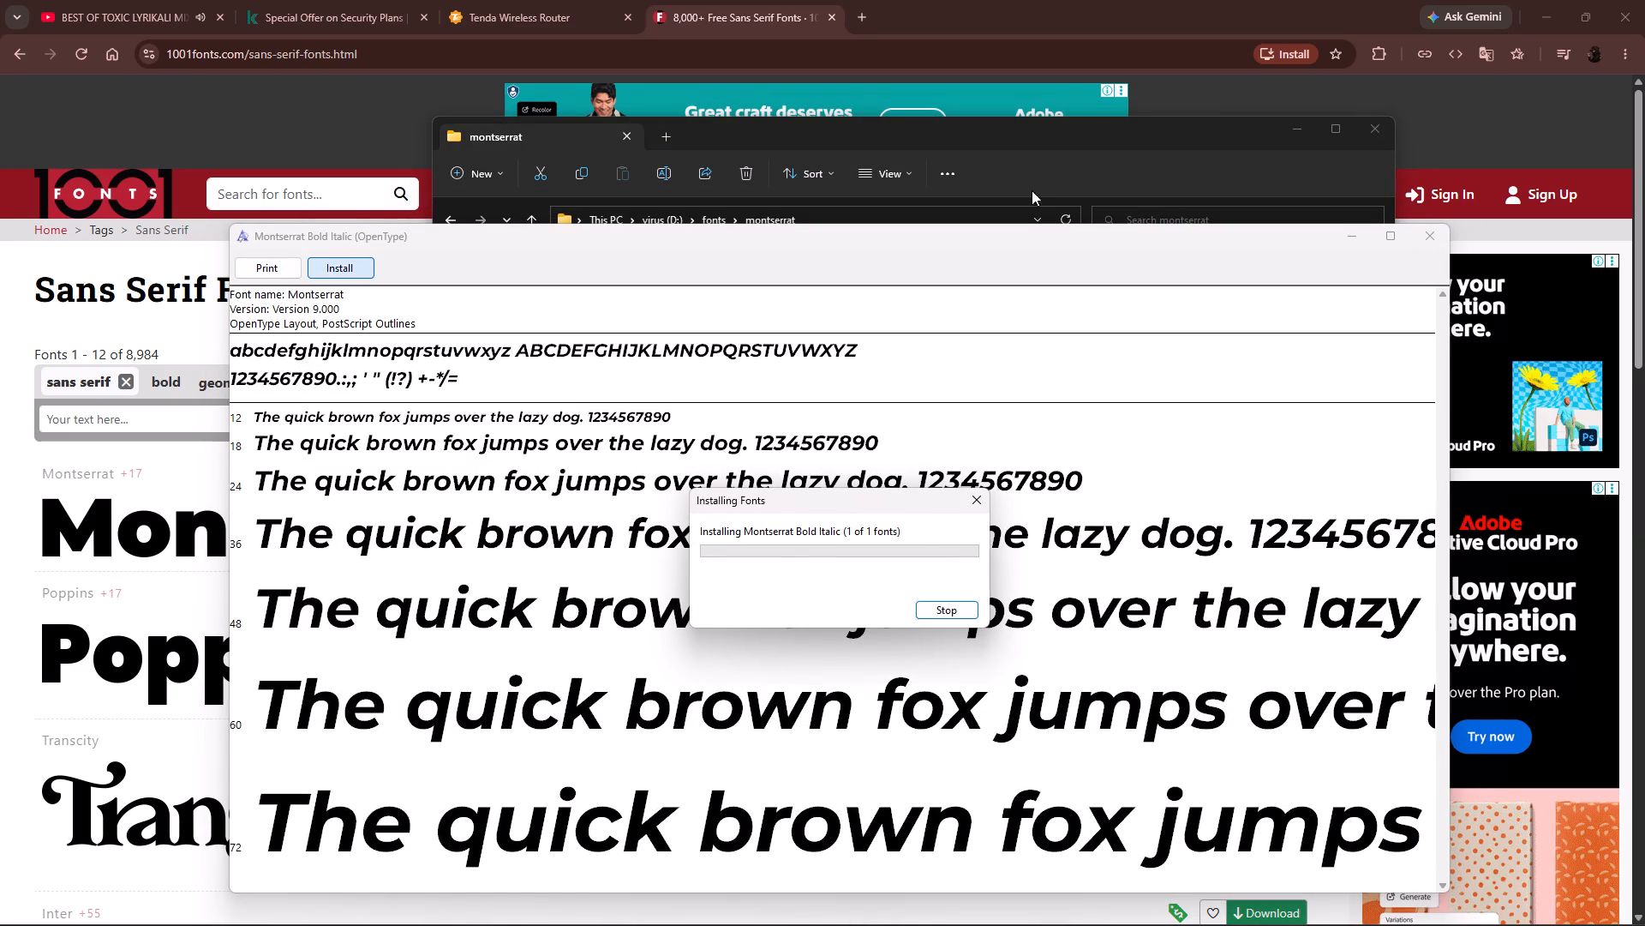
left_click(1419, 239)
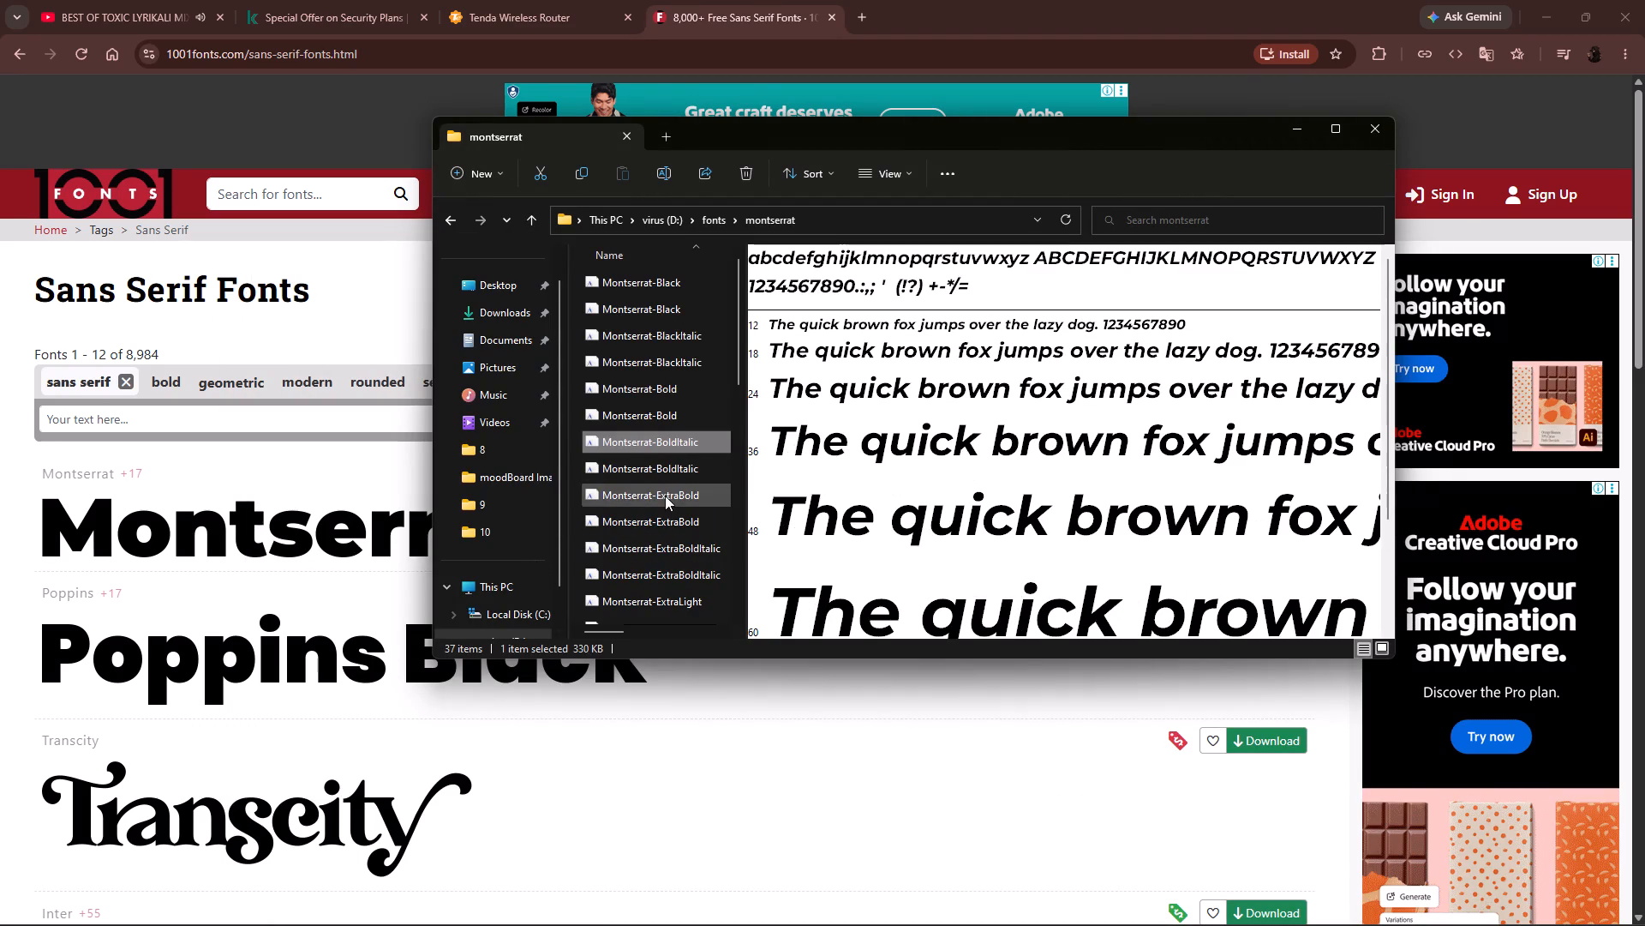
Install the Montserrat ExtraBold and ExtraBold Italic fonts, using the first file of each style.
double_click(665, 496)
left_click(161, 72)
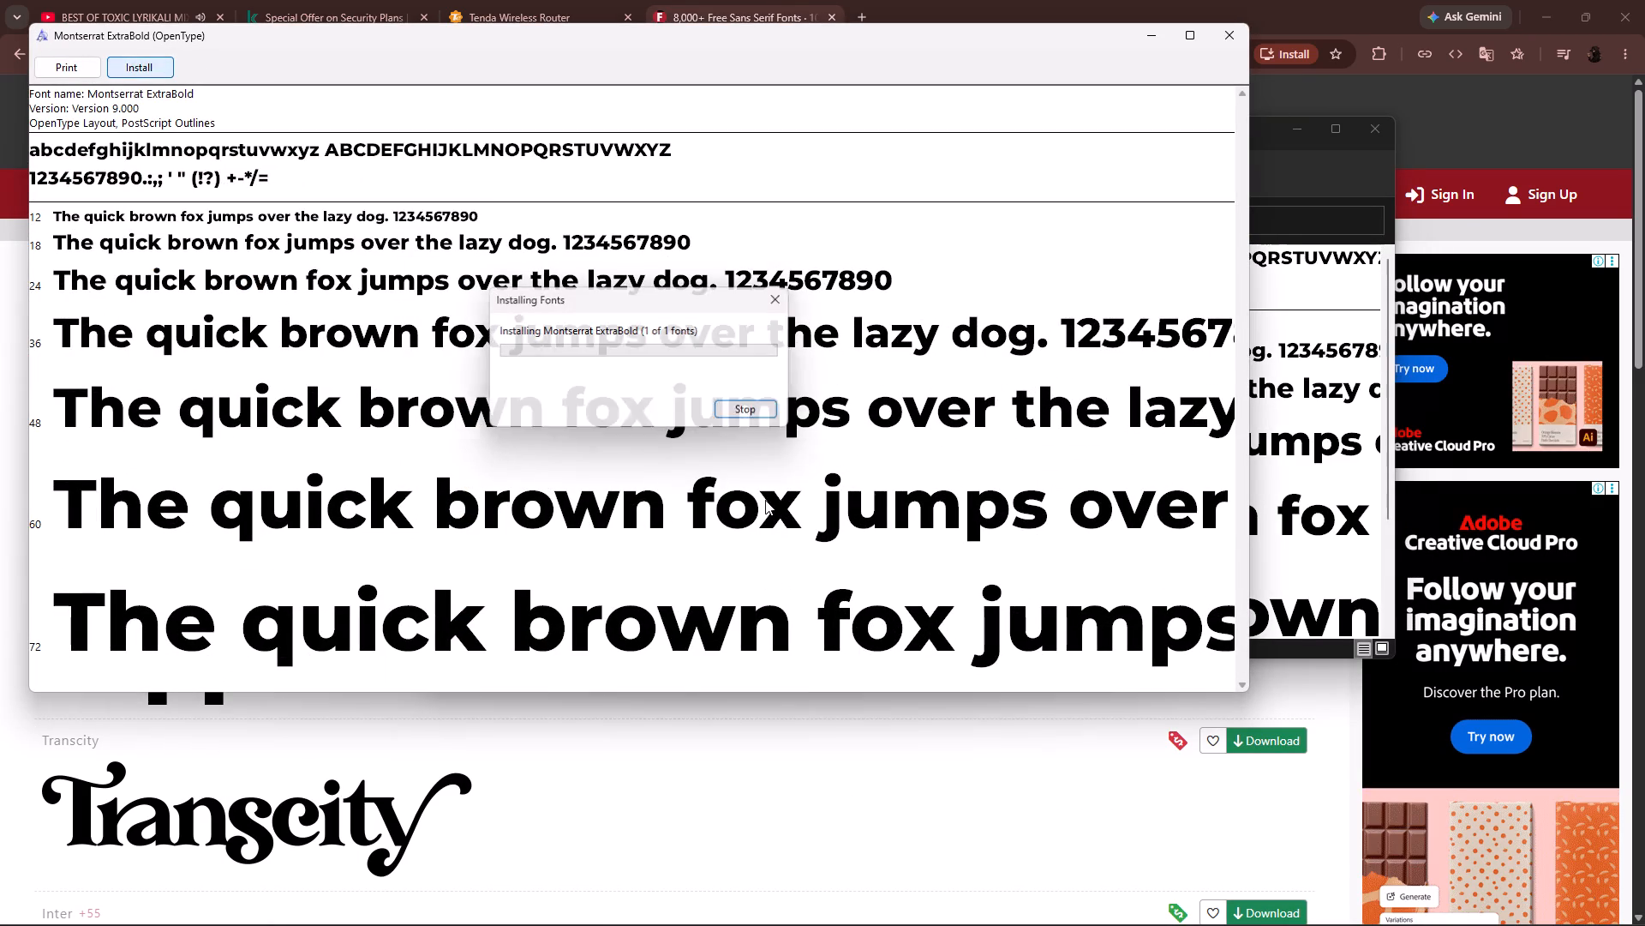
left_click(1222, 35)
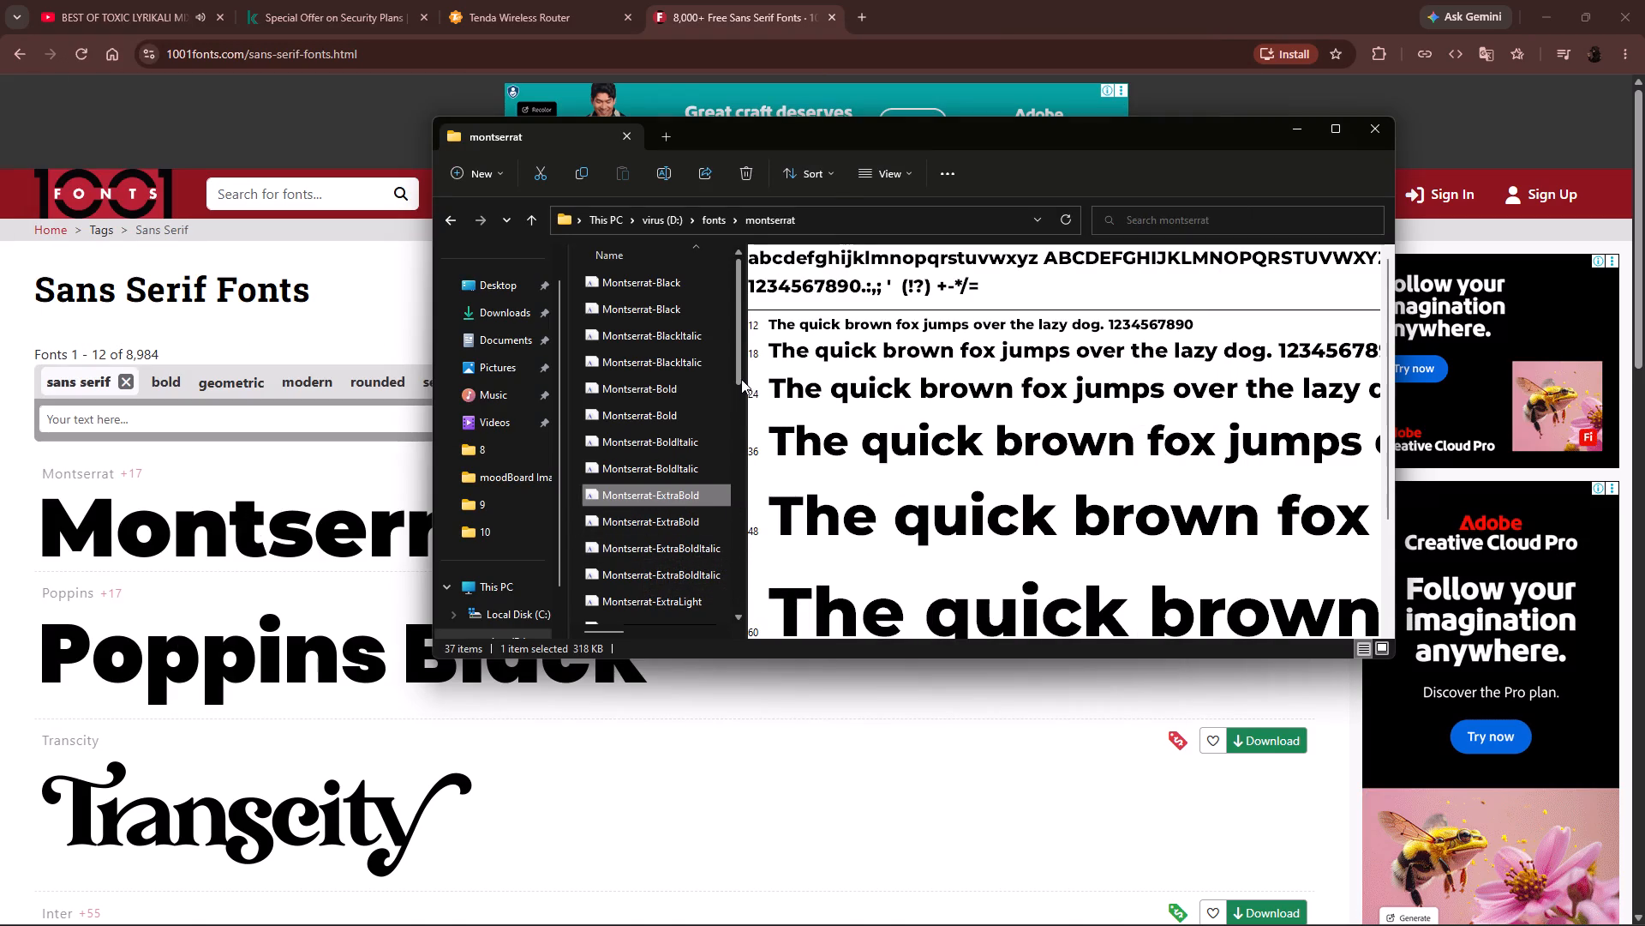
left_click_drag(741, 379, 740, 403)
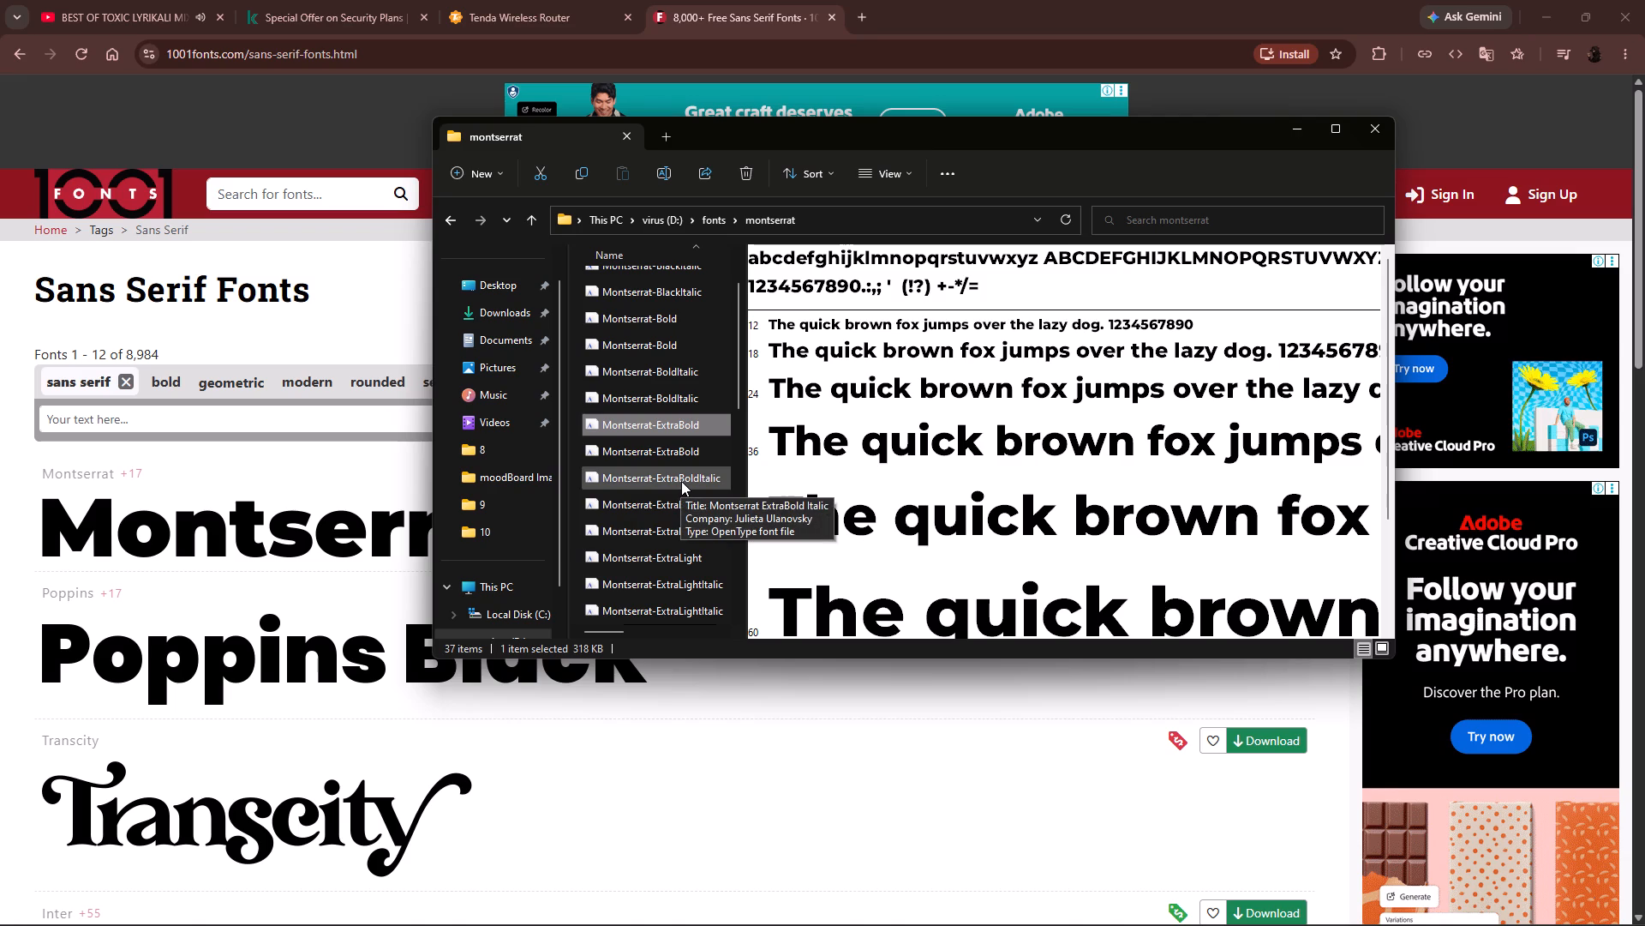
double_click(681, 481)
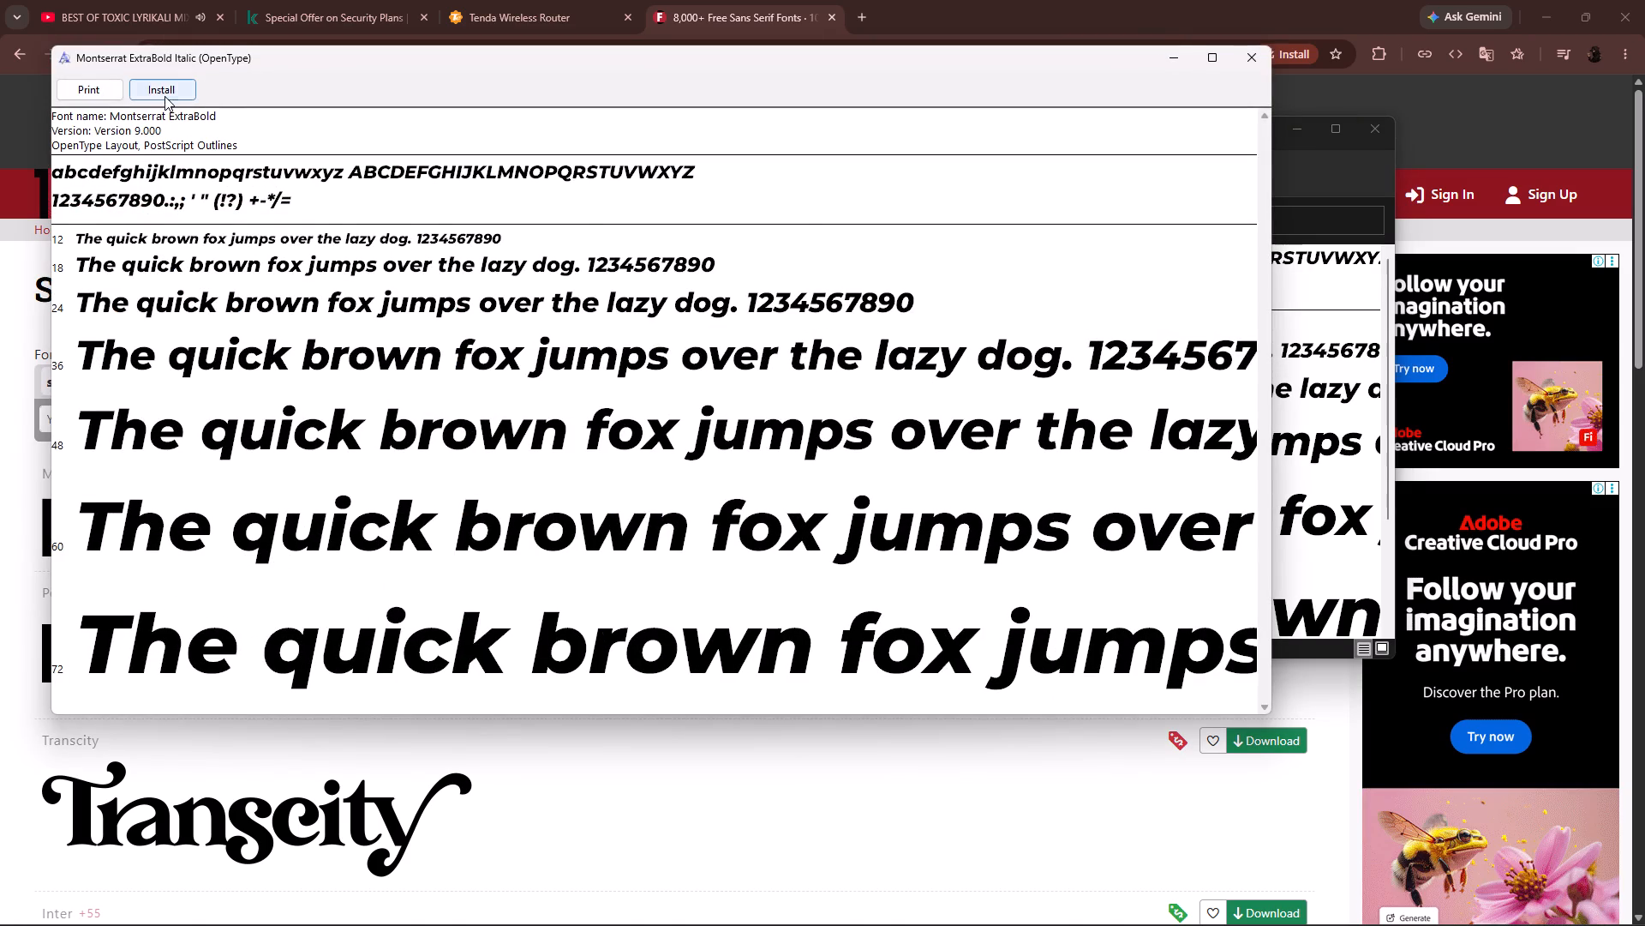
left_click(164, 96)
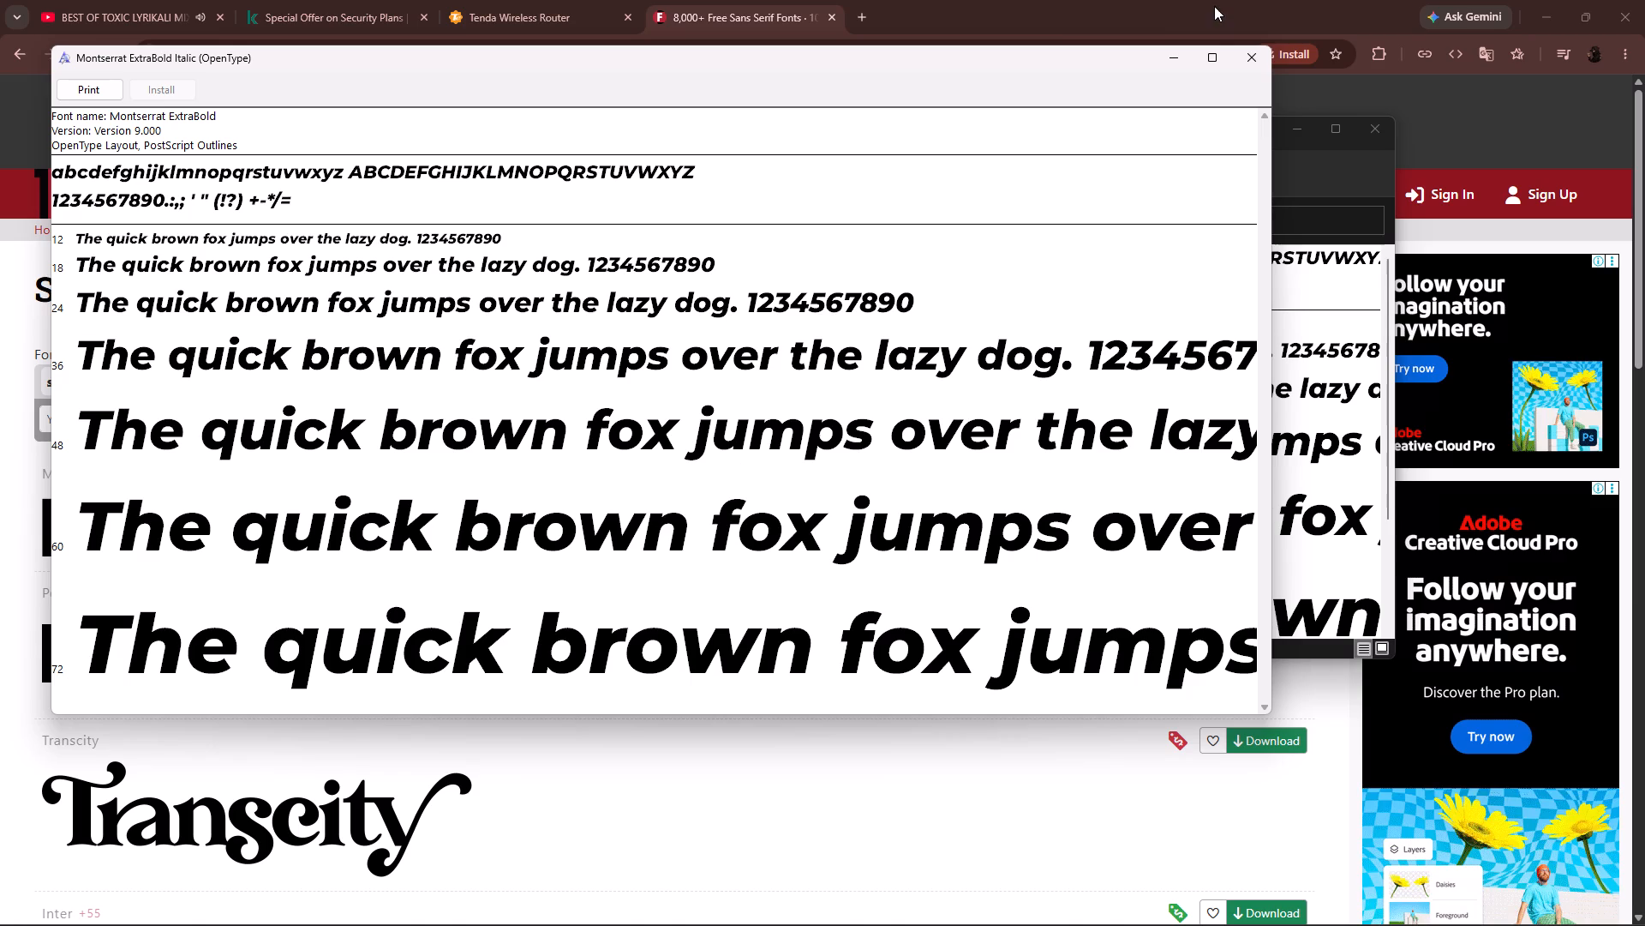
left_click(1250, 66)
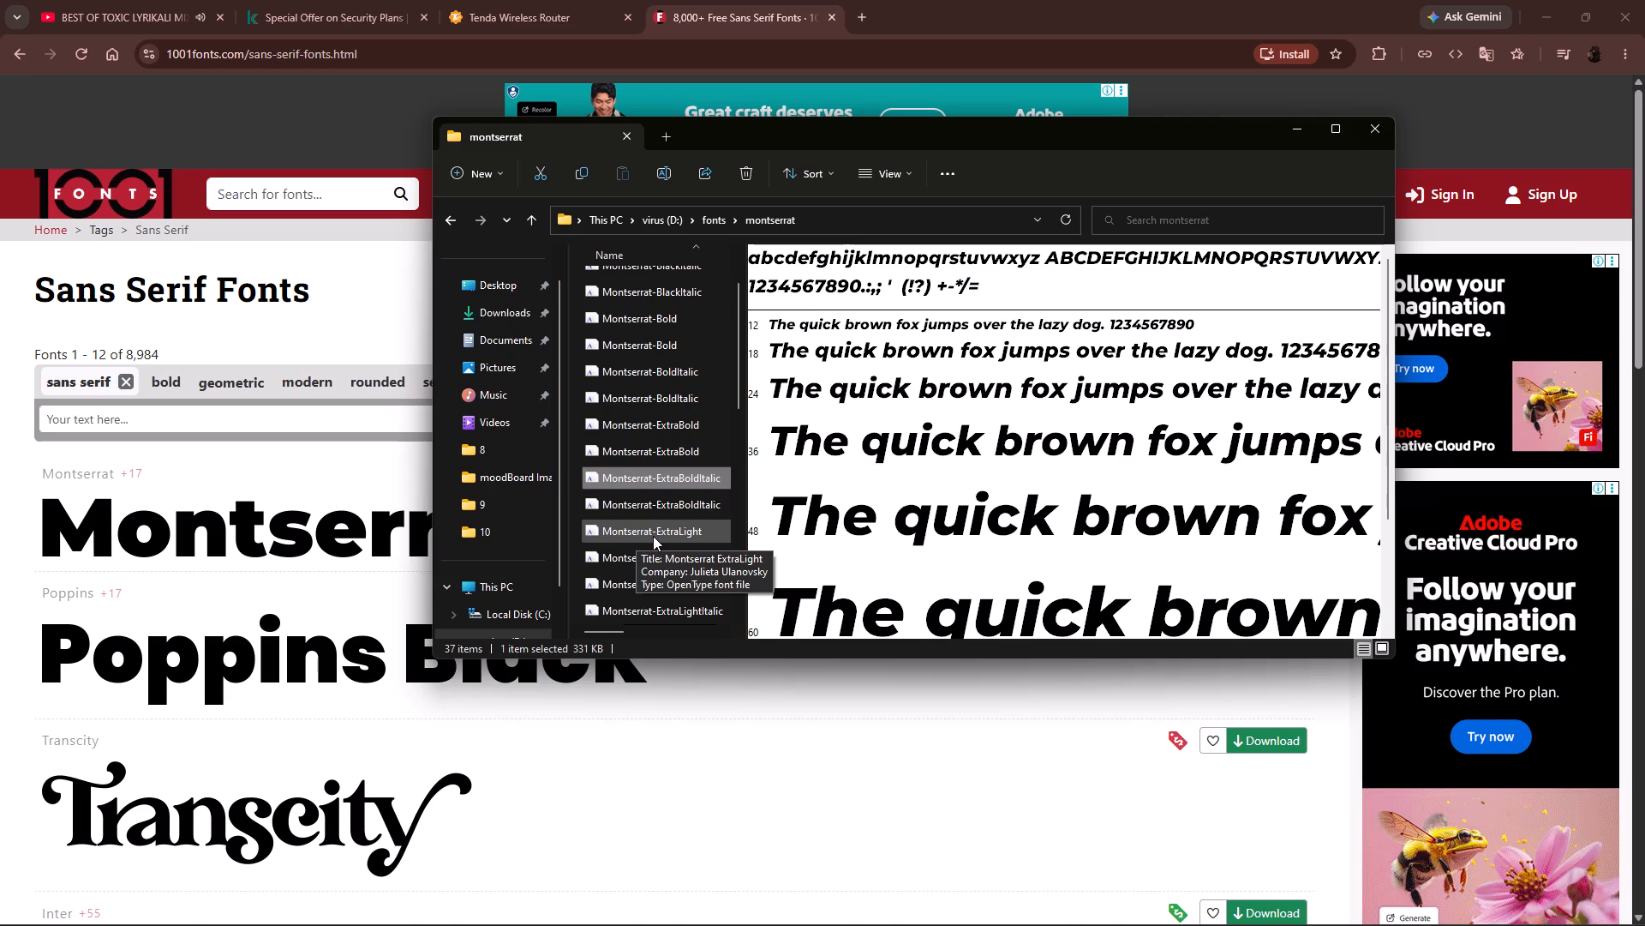
Install the Montserrat ExtraLight and ExtraLight Italic fonts, using the first file of each style.
double_click(657, 532)
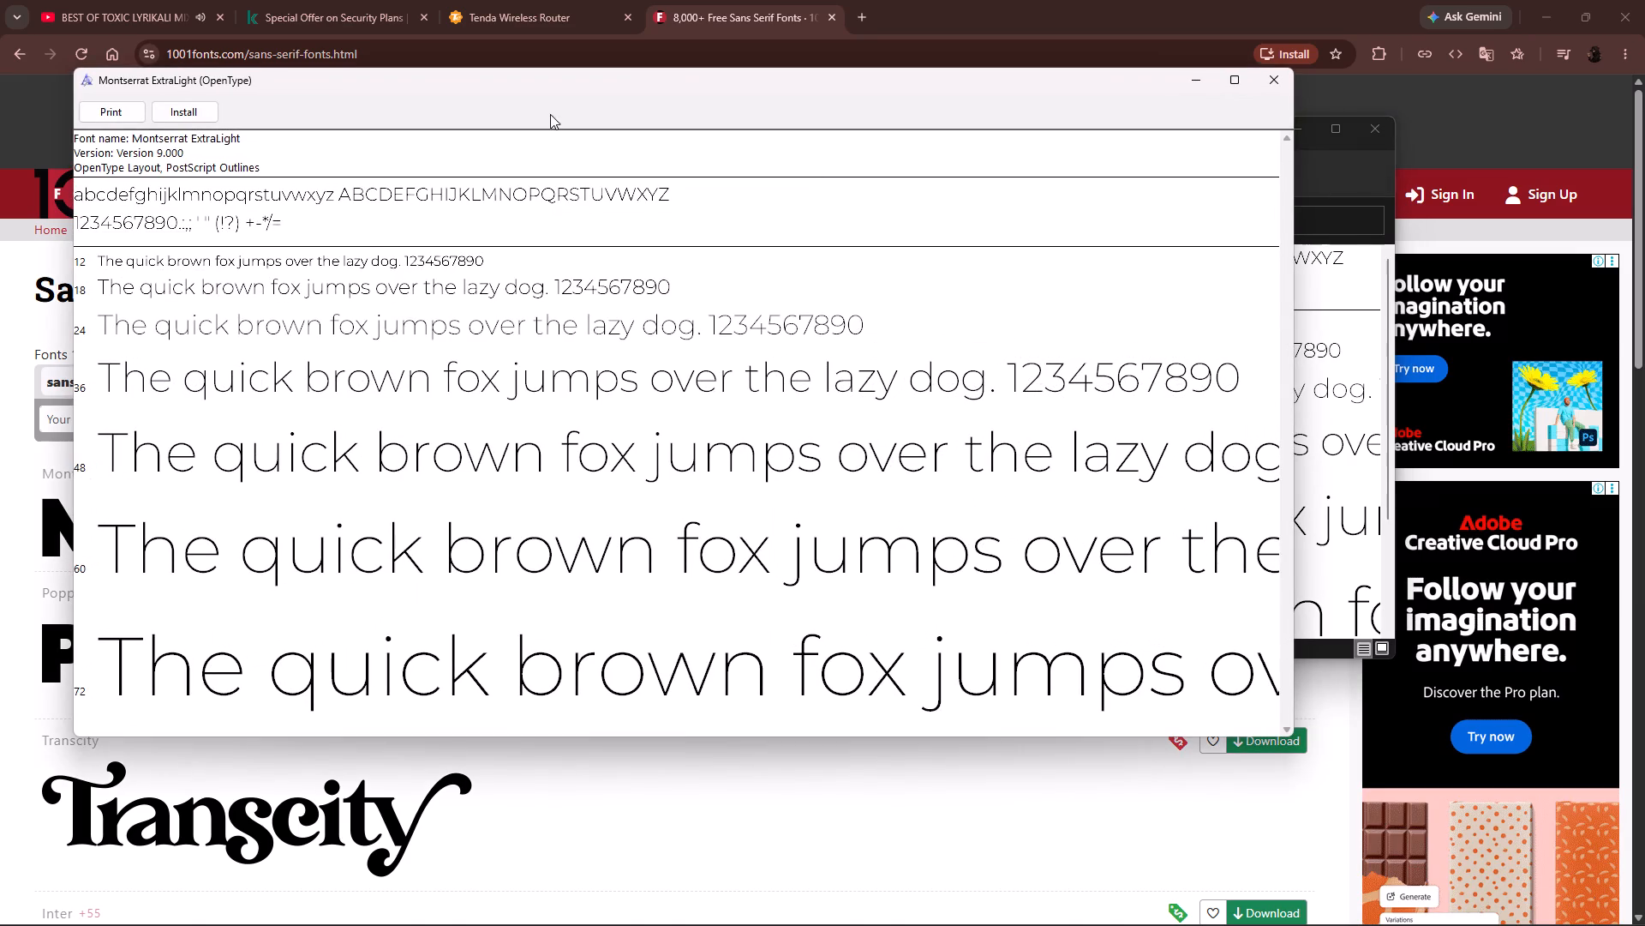
left_click(187, 111)
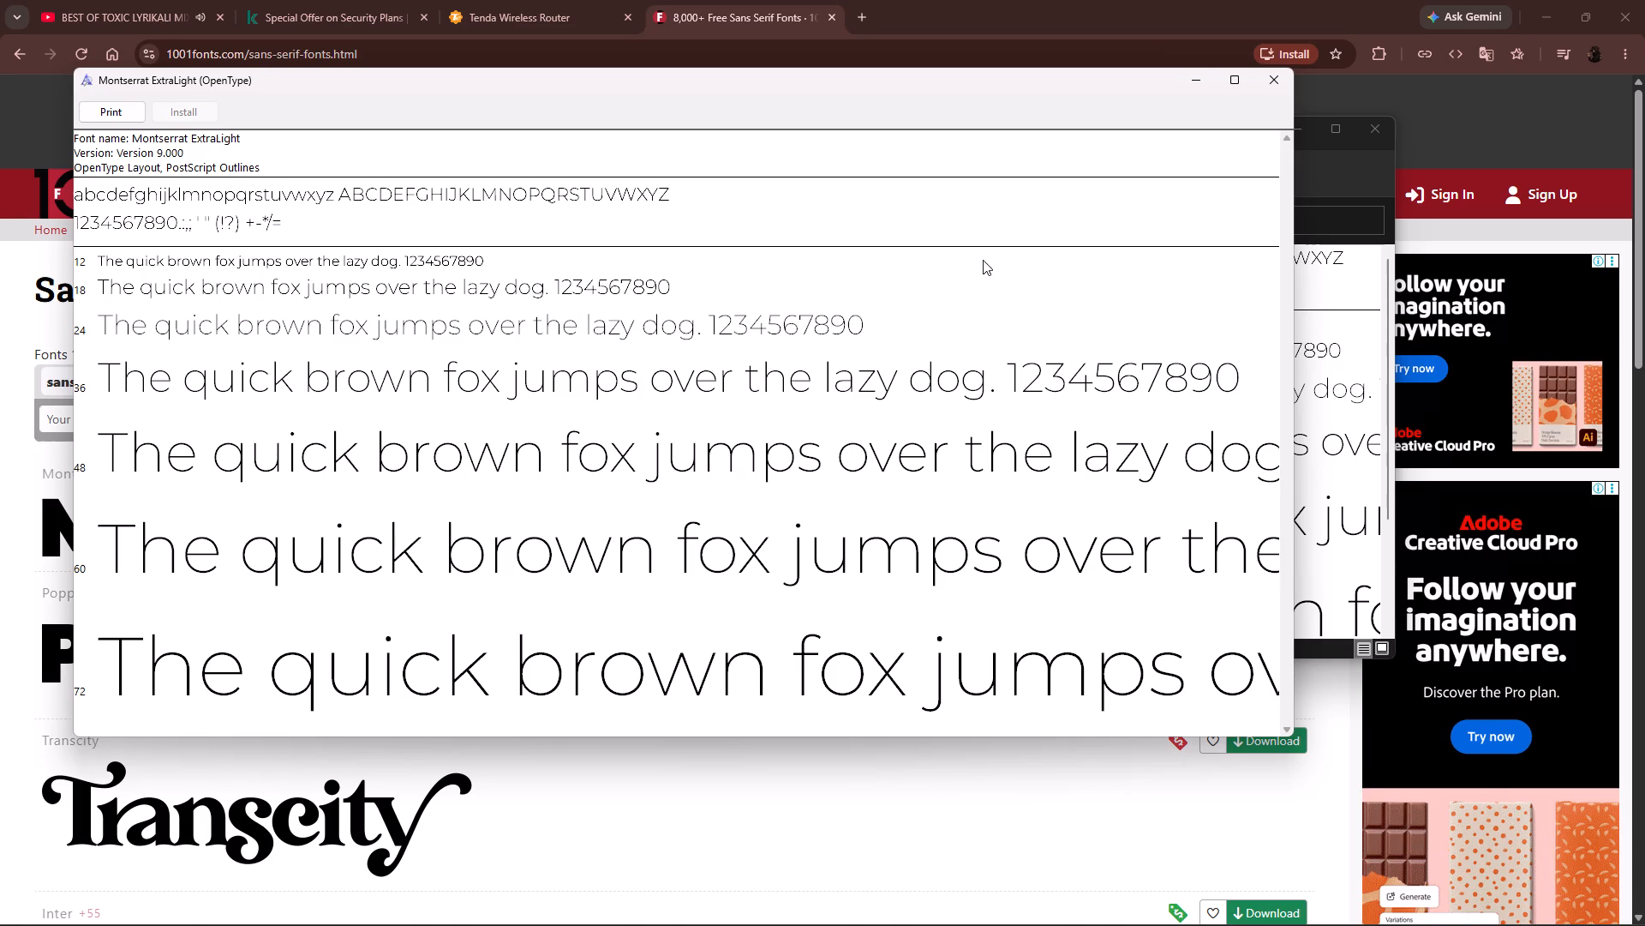
left_click(1274, 75)
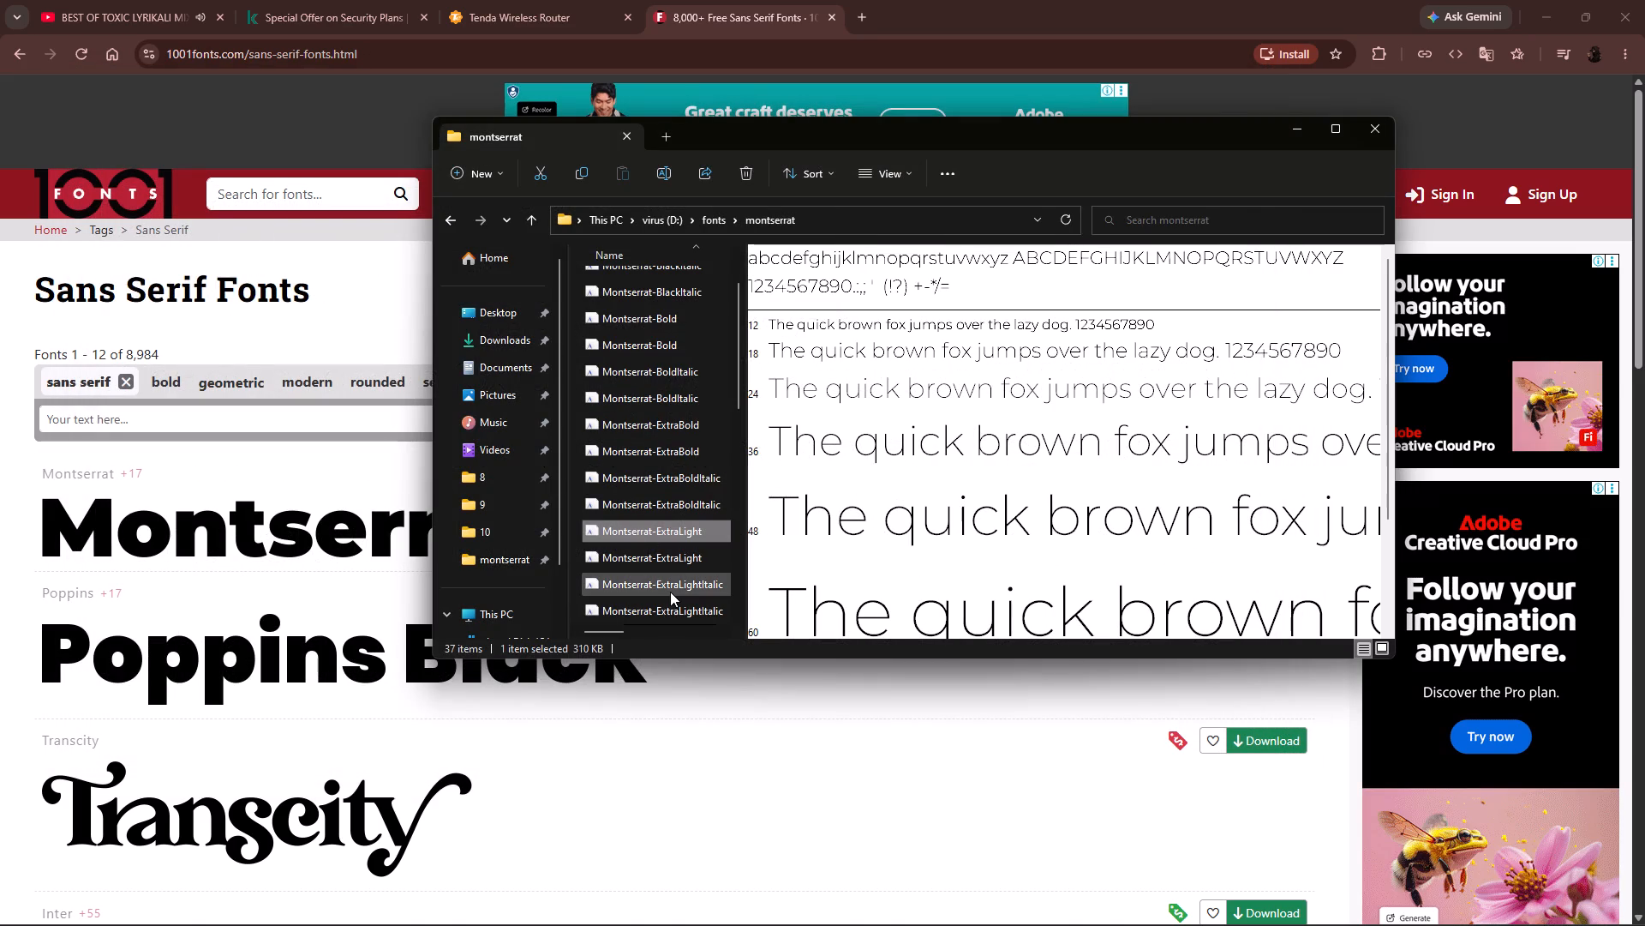
double_click(671, 588)
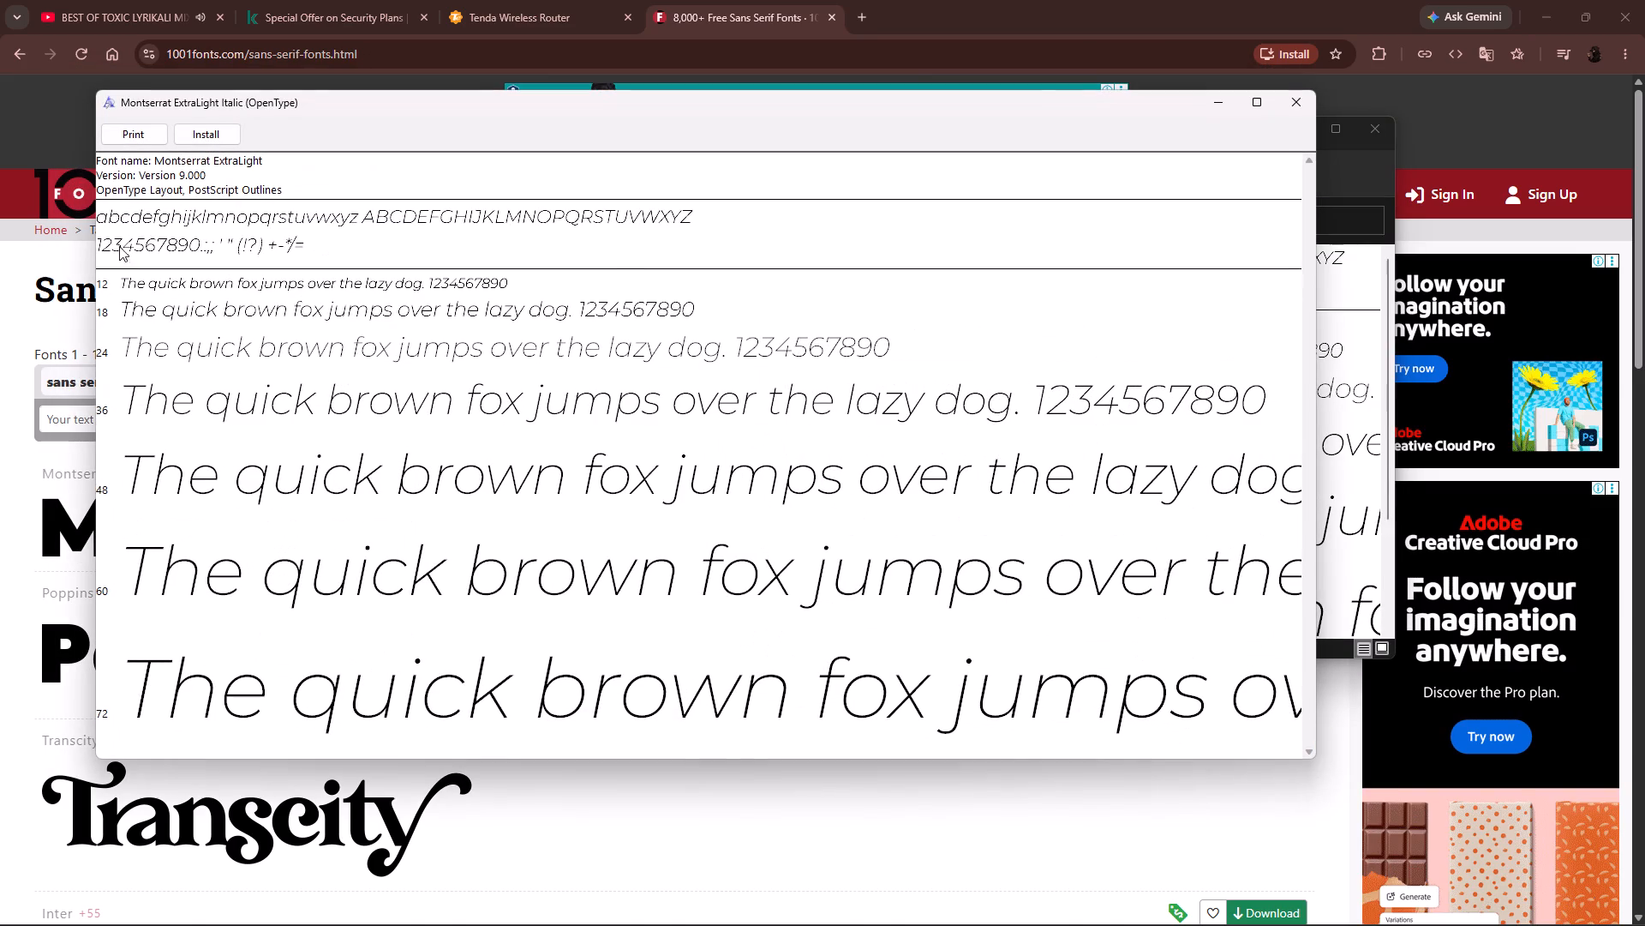
left_click(206, 134)
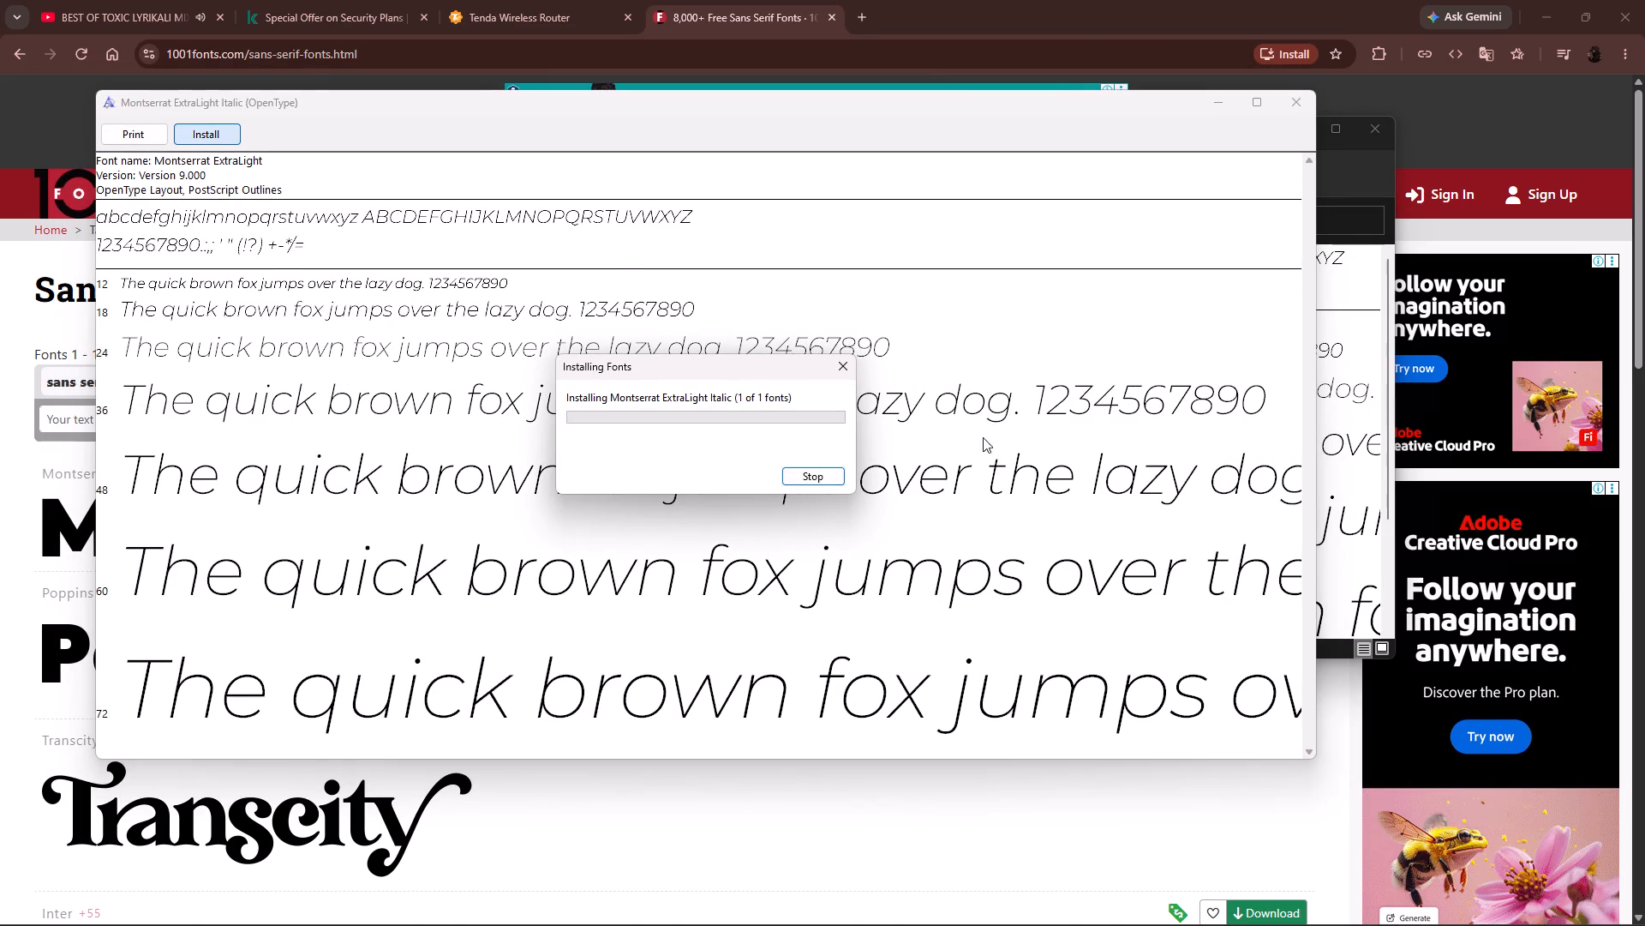
left_click(1298, 108)
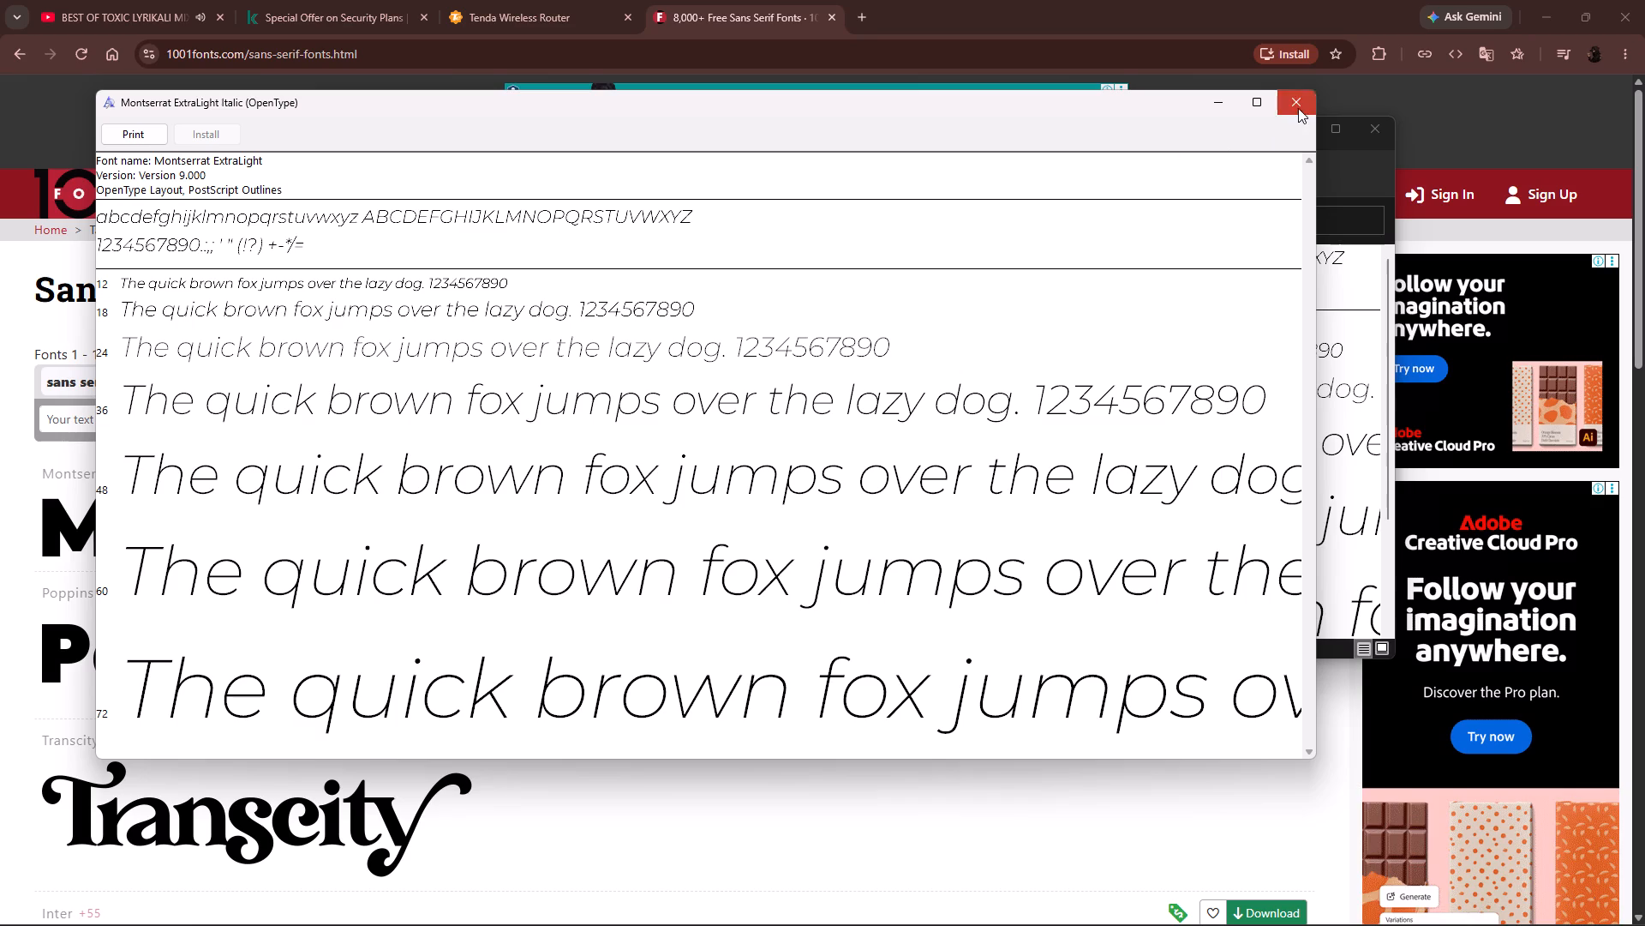
Install the Montserrat Italic font from the first Montserrat-Italic file and close its preview.
scroll(687, 542, "down", 2)
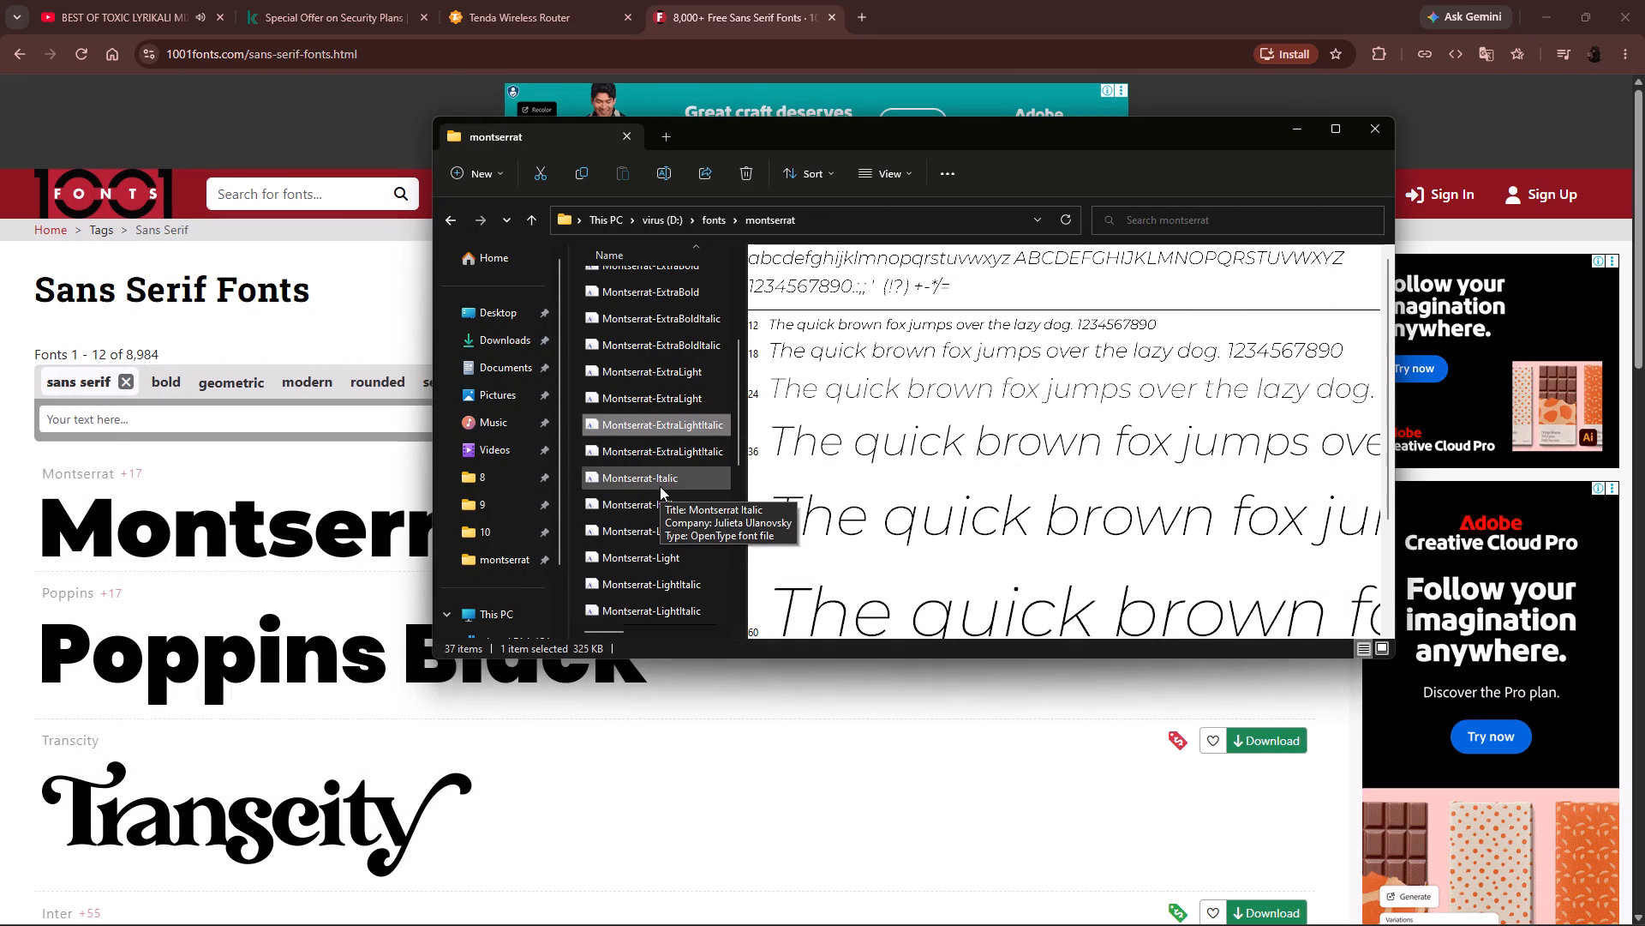
double_click(664, 482)
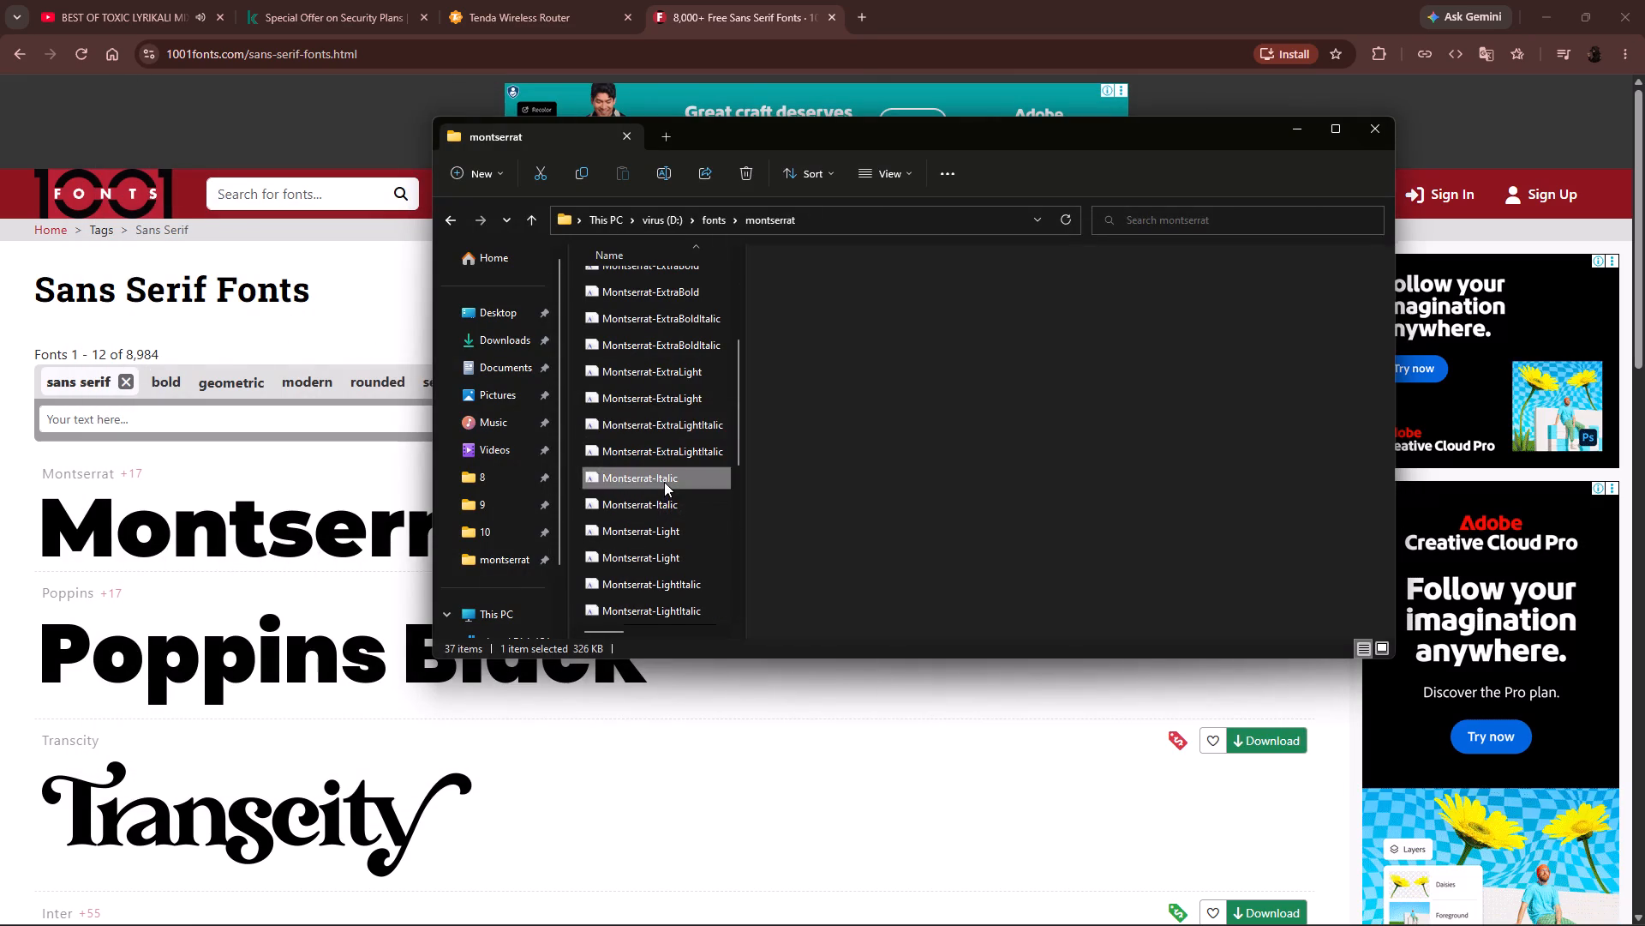
left_click(227, 157)
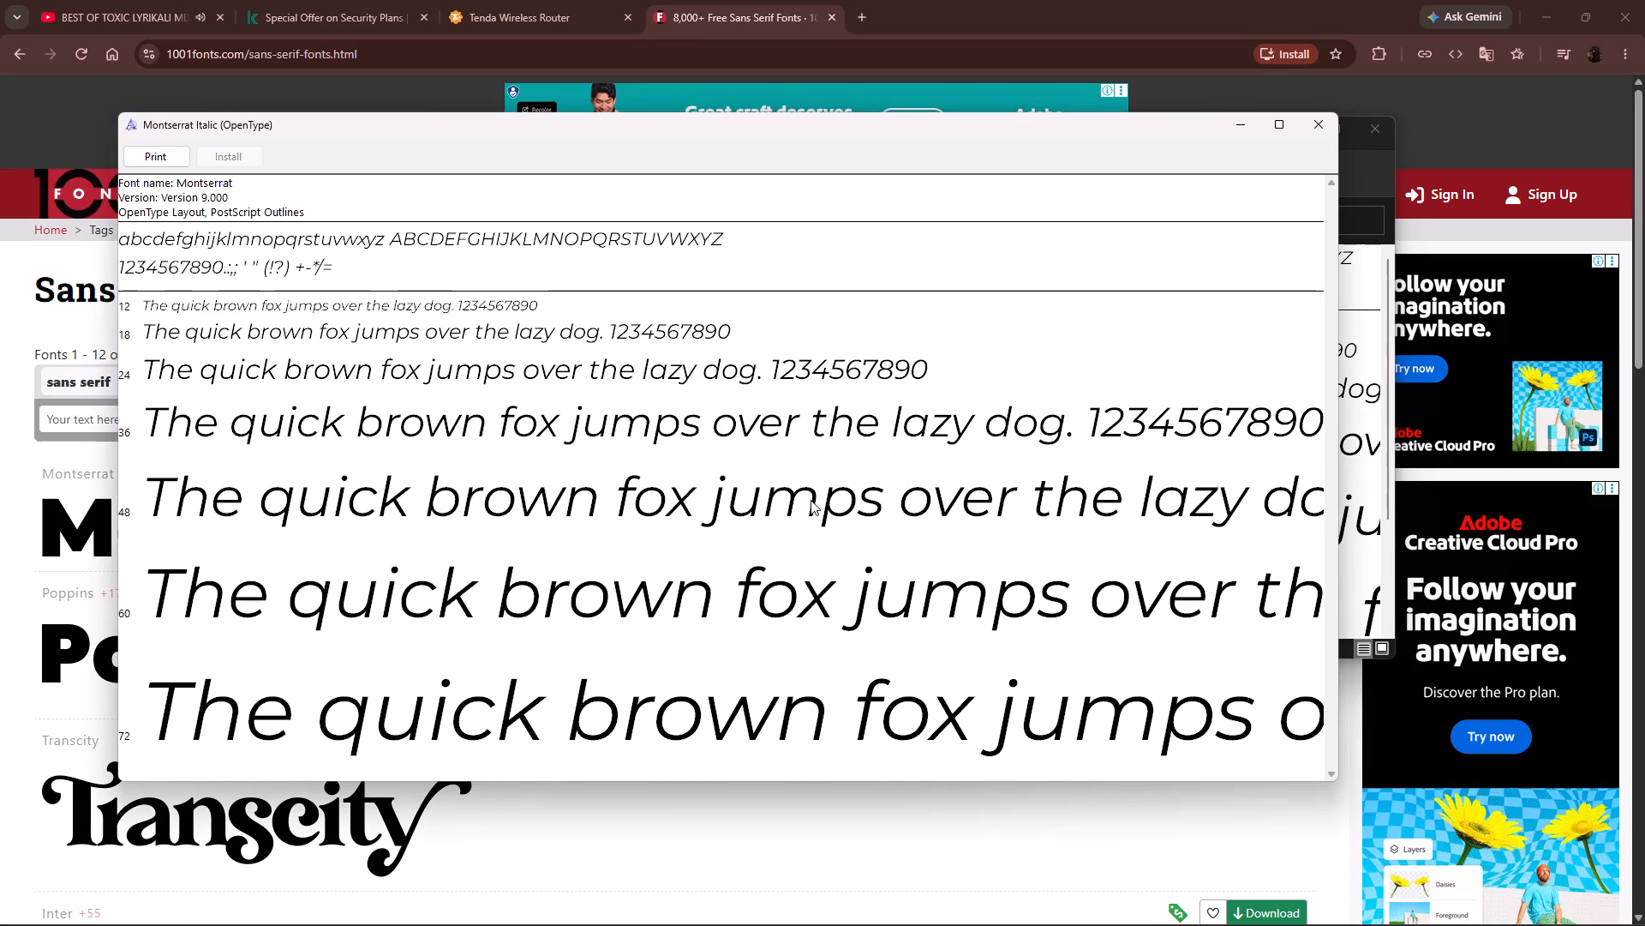
left_click(1319, 125)
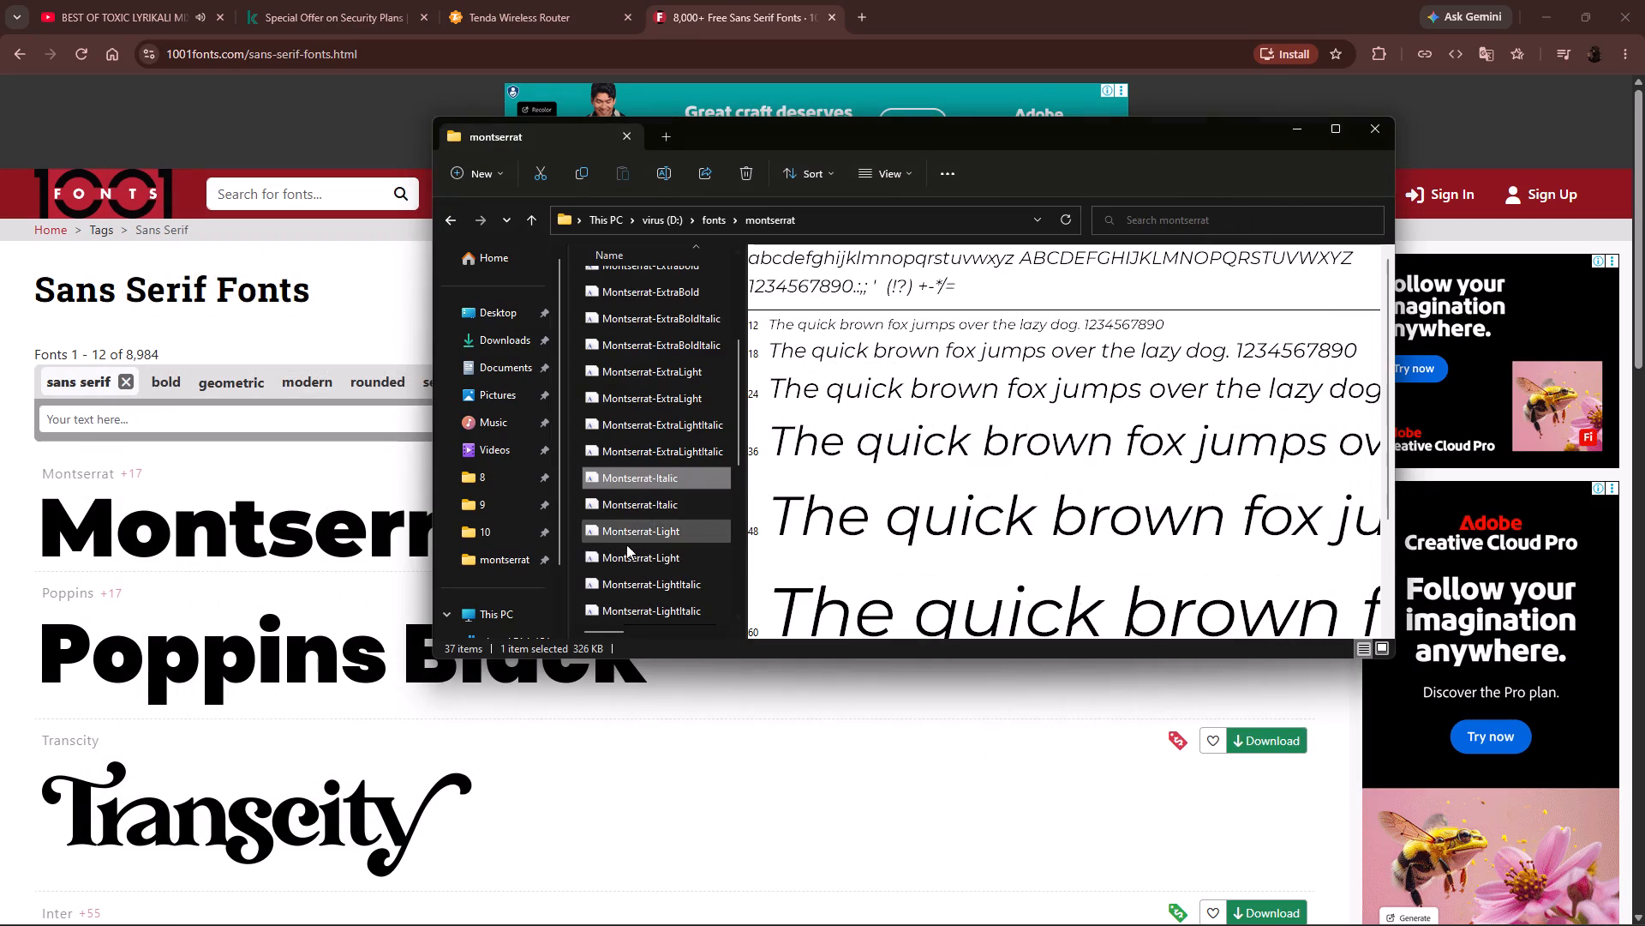
Install the Montserrat Light and Light Italic fonts, using the first file of each style.
double_click(648, 531)
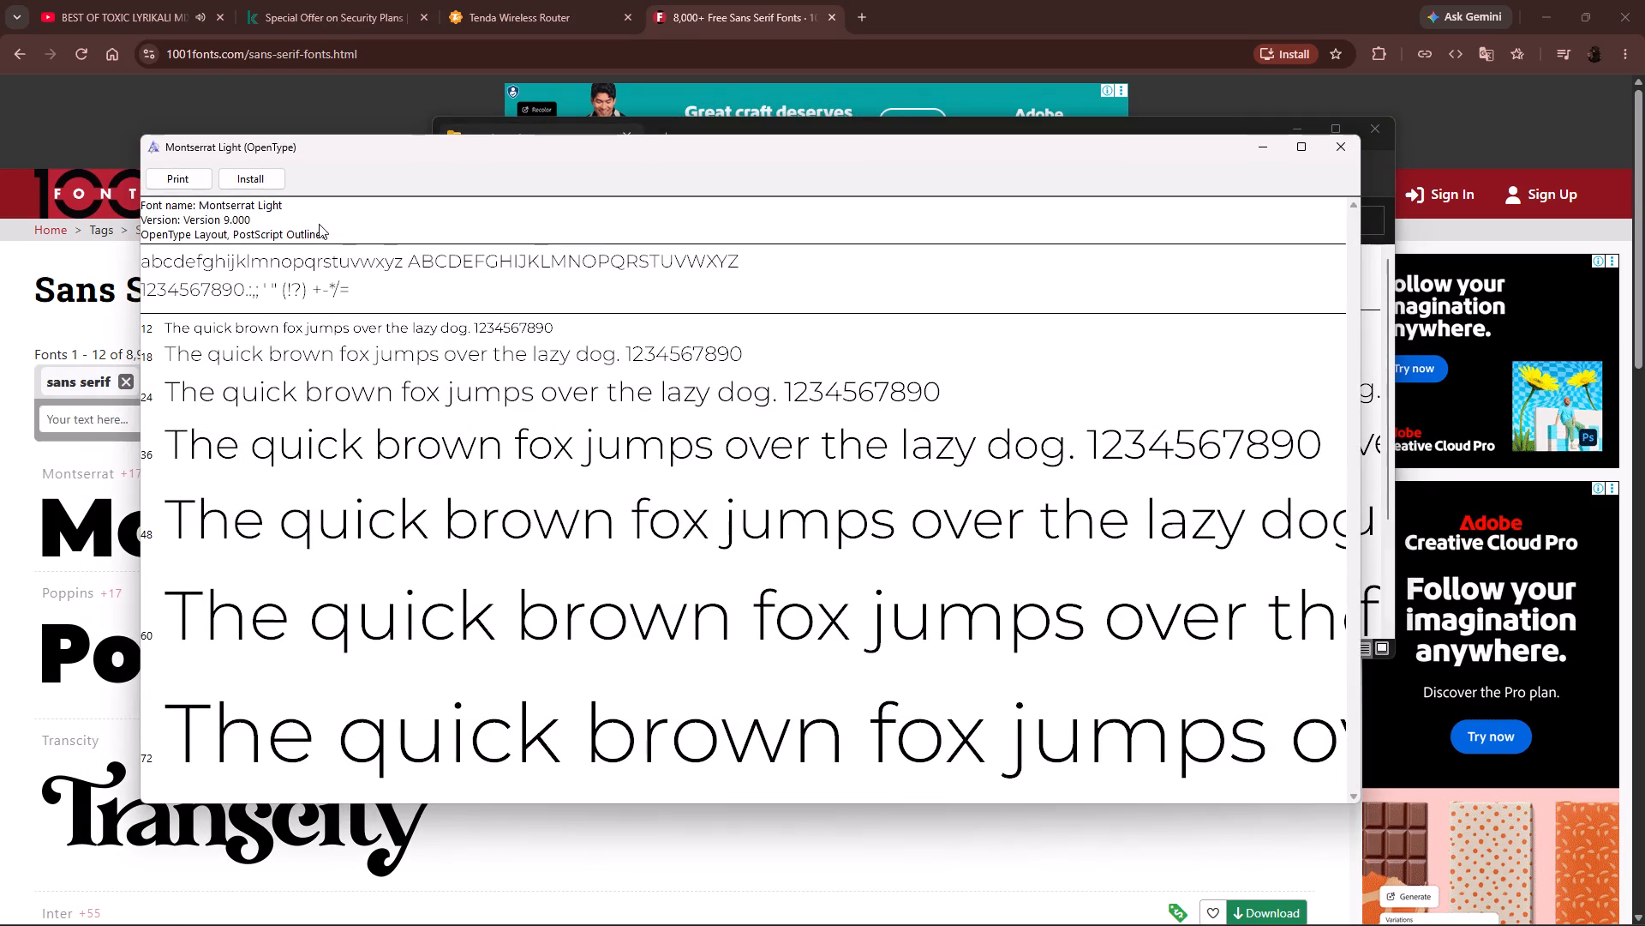
left_click(267, 168)
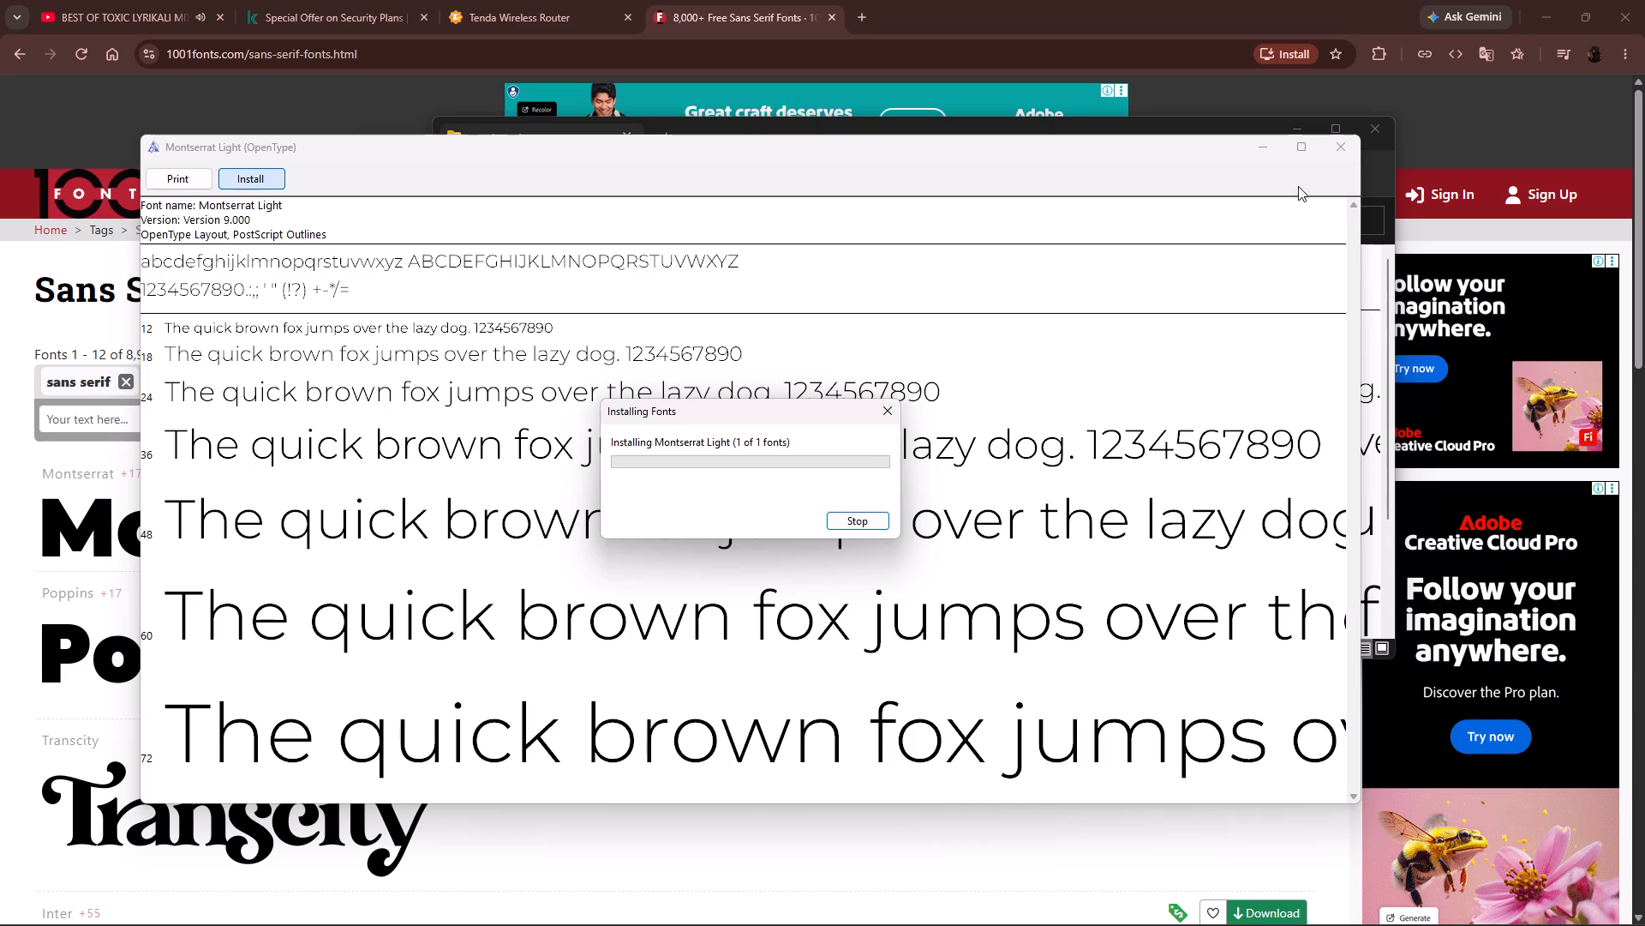
left_click(1340, 146)
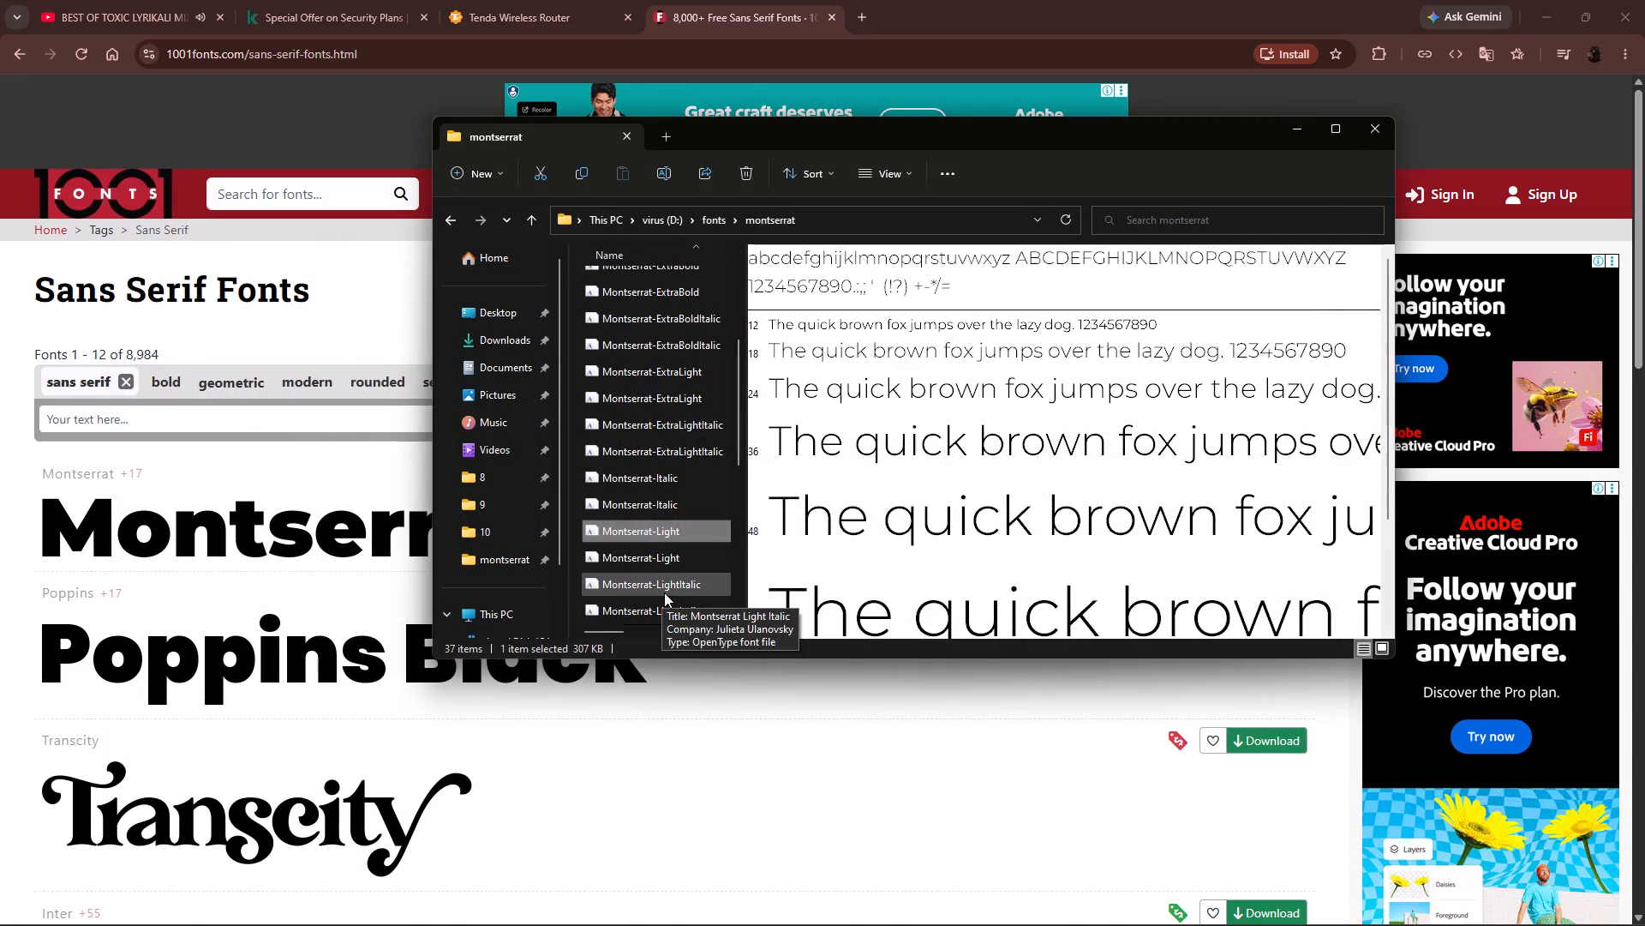
double_click(667, 592)
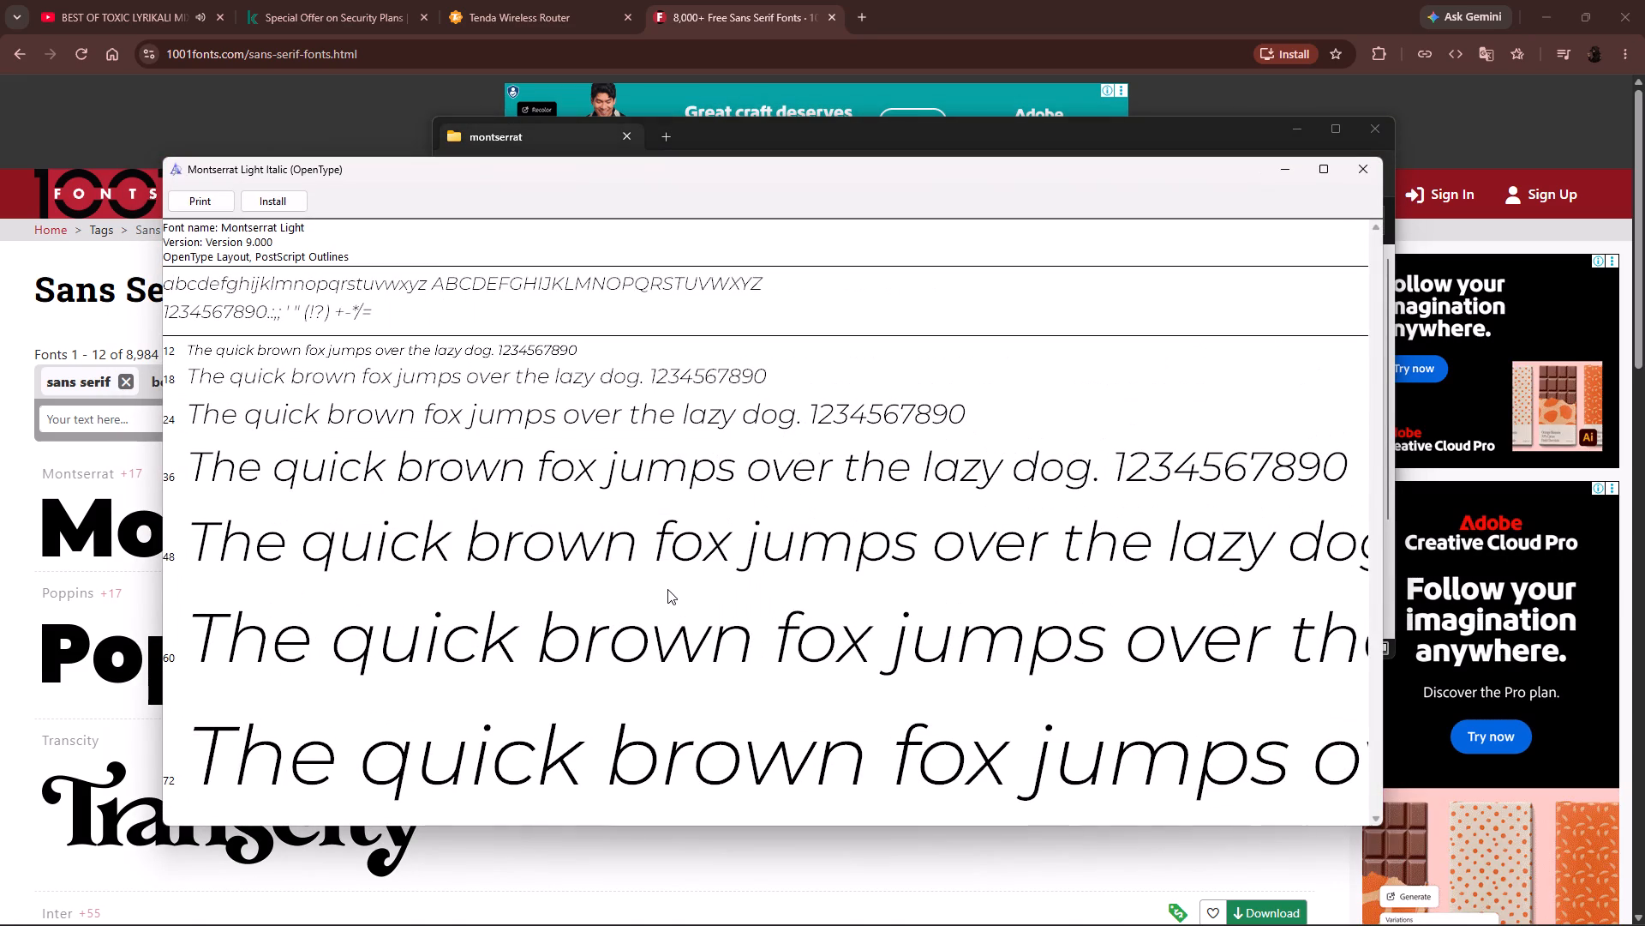
left_click(275, 196)
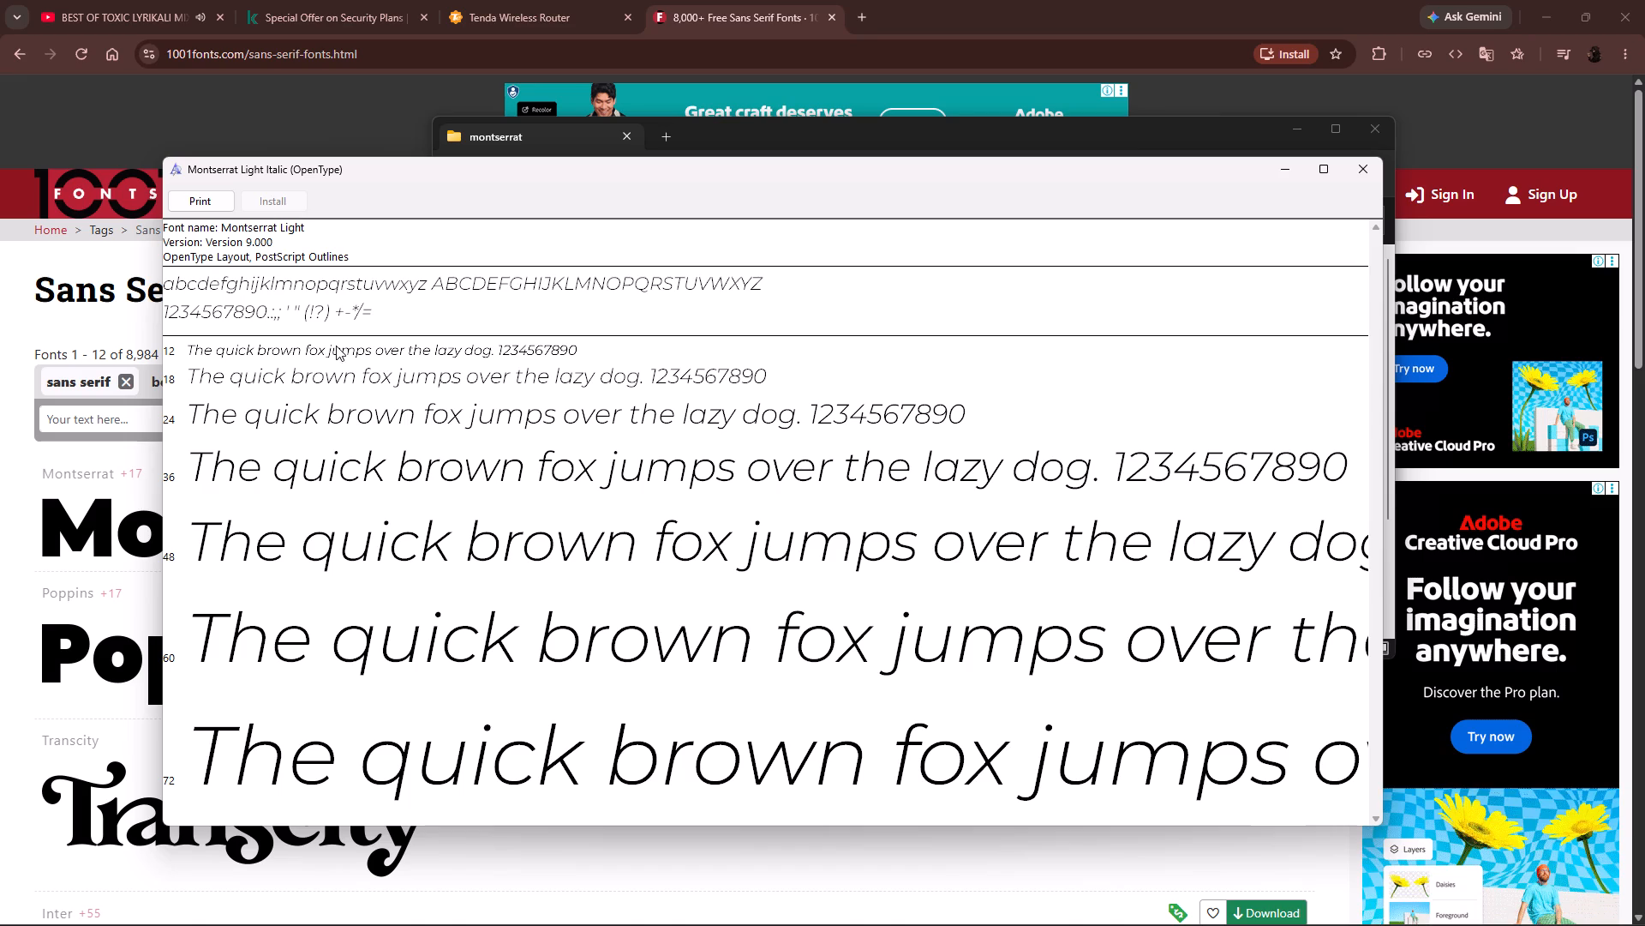
left_click(1350, 175)
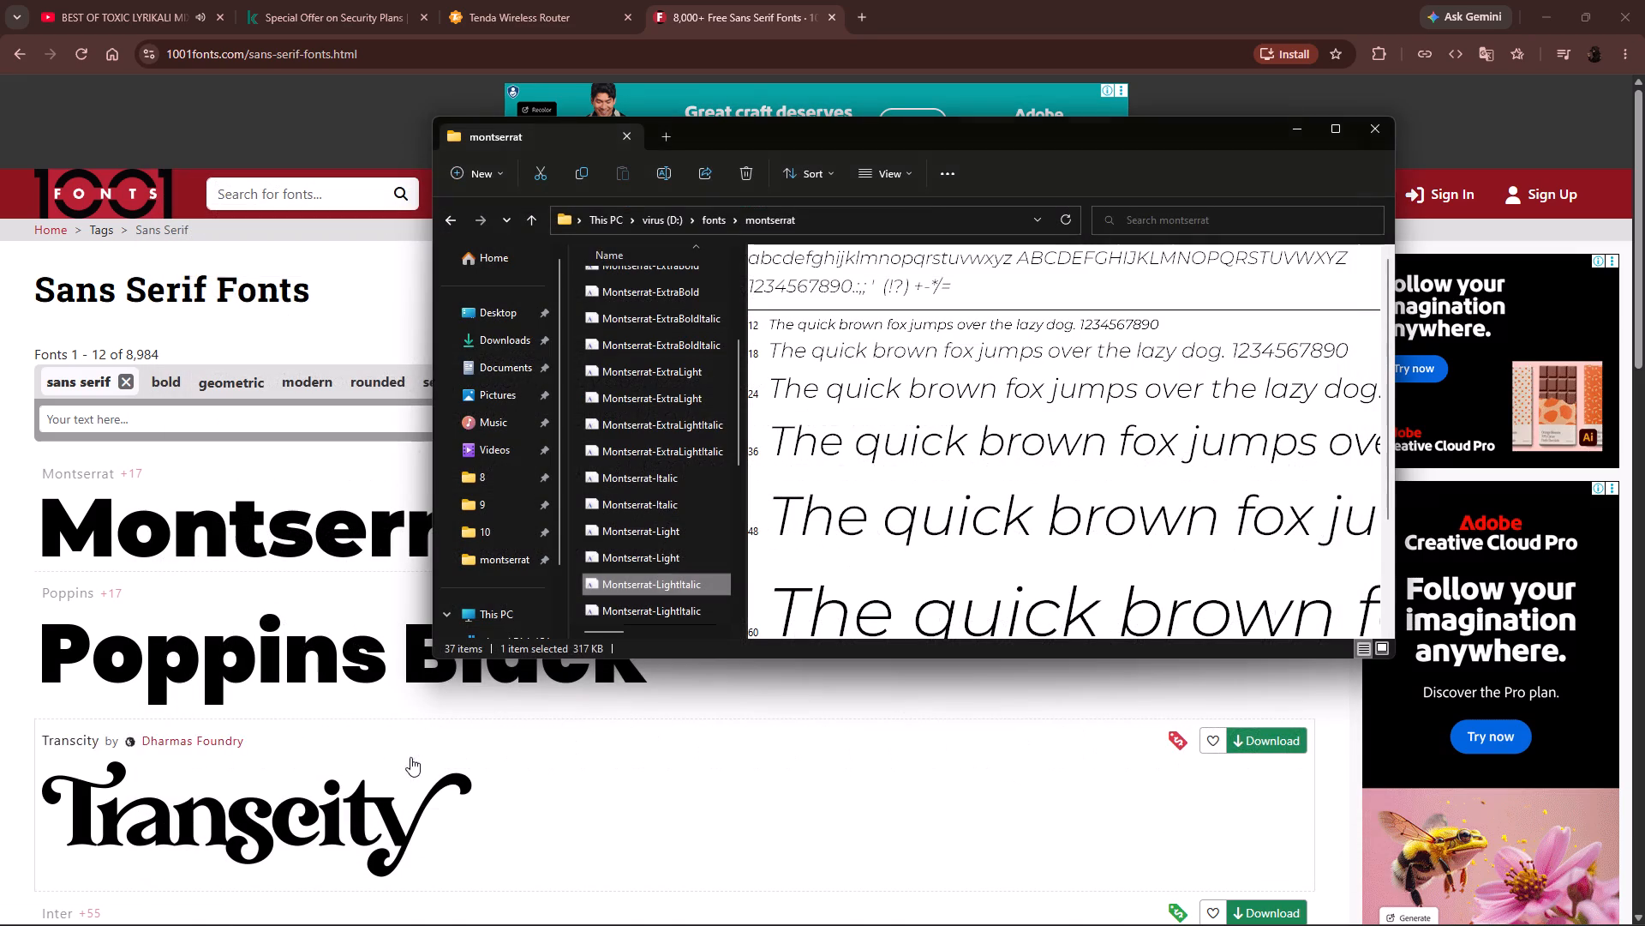
Install the Montserrat Medium and Medium Italic fonts, using the first file of each style.
scroll(634, 546, "down", 3)
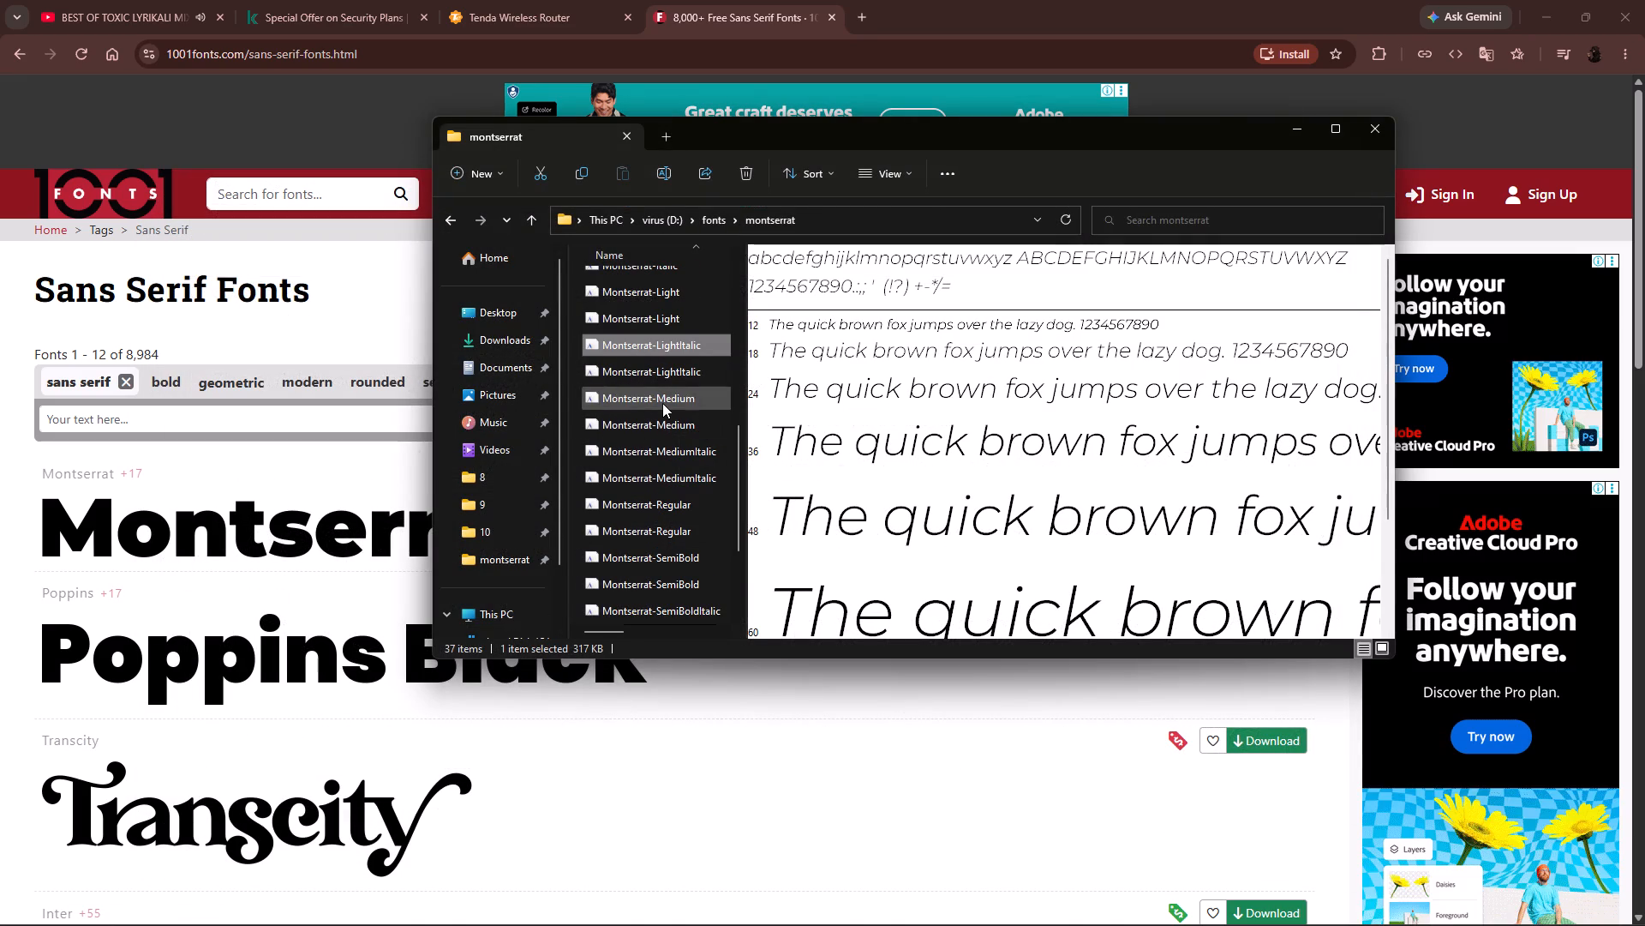
double_click(662, 403)
left_click(297, 231)
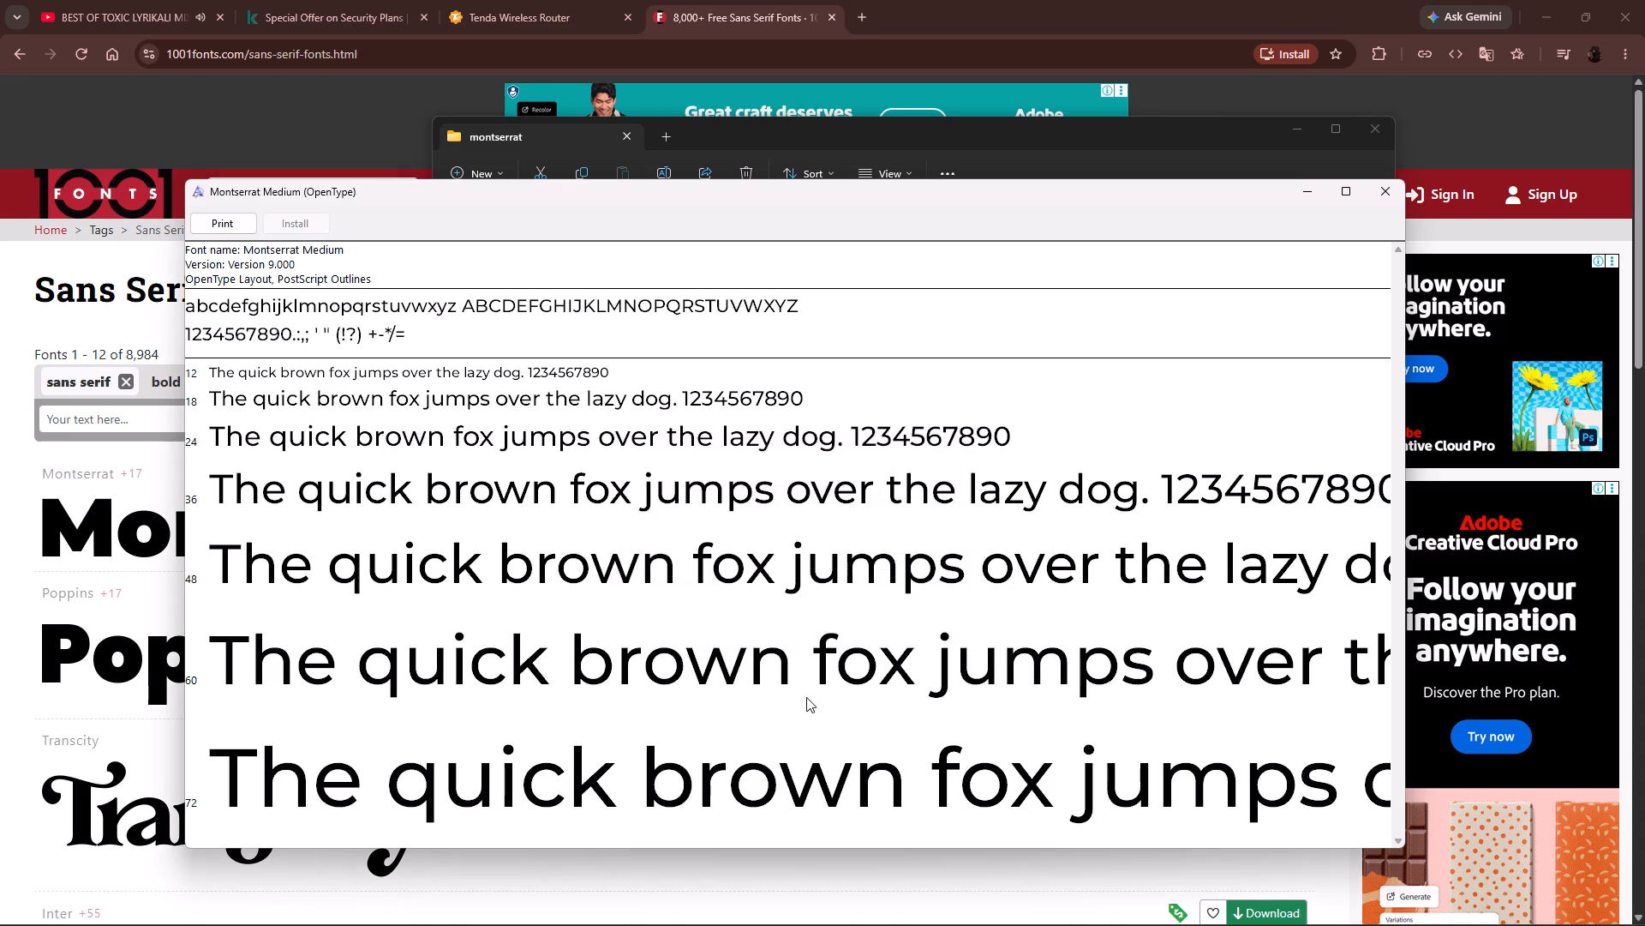
left_click(1386, 197)
scroll(652, 438, "down", 3)
scroll(652, 442, "up", 1)
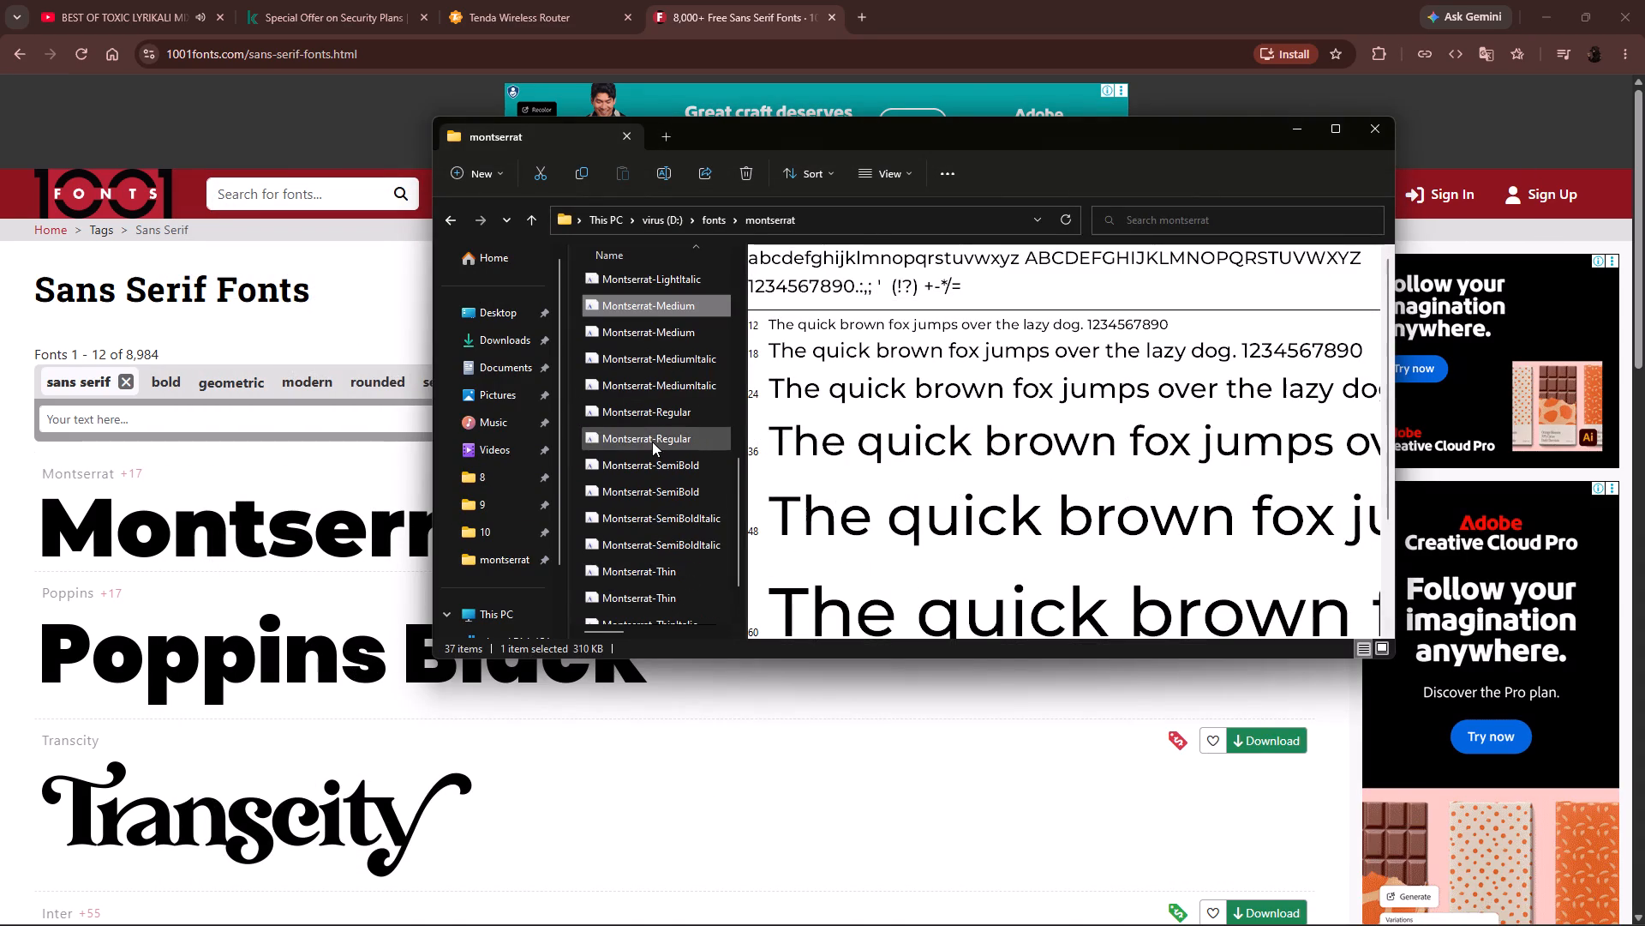
double_click(672, 358)
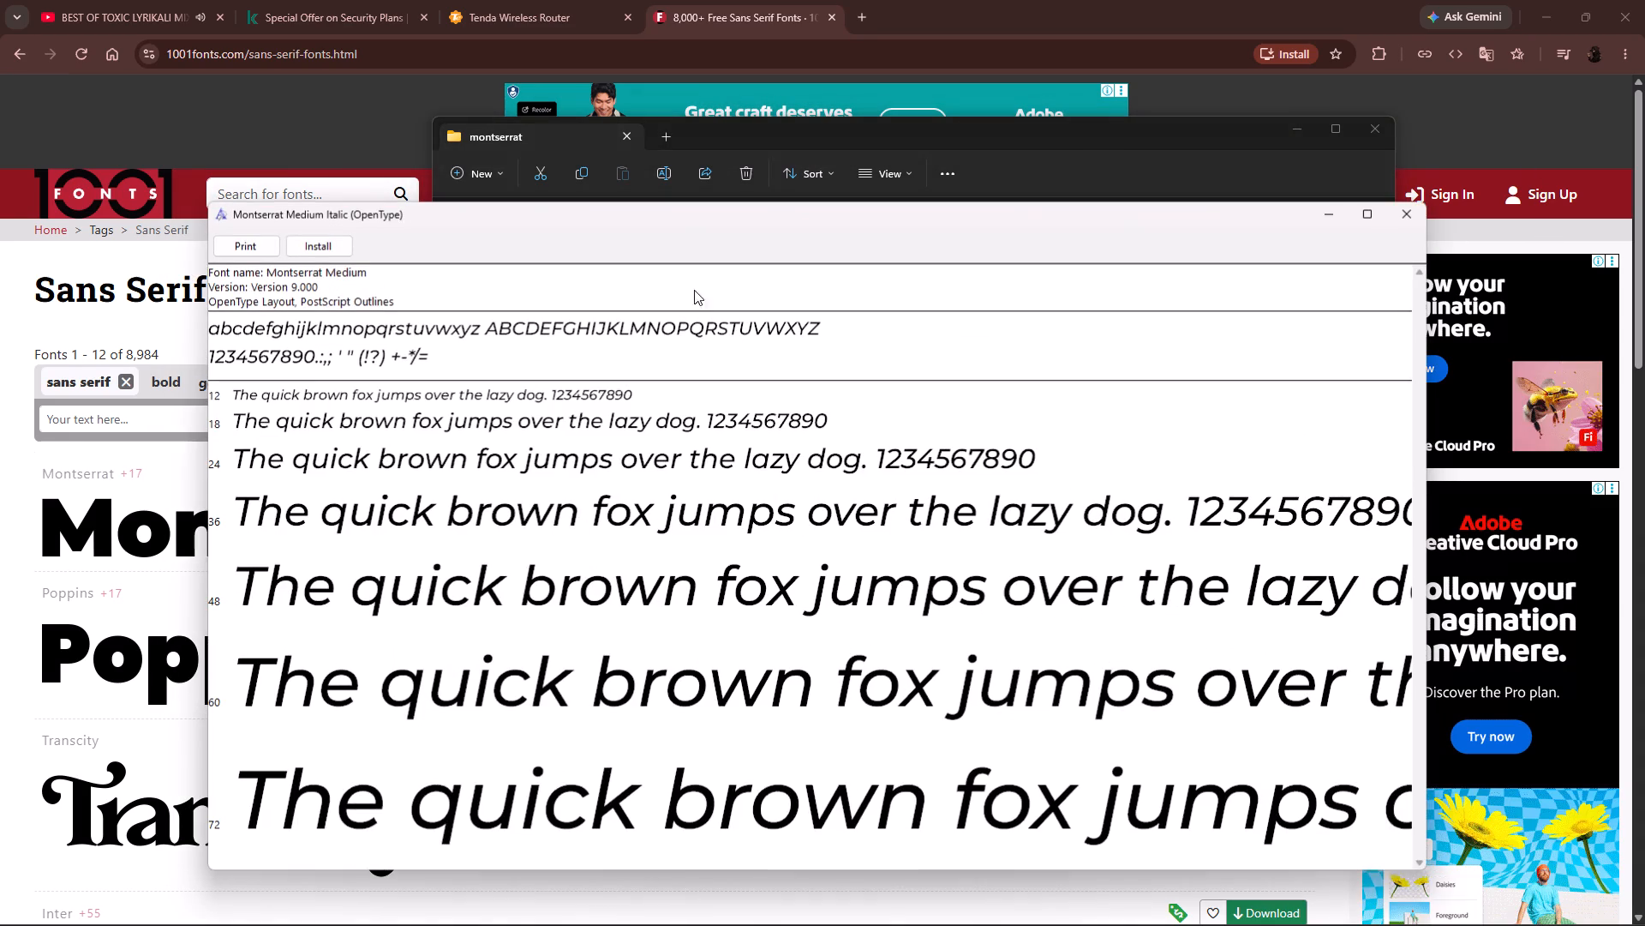
left_click(325, 252)
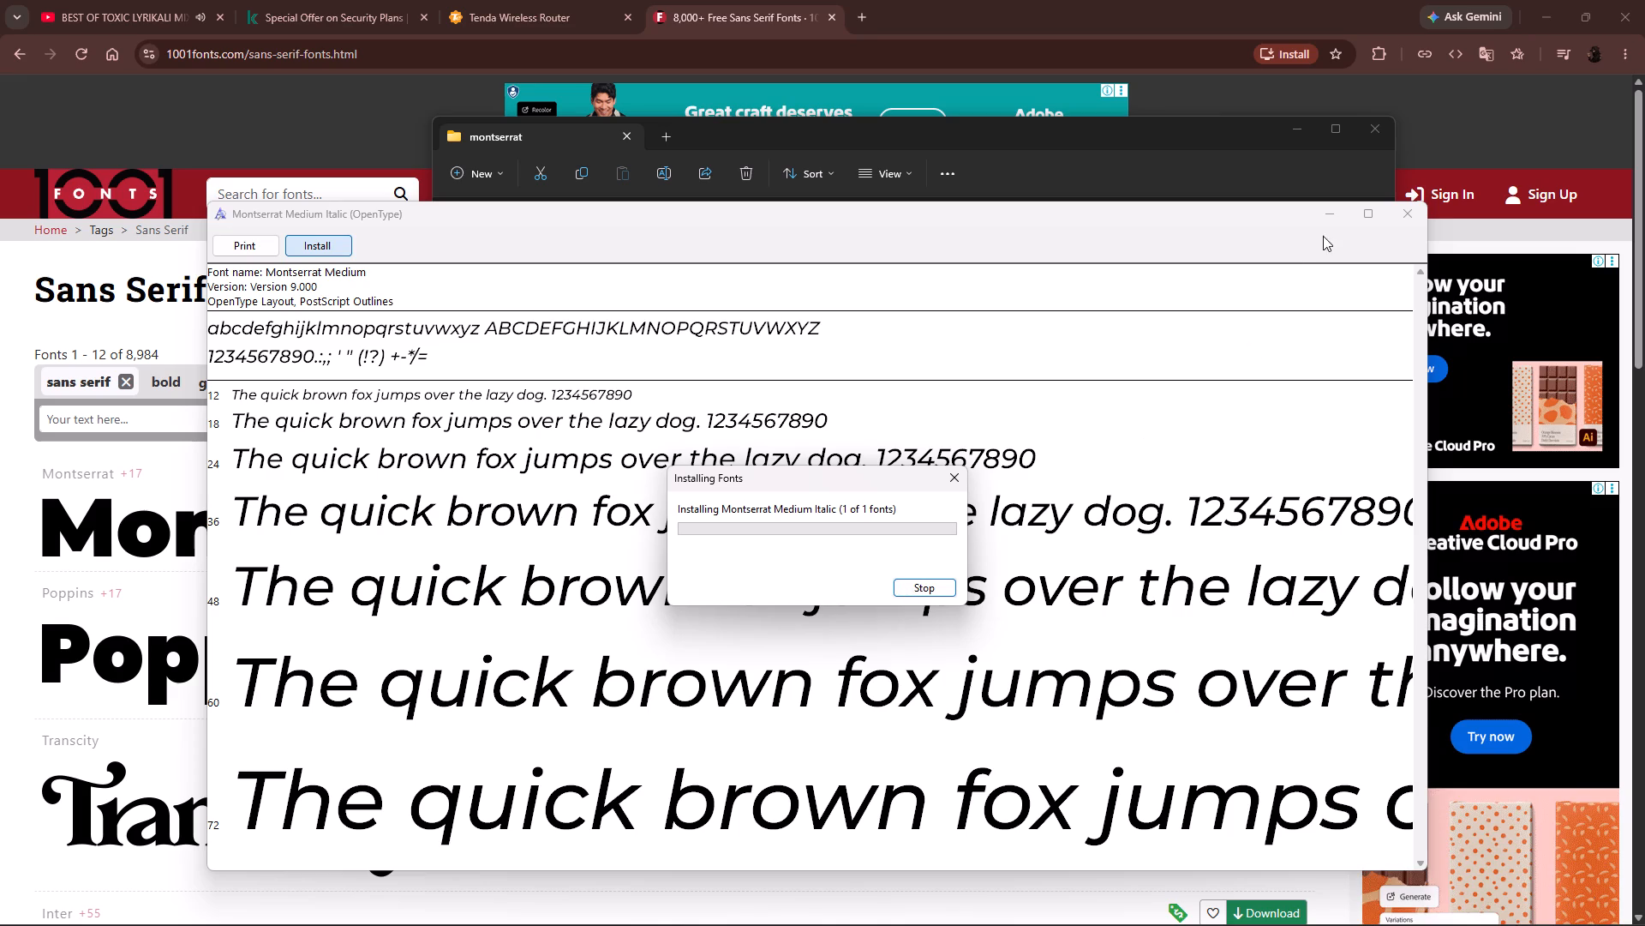
left_click(1407, 215)
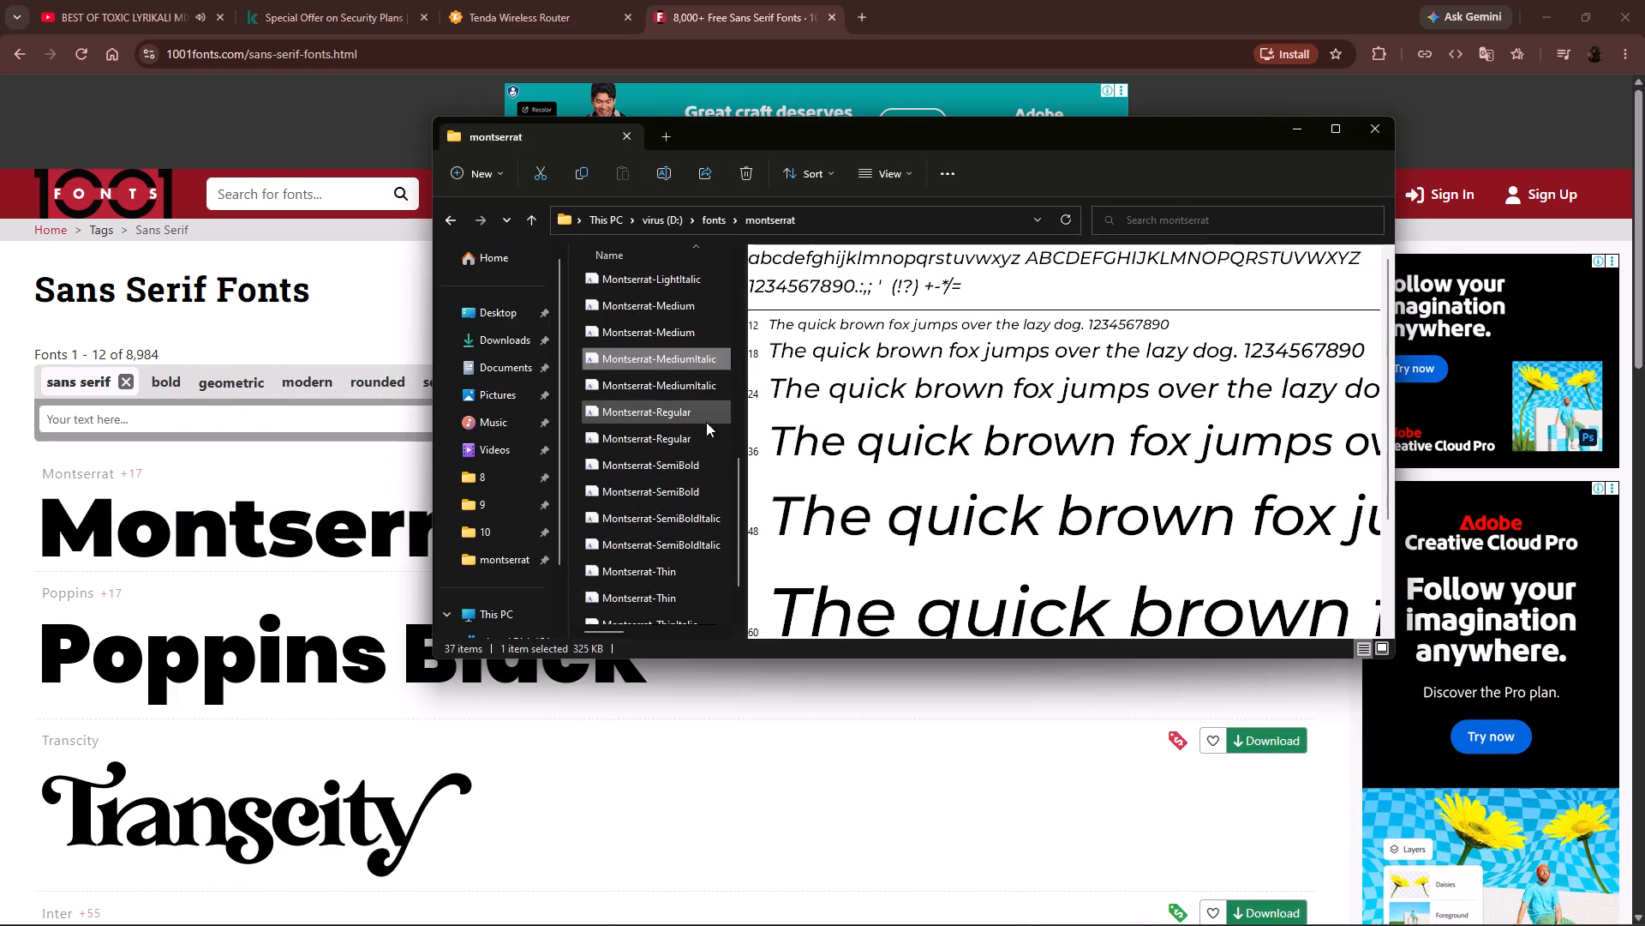
Install the Montserrat Regular font from the first Montserrat-Regular file and close its preview.
triple_click(673, 414)
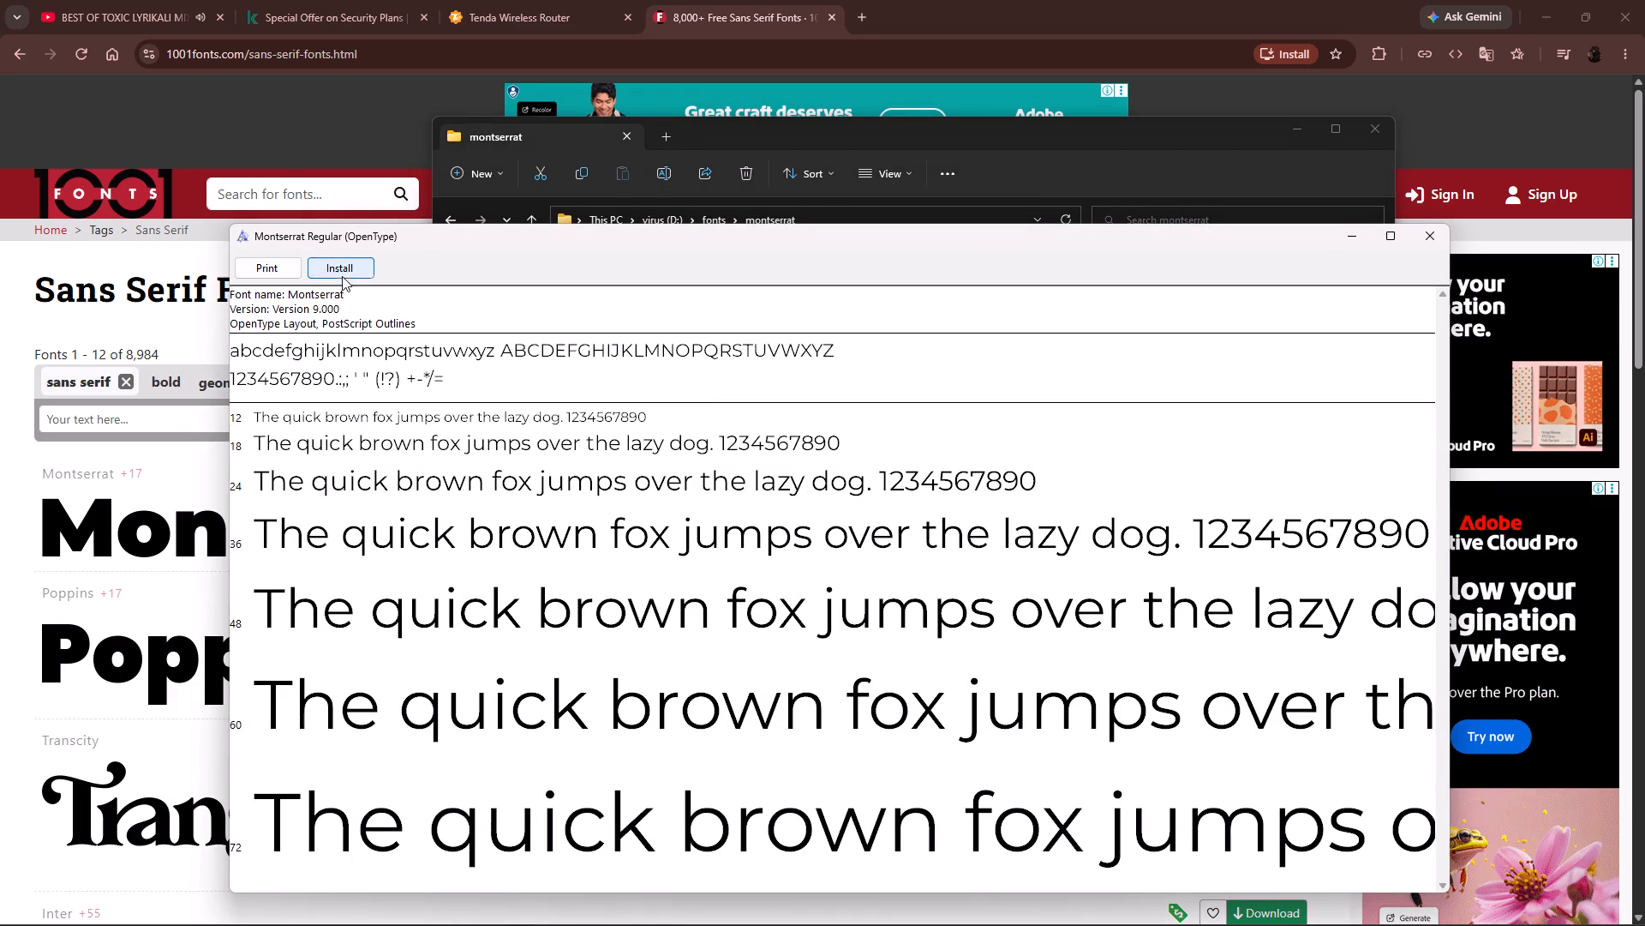
left_click(342, 276)
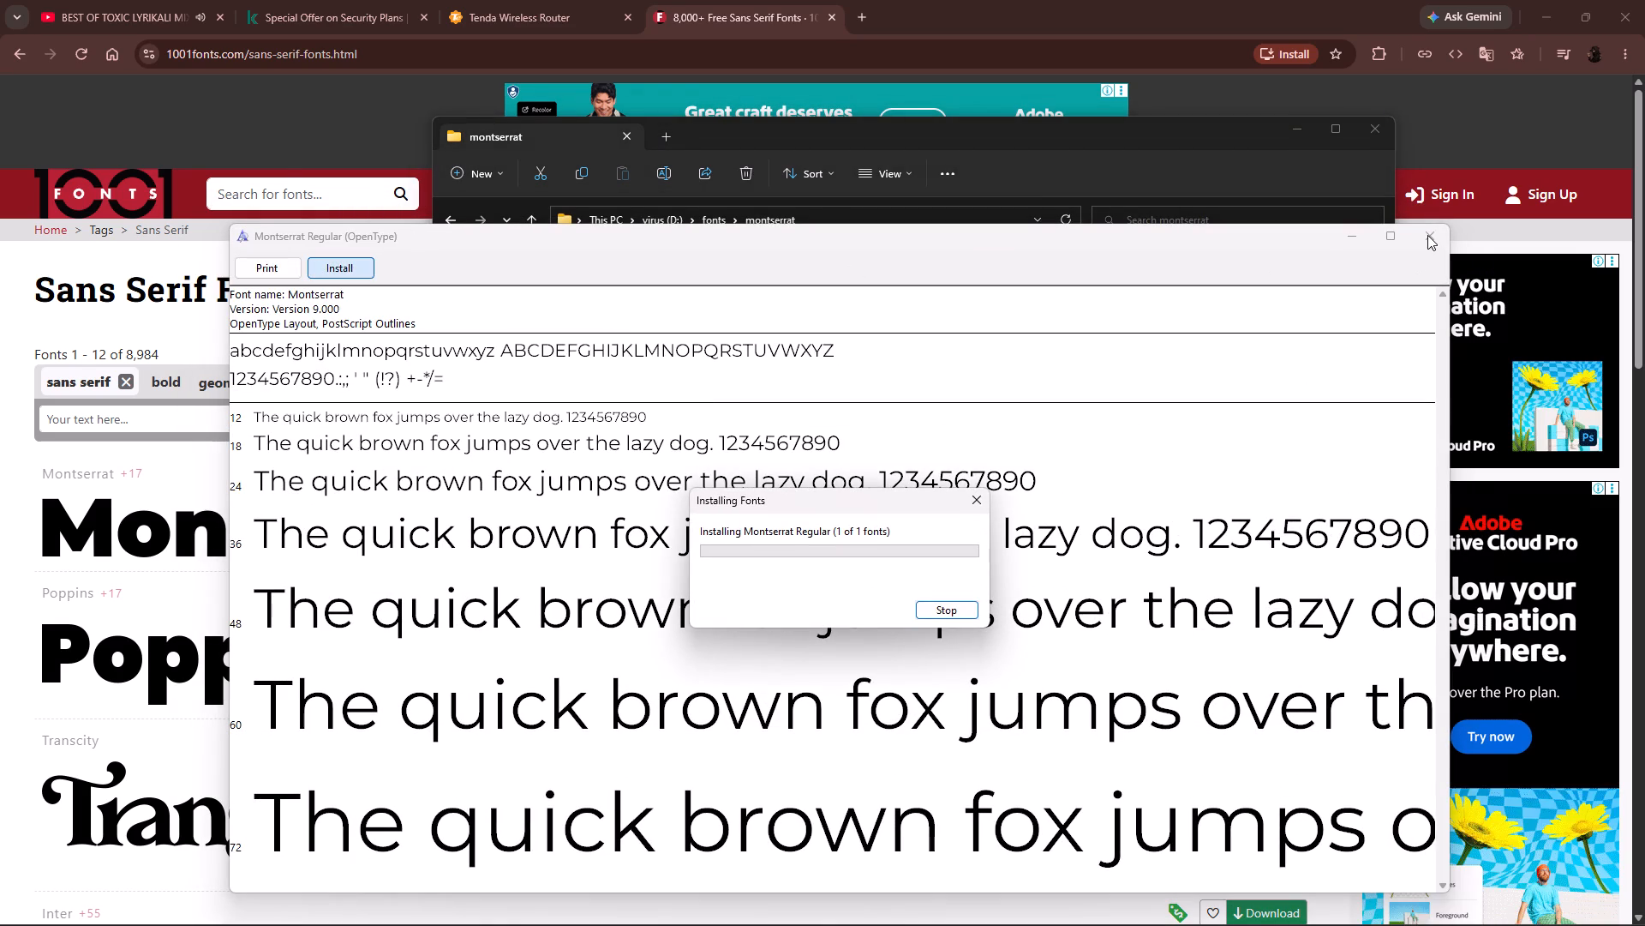
left_click(1427, 235)
Install the Montserrat SemiBold and SemiBold Italic fonts, using the first file of each style.
double_click(642, 470)
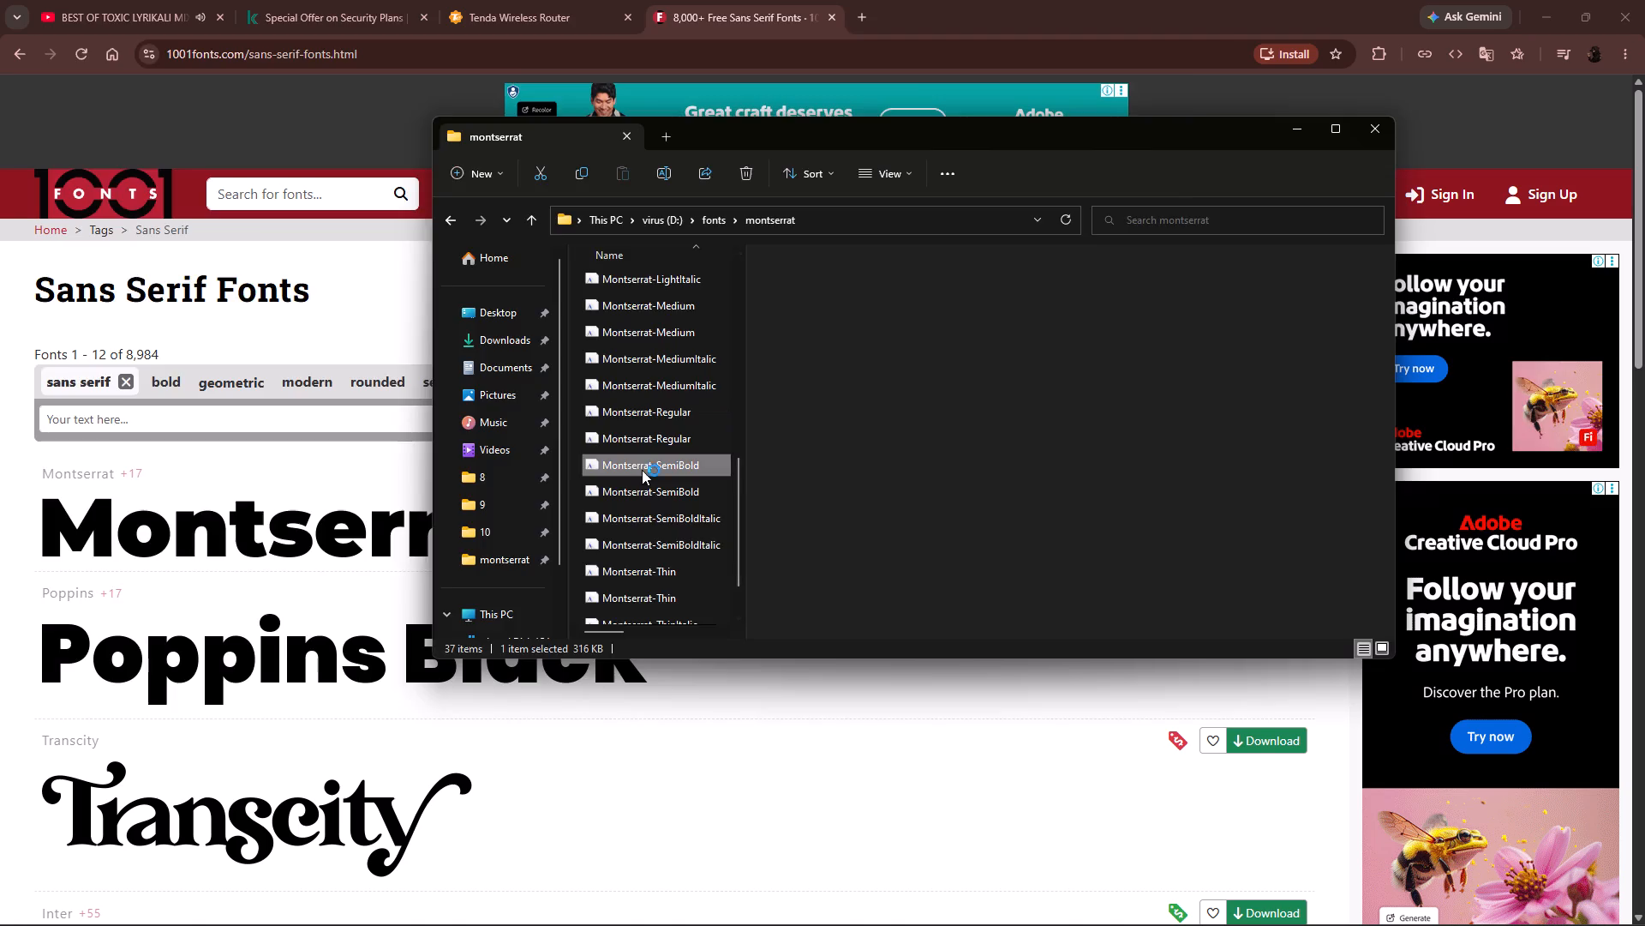
left_click(138, 75)
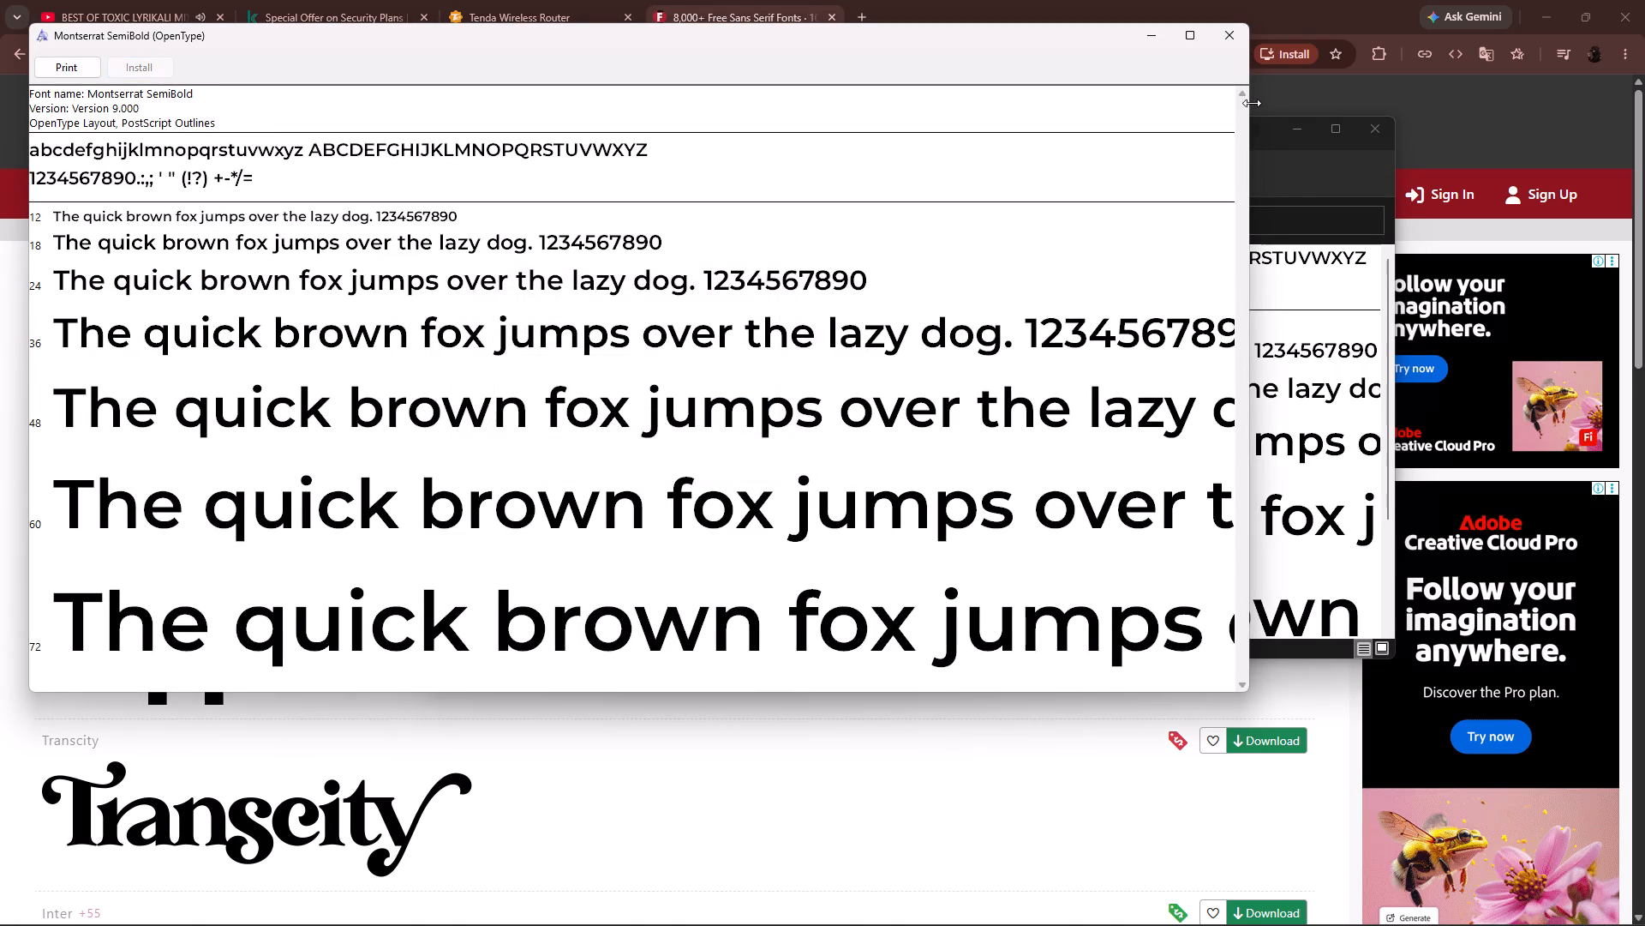
left_click(1229, 35)
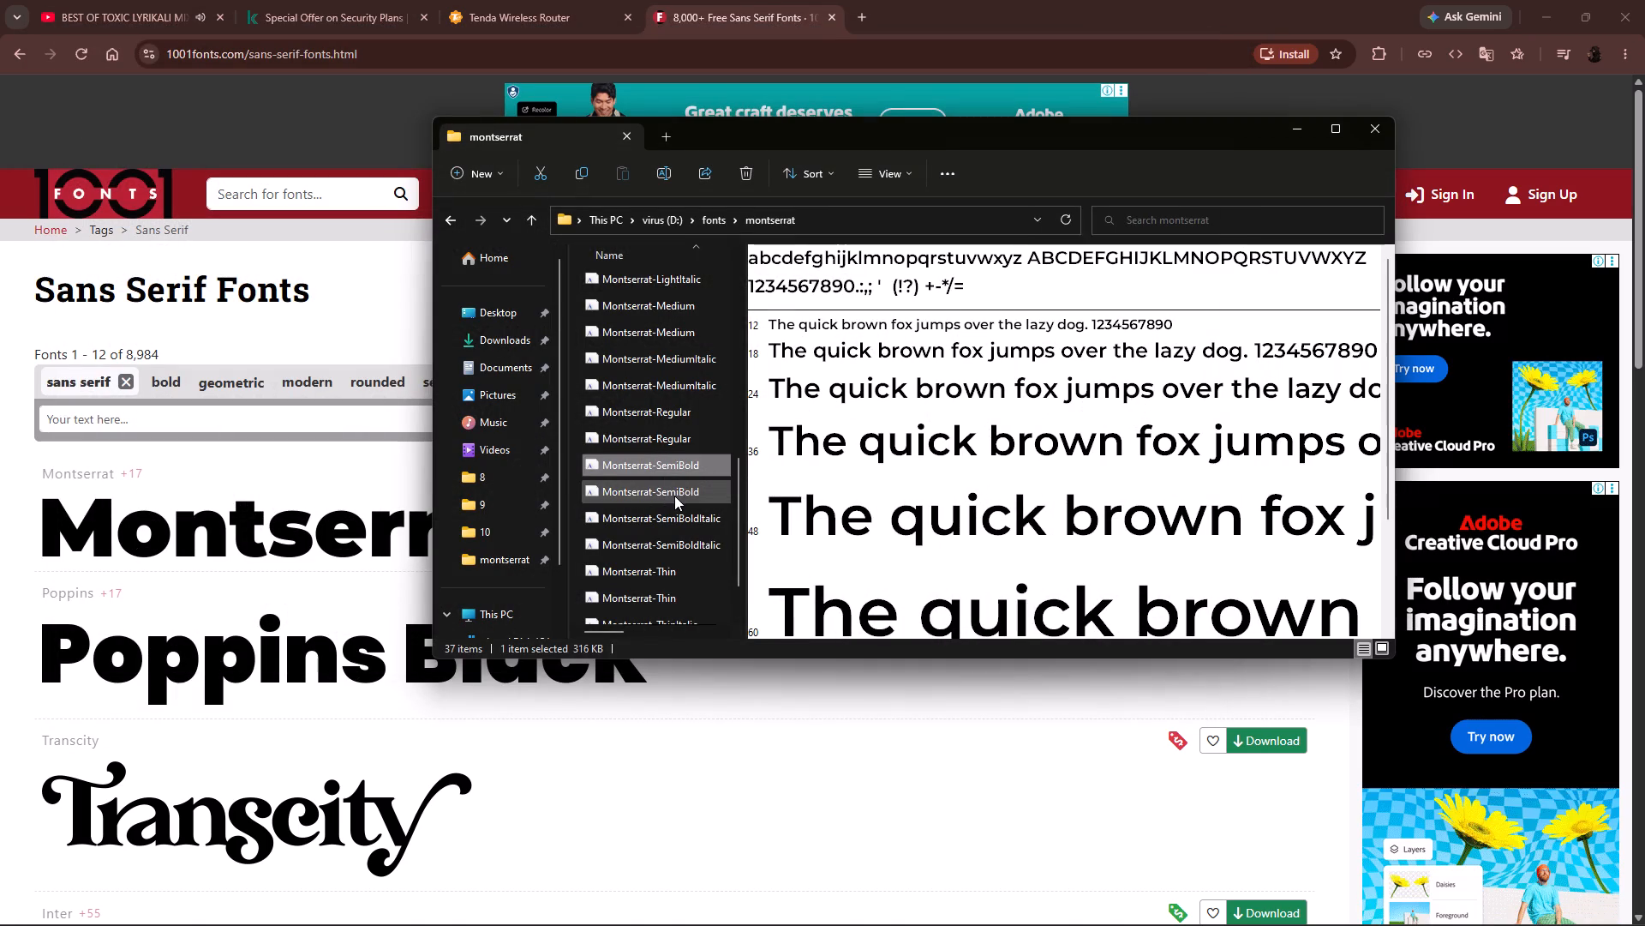
double_click(660, 521)
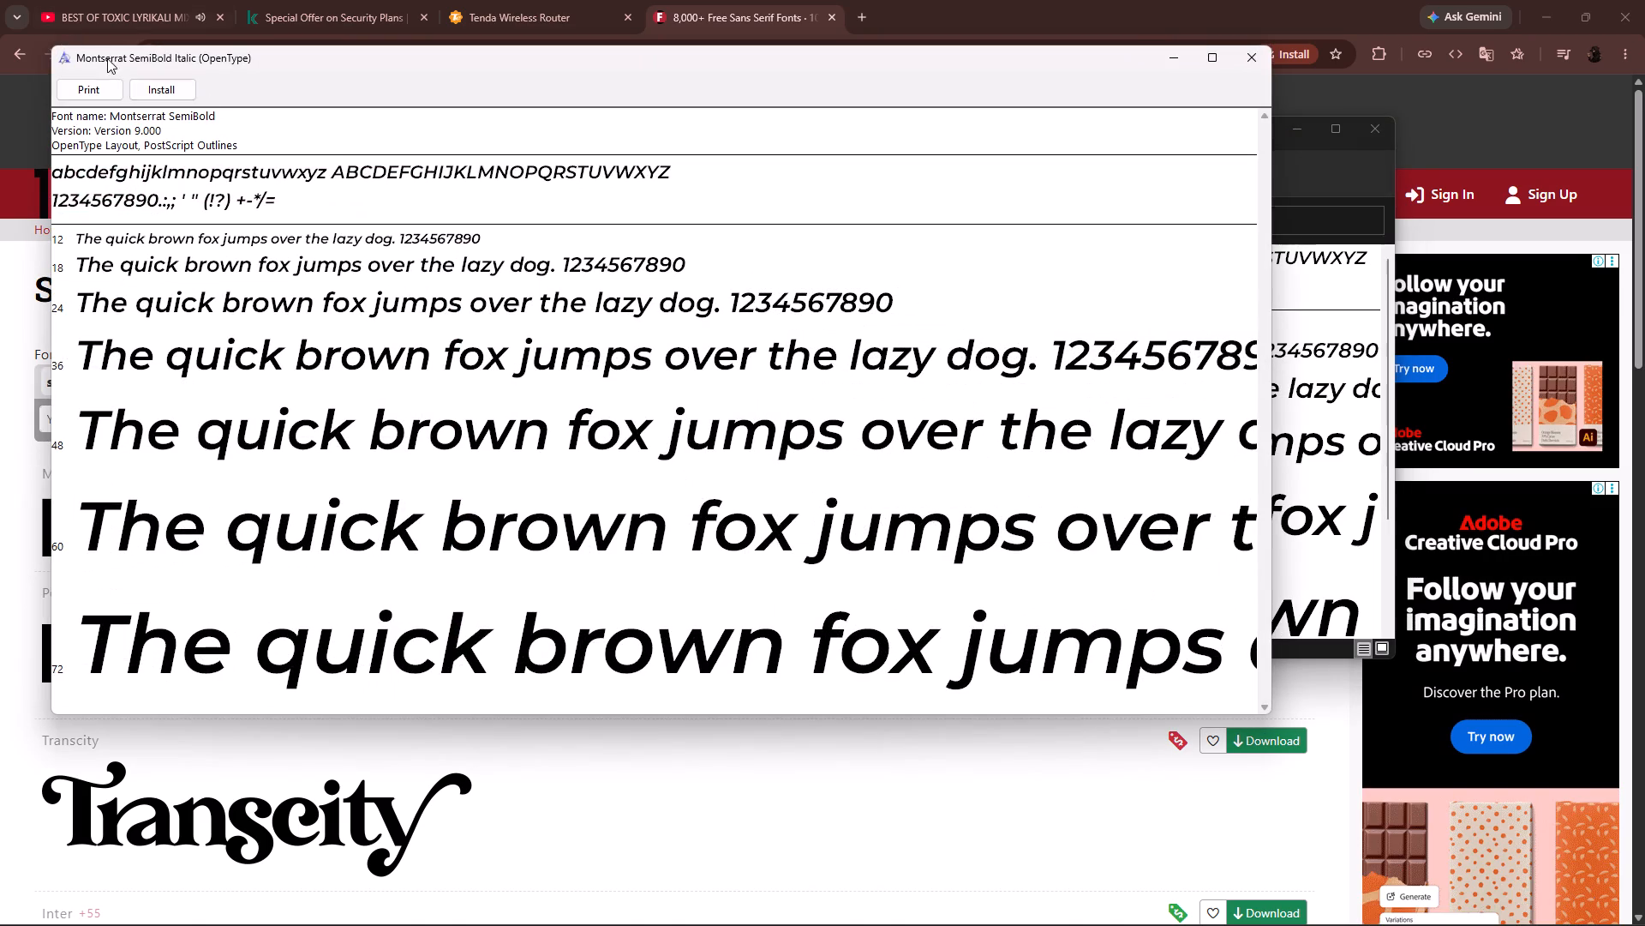
left_click(153, 85)
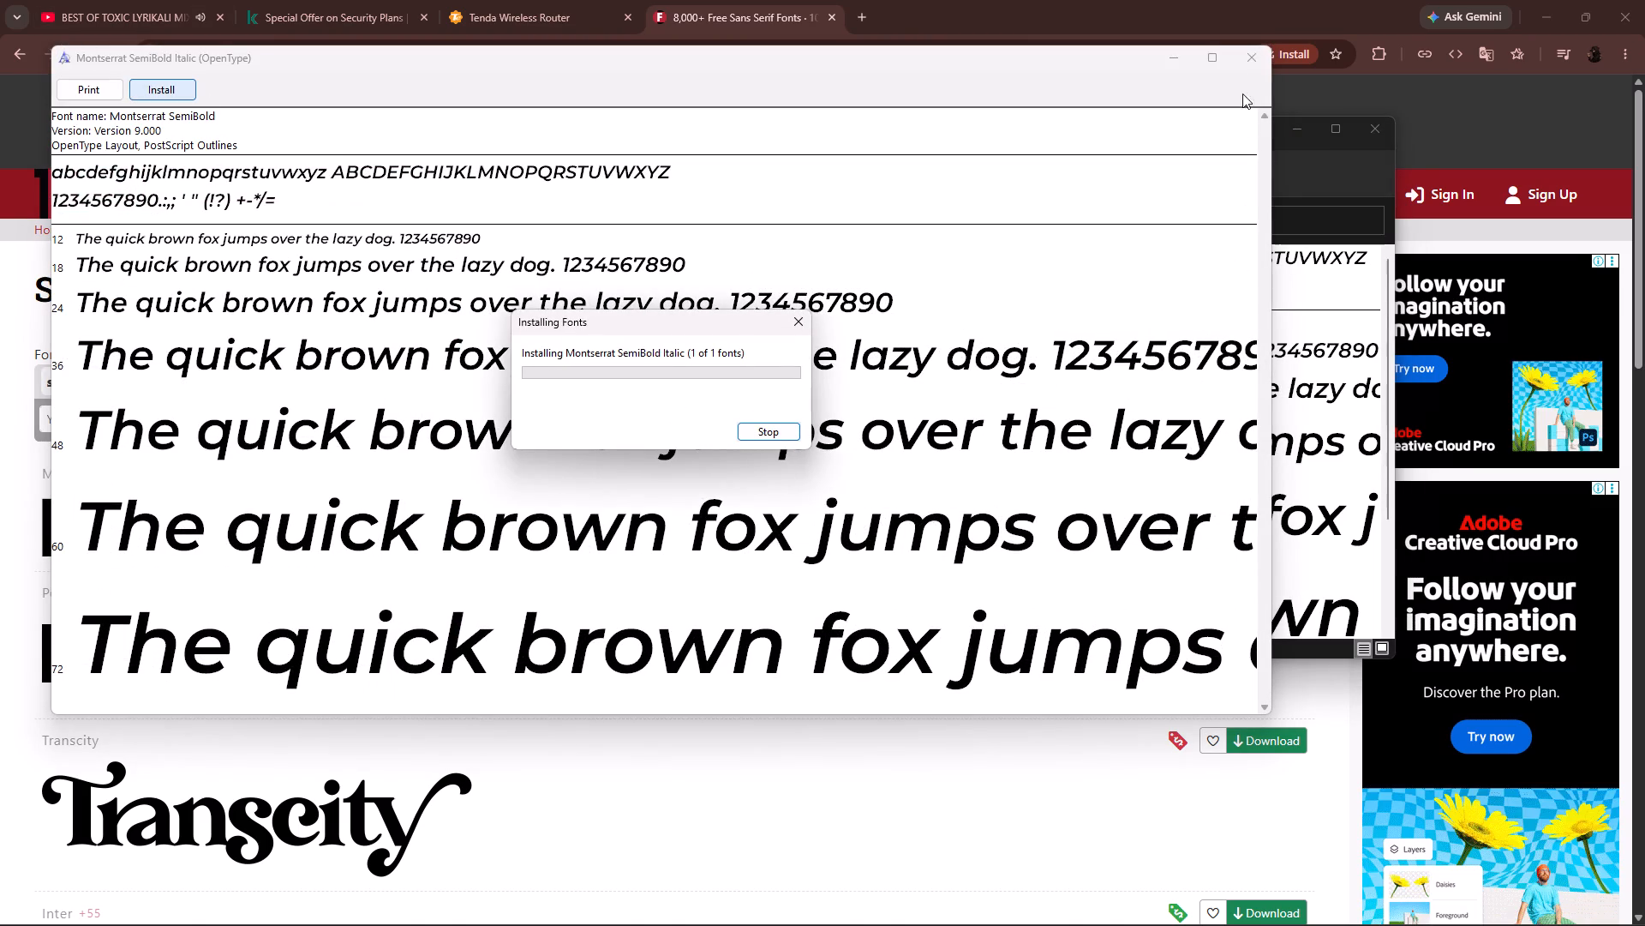
left_click(1255, 60)
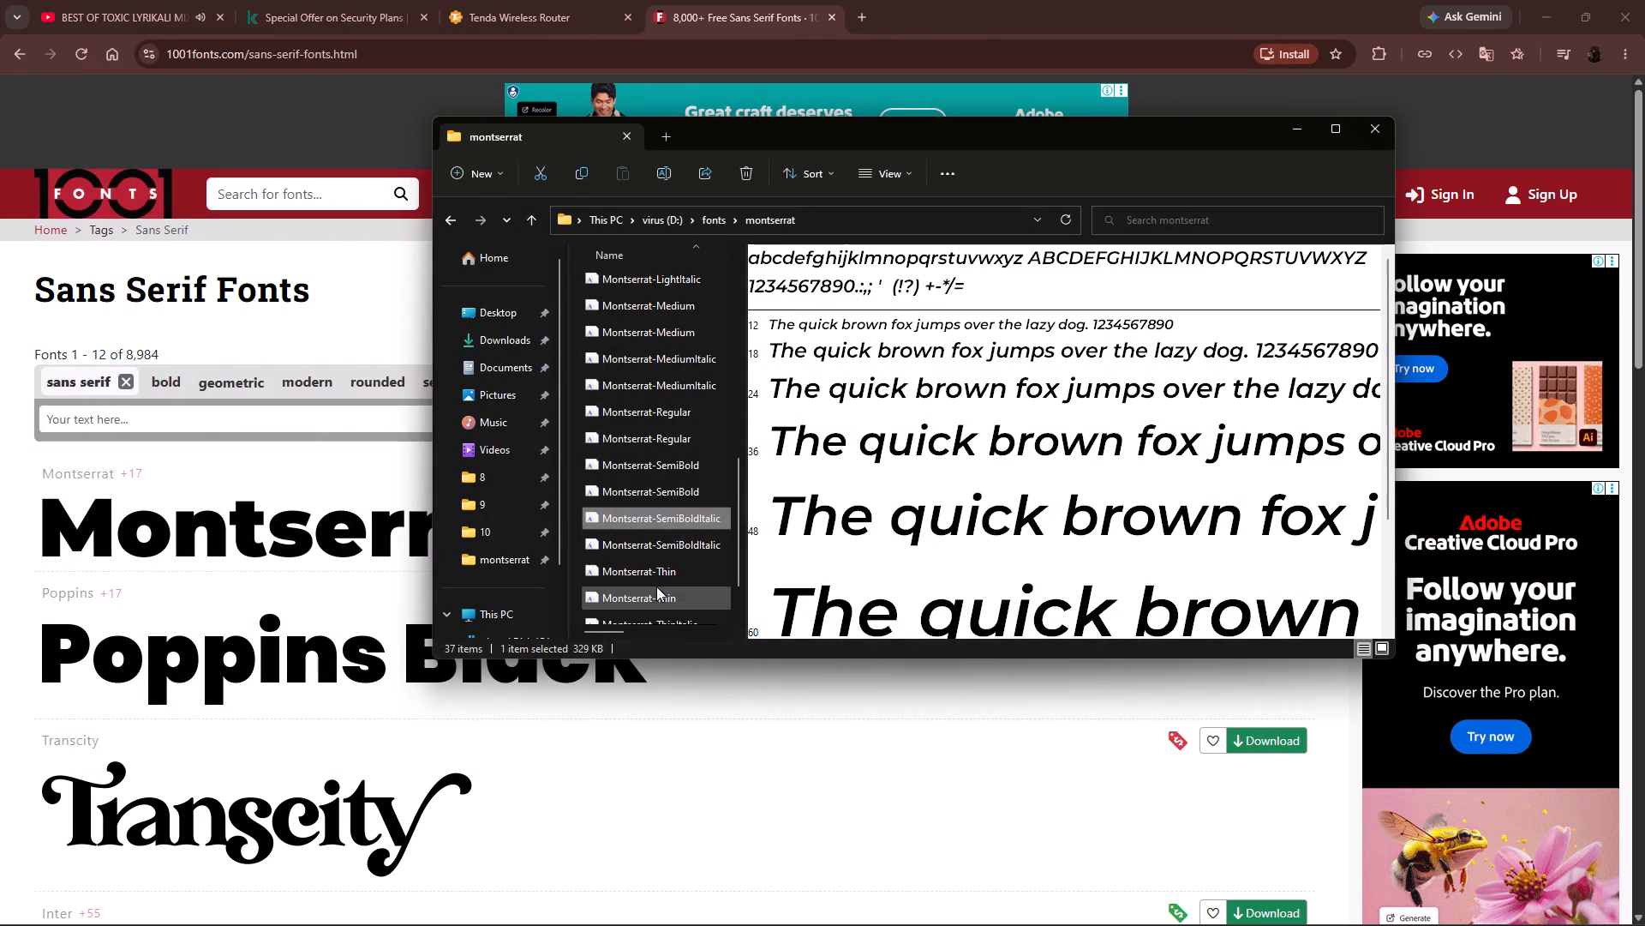
Install the Montserrat Thin and Thin Italic fonts, using the first file of each style.
double_click(651, 575)
left_click(185, 110)
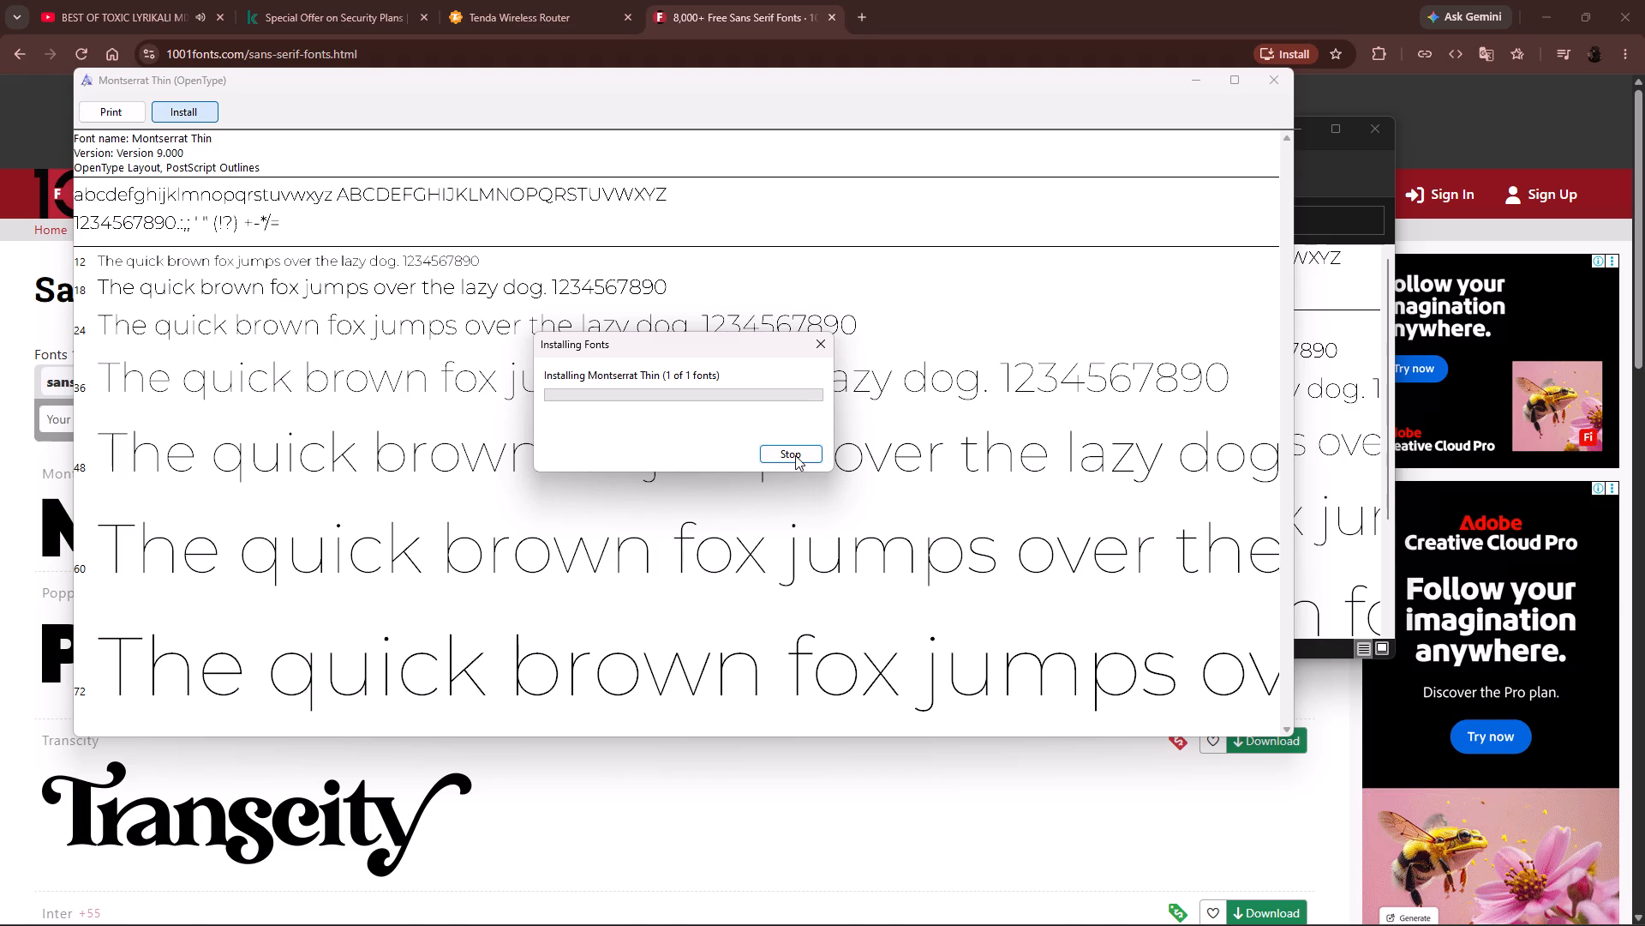
left_click(1265, 80)
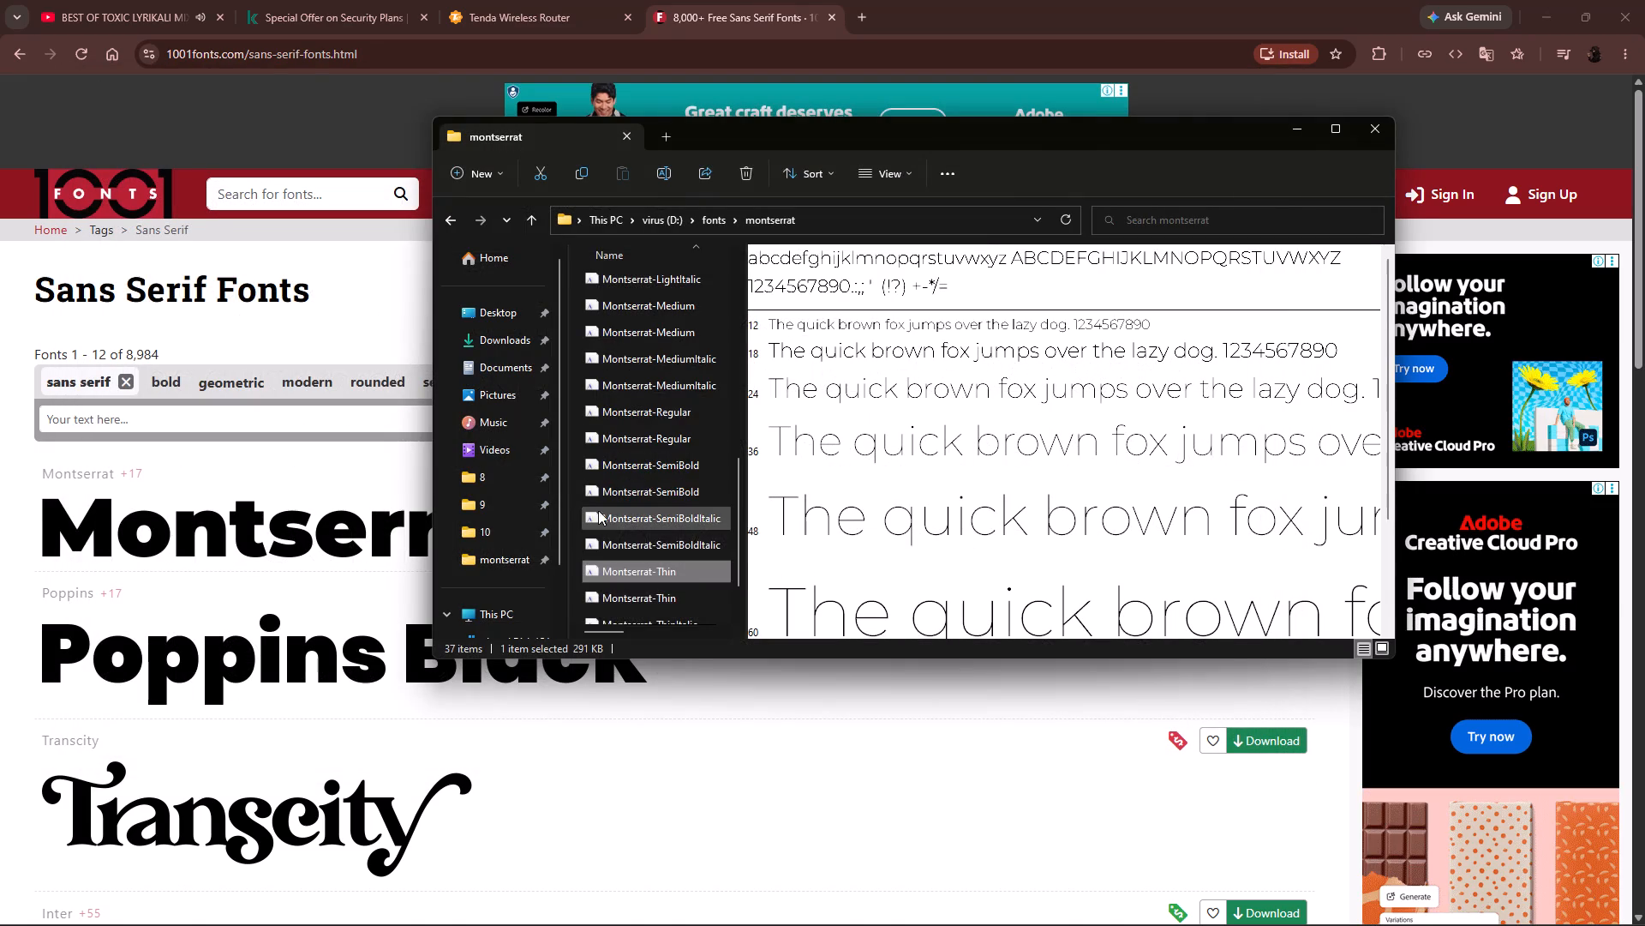
scroll(643, 513, "down", 2)
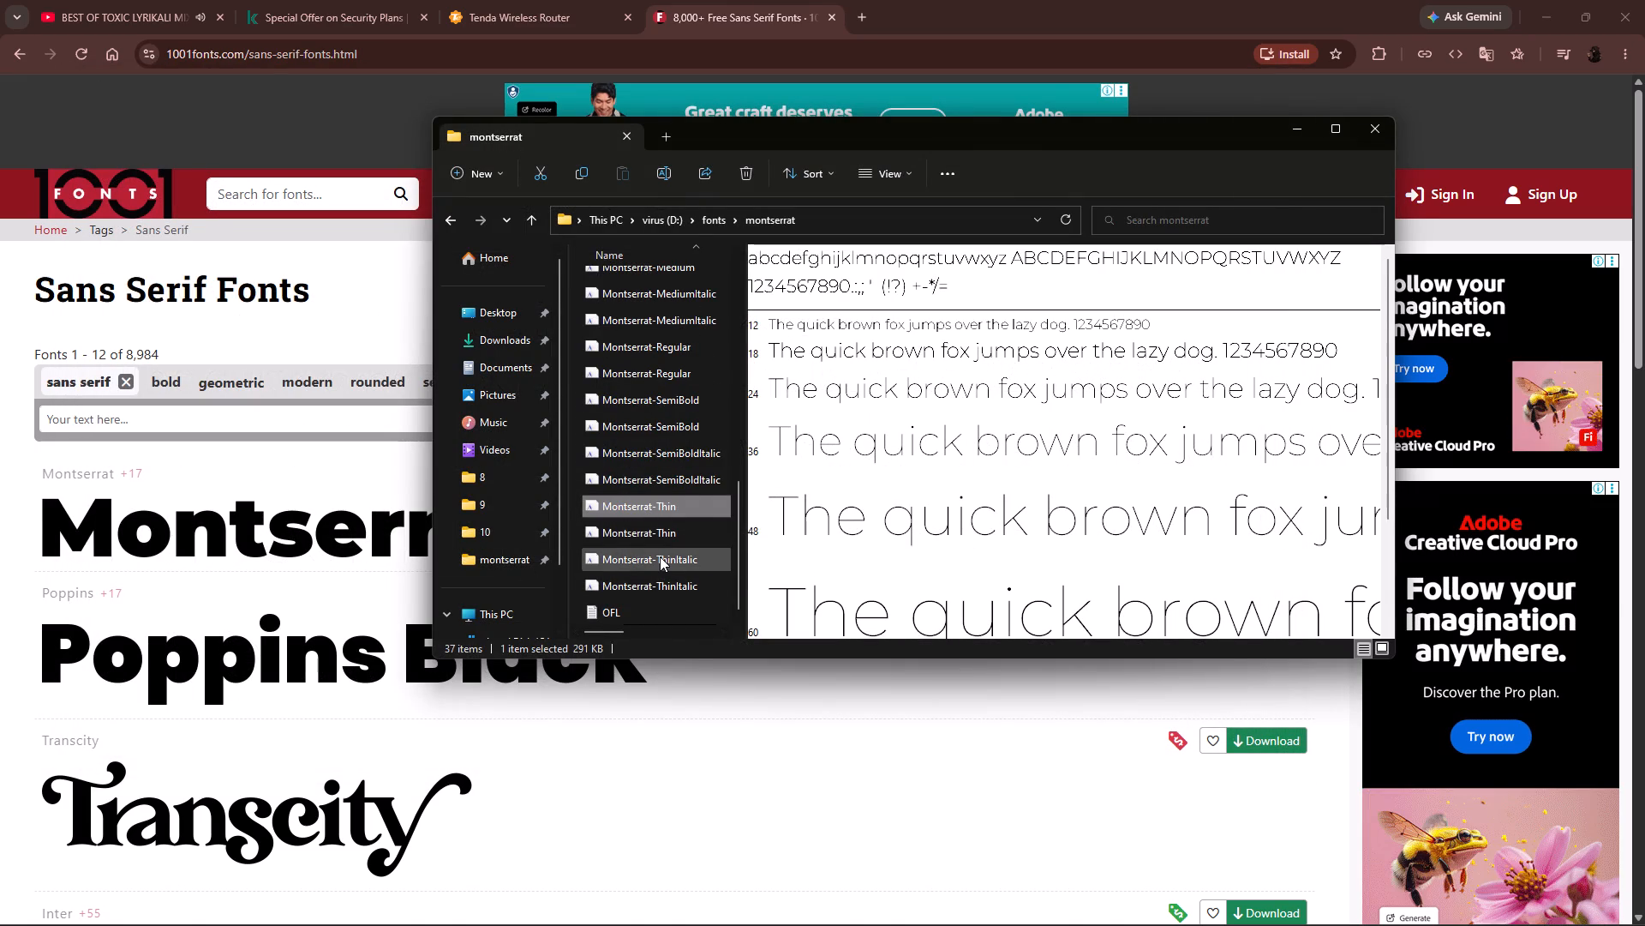
double_click(660, 556)
left_click(222, 135)
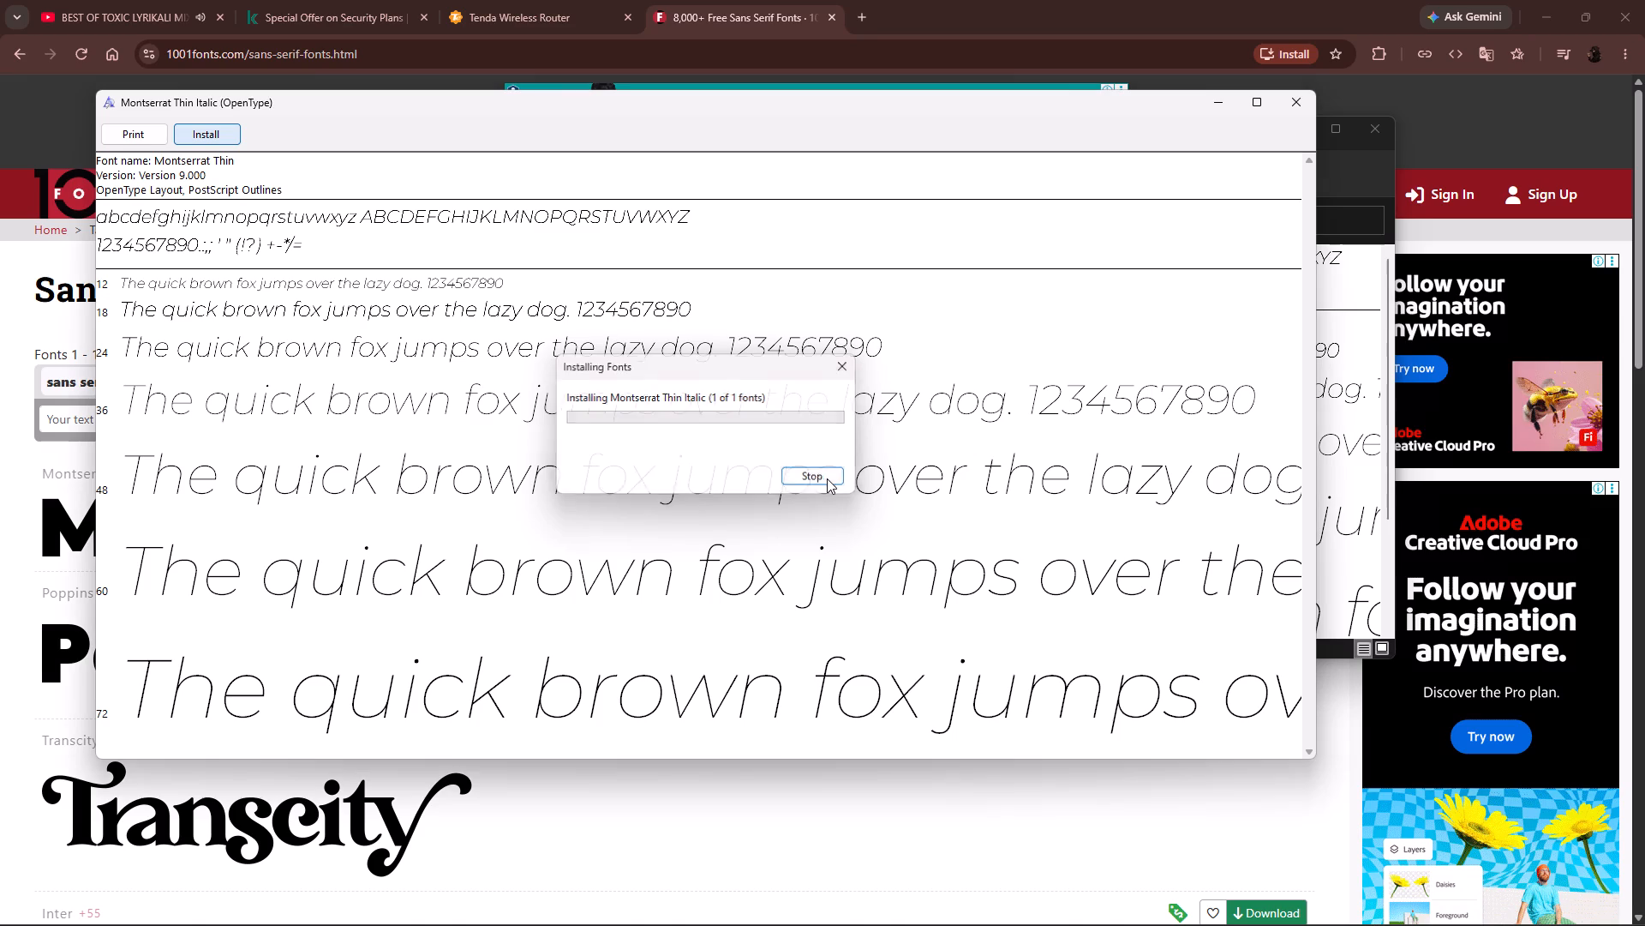
left_click(1283, 99)
scroll(682, 499, "down", 5)
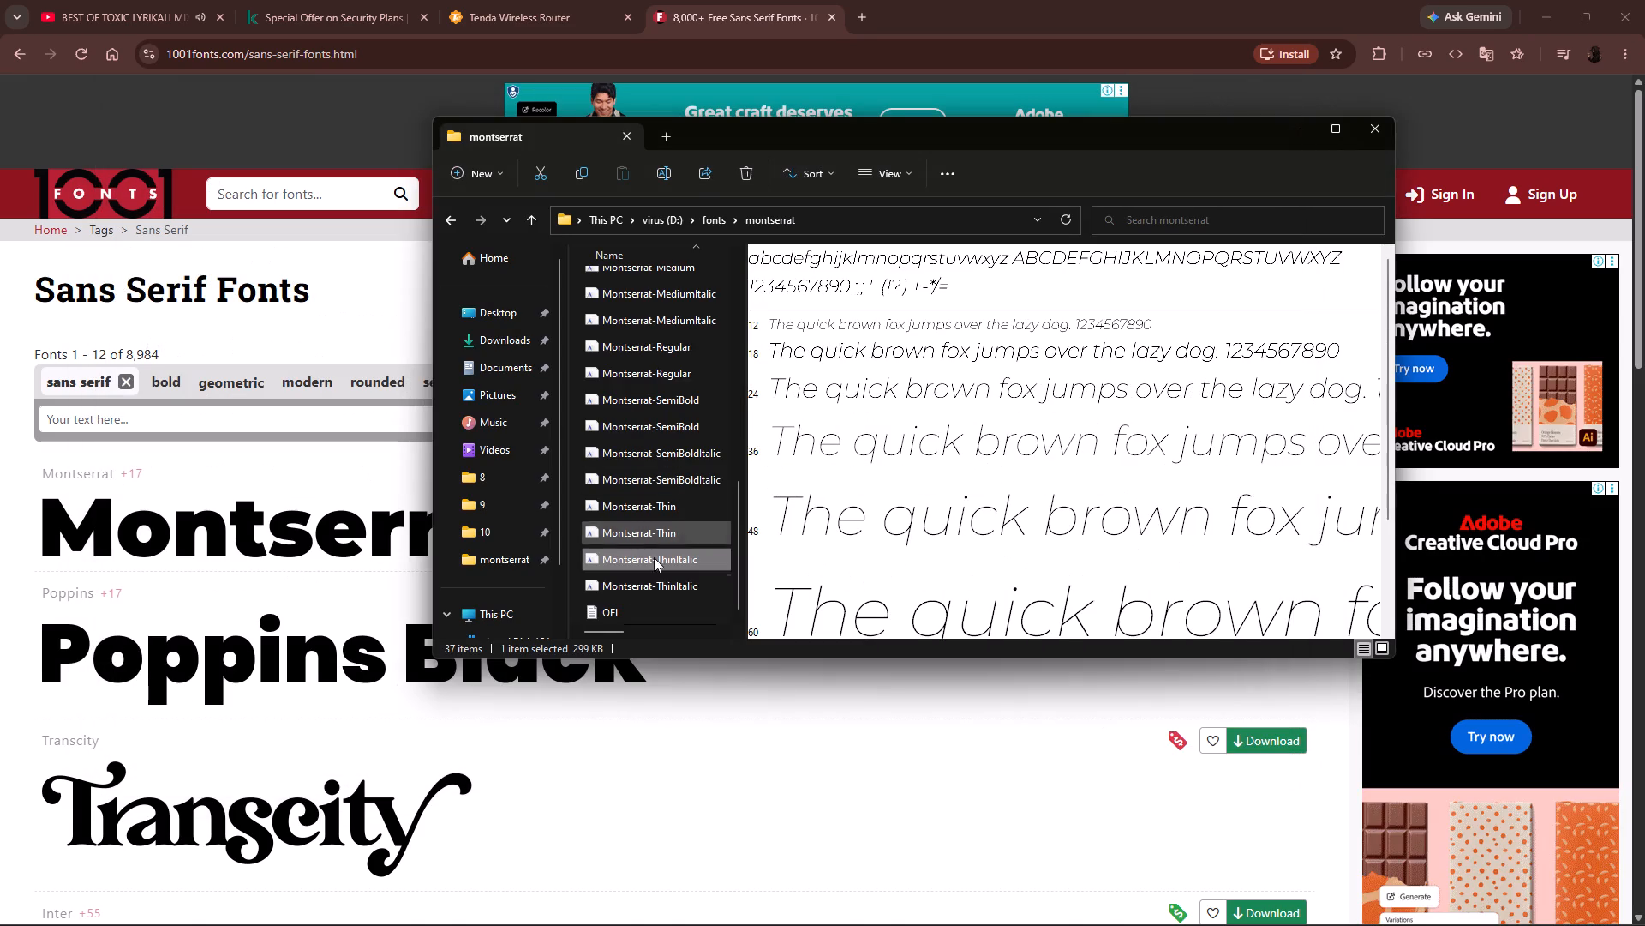
Close the montserrat font folder window.
scroll(634, 594, "down", 10)
scroll(651, 579, "up", 6)
left_click(1380, 134)
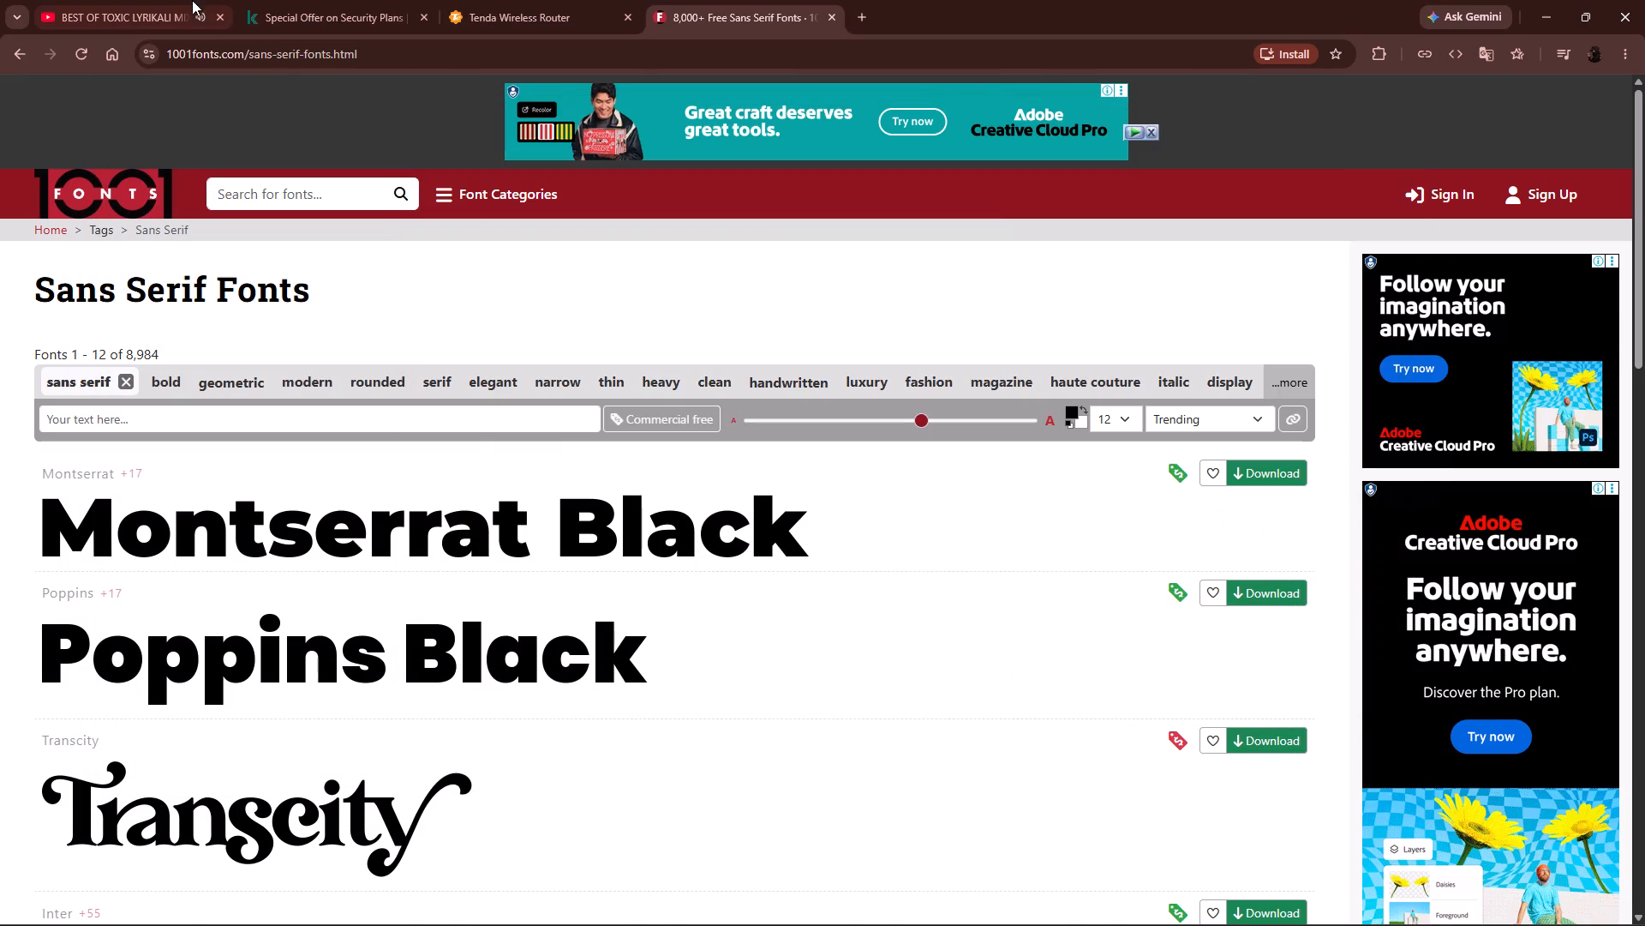
Switch to Illustrator and search the font list for "mons" for the STRAWBERRY MOON text.
left_click(868, 916)
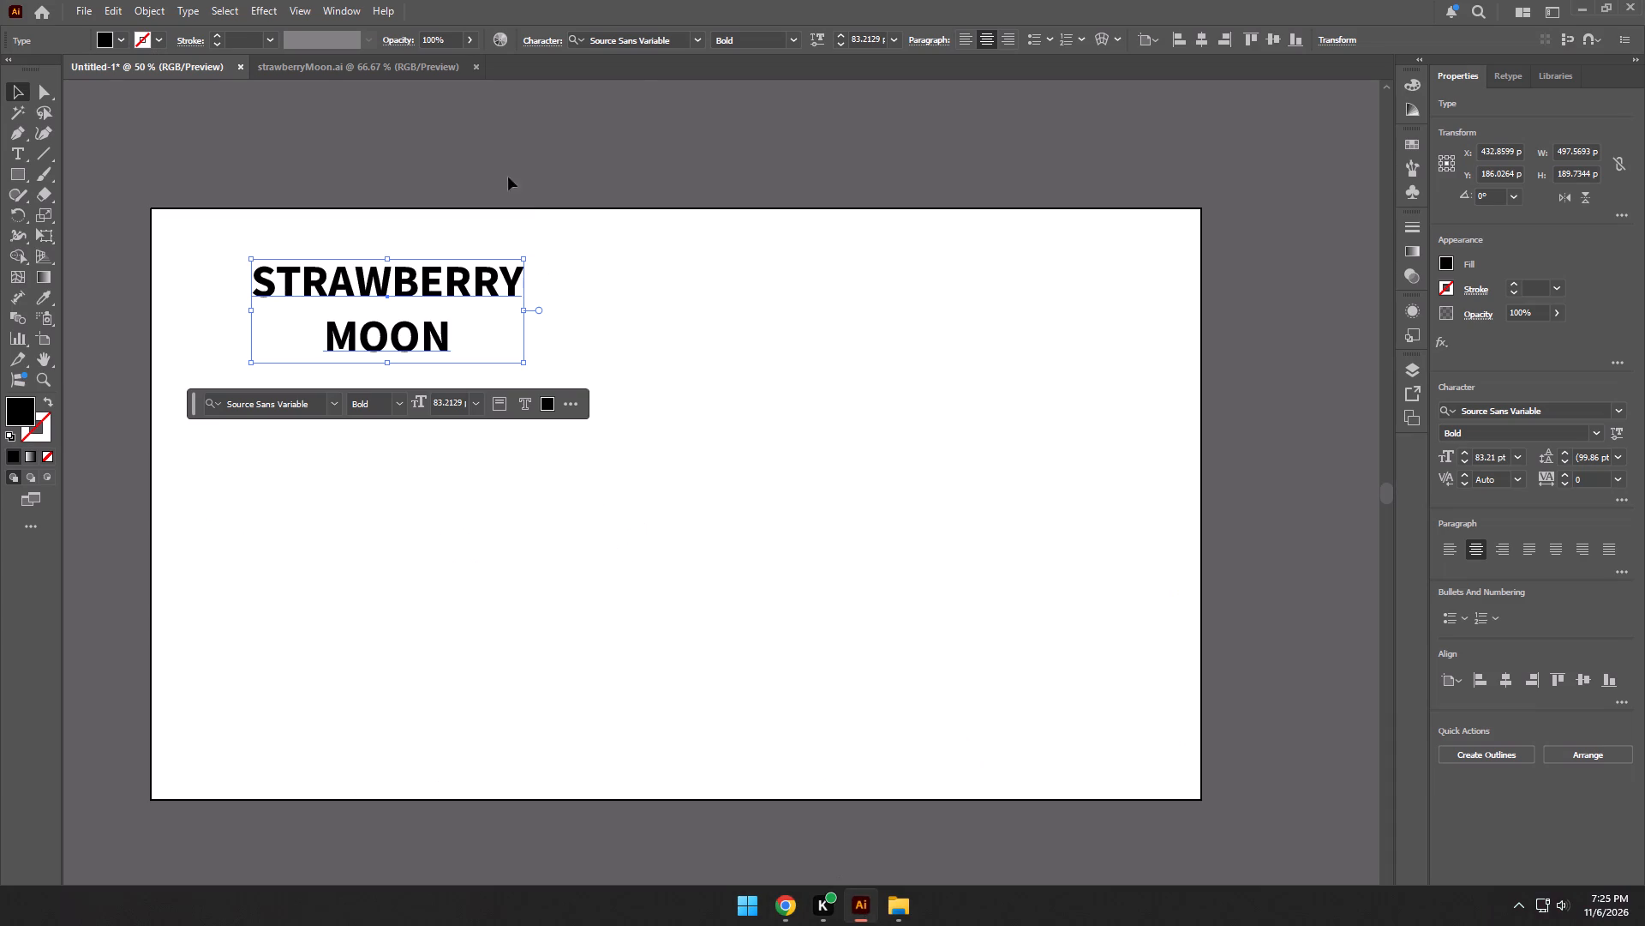
left_click(695, 39)
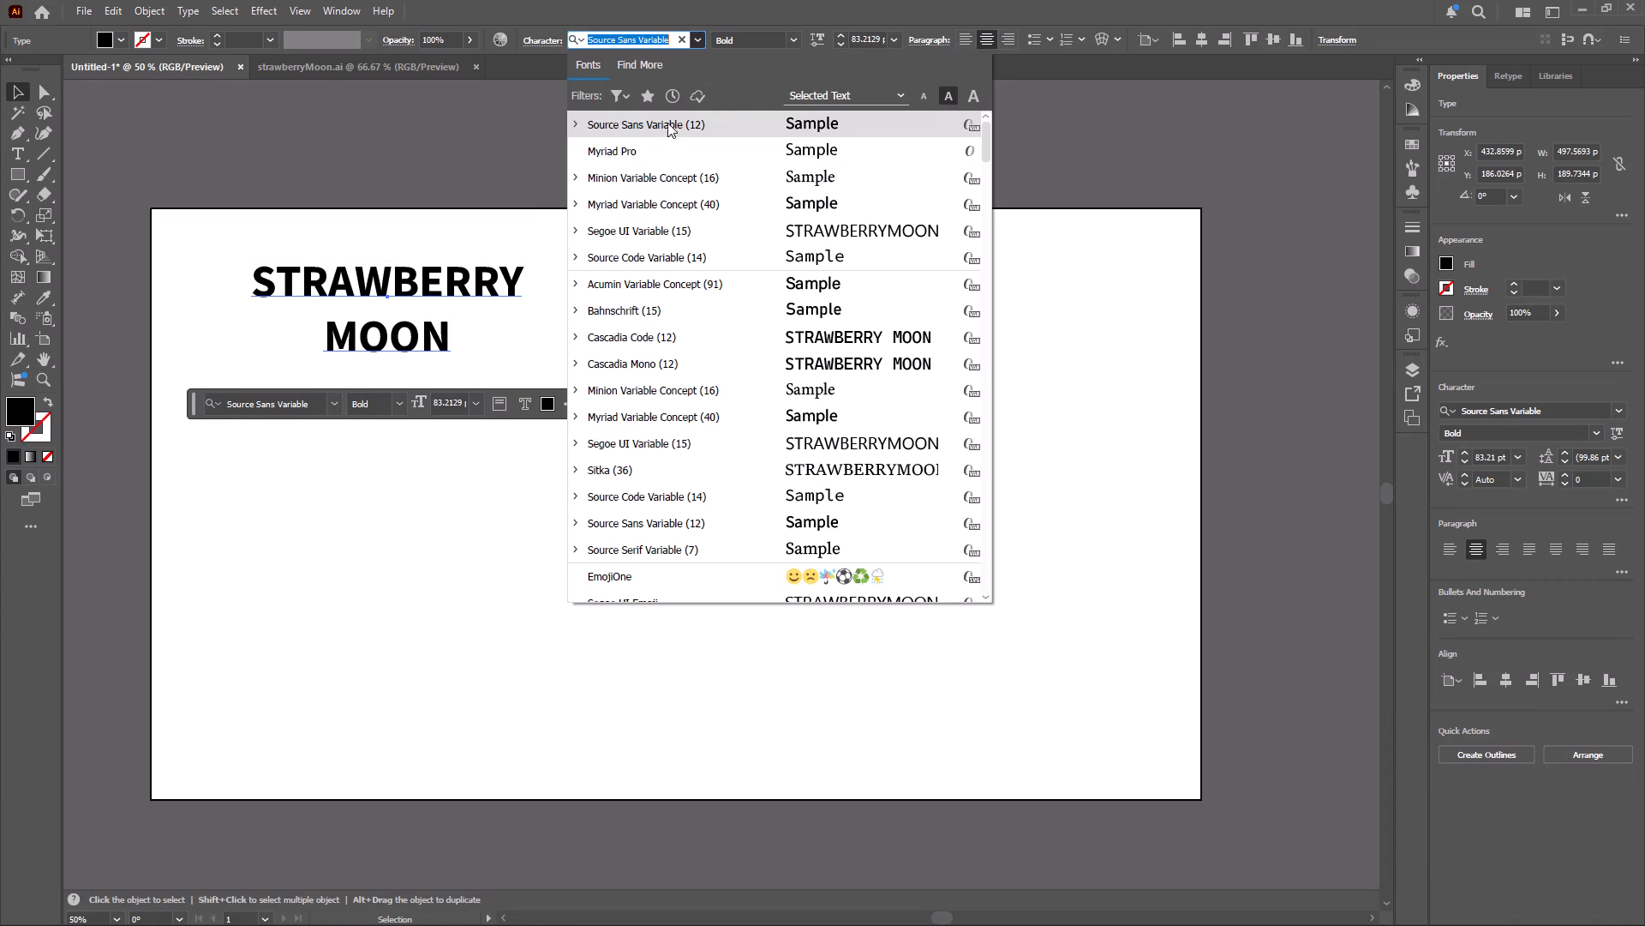
type("mo")
key("n")
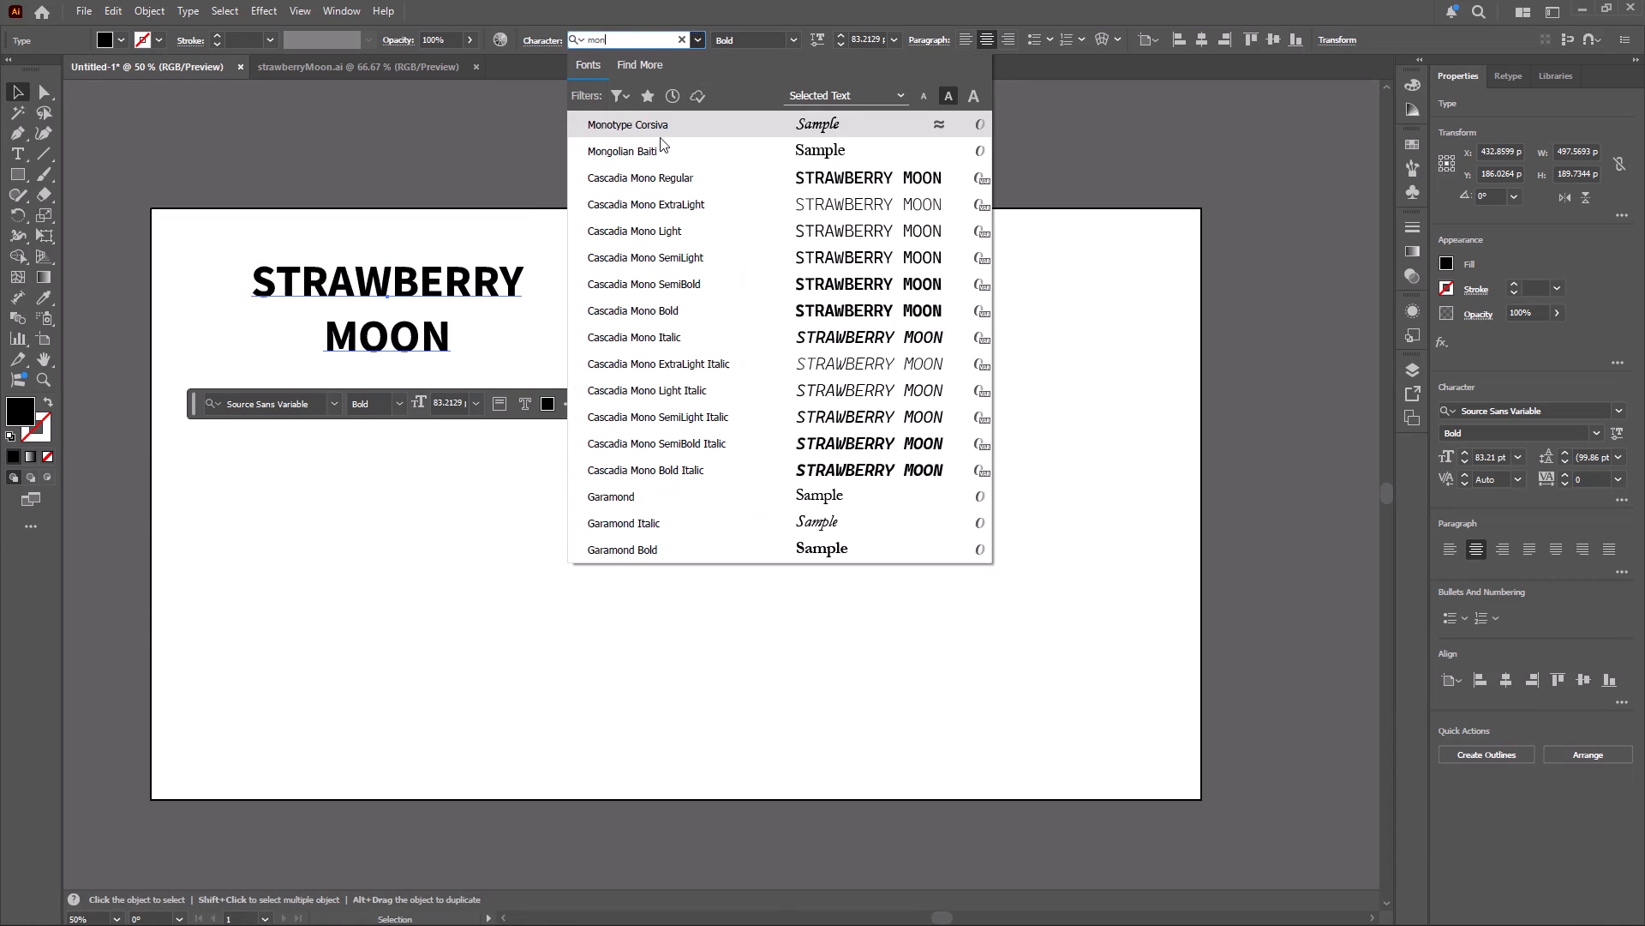
key("s")
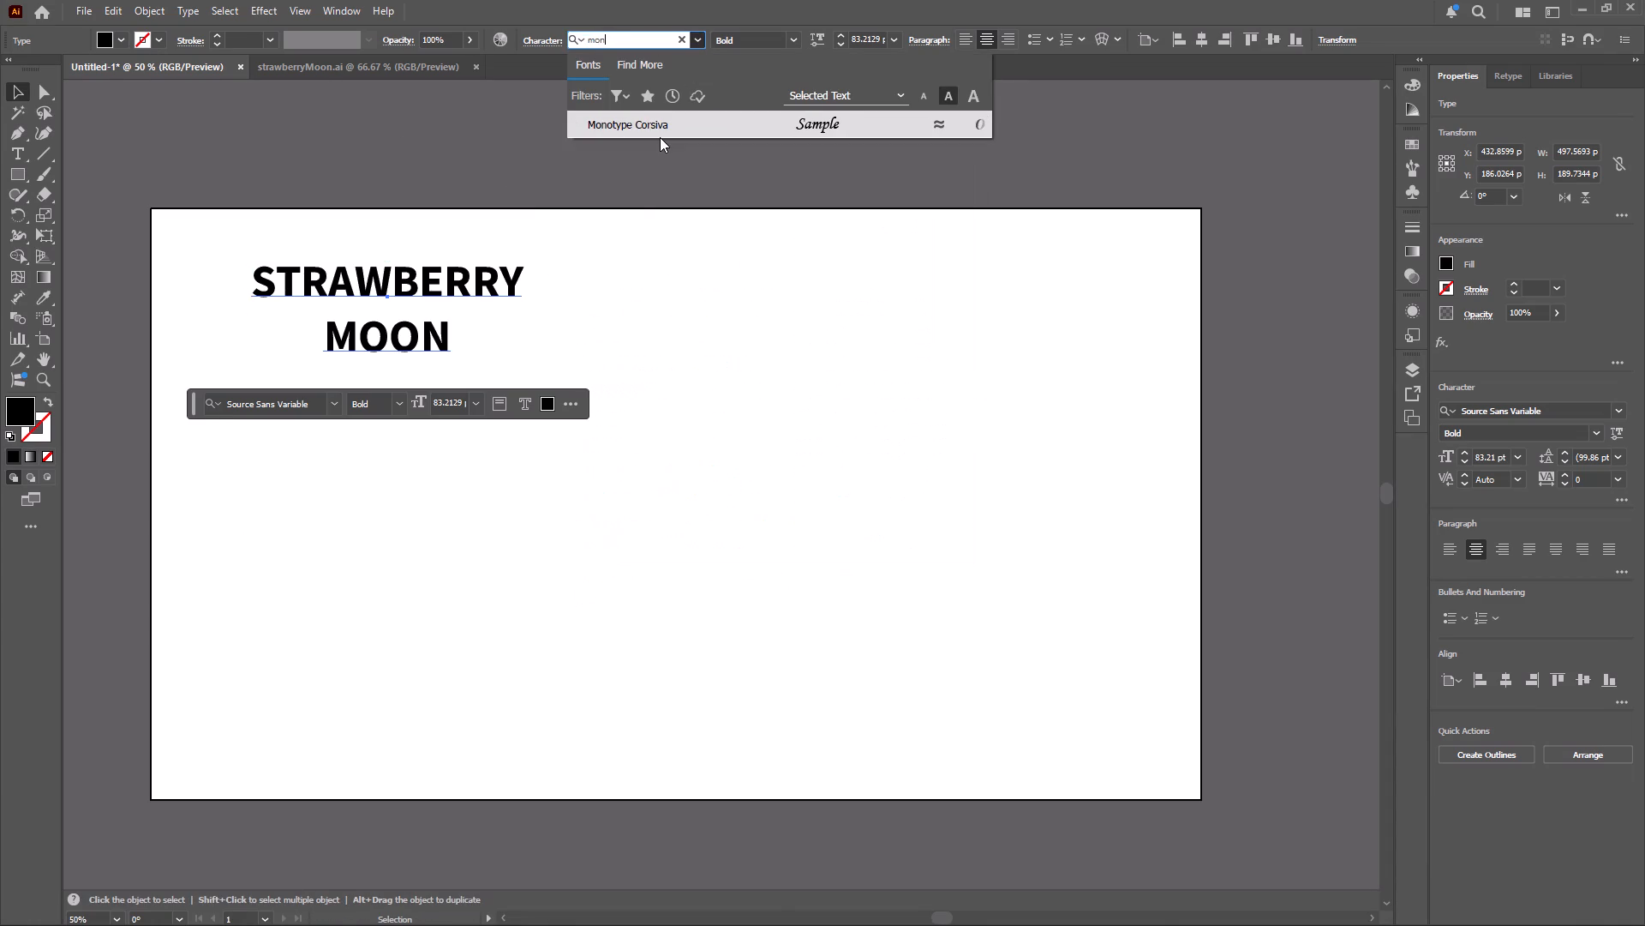
key("BackSpace")
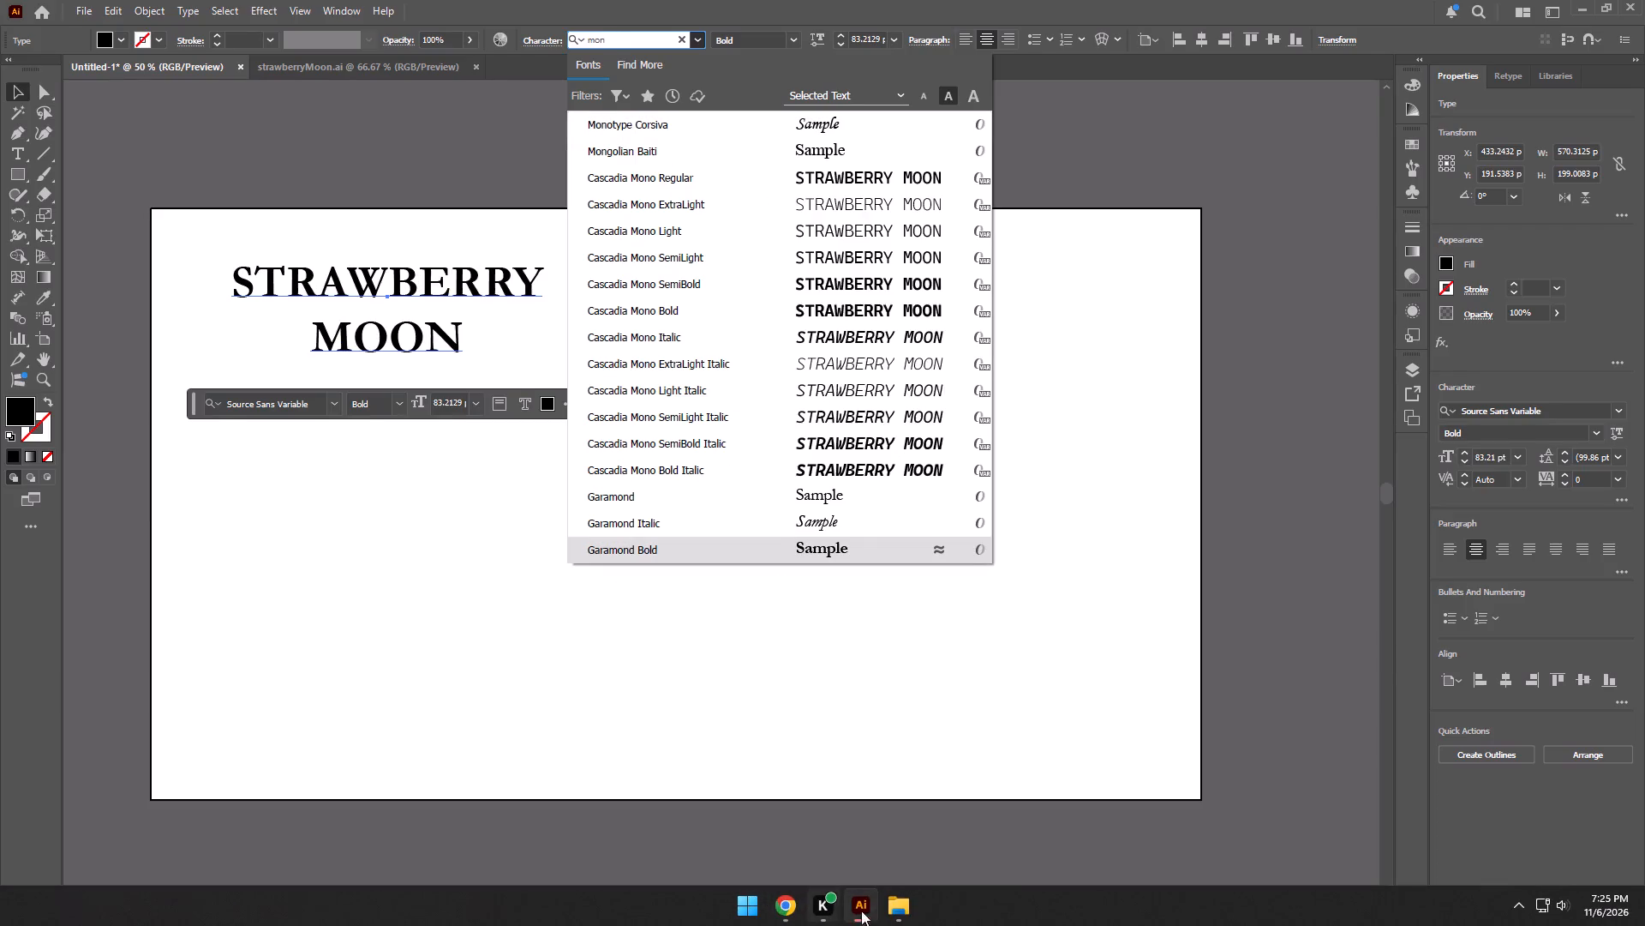
left_click(887, 910)
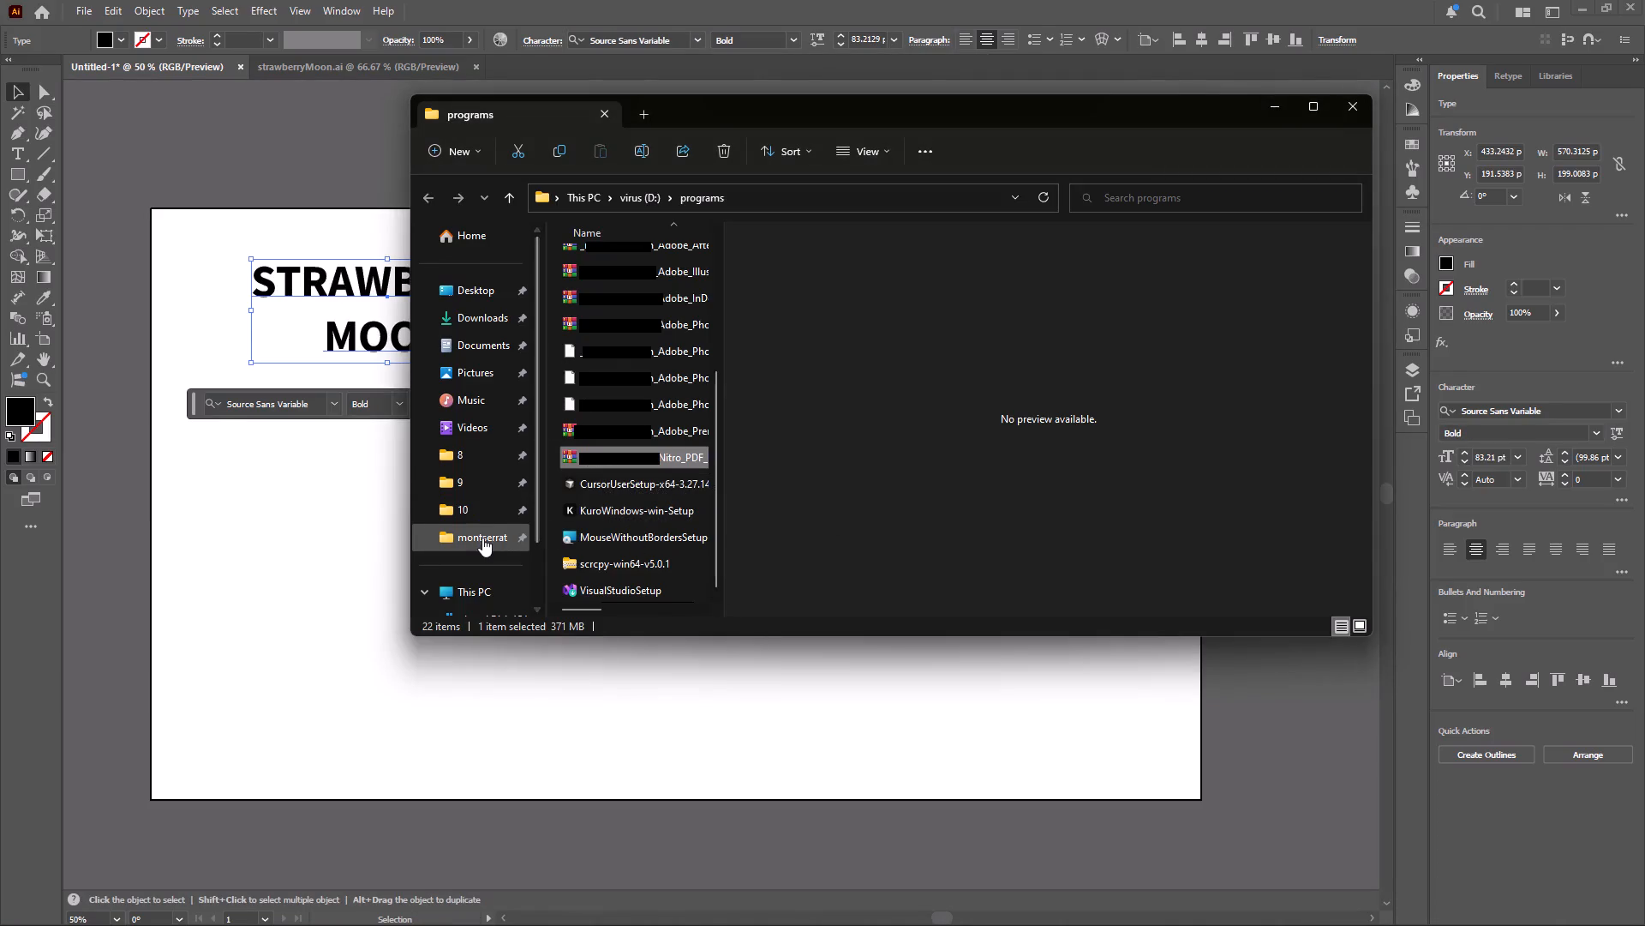
left_click(324, 525)
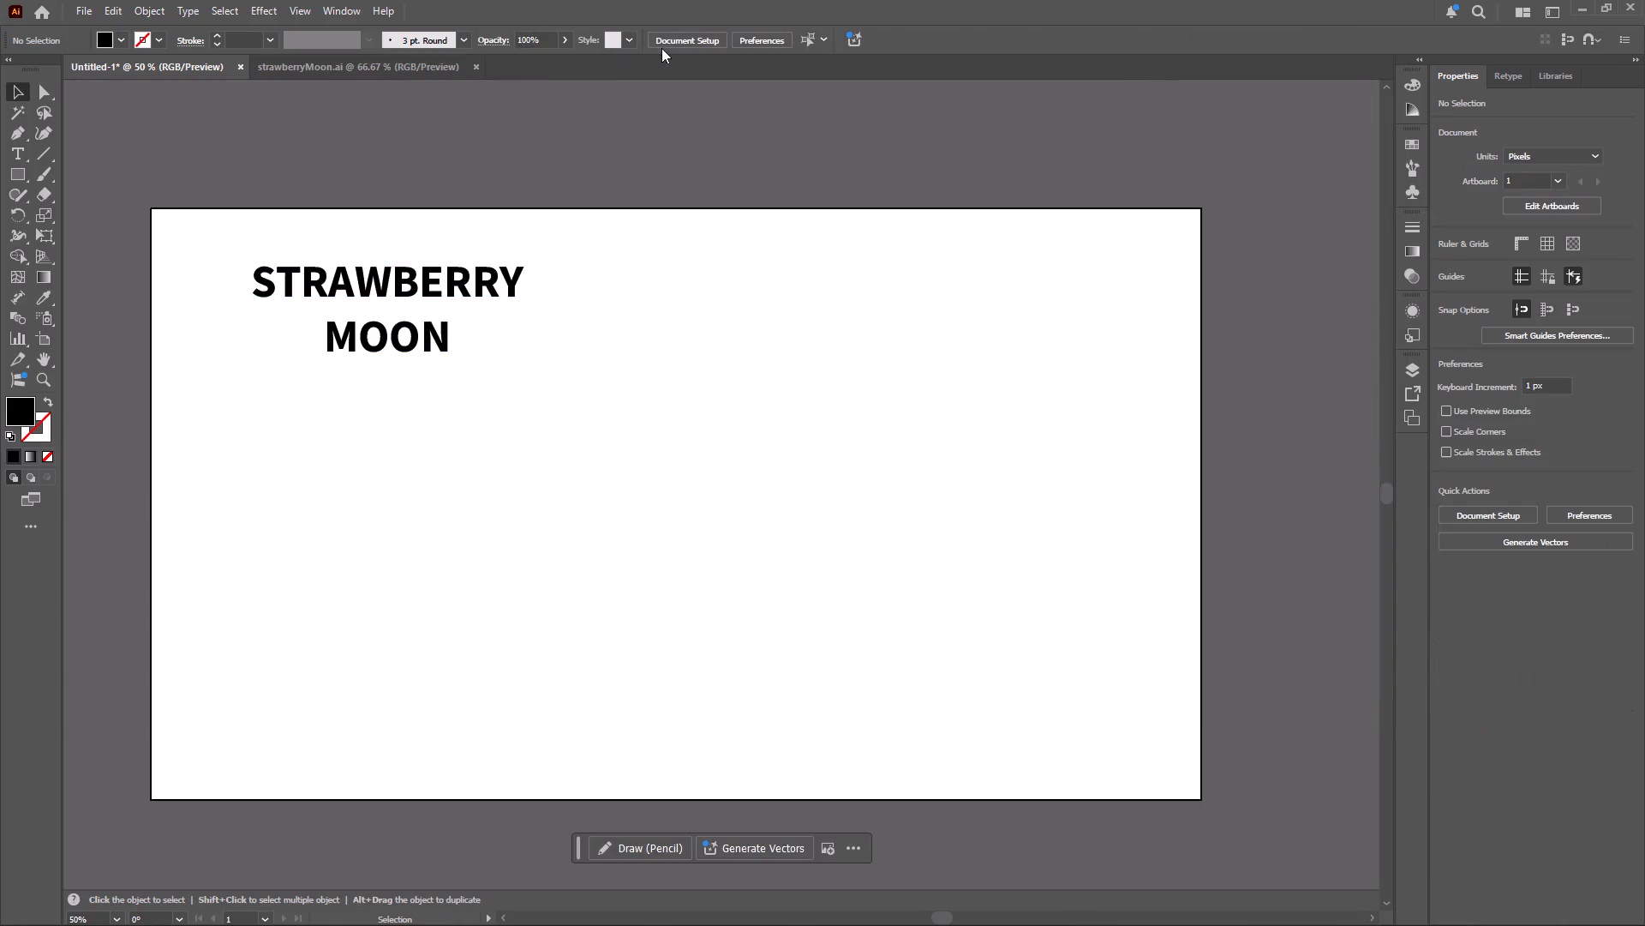
Reselect the STRAWBERRY MOON text, search the fonts for "mons" again, and clear the search to check the full list.
left_click(416, 280)
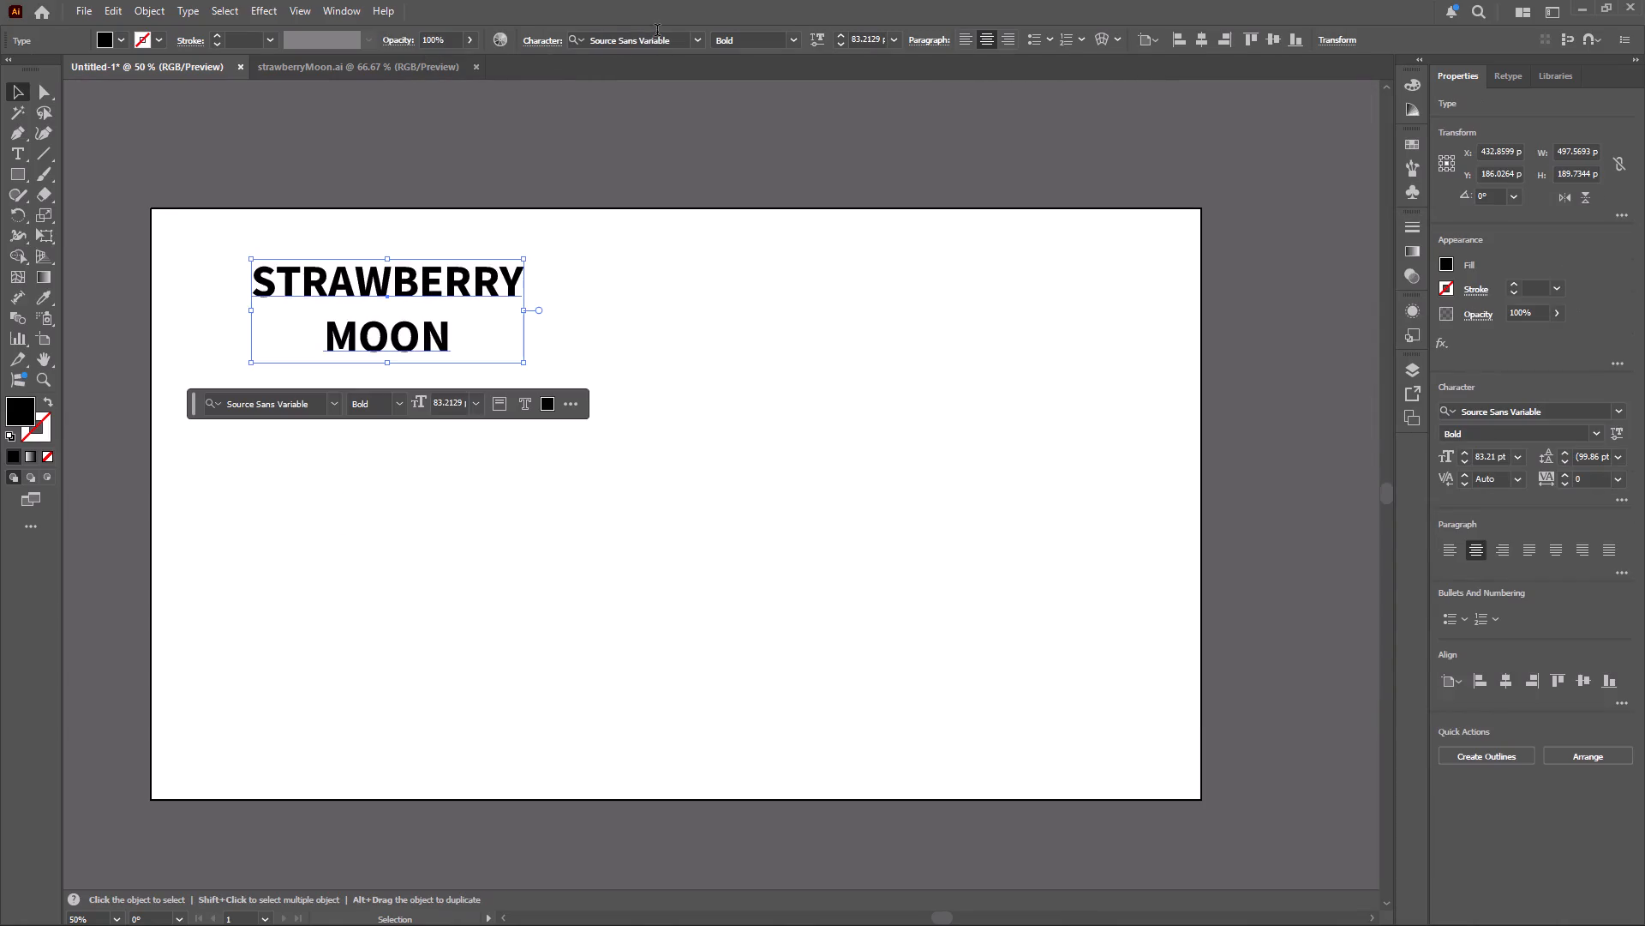
left_click(673, 45)
type("mons")
key("BackSpace")
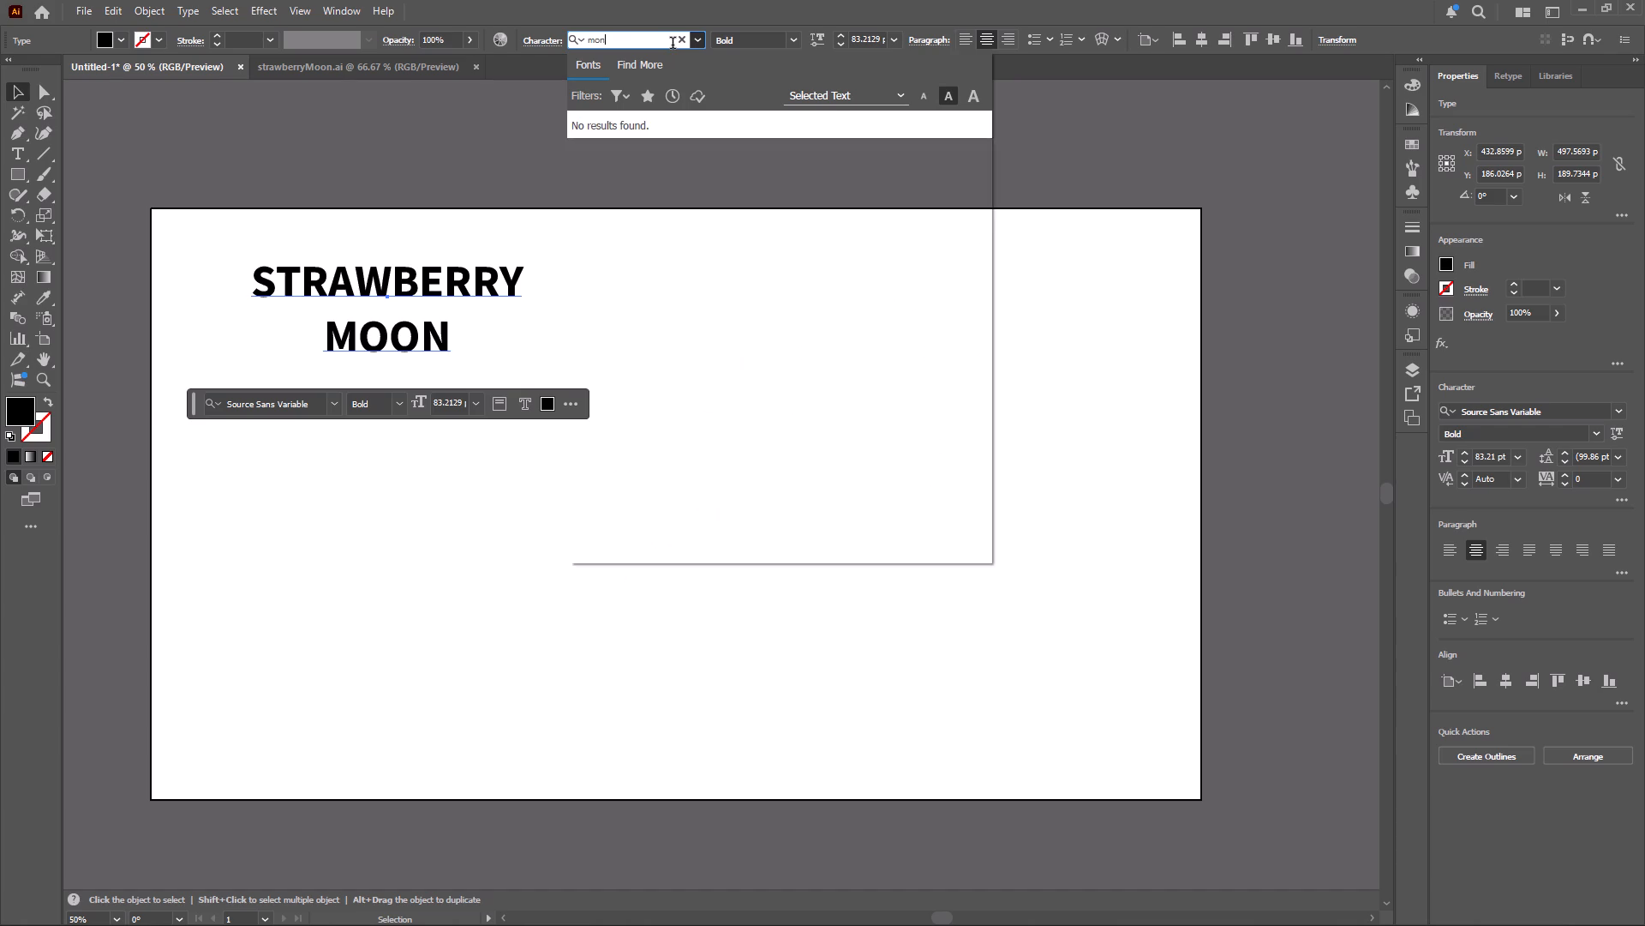
key("BackSpace")
key("BackSpace")
key("BackSpace")
scroll(787, 289, "up", 6)
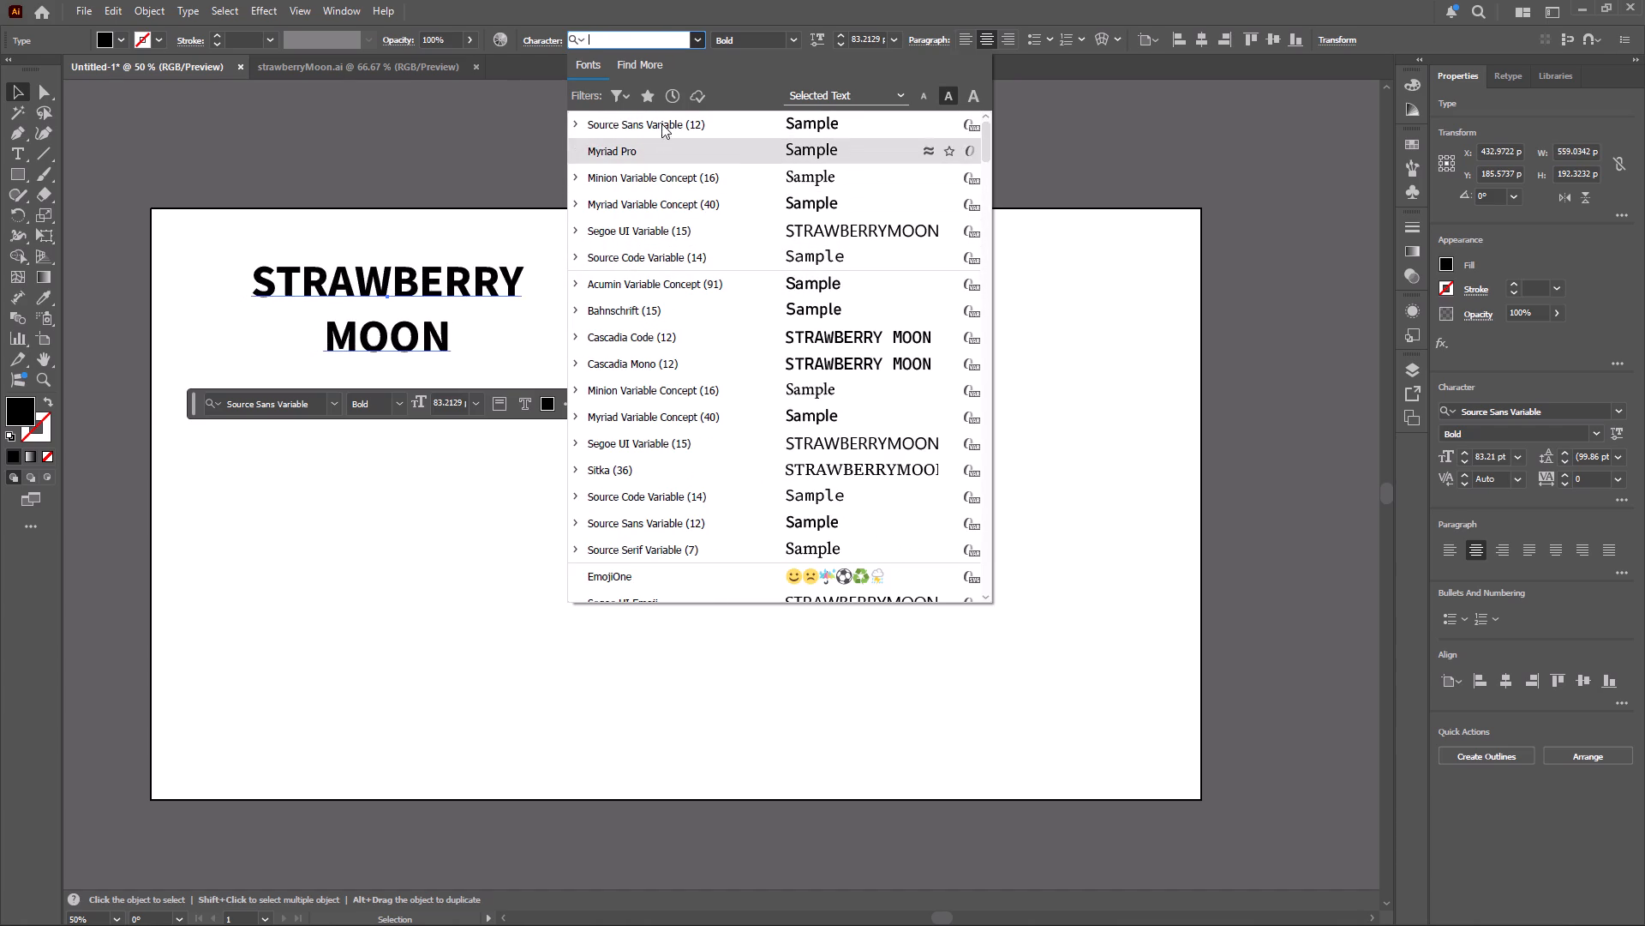
left_click(424, 592)
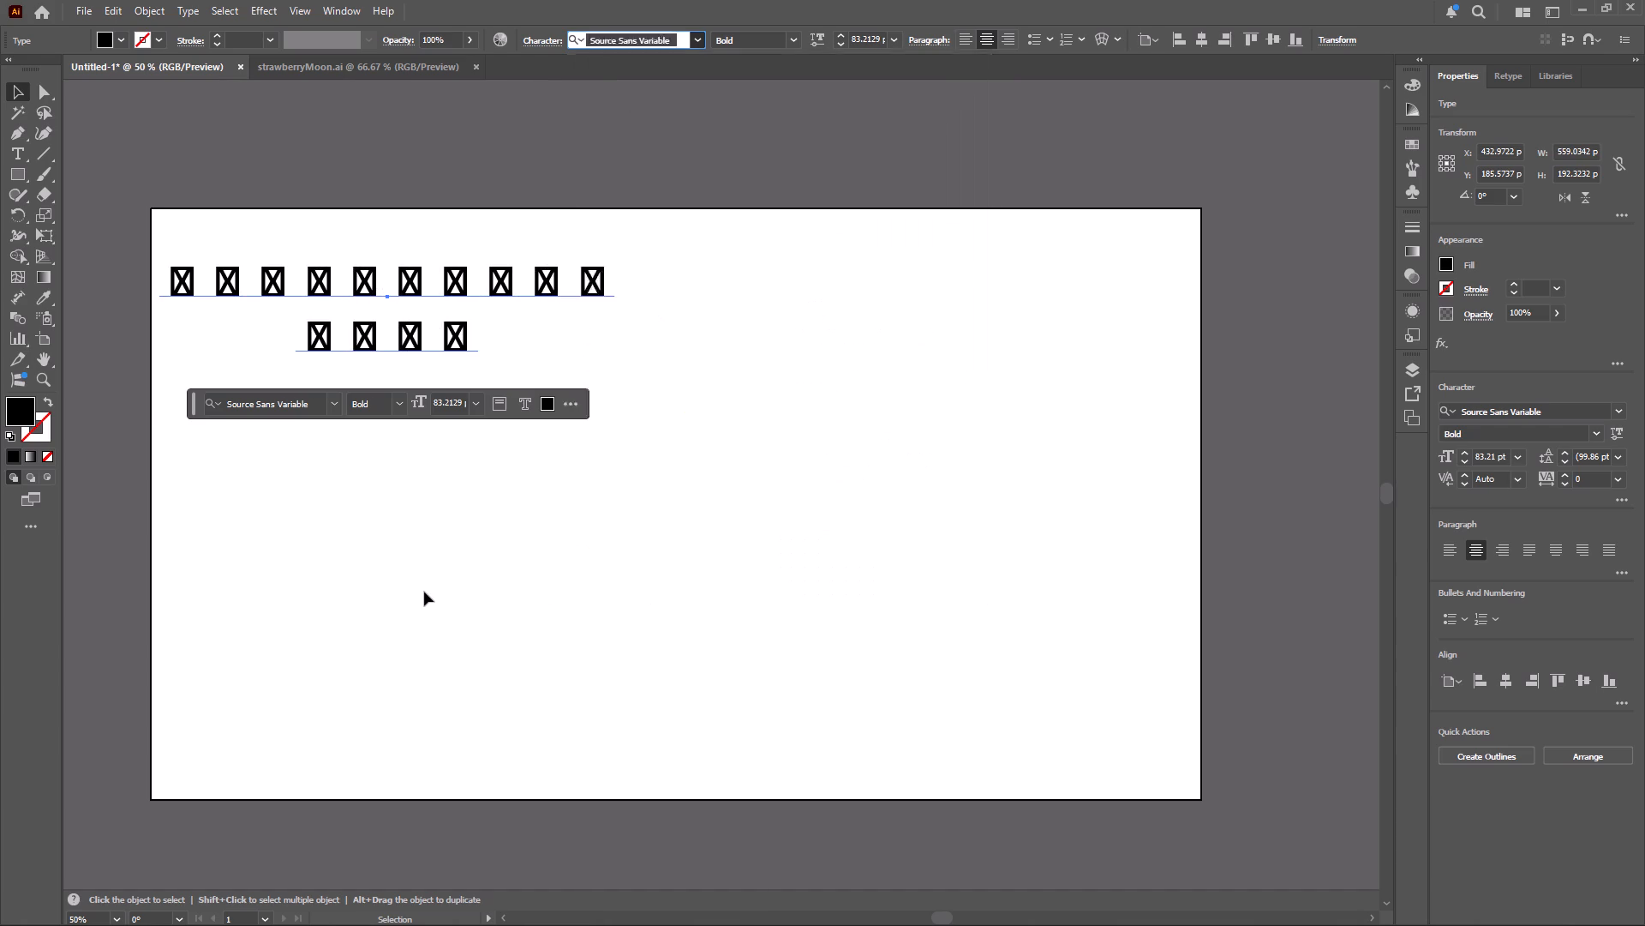
Start saving the wordmark document and create a new folder named 11 inside graphicsTasks.
key("ctrl+s")
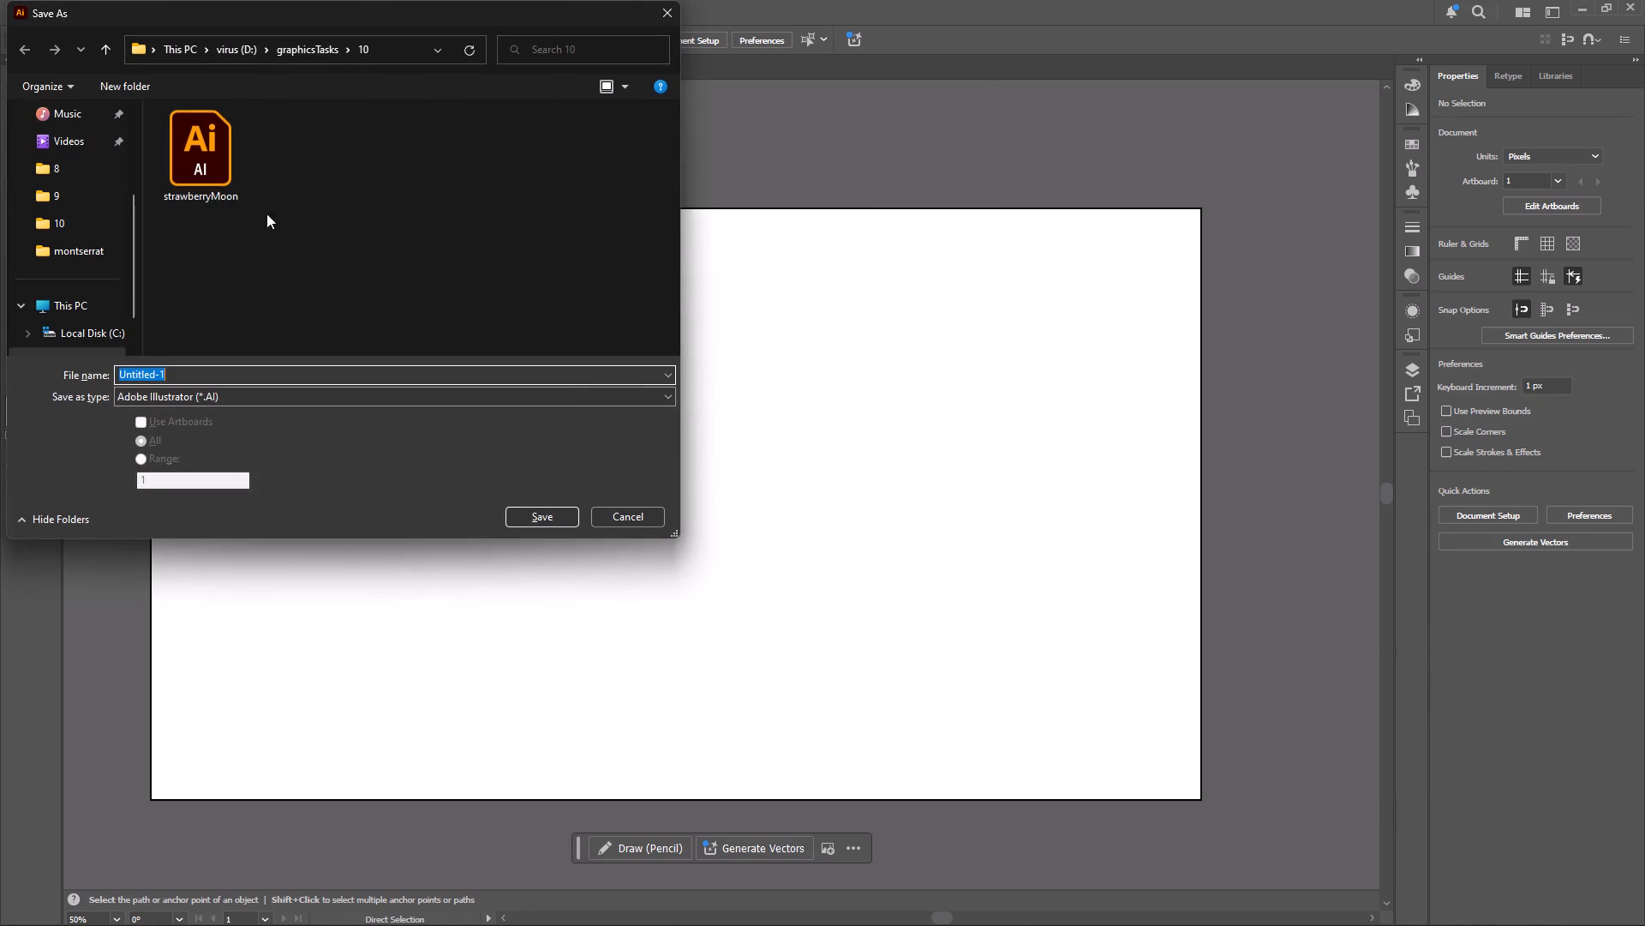
left_click(315, 44)
scroll(219, 320, "down", 10)
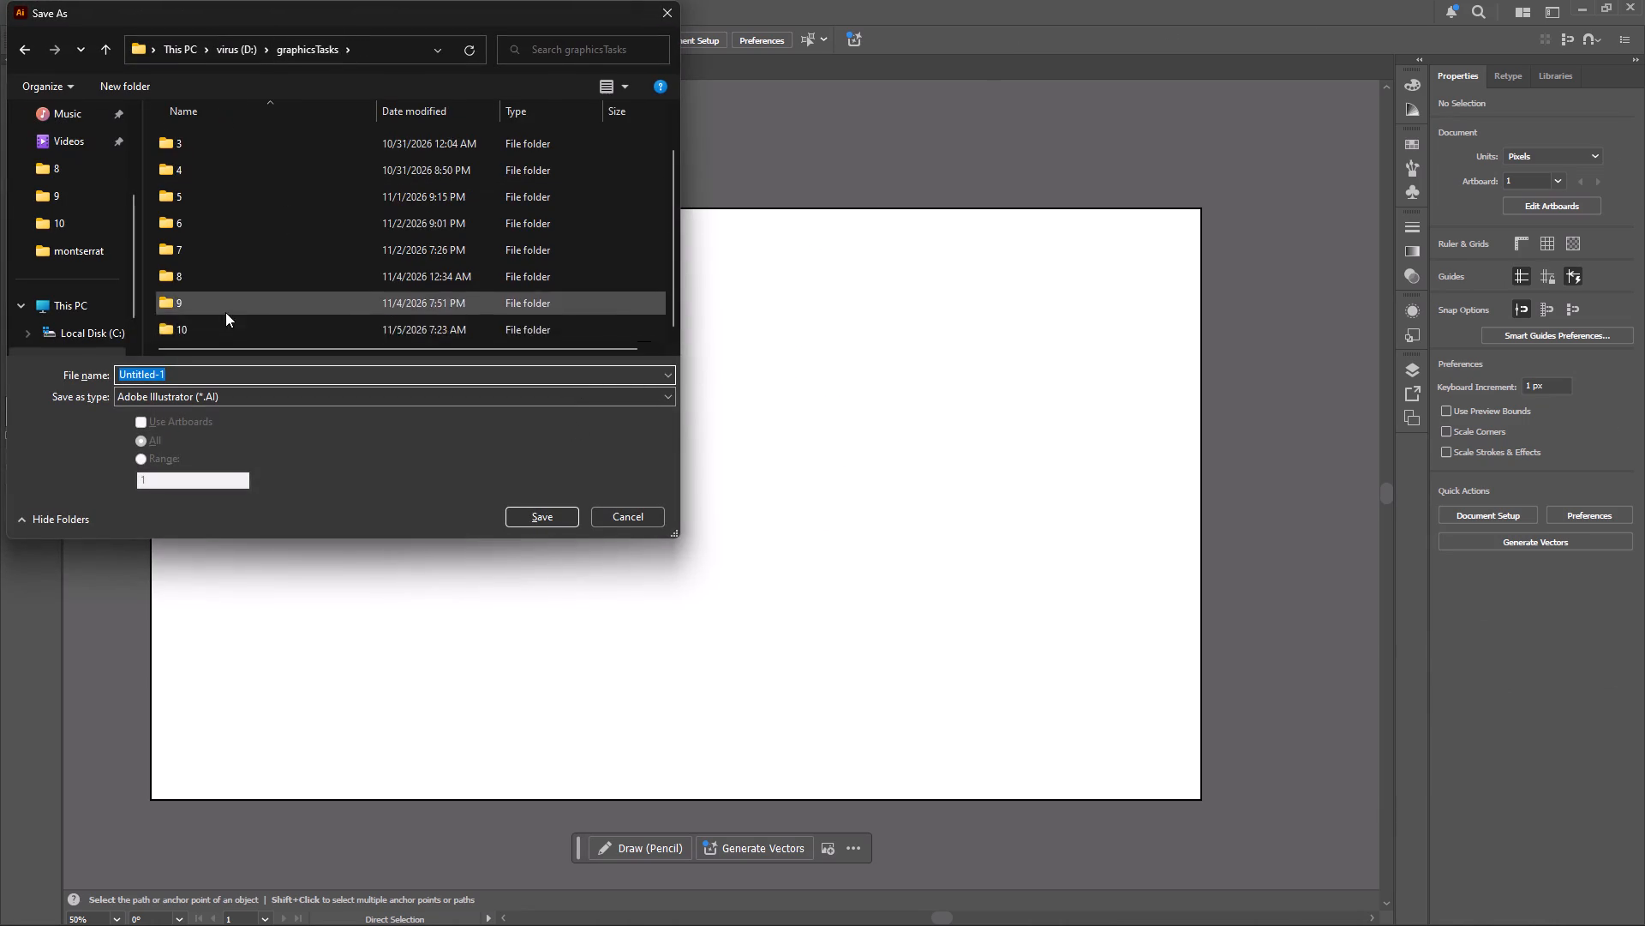
scroll(225, 312, "down", 5)
left_click(226, 324)
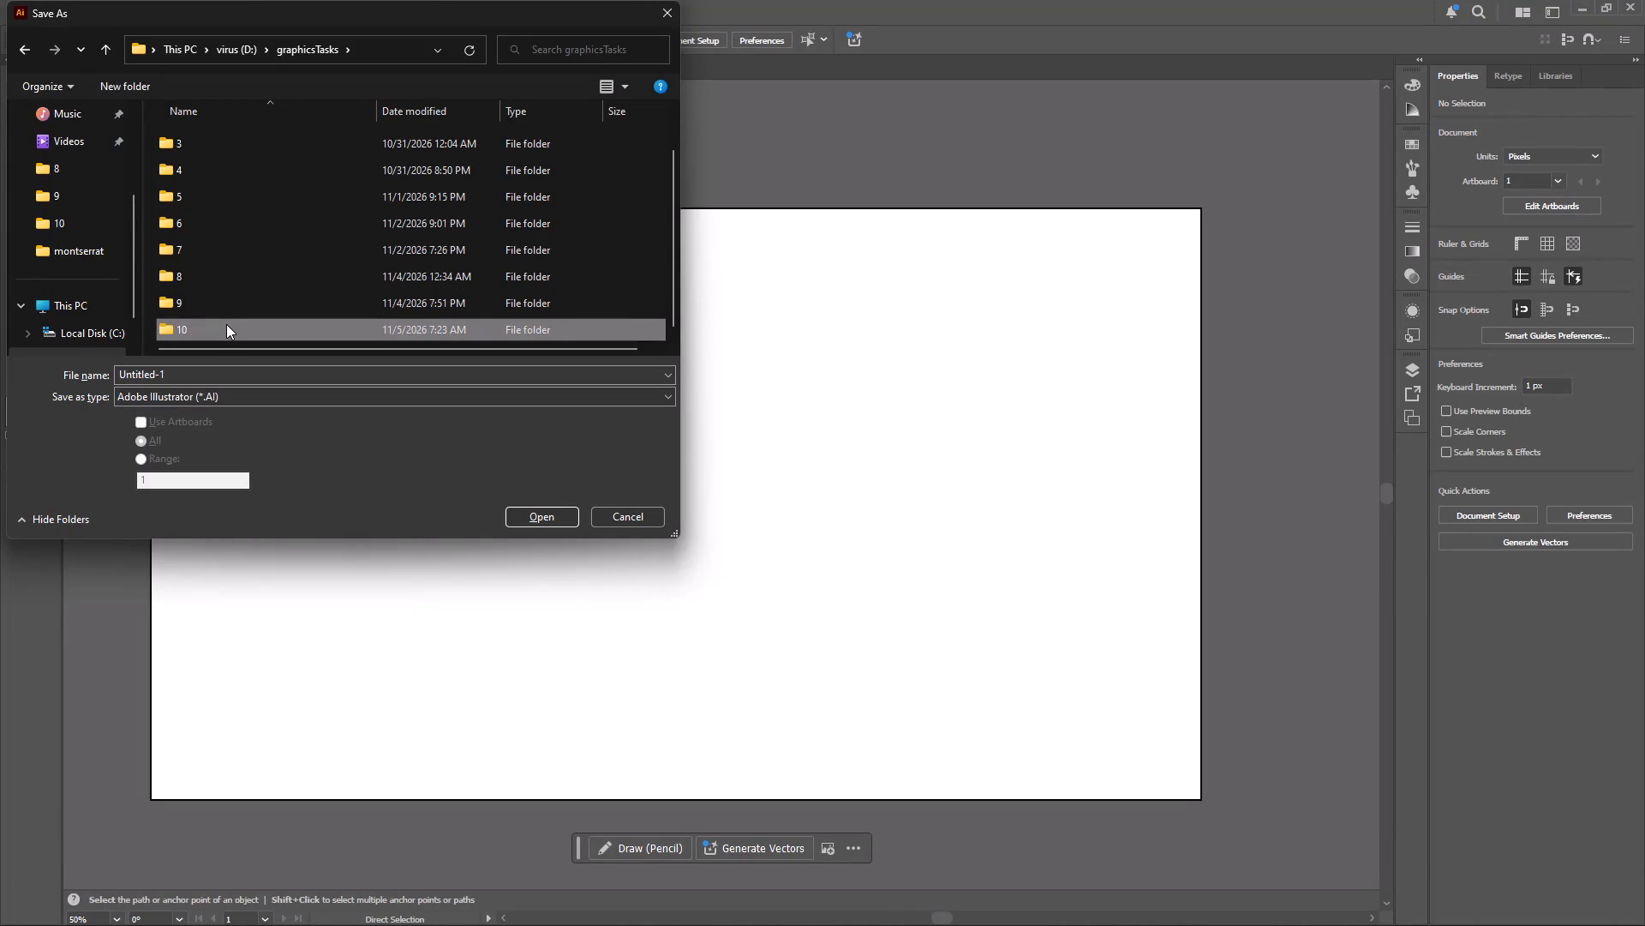
key("ctrl+shift+n")
type("11")
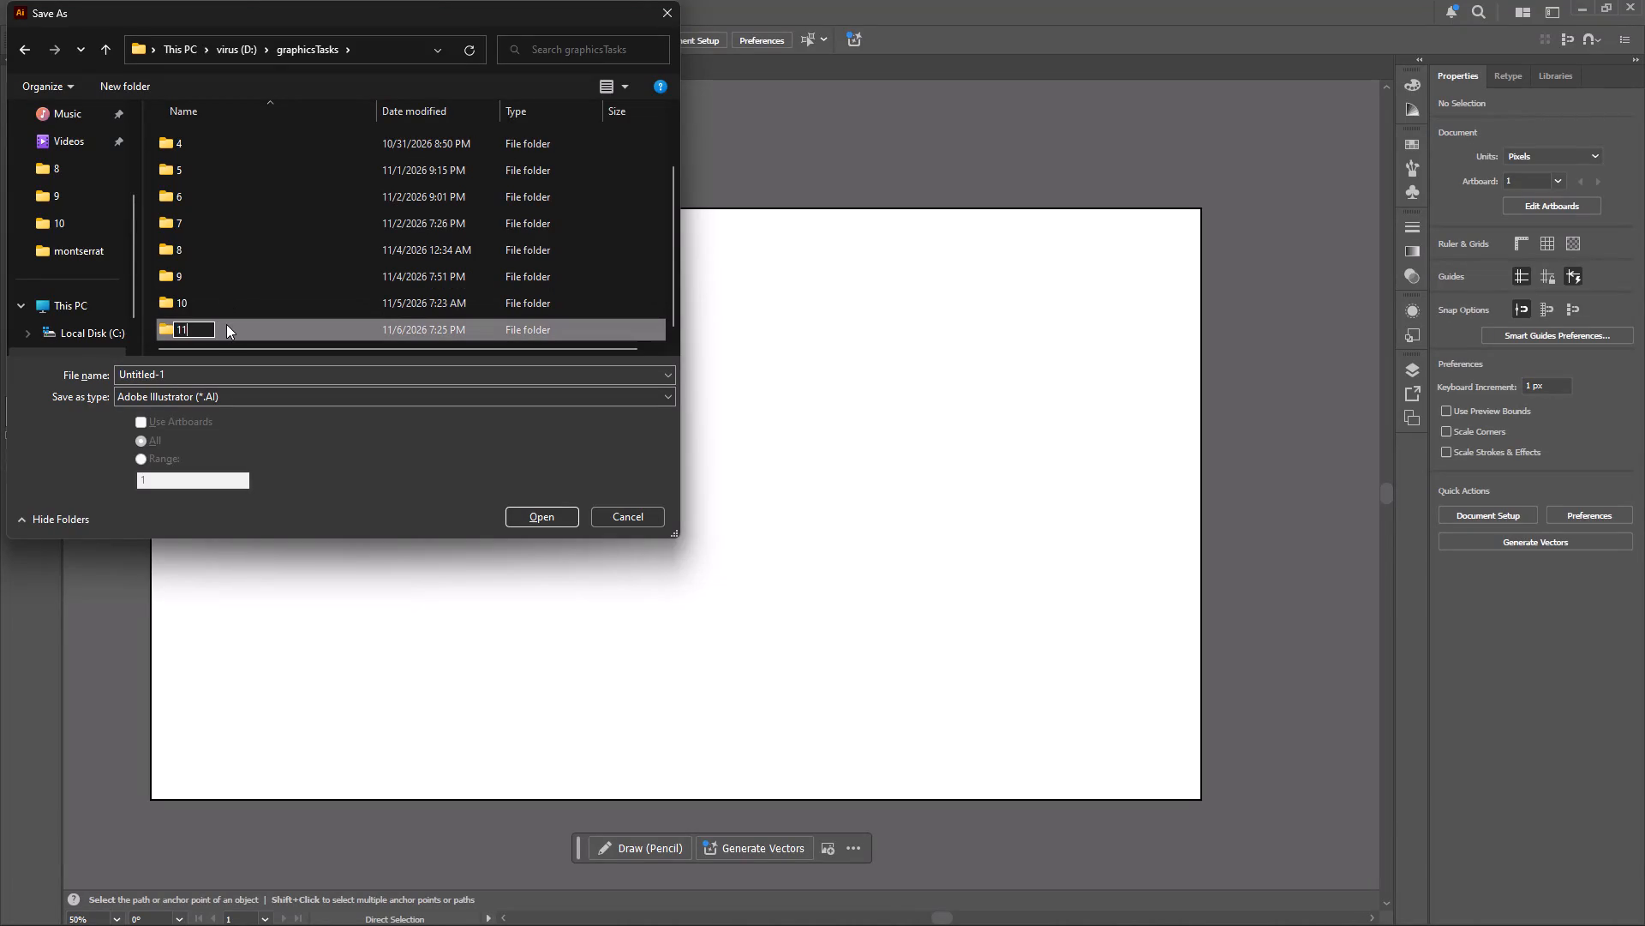
key("Return")
Save the document in folder 11 as an Adobe Illustrator file named Untitled-1, with the default Illustrator 2020 options.
double_click(265, 325)
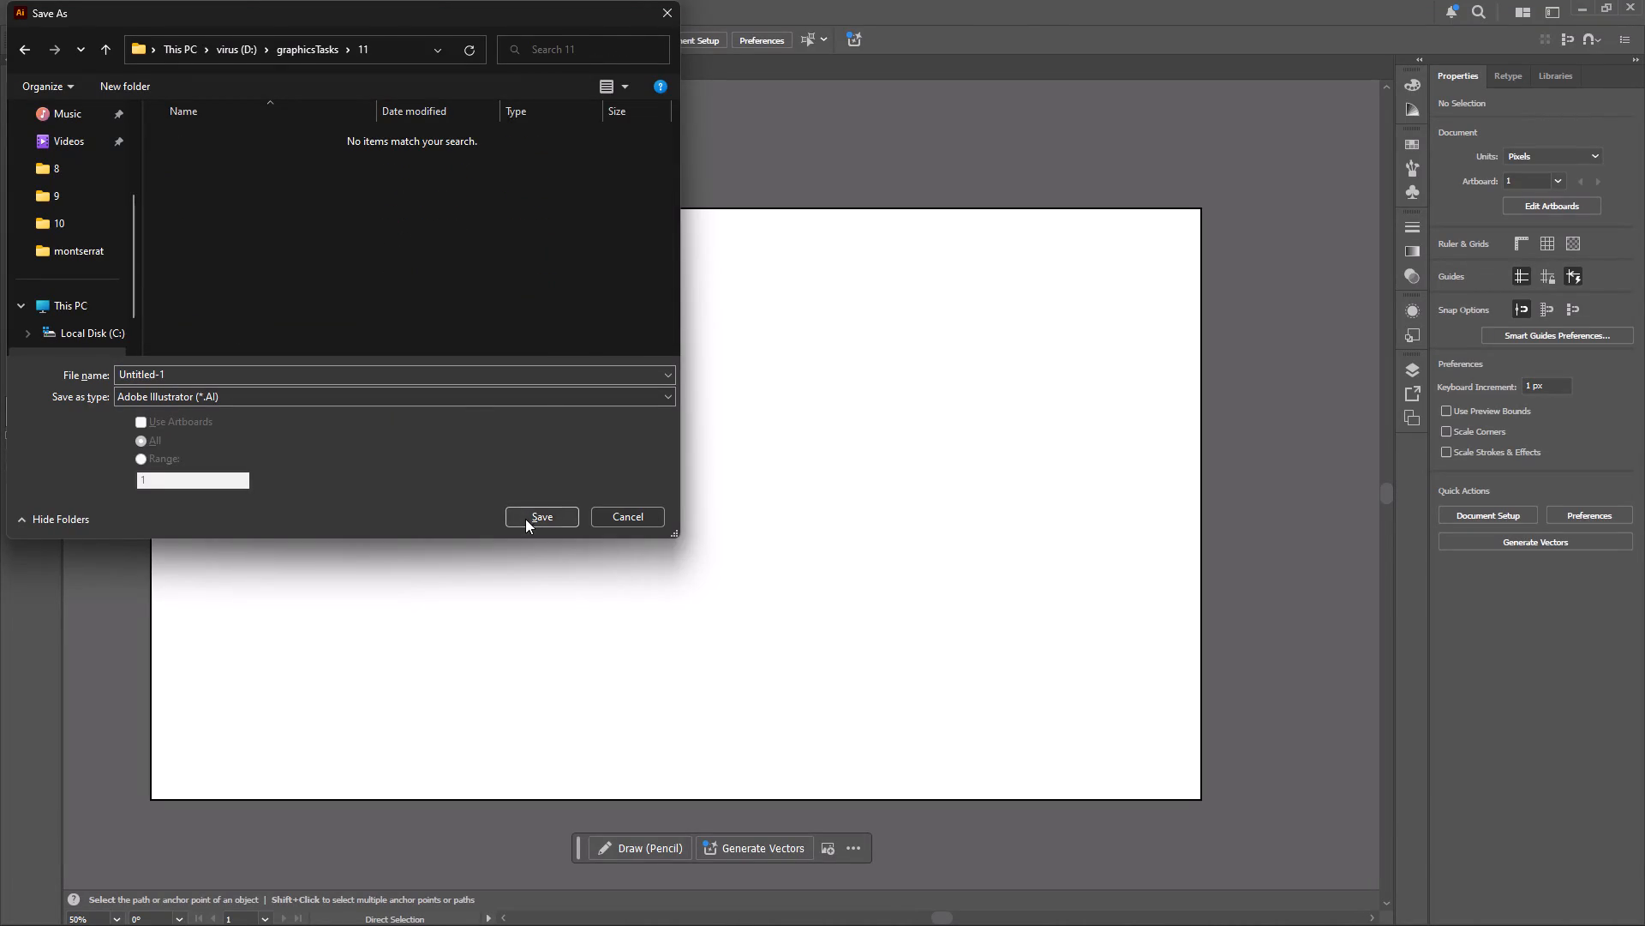
left_click(526, 519)
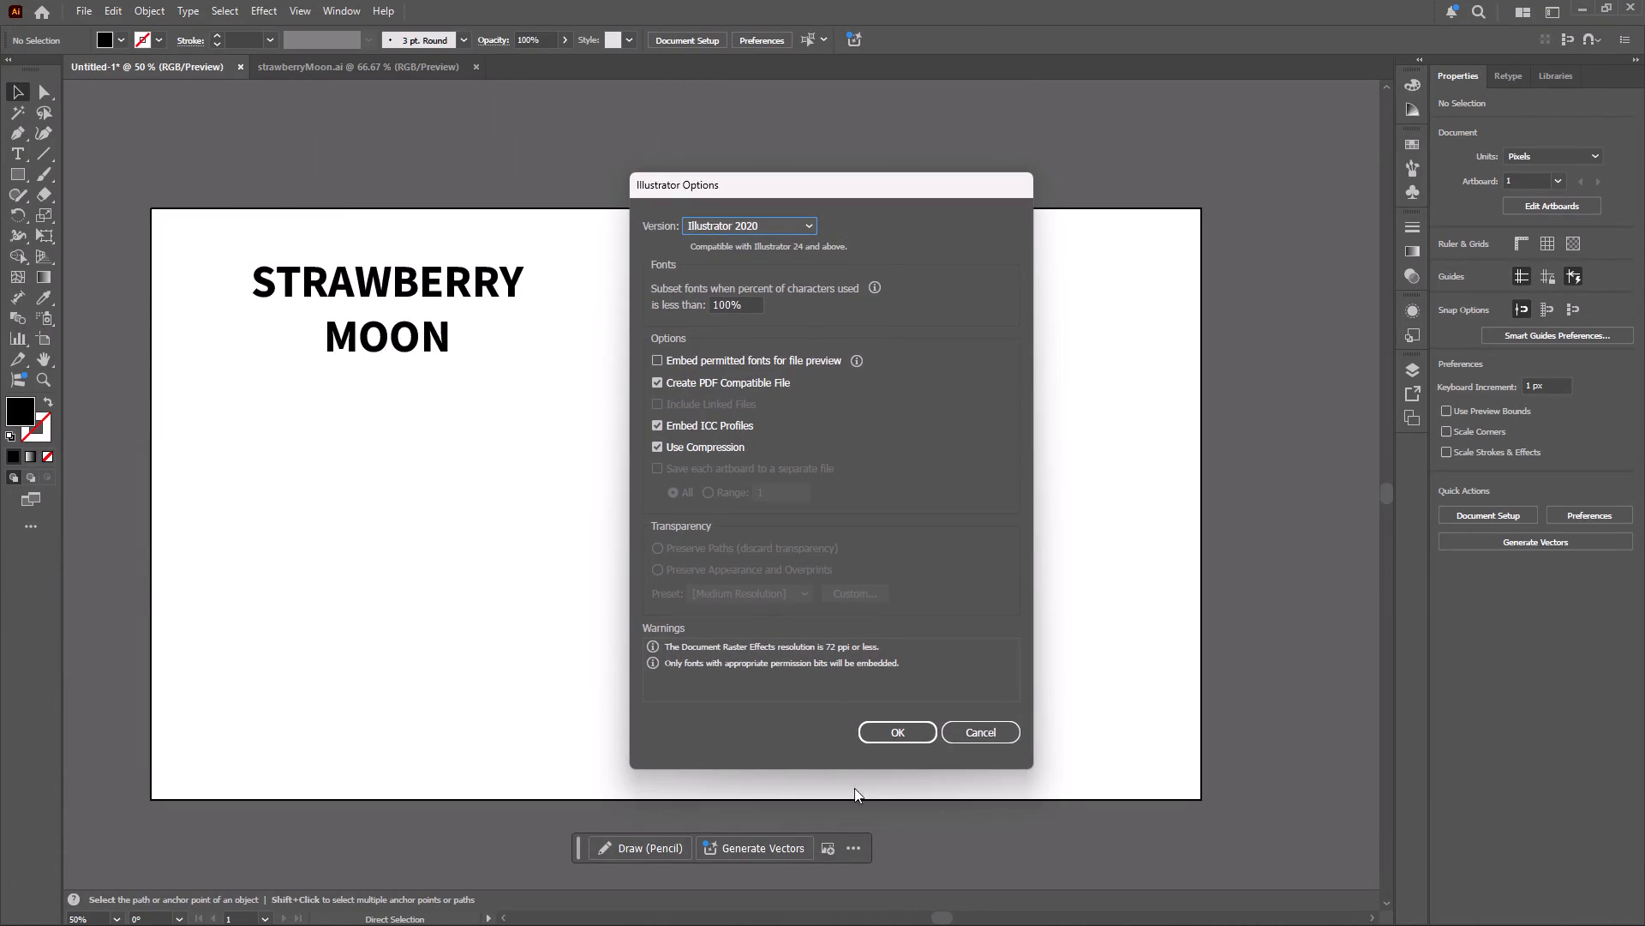
left_click(899, 734)
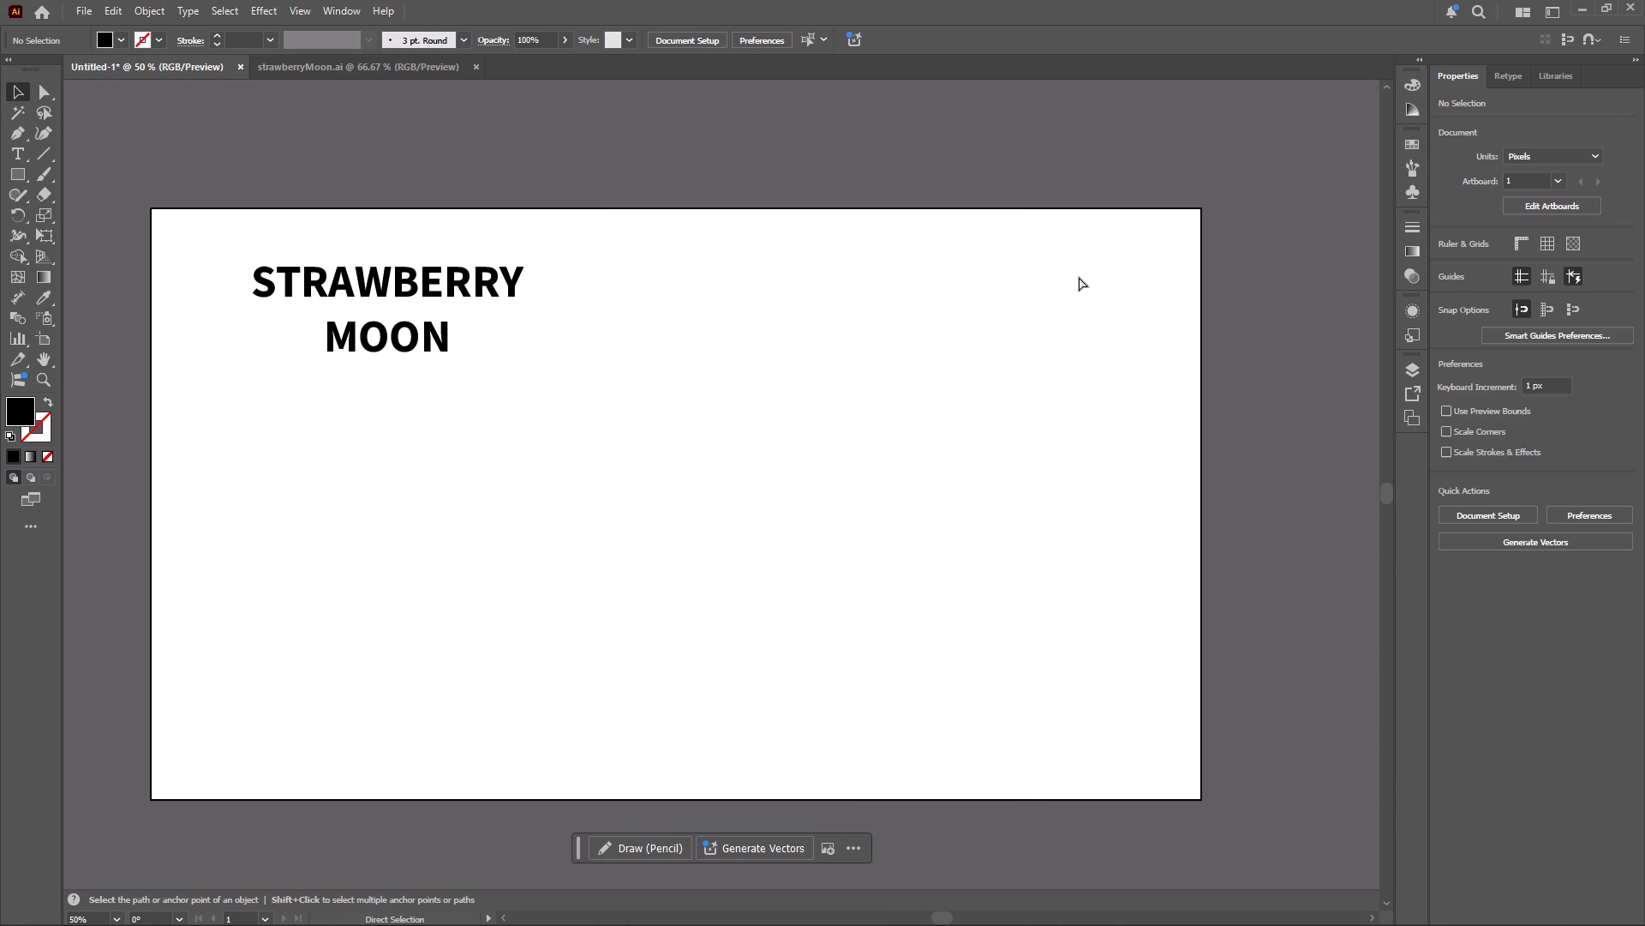
Restart Illustrator, closing the leftover programs folder window before launching it again.
left_click(1628, 4)
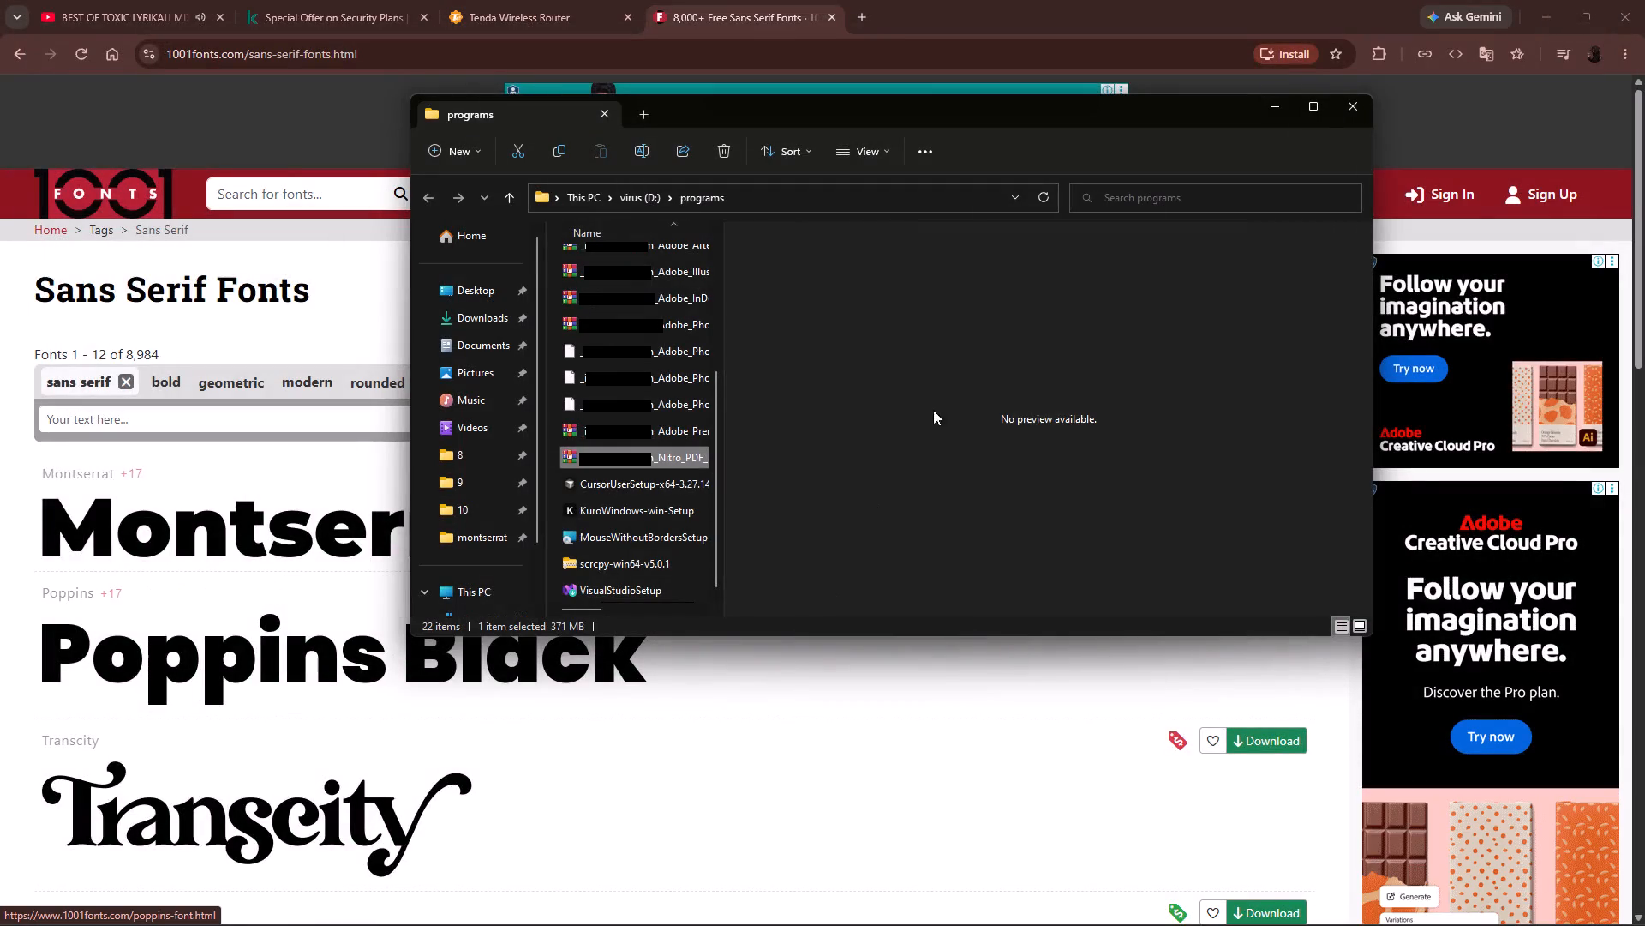
left_click(1351, 110)
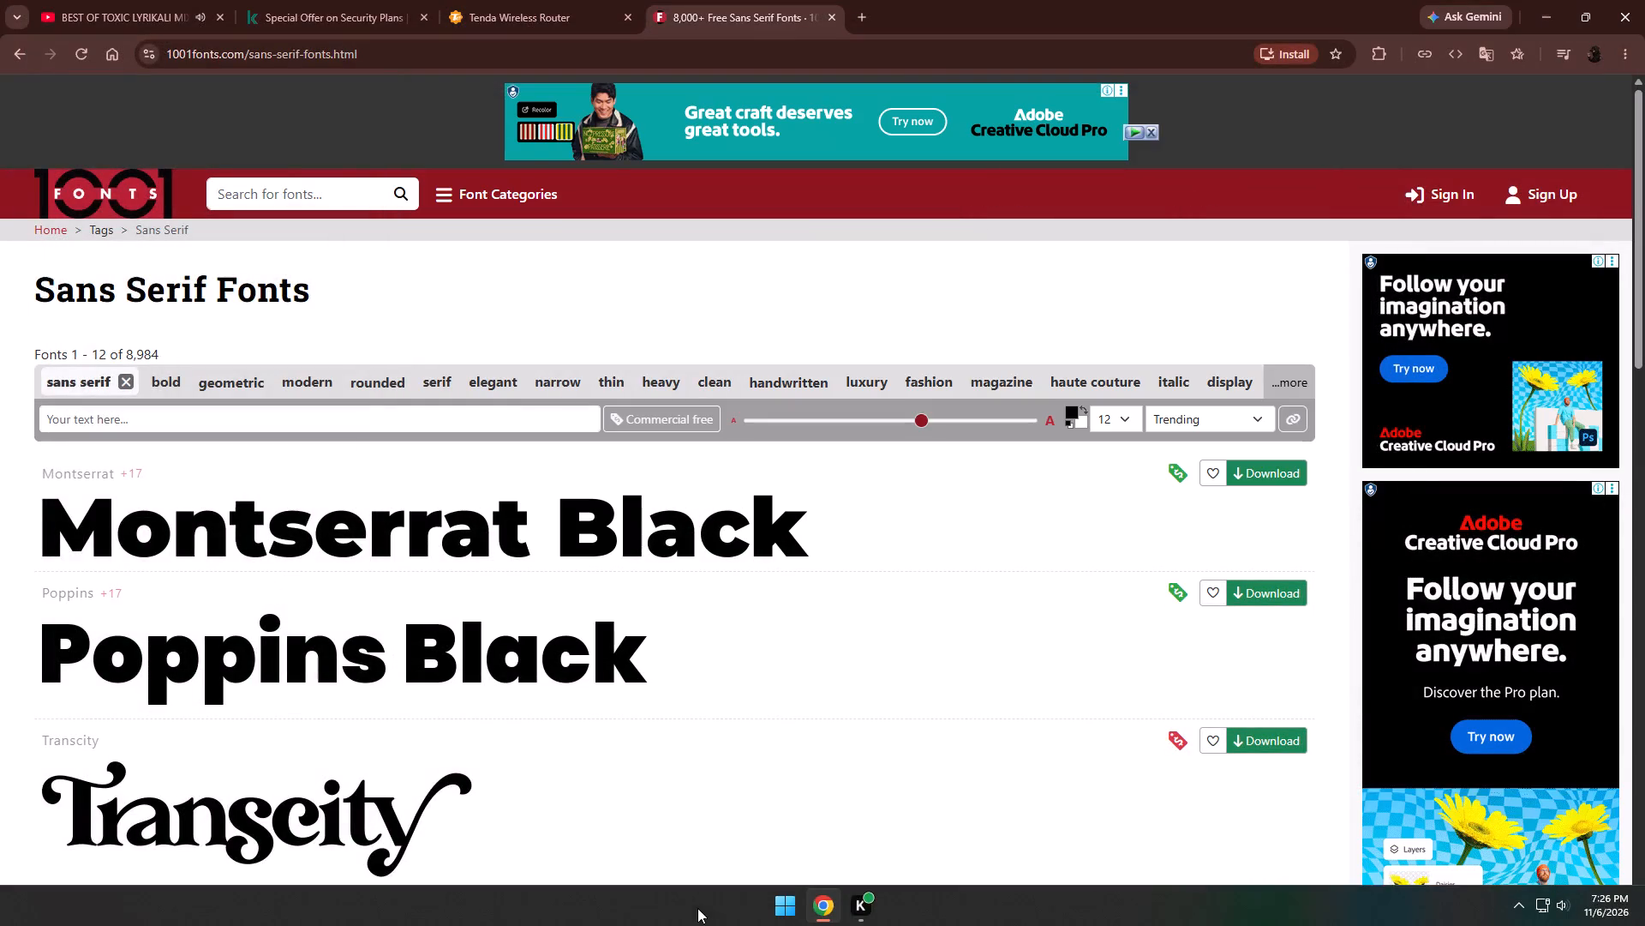
type("illu")
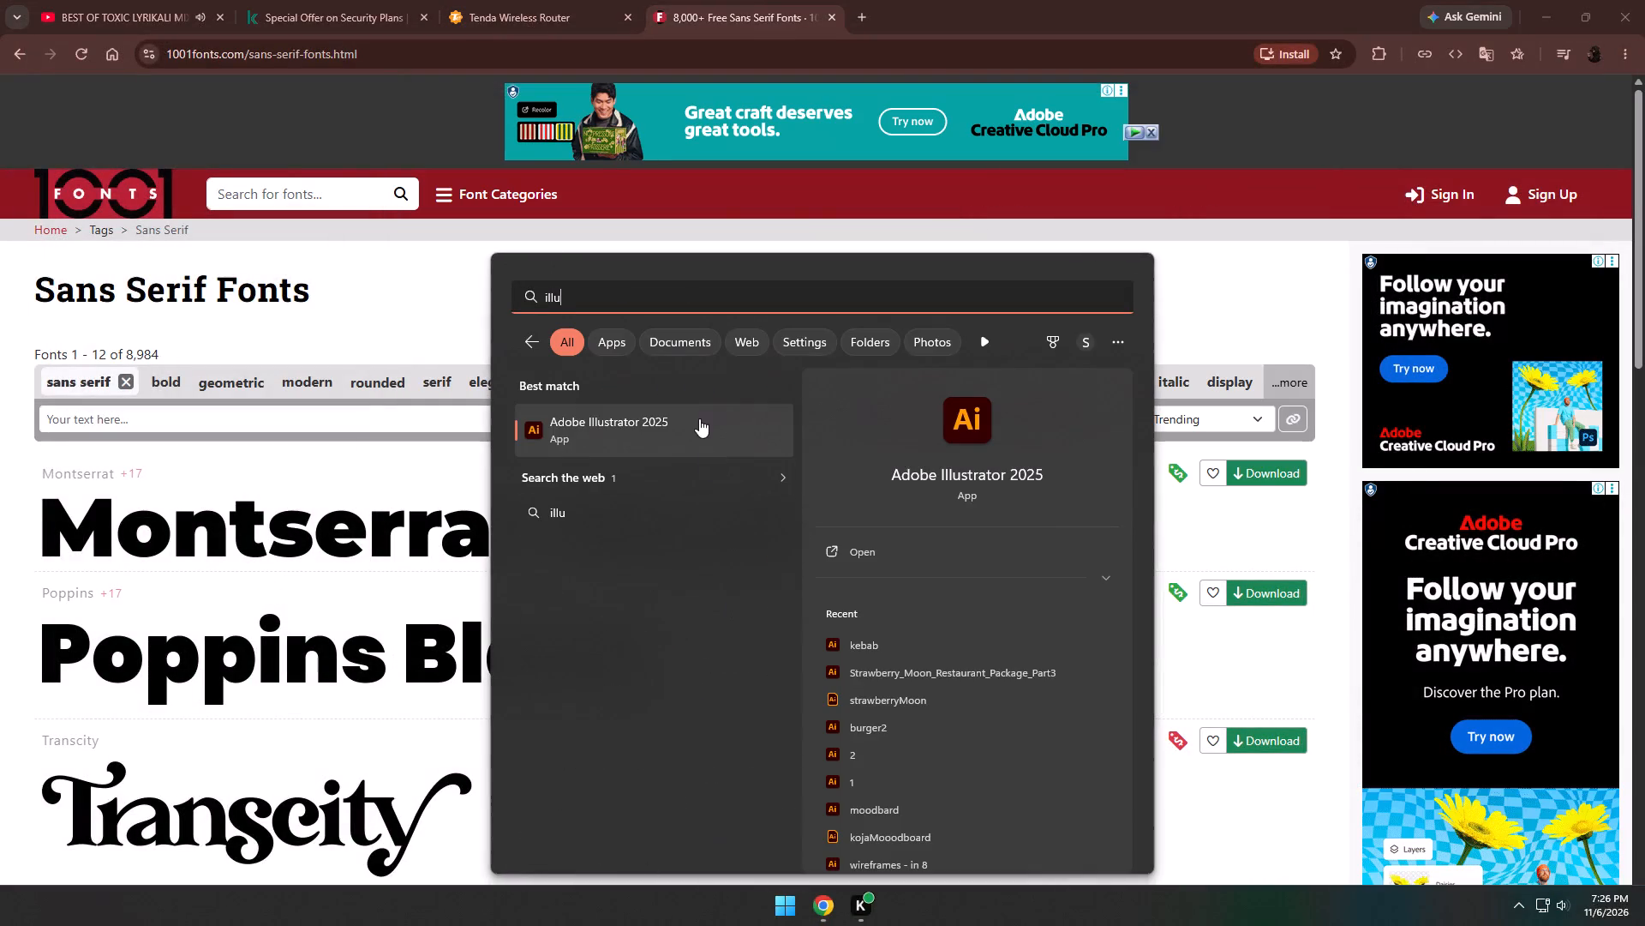
left_click(699, 418)
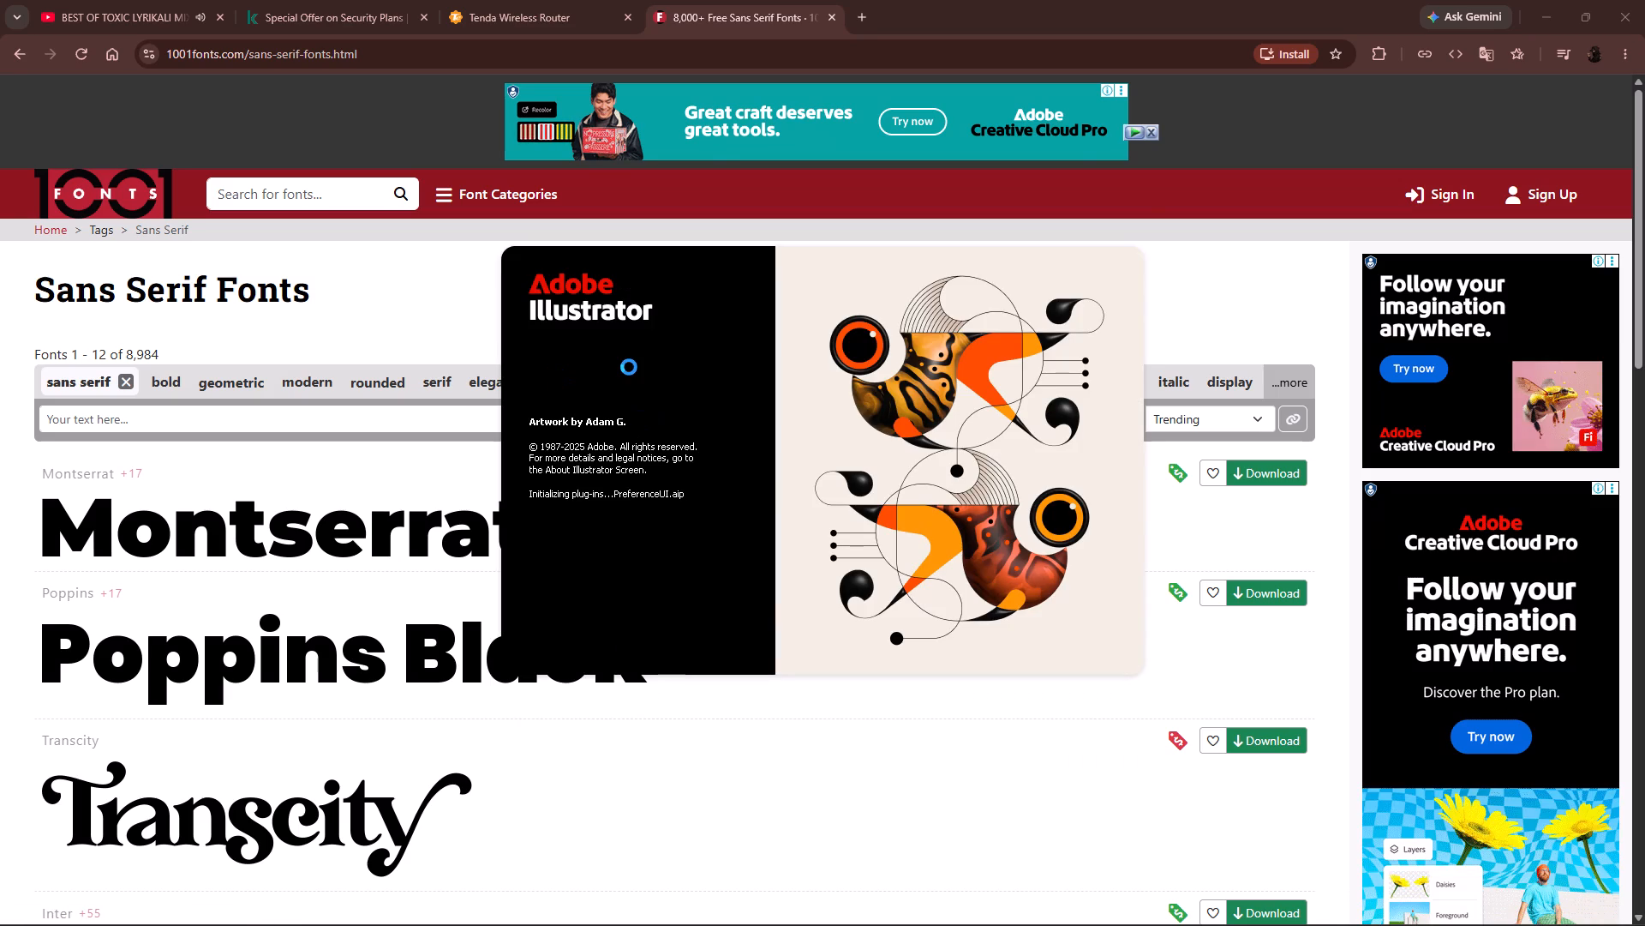
Switch to YouTube in Chrome and play the BADNESS LEVEL 3 mix from the home feed.
left_click(166, 15)
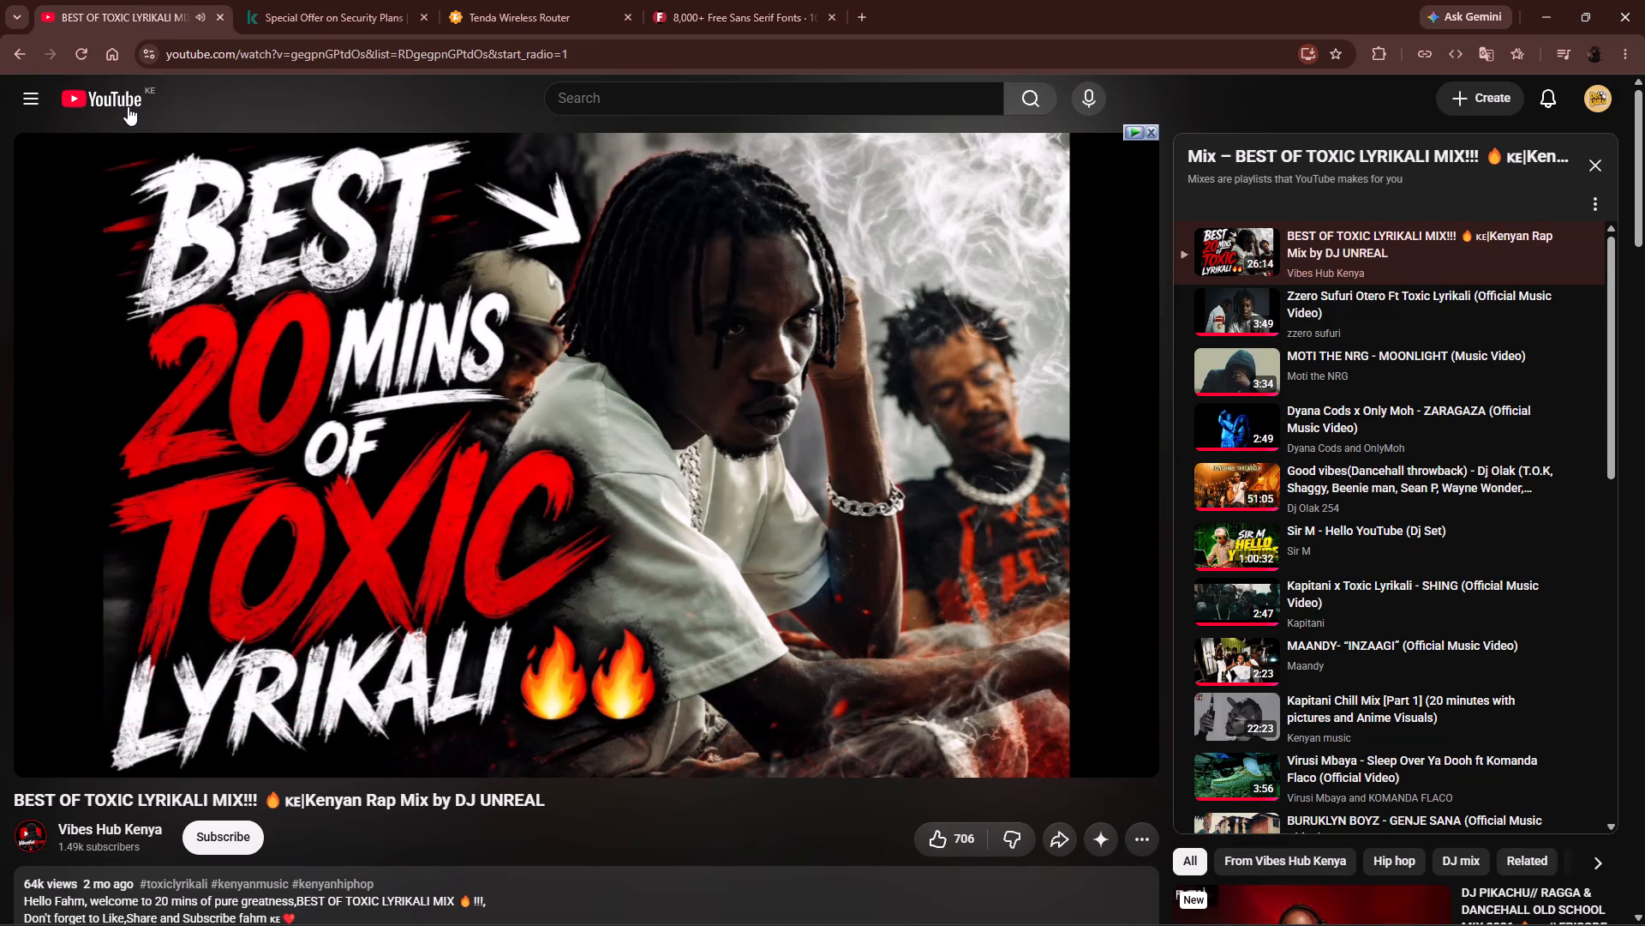
left_click(128, 103)
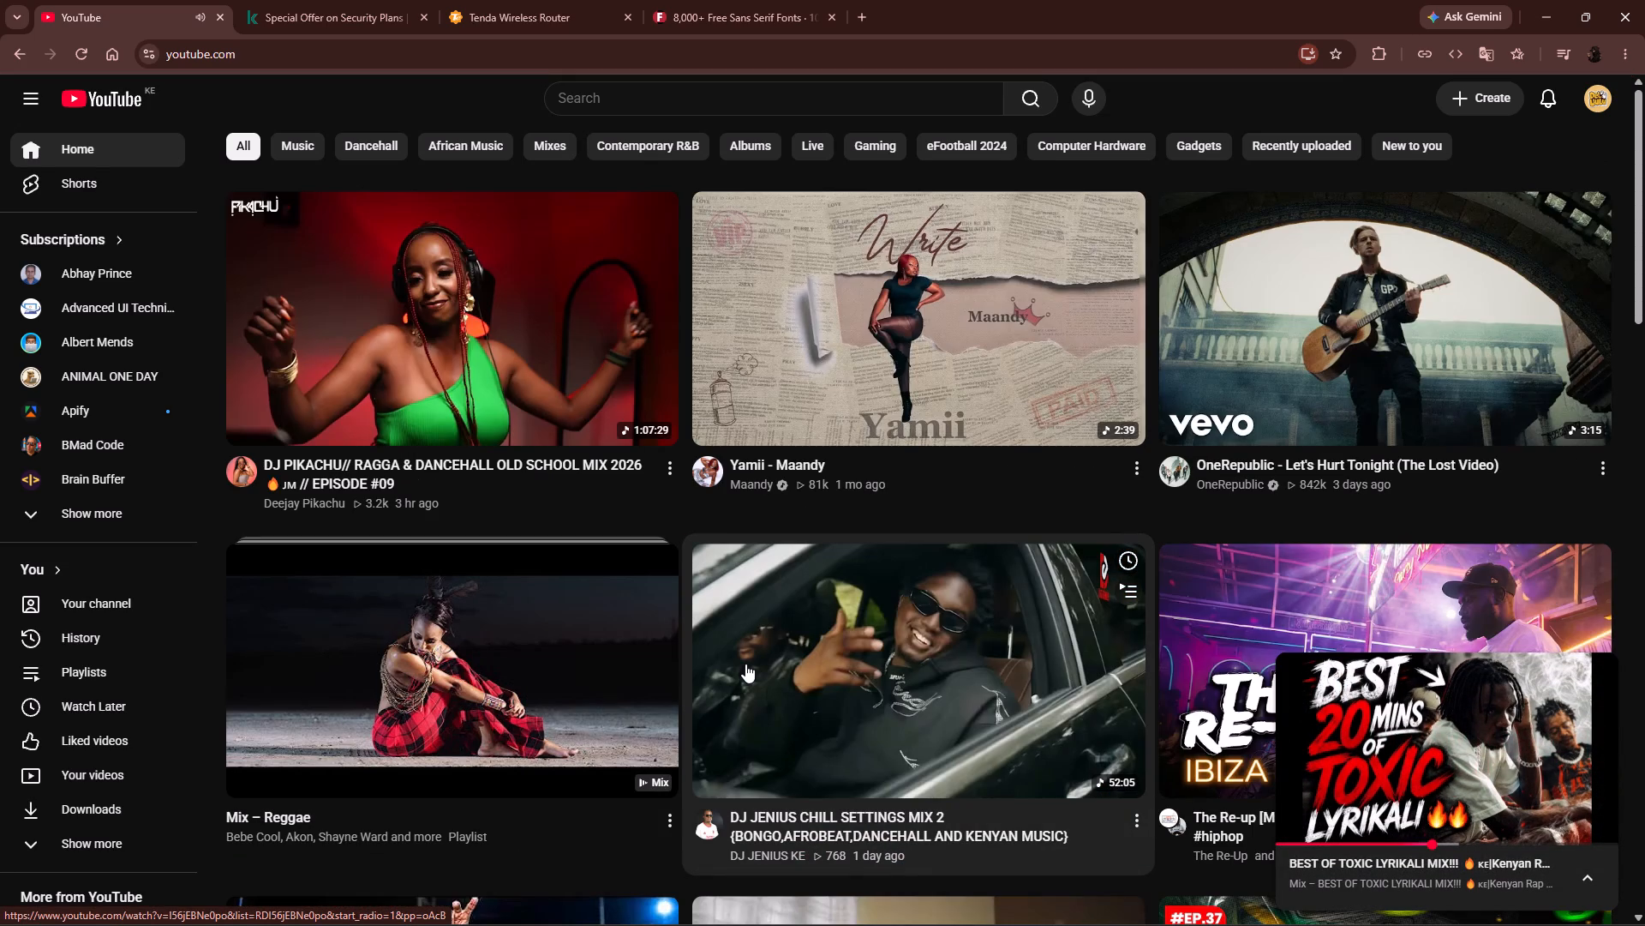
scroll(745, 664, "down", 5)
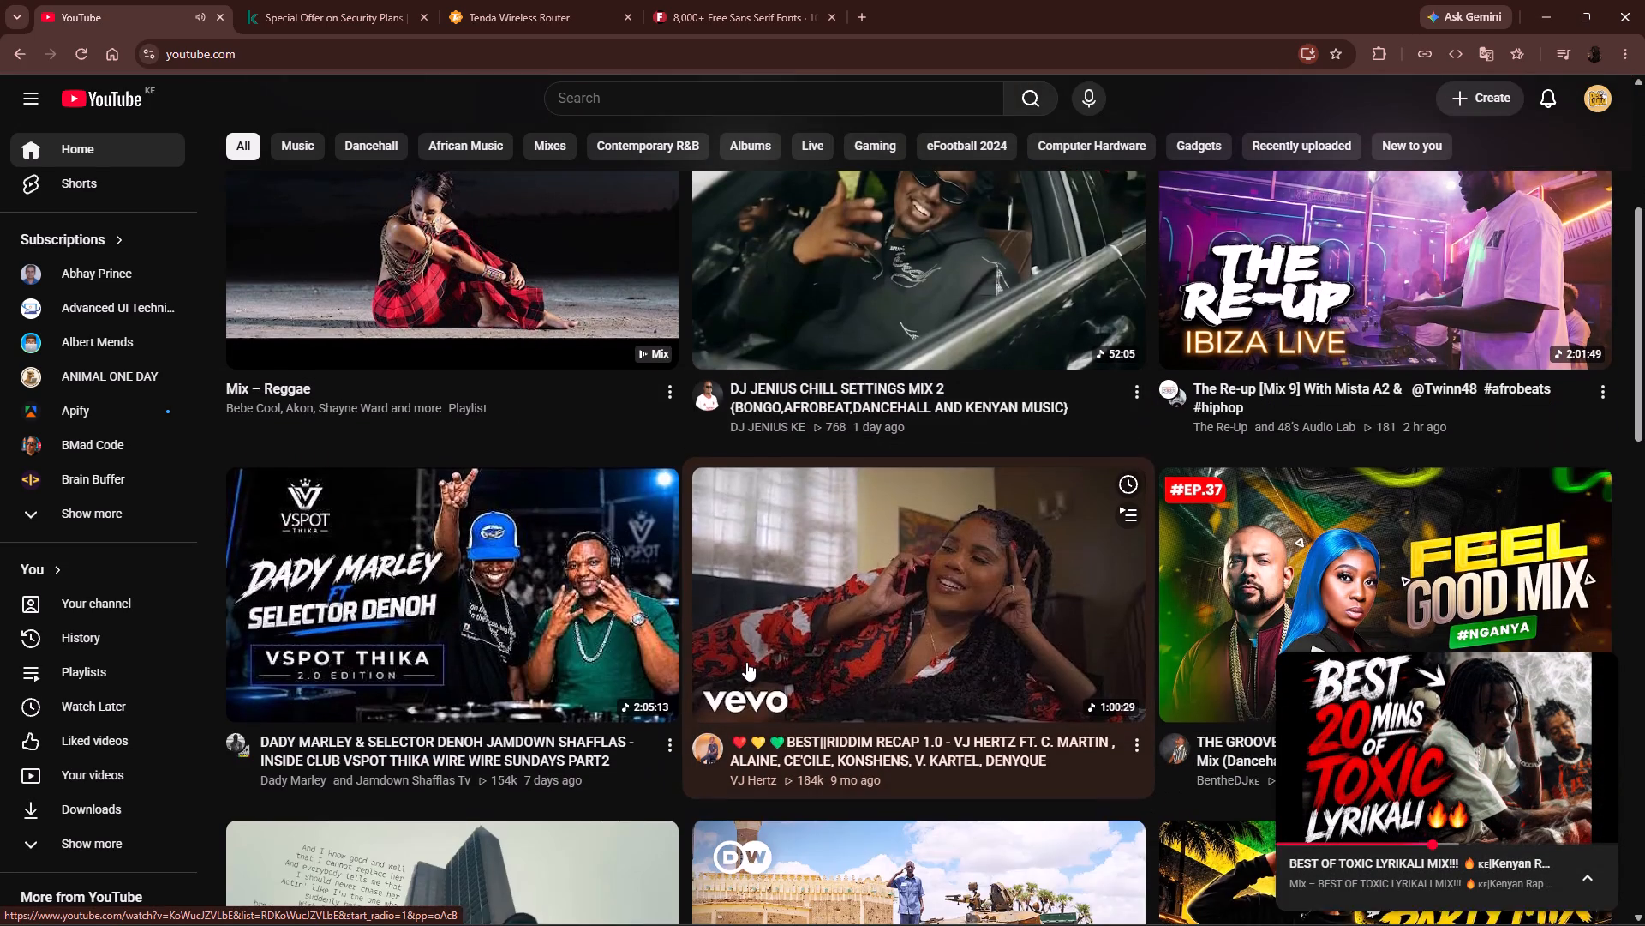
scroll(746, 662, "down", 7)
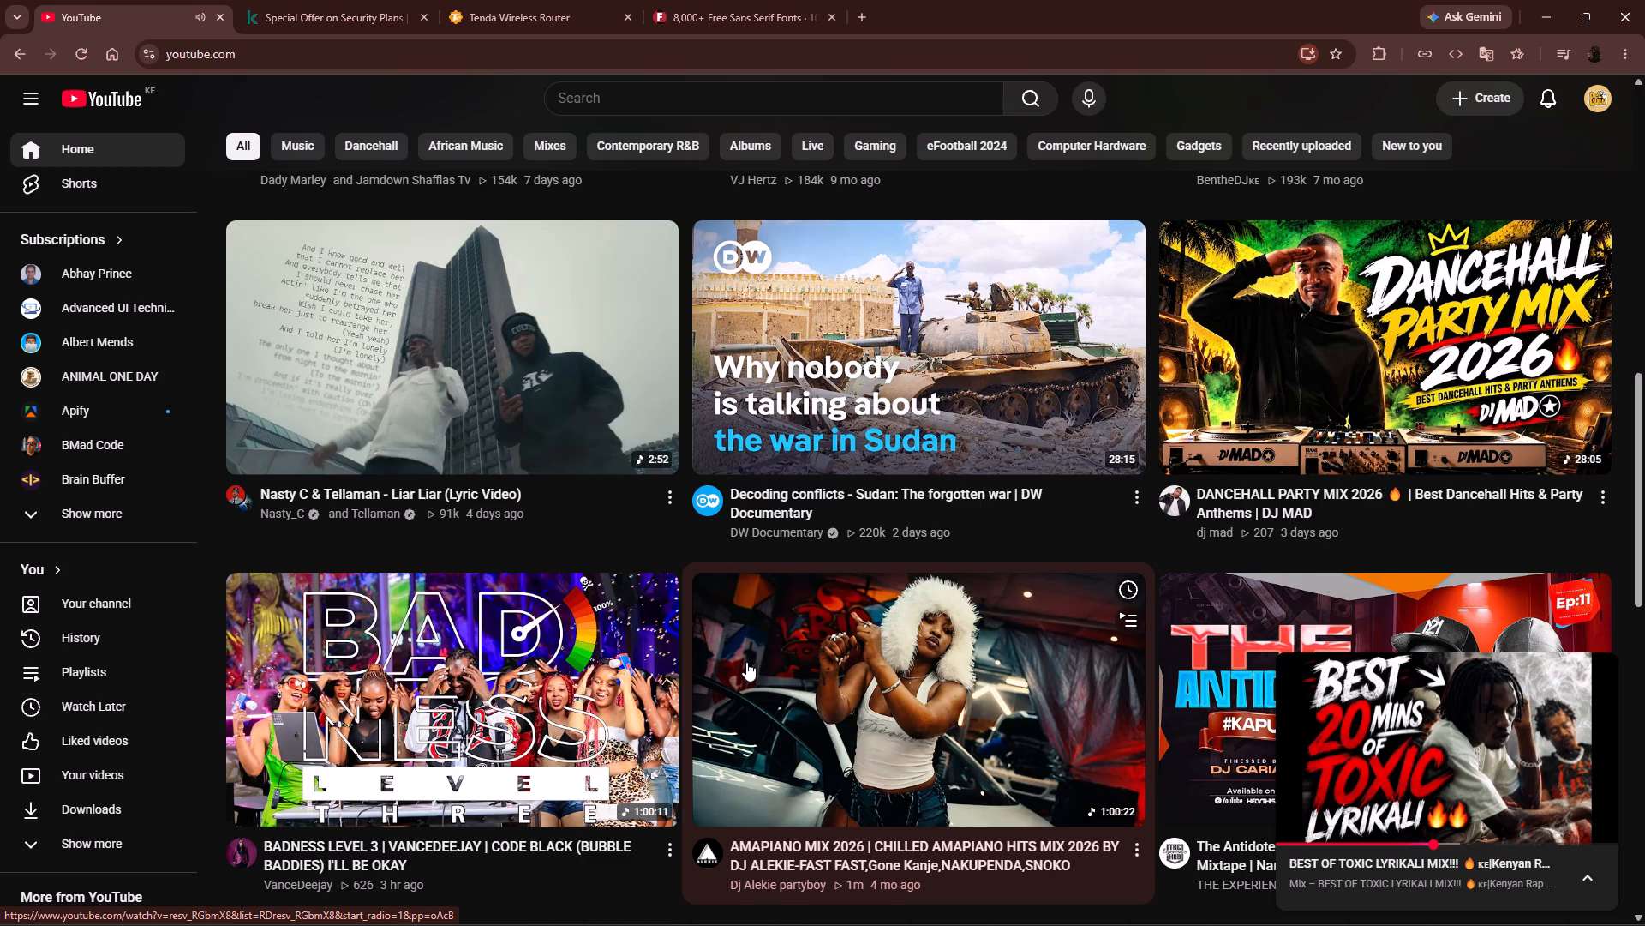
scroll(746, 662, "down", 4)
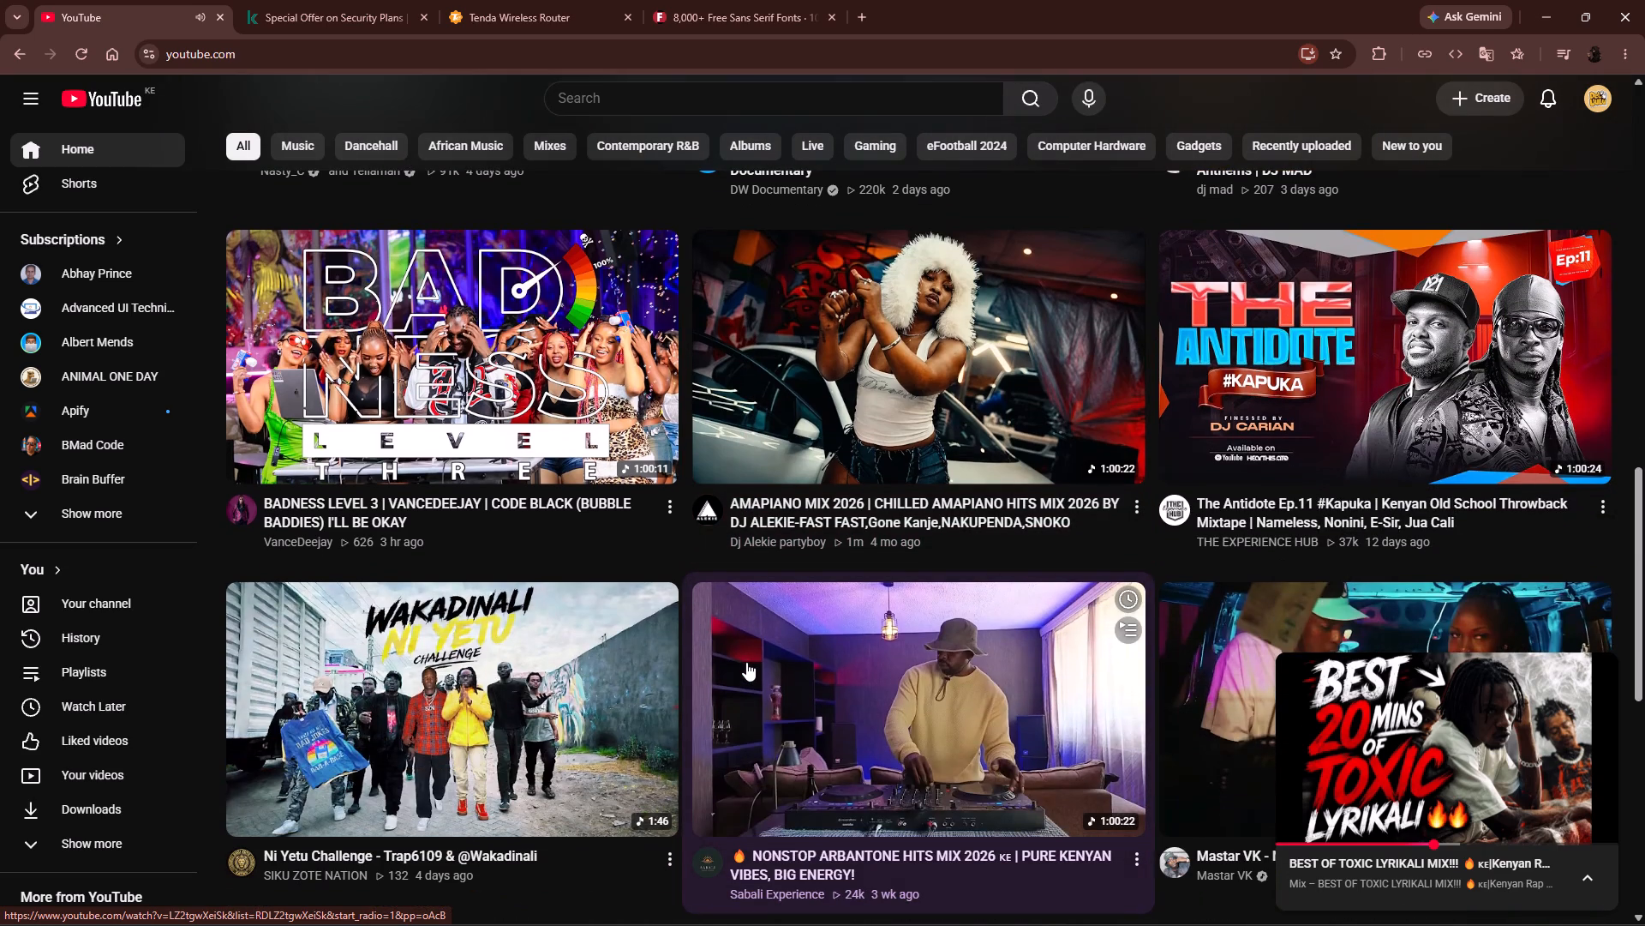
left_click(475, 428)
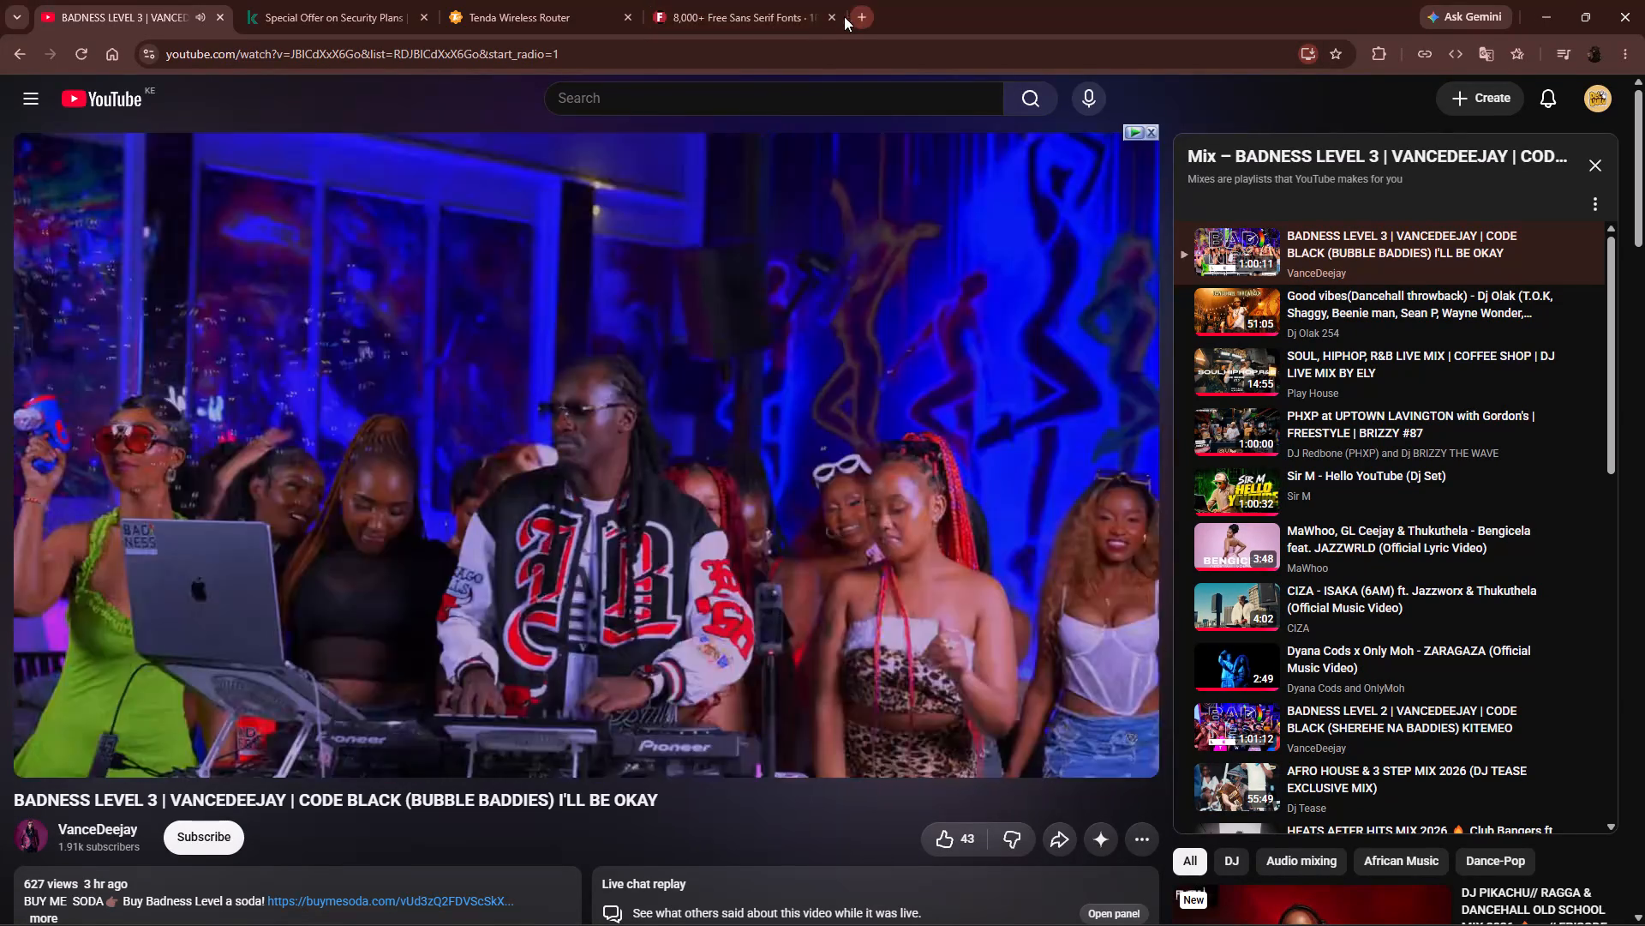
Close the 1001fonts Sans Serif Fonts page.
left_click(832, 16)
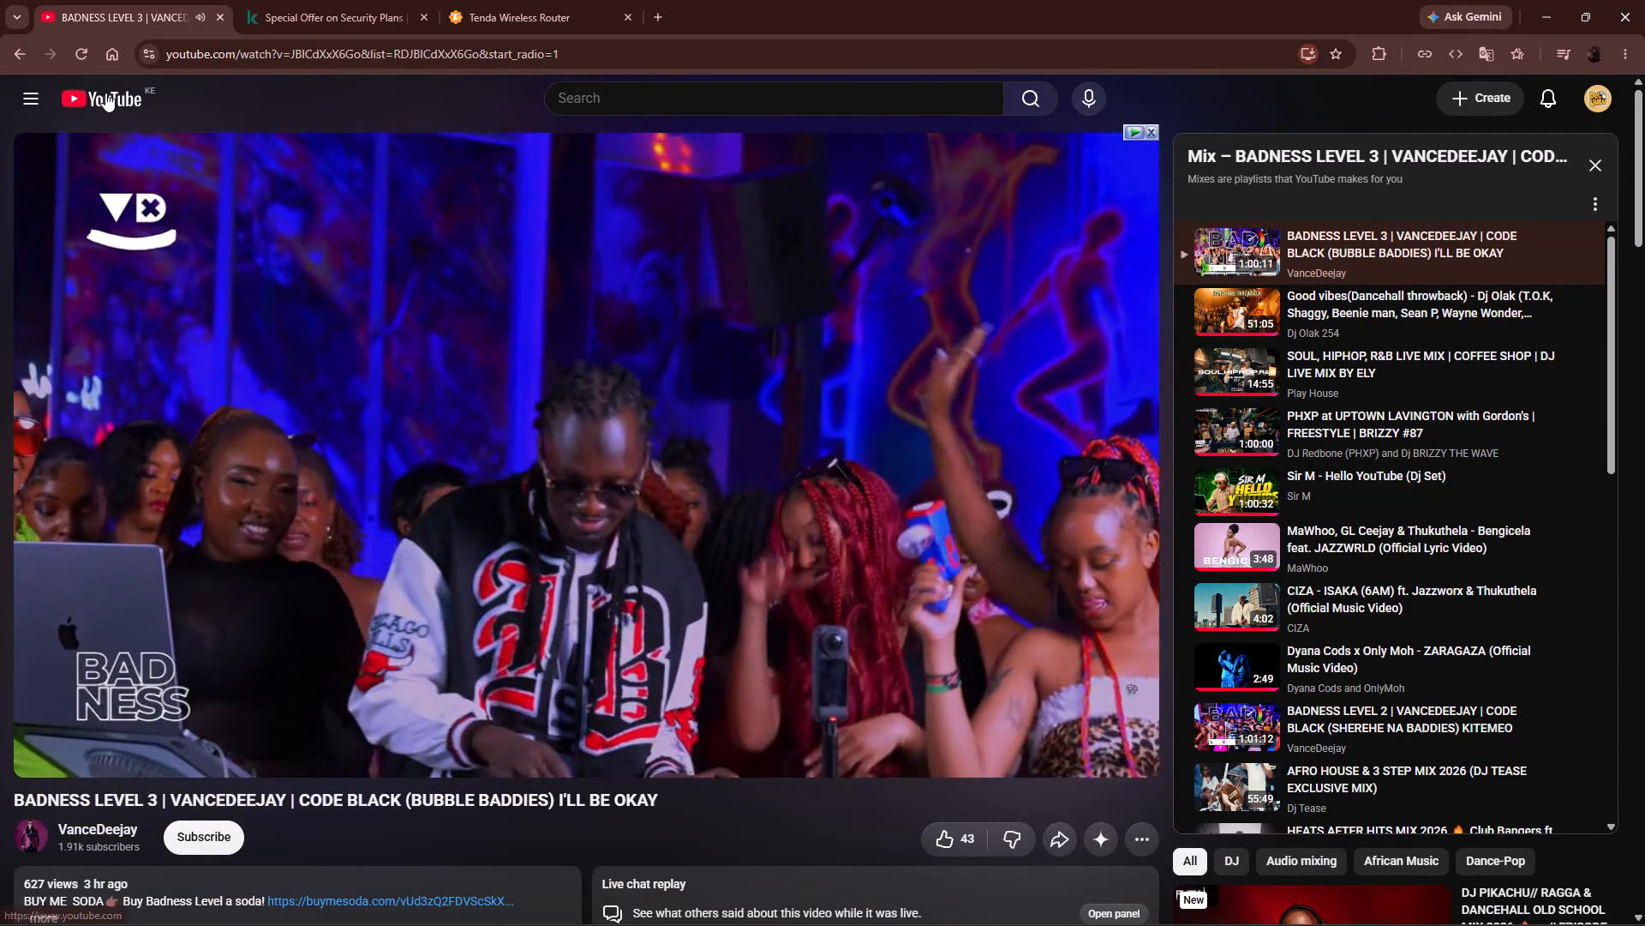
left_click(105, 93)
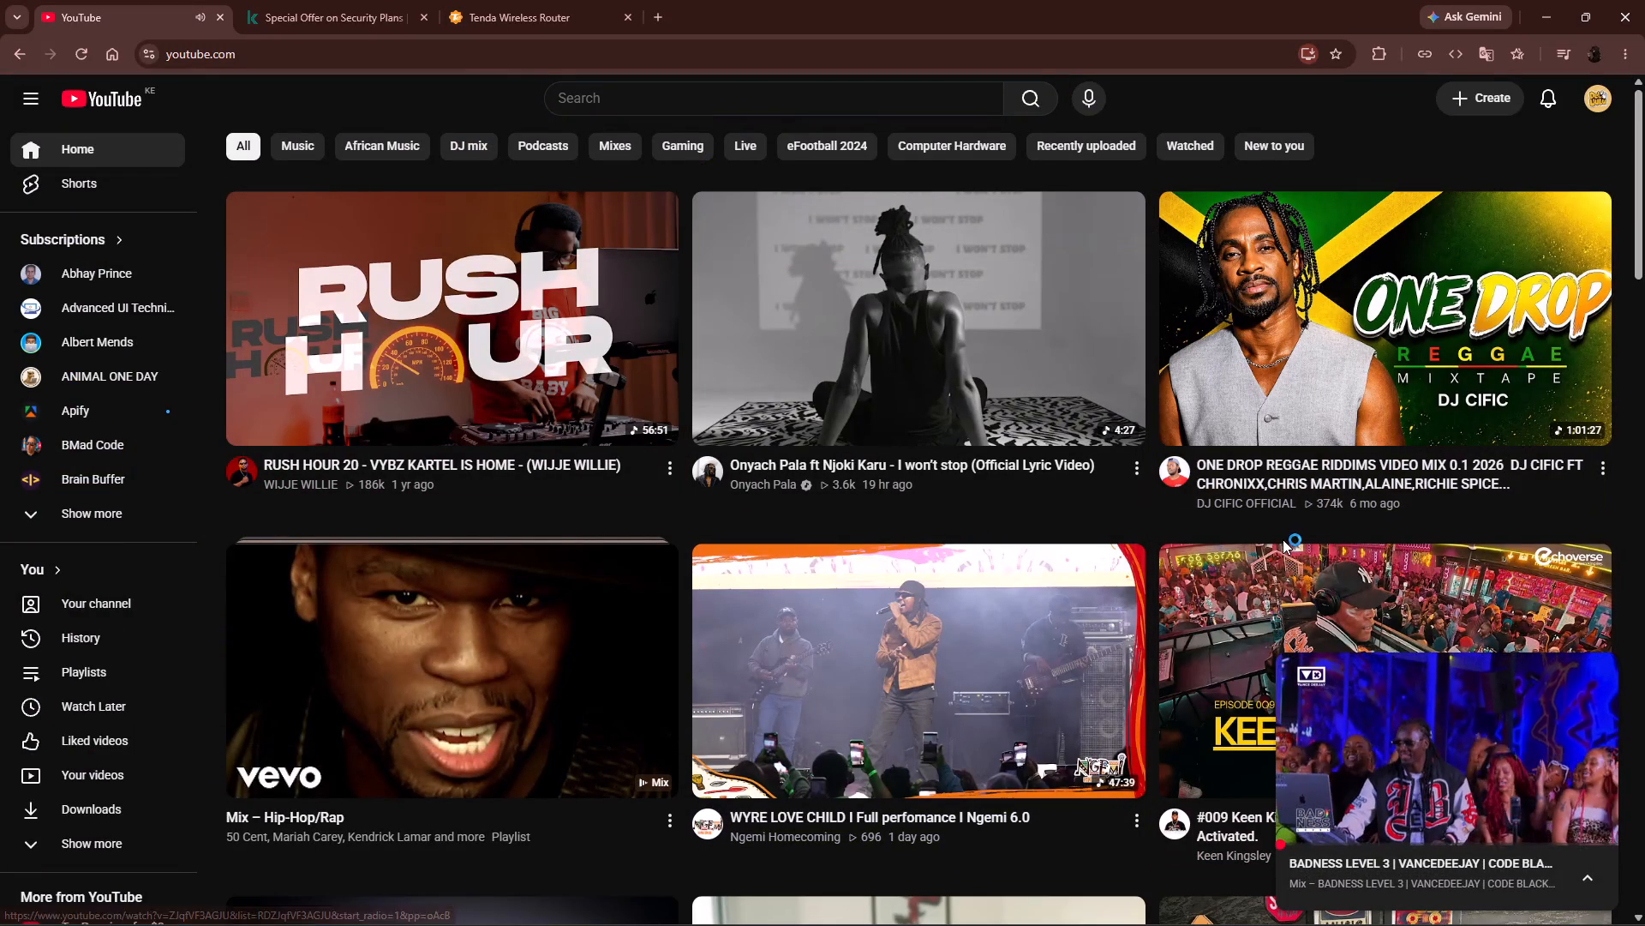
scroll(946, 588, "down", 8)
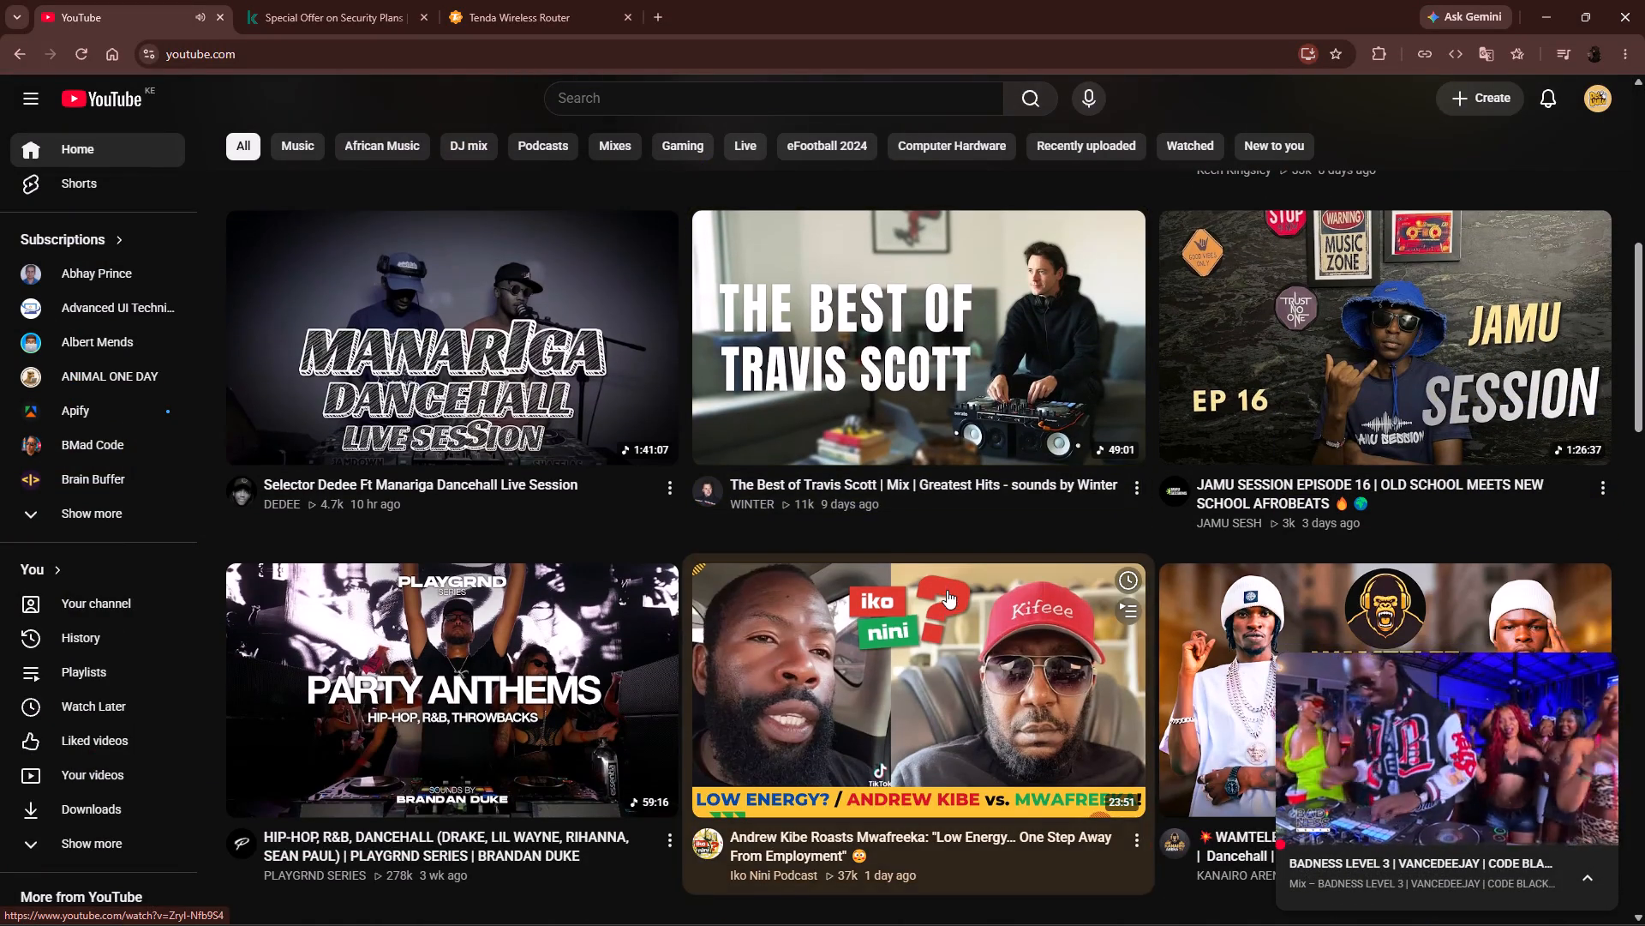
scroll(987, 512, "down", 5)
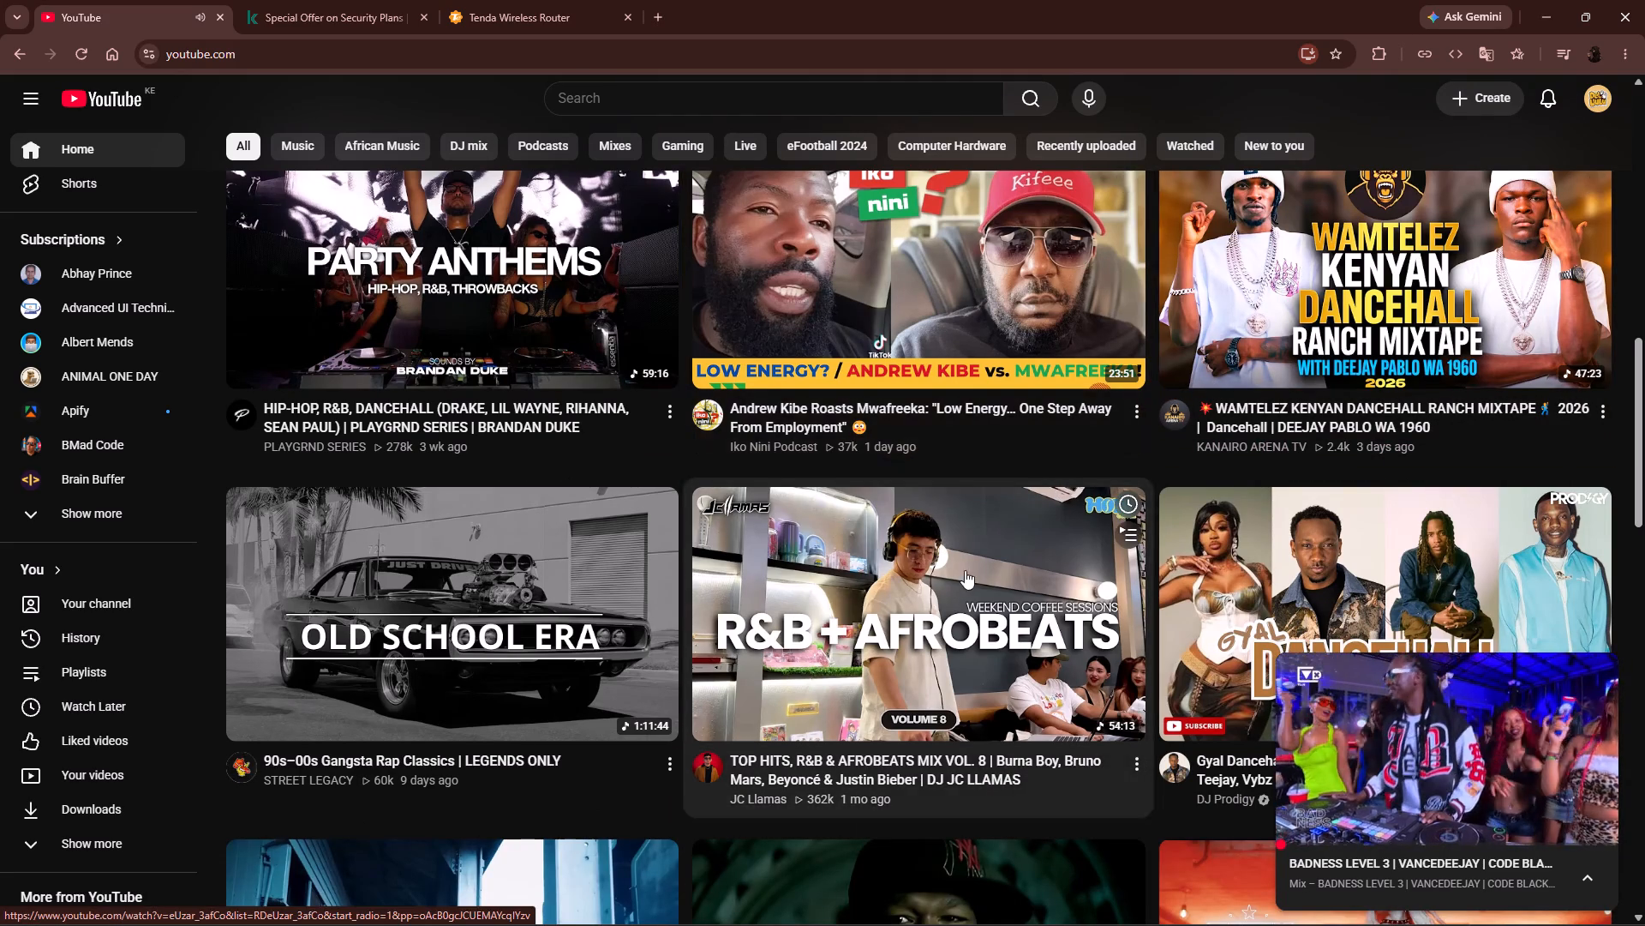
scroll(972, 553, "down", 6)
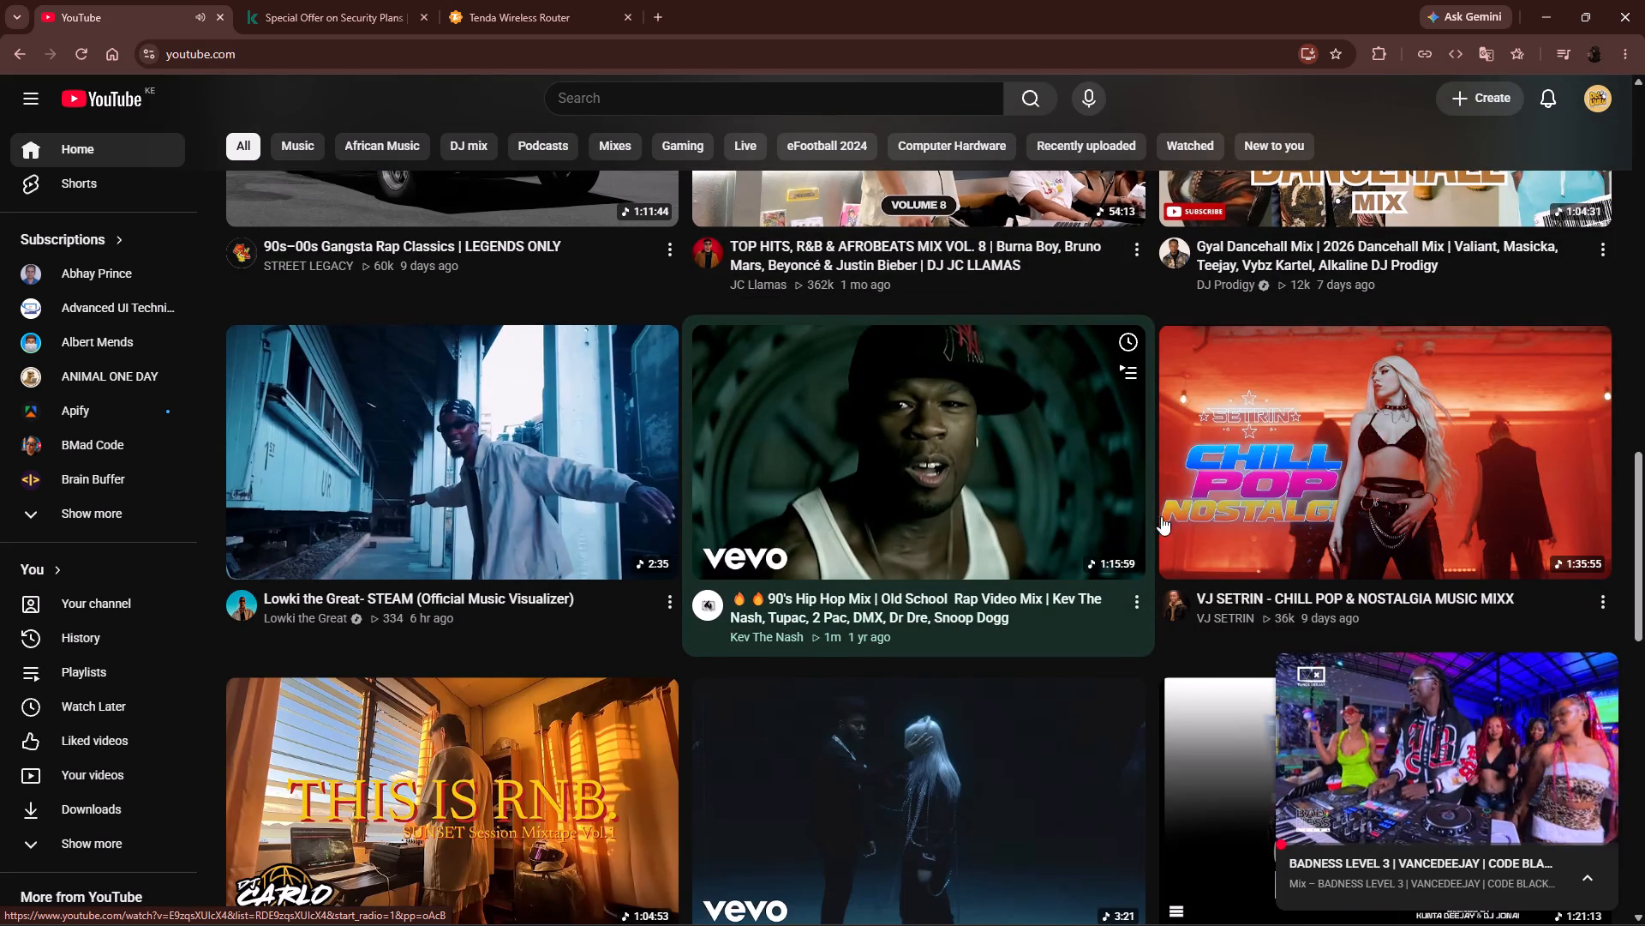
scroll(1291, 492, "down", 5)
scroll(1292, 491, "up", 5)
scroll(1294, 490, "down", 5)
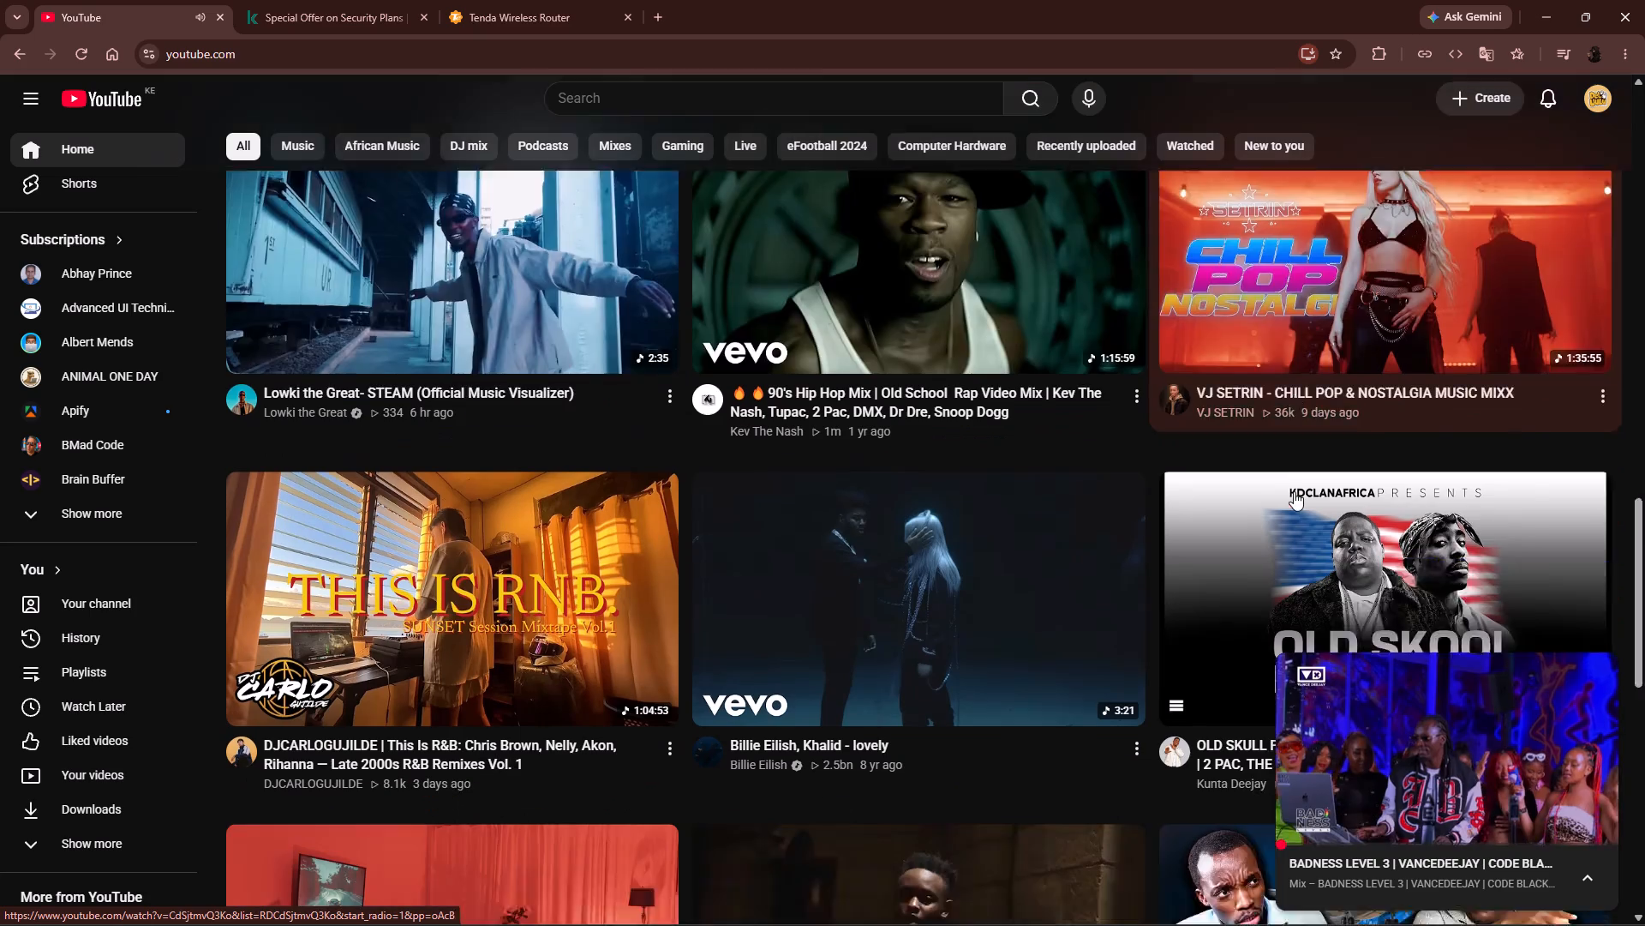
scroll(1295, 491, "down", 5)
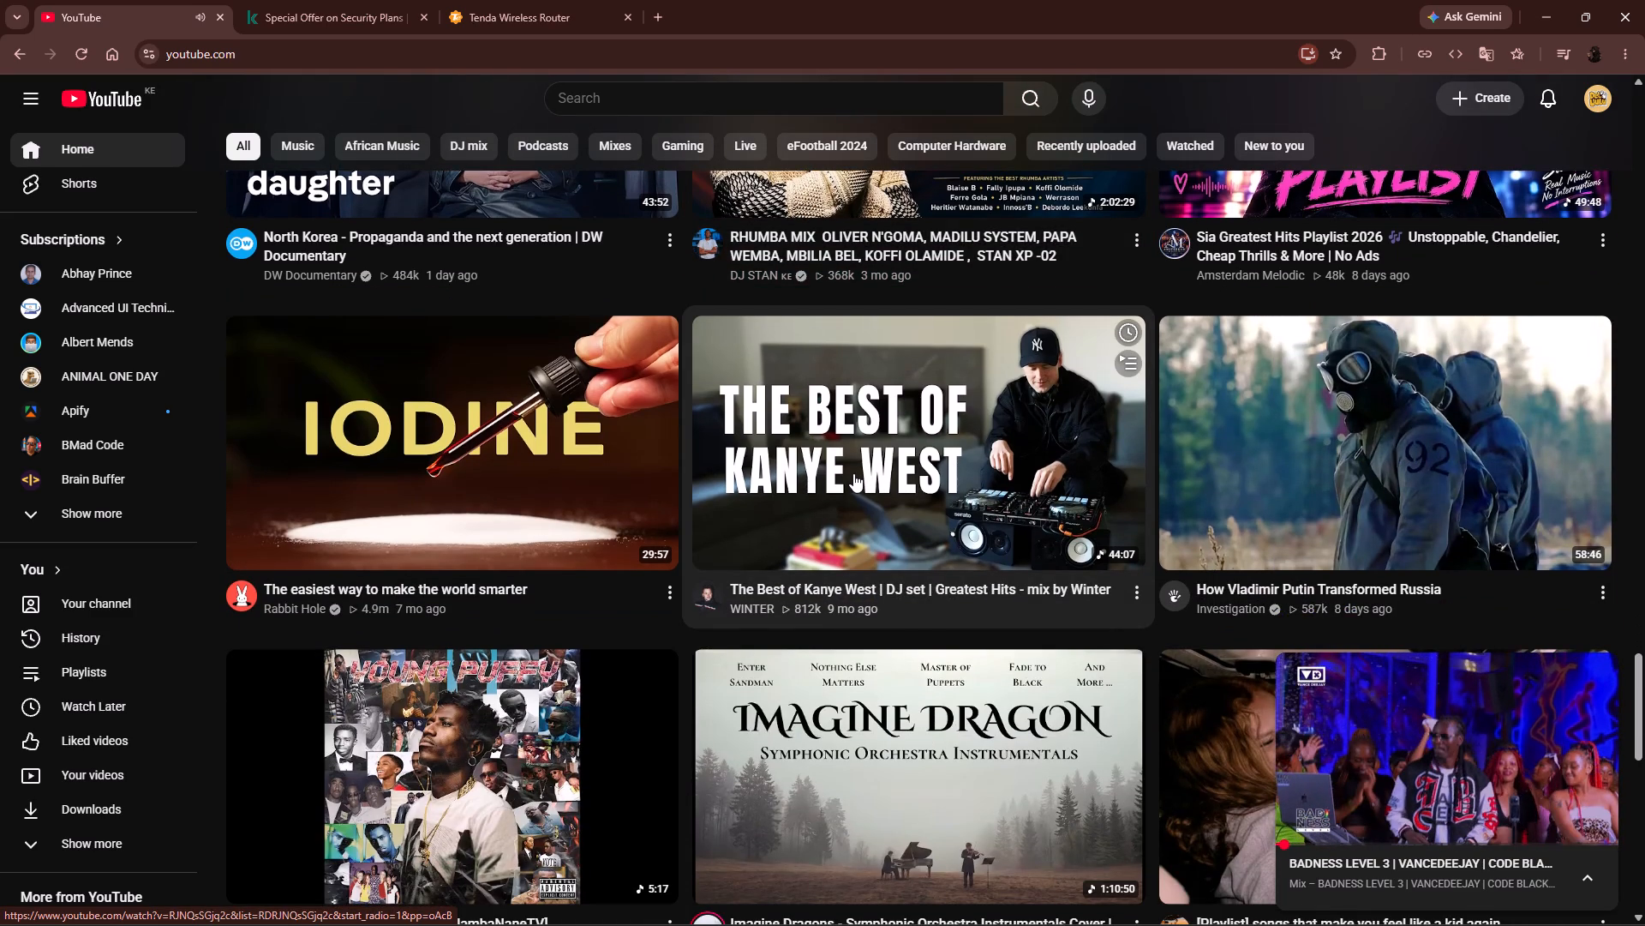
scroll(853, 475, "down", 6)
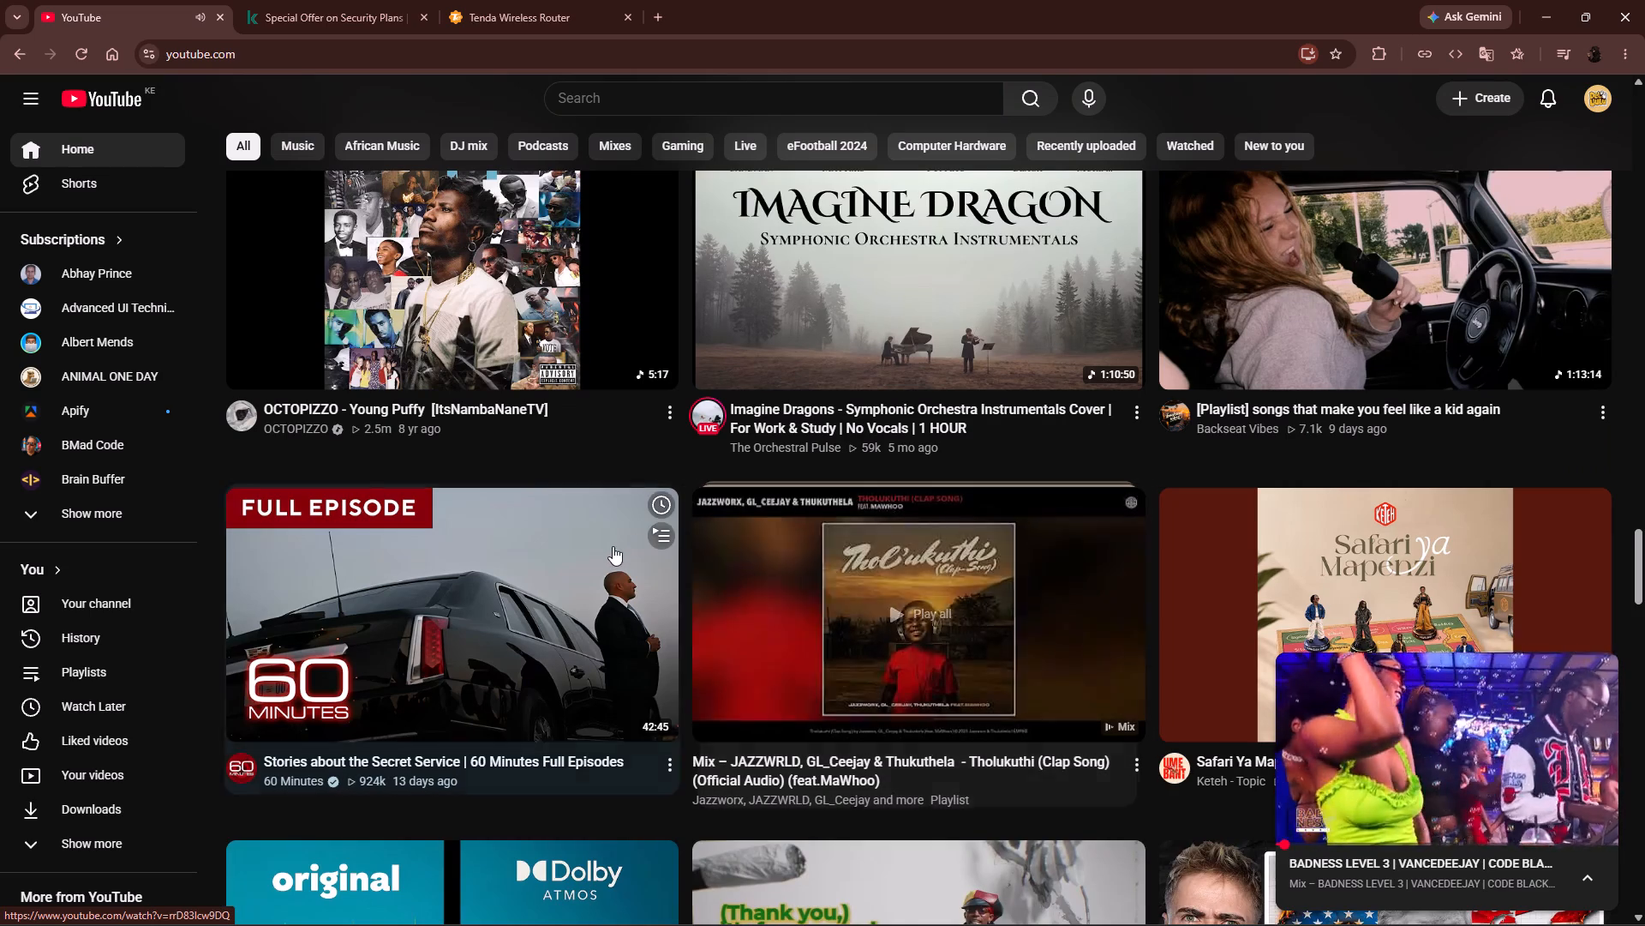
scroll(609, 555, "down", 5)
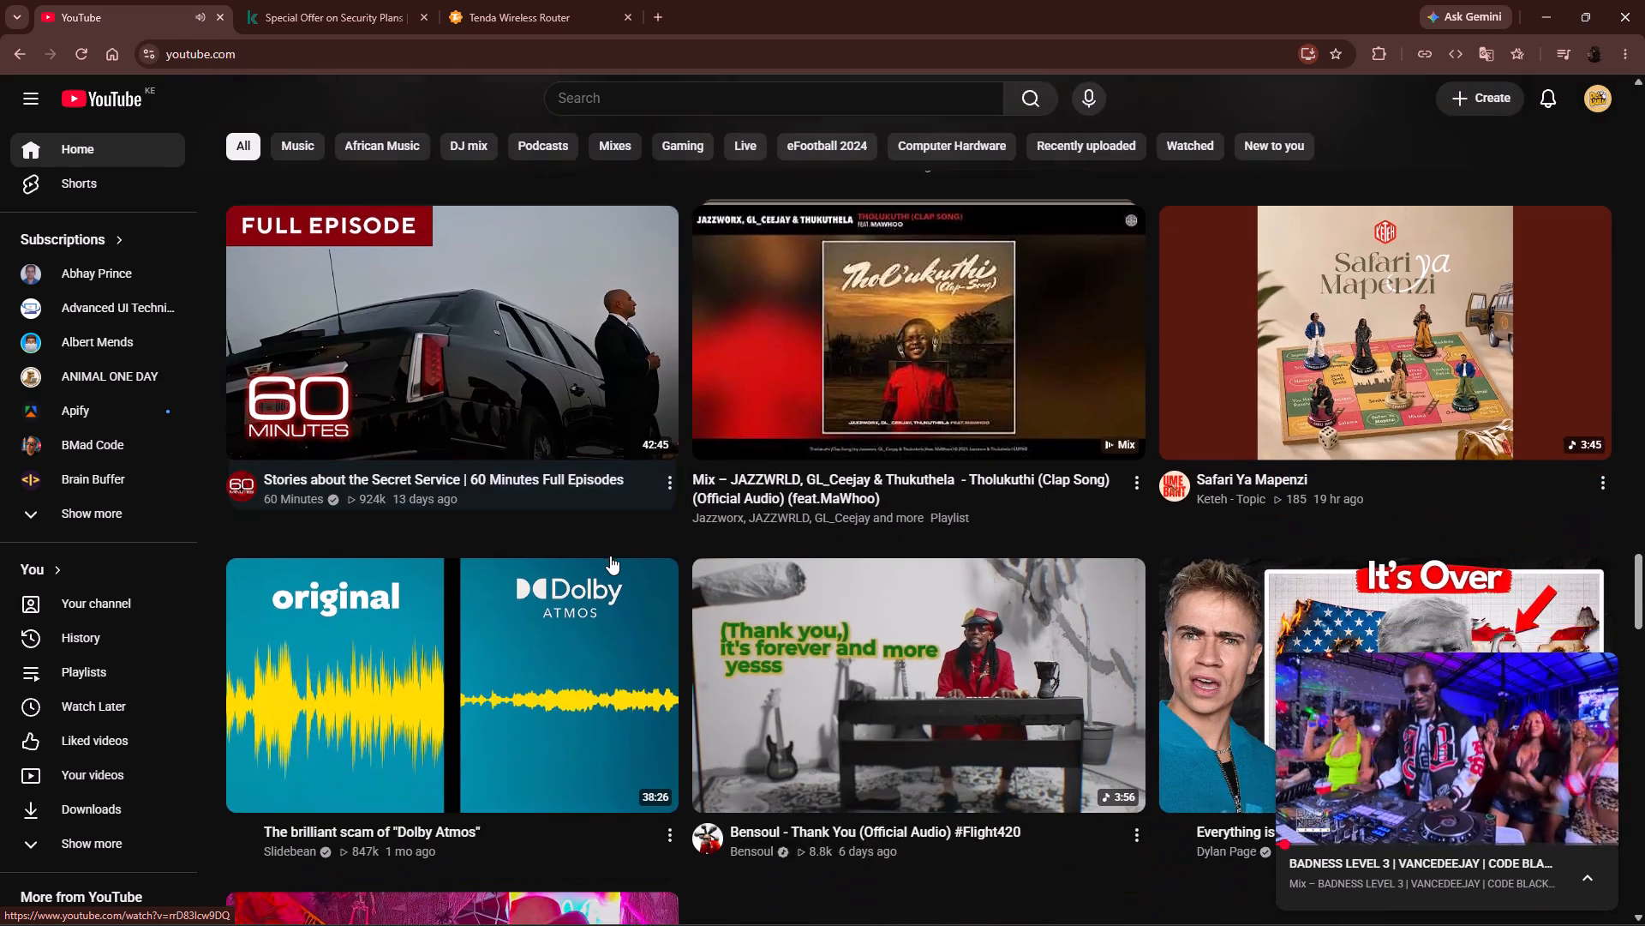
scroll(611, 556, "down", 3)
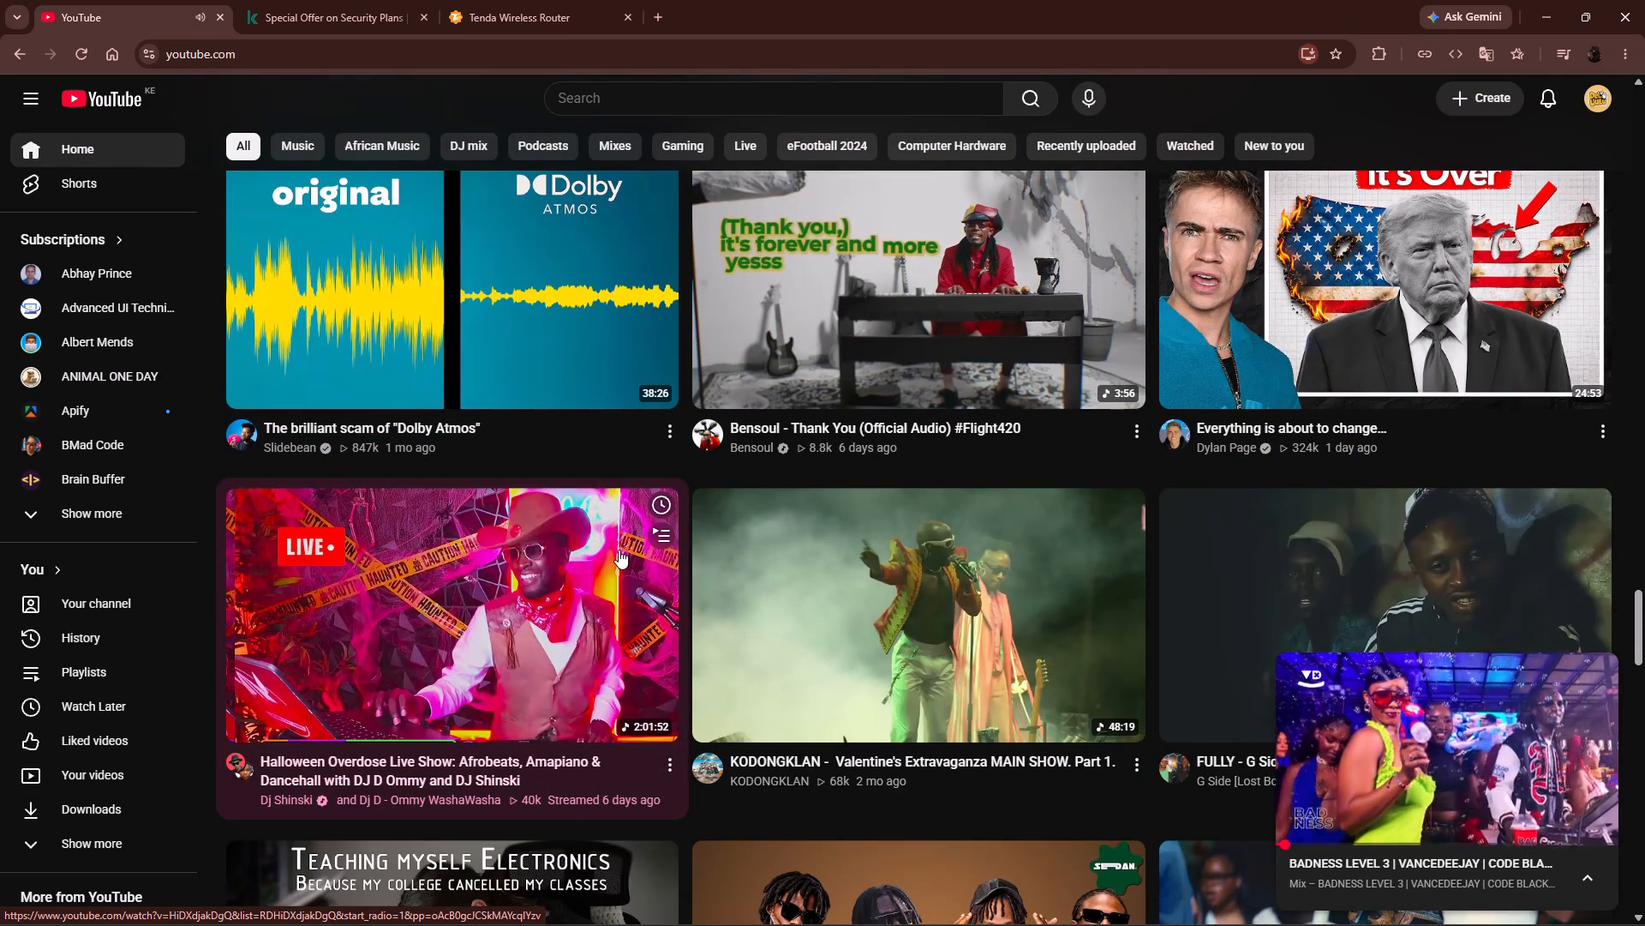
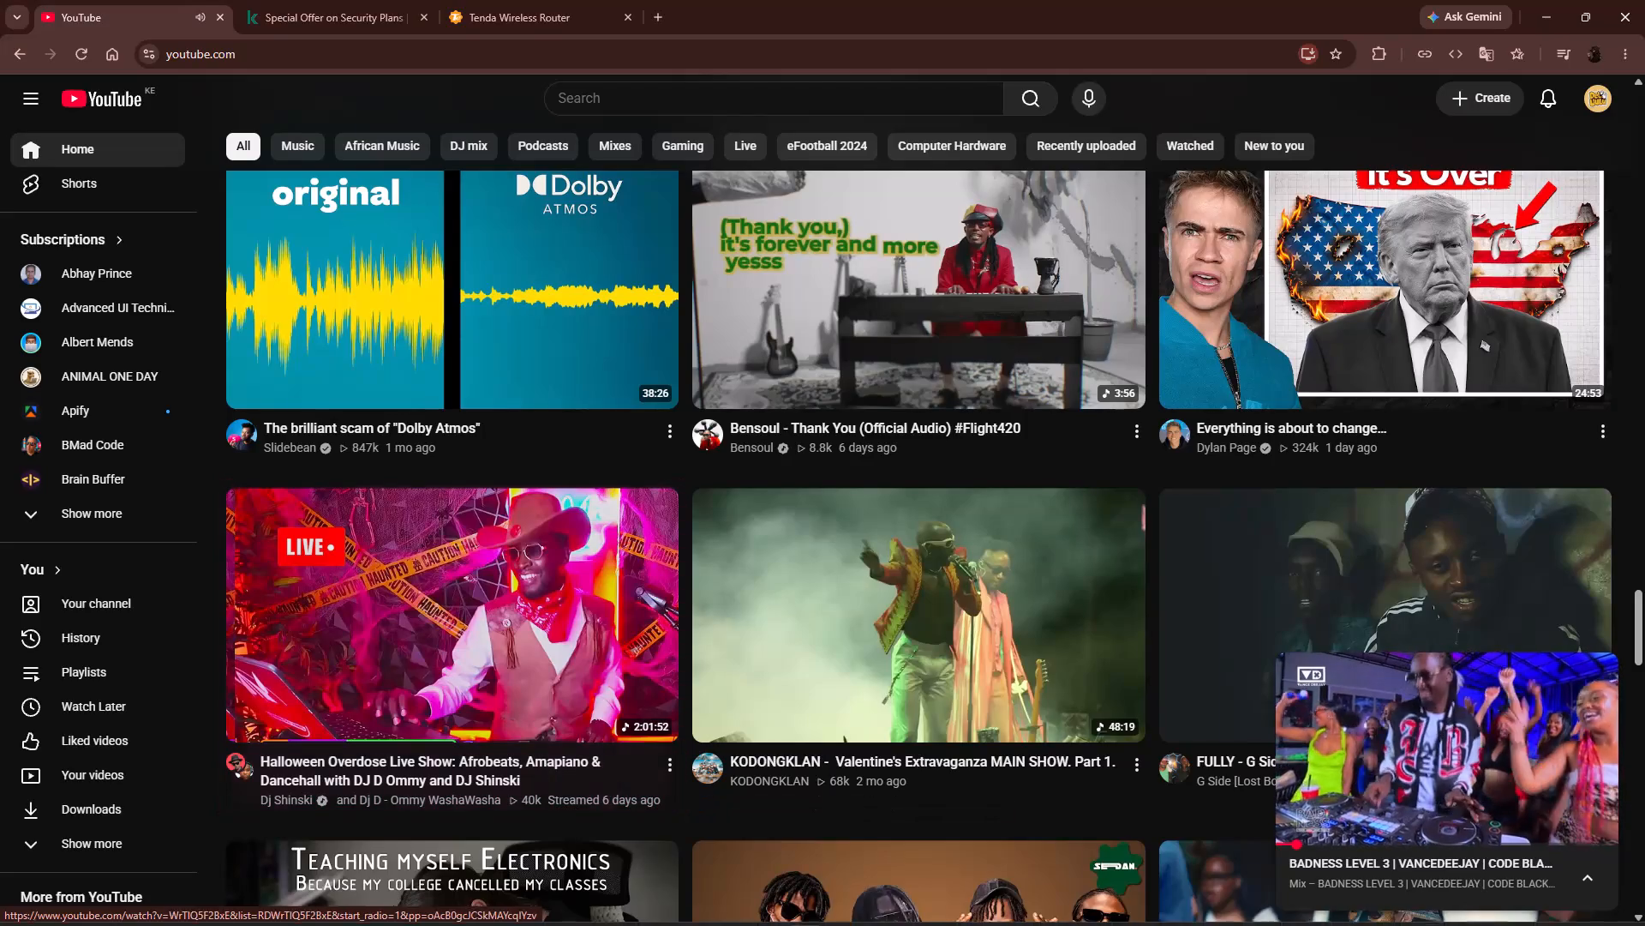
Switch to Illustrator and reopen the recent file Untitled-1.ai containing the STRAWBERRY MOON wordmark.
left_click(881, 908)
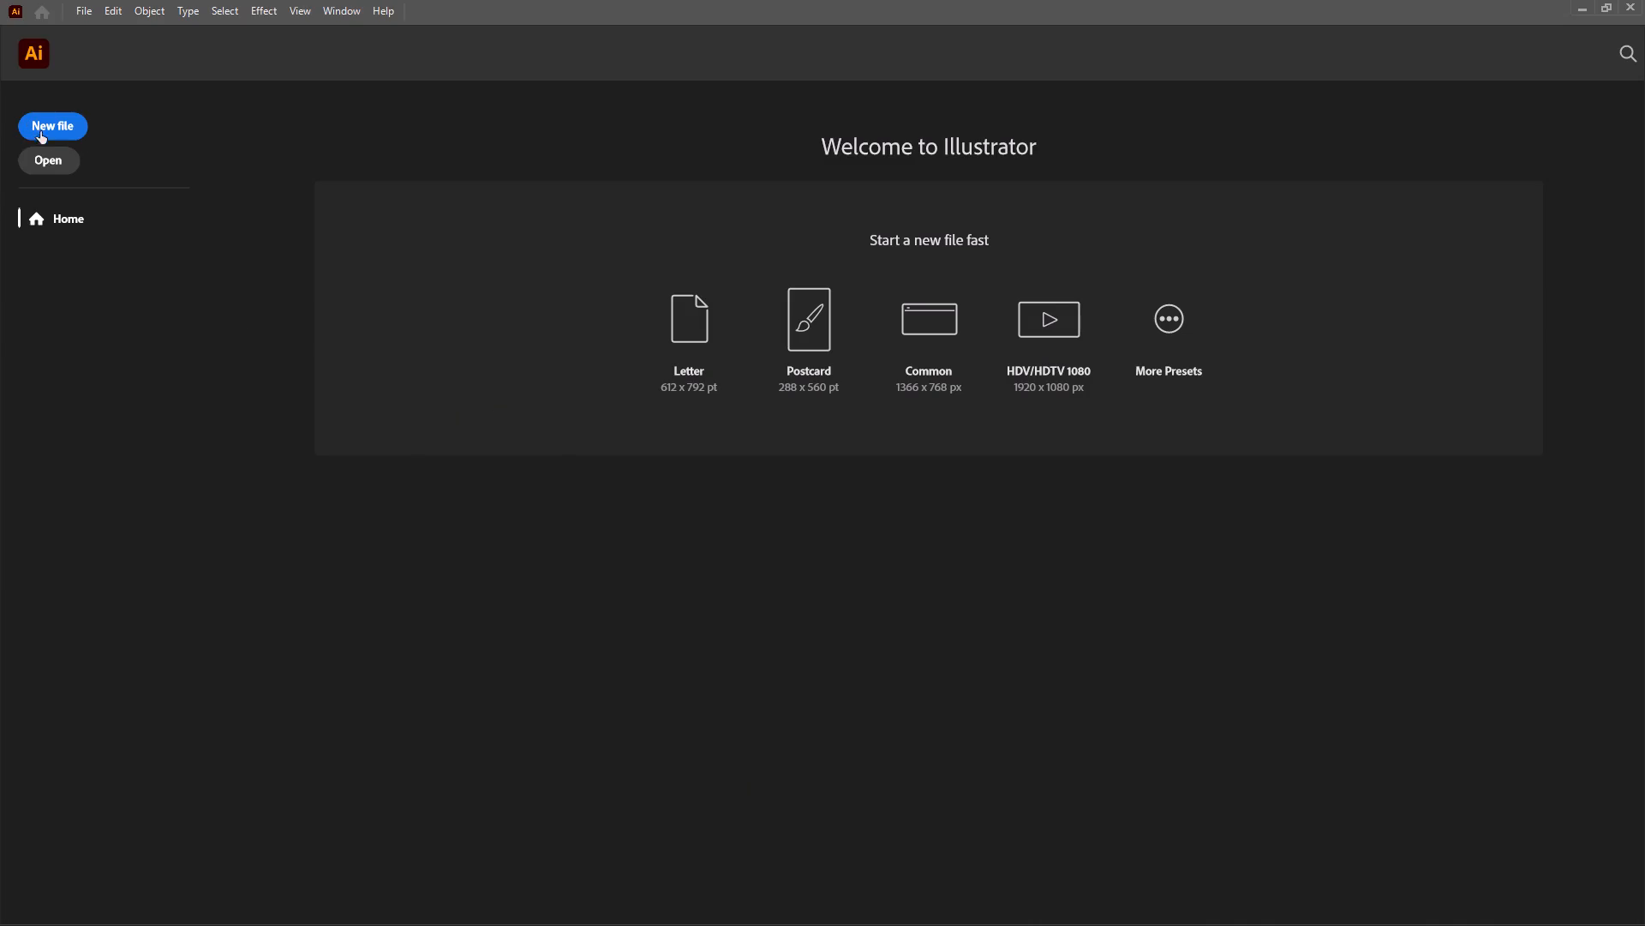
left_click(80, 10)
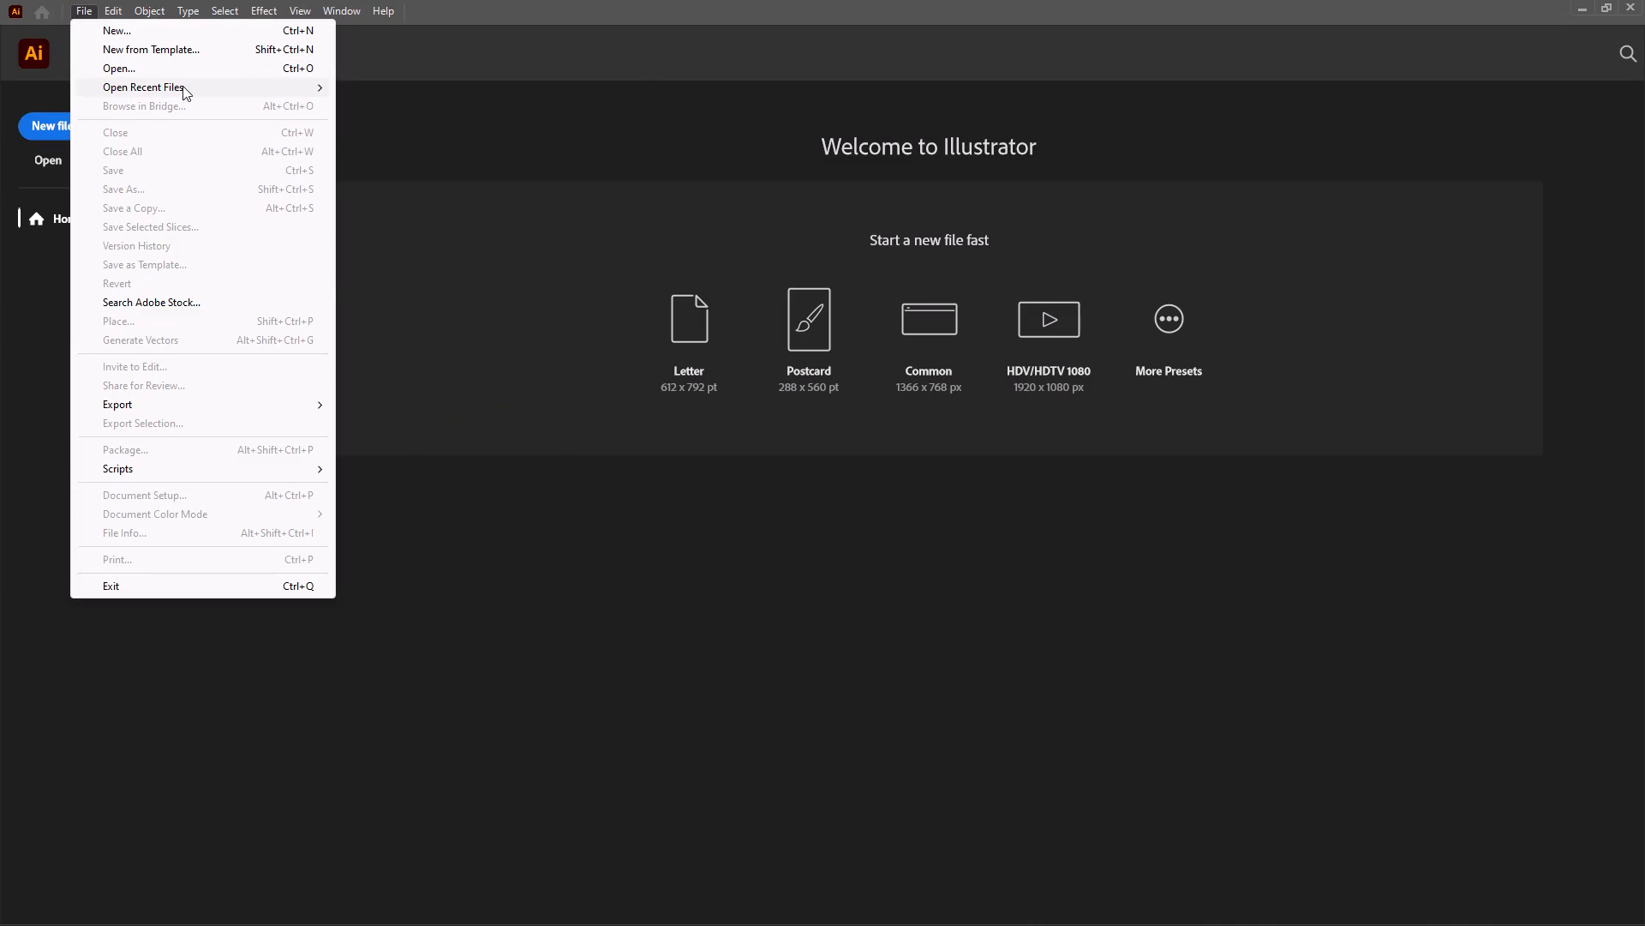
left_click(193, 86)
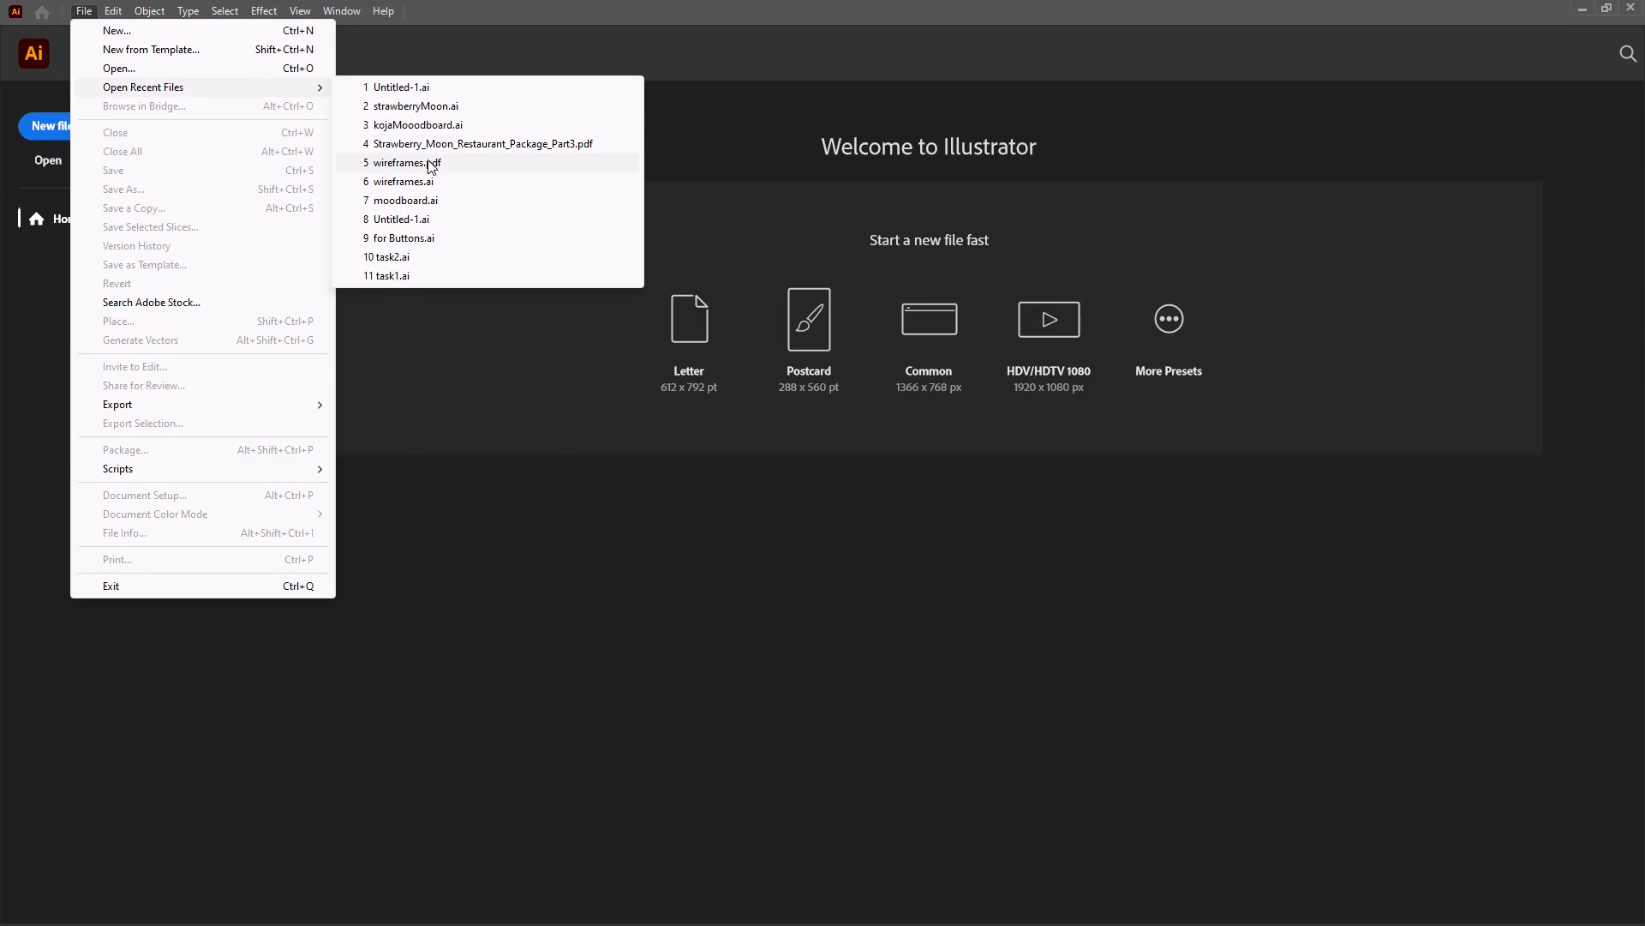
left_click(423, 84)
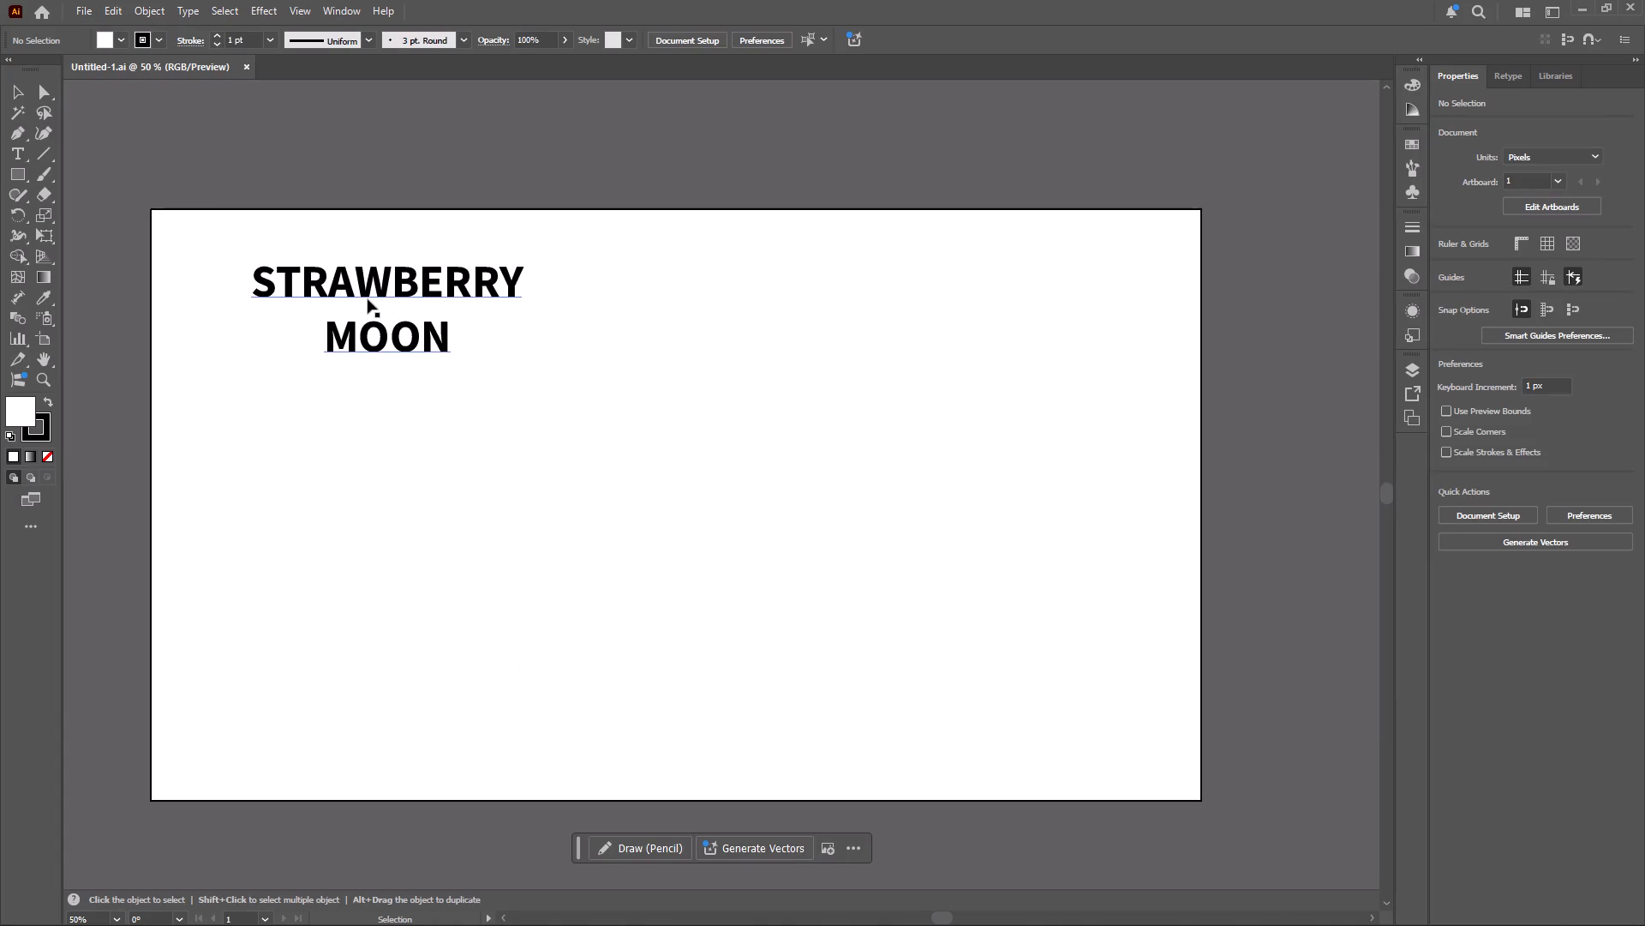
Search the font list for "mons" with the STRAWBERRY MOON text selected, and clear the search.
left_click(374, 276)
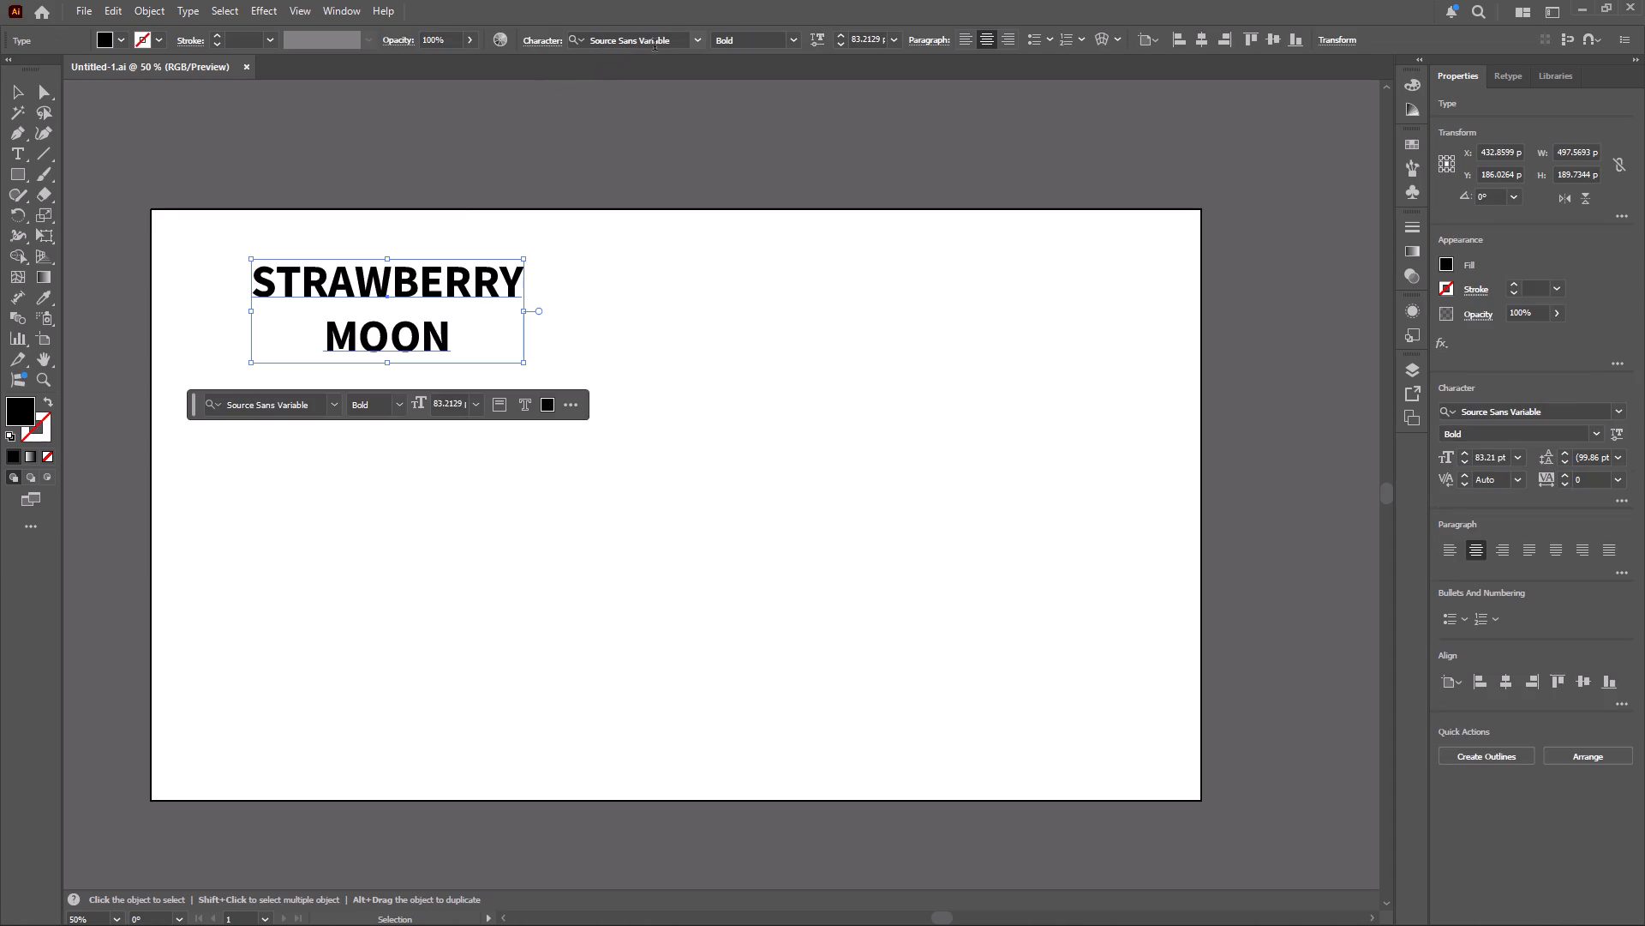
left_click(693, 40)
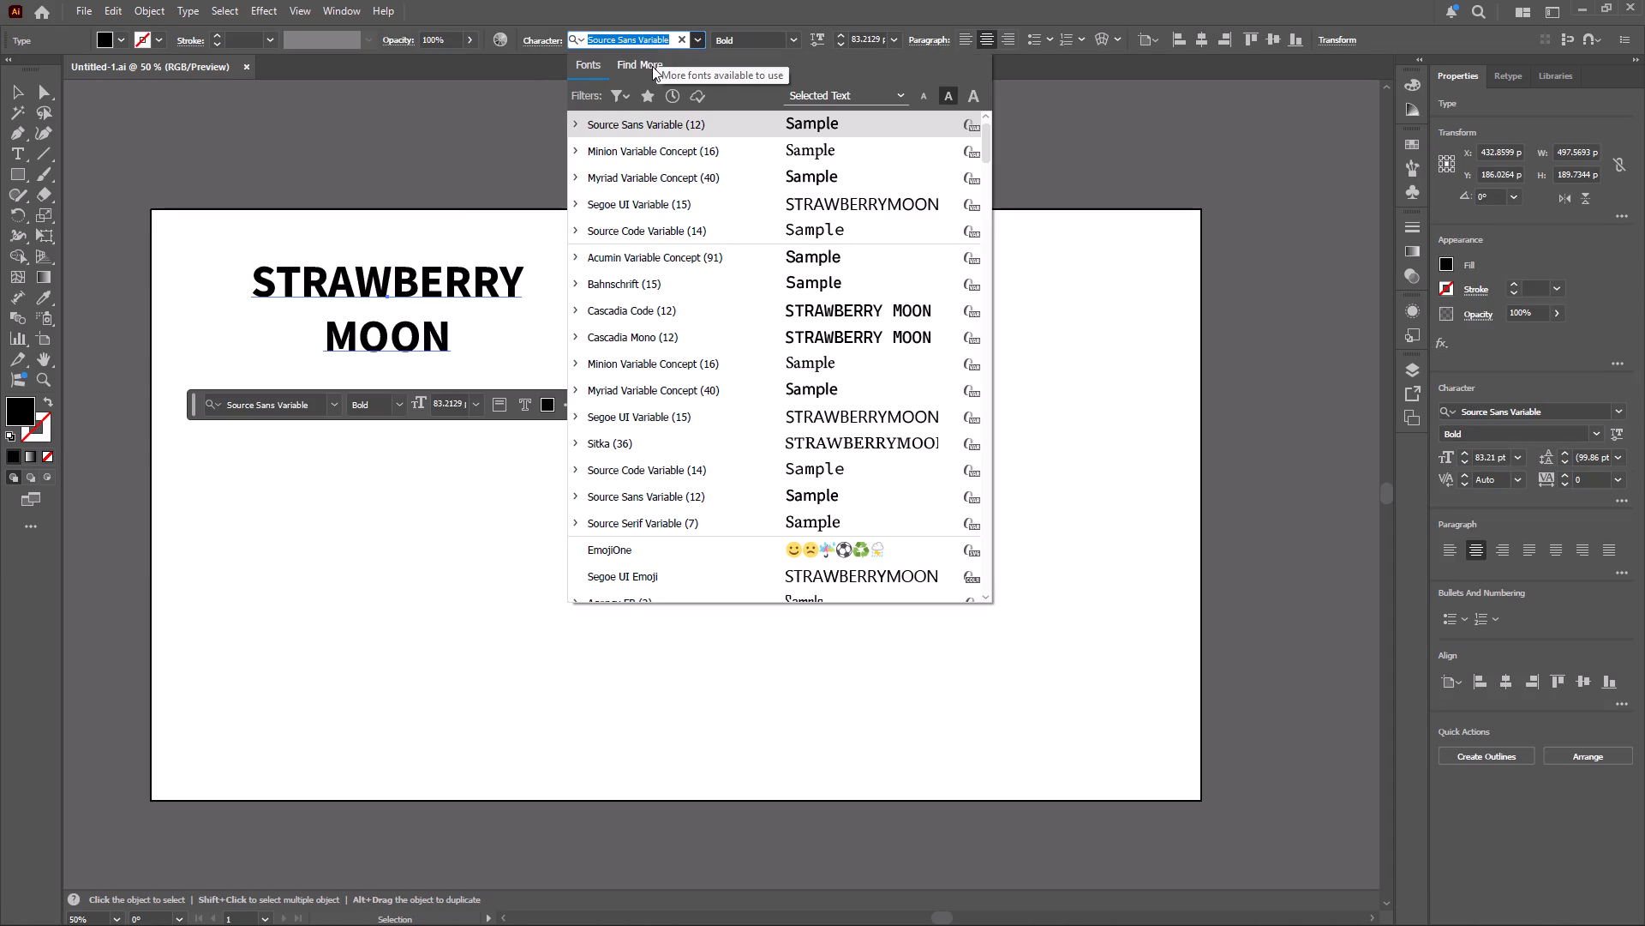
type("mons")
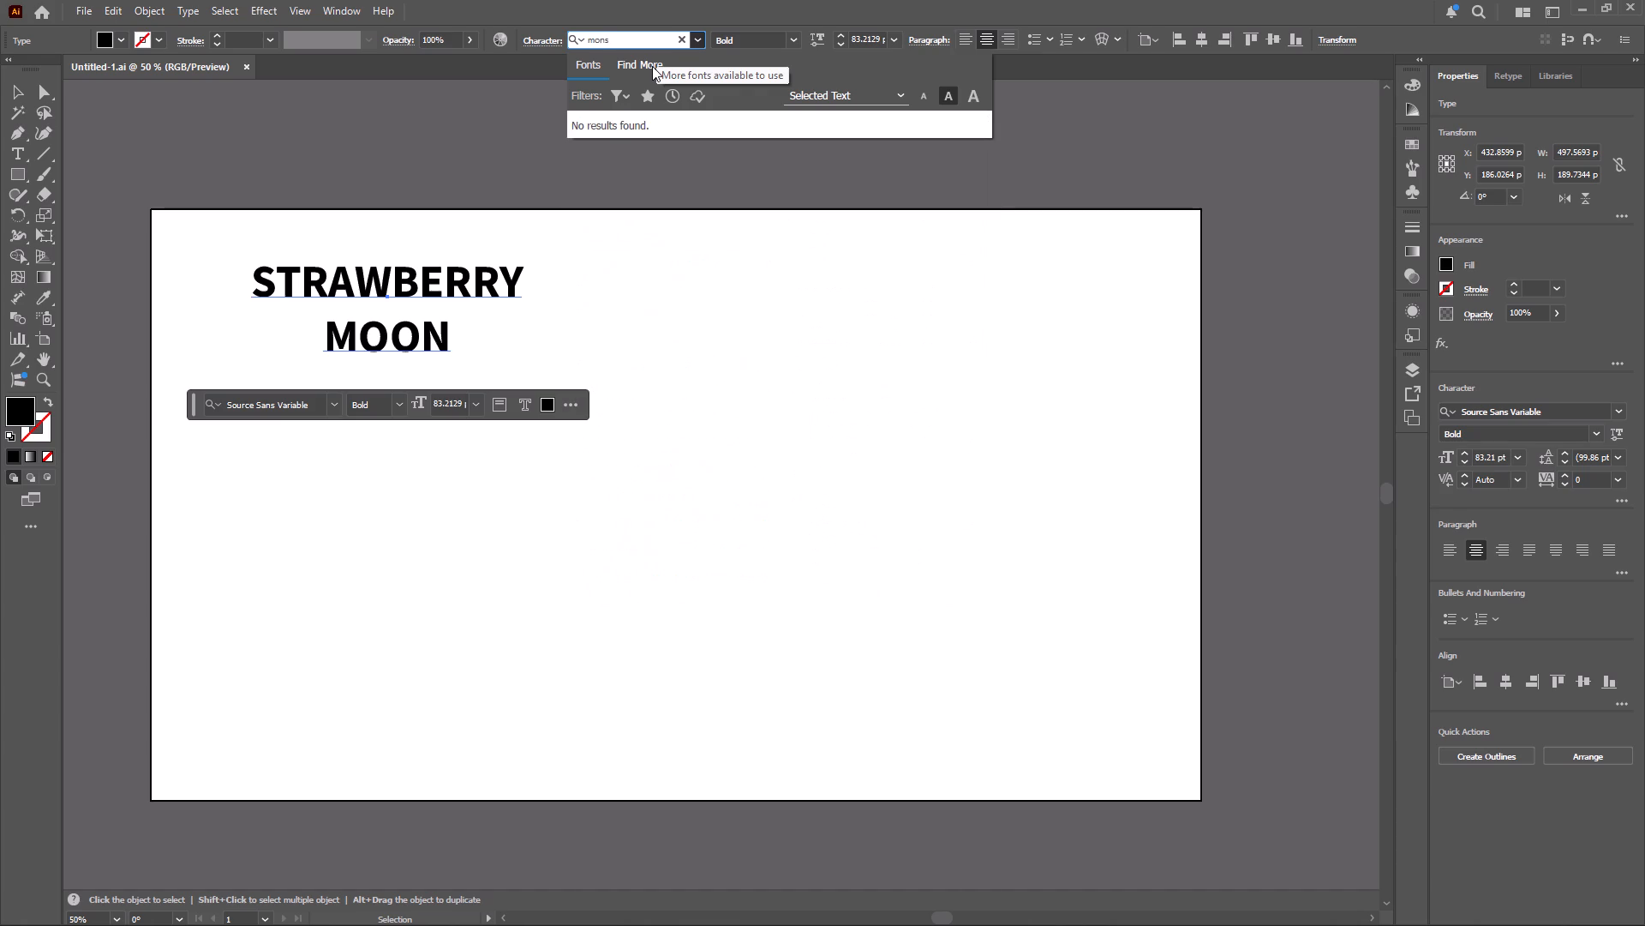
key("BackSpace")
key("BackSpace")
key("BackSpace")
key("BackSpace")
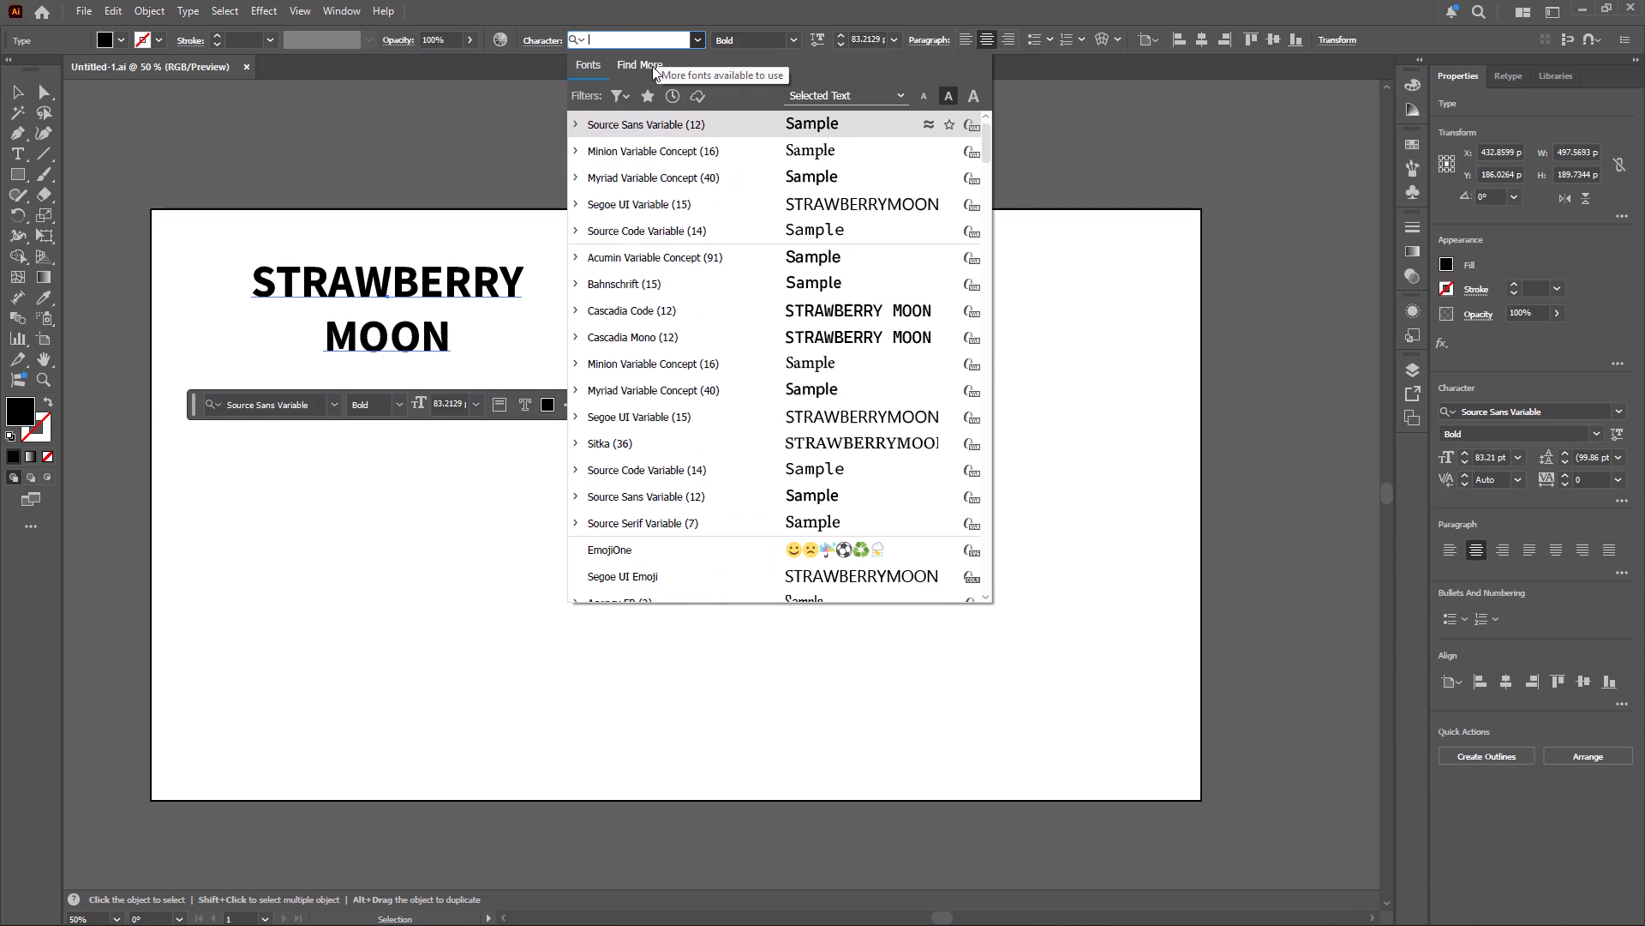
Browse the full font list for Montserrat and other typefaces, previewing candidates on the STRAWBERRY MOON text.
scroll(682, 268, "down", 2)
scroll(682, 268, "up", 2)
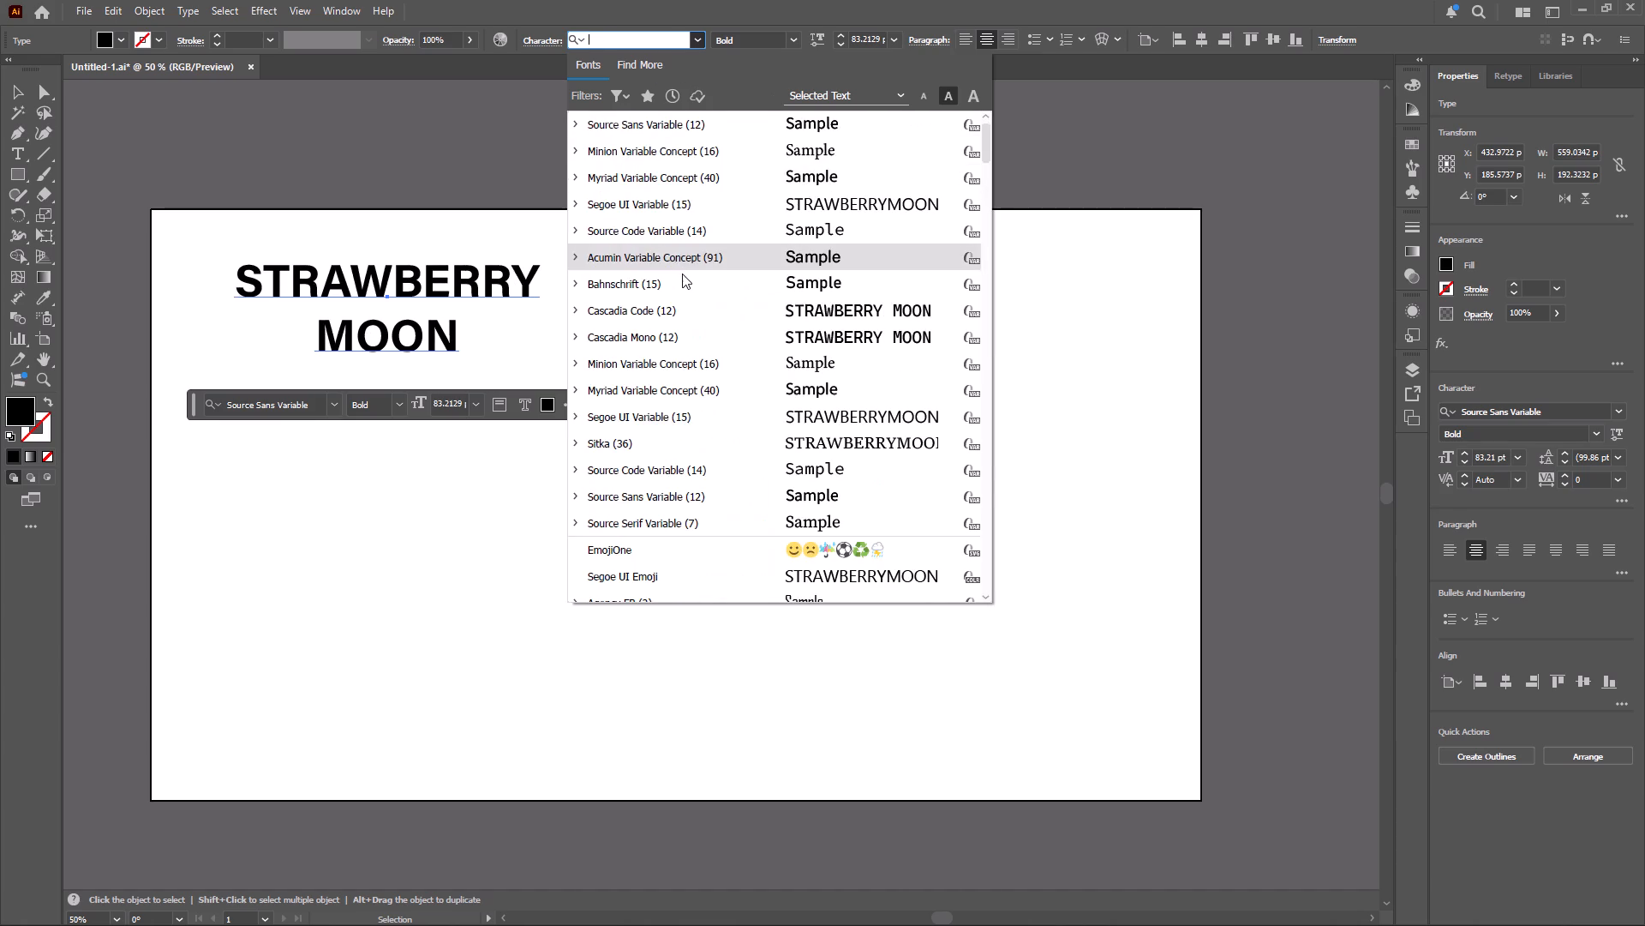
scroll(679, 330, "down", 2)
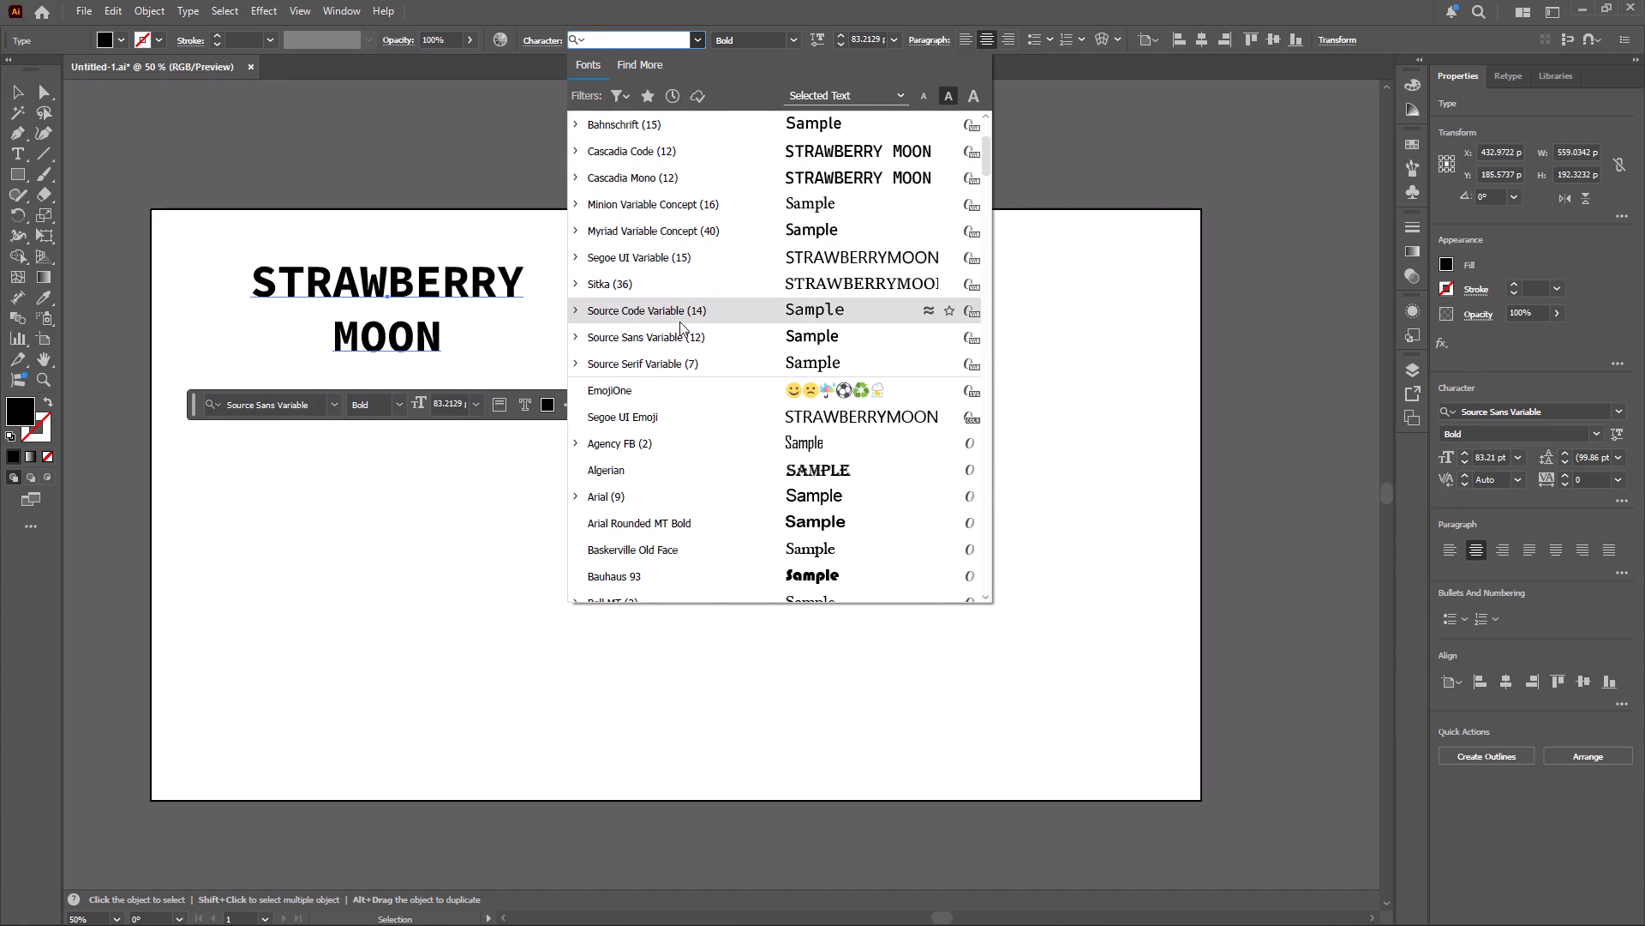
scroll(680, 322, "down", 2)
scroll(682, 322, "down", 20)
scroll(682, 322, "down", 9)
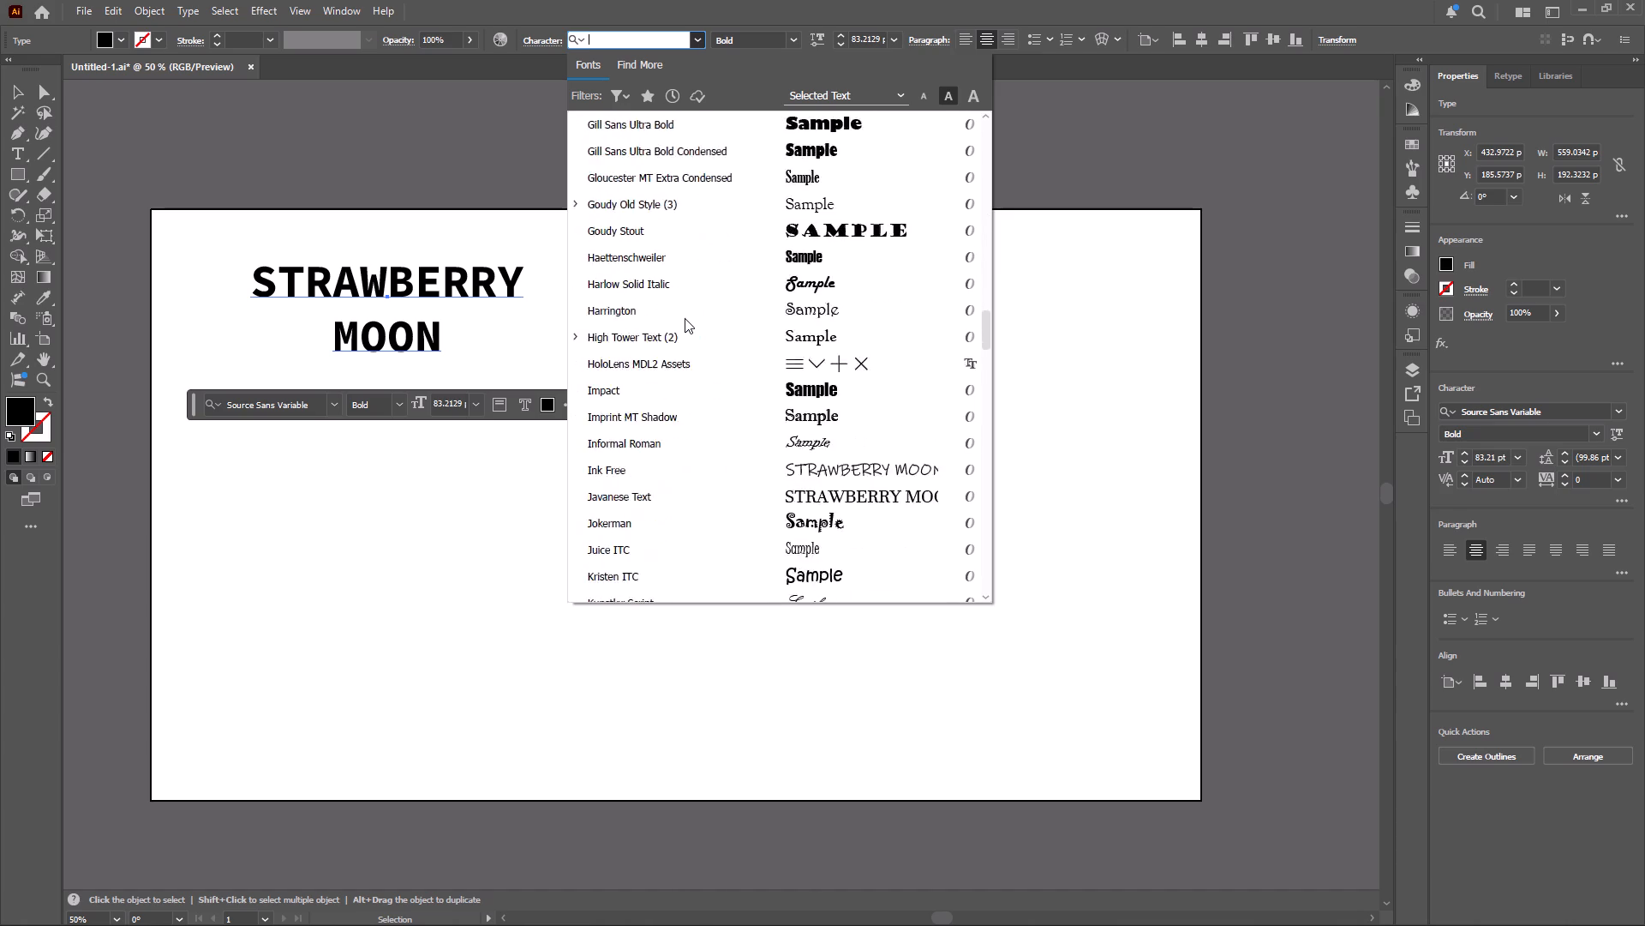
scroll(685, 318, "down", 20)
scroll(685, 318, "down", 12)
scroll(685, 322, "up", 1)
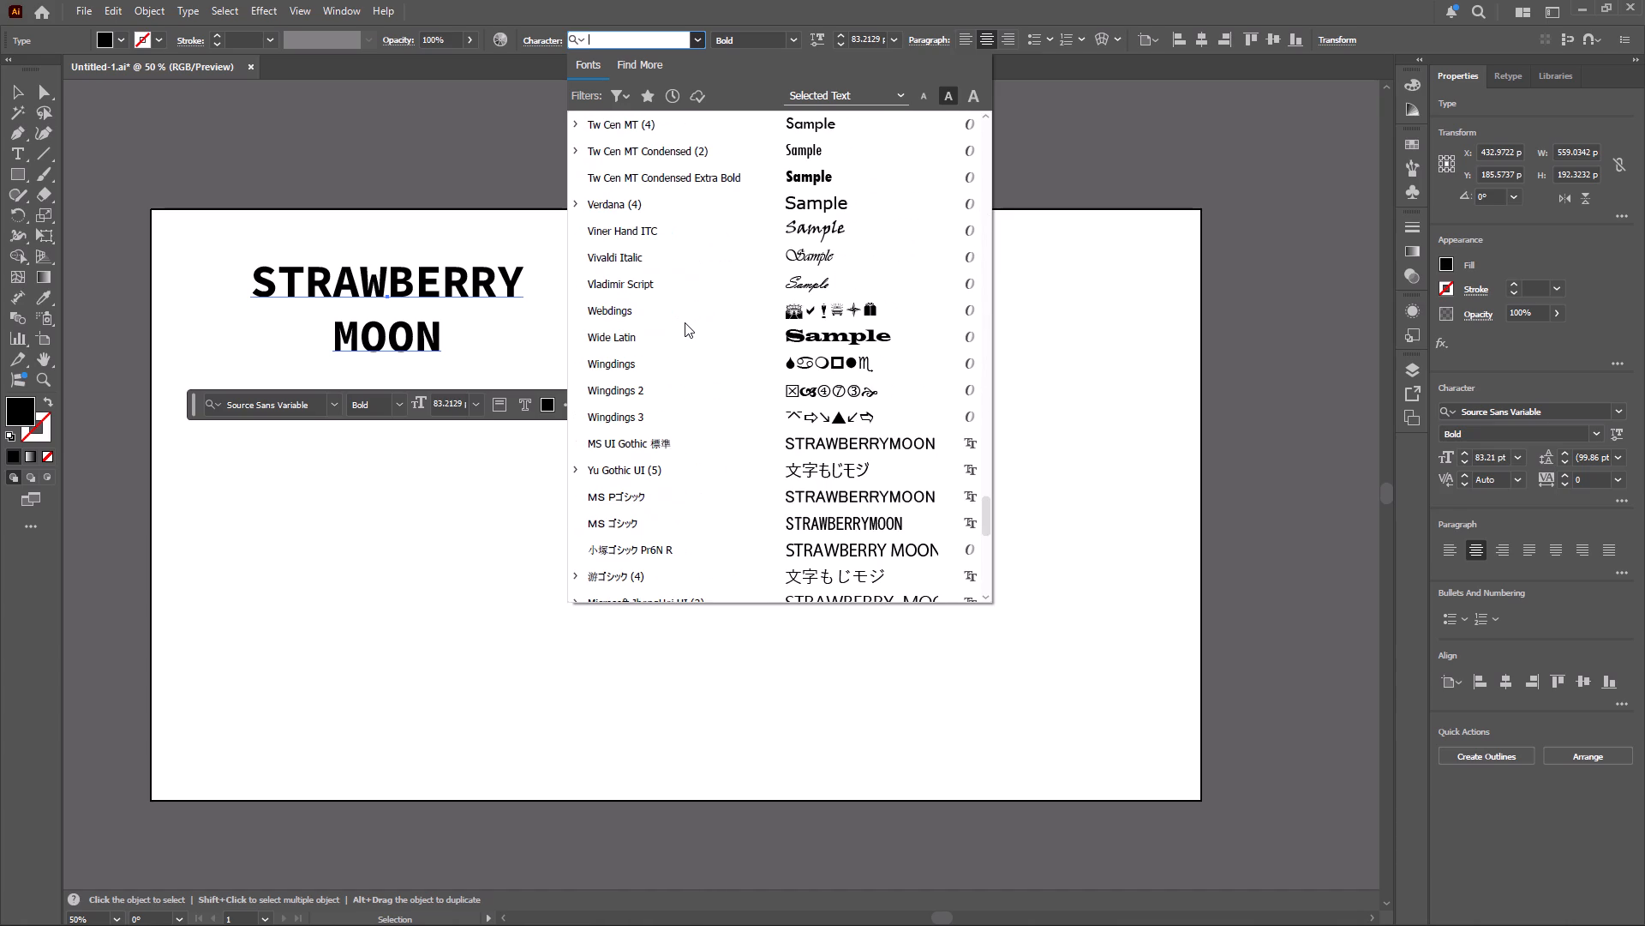
scroll(685, 322, "up", 15)
scroll(689, 306, "up", 6)
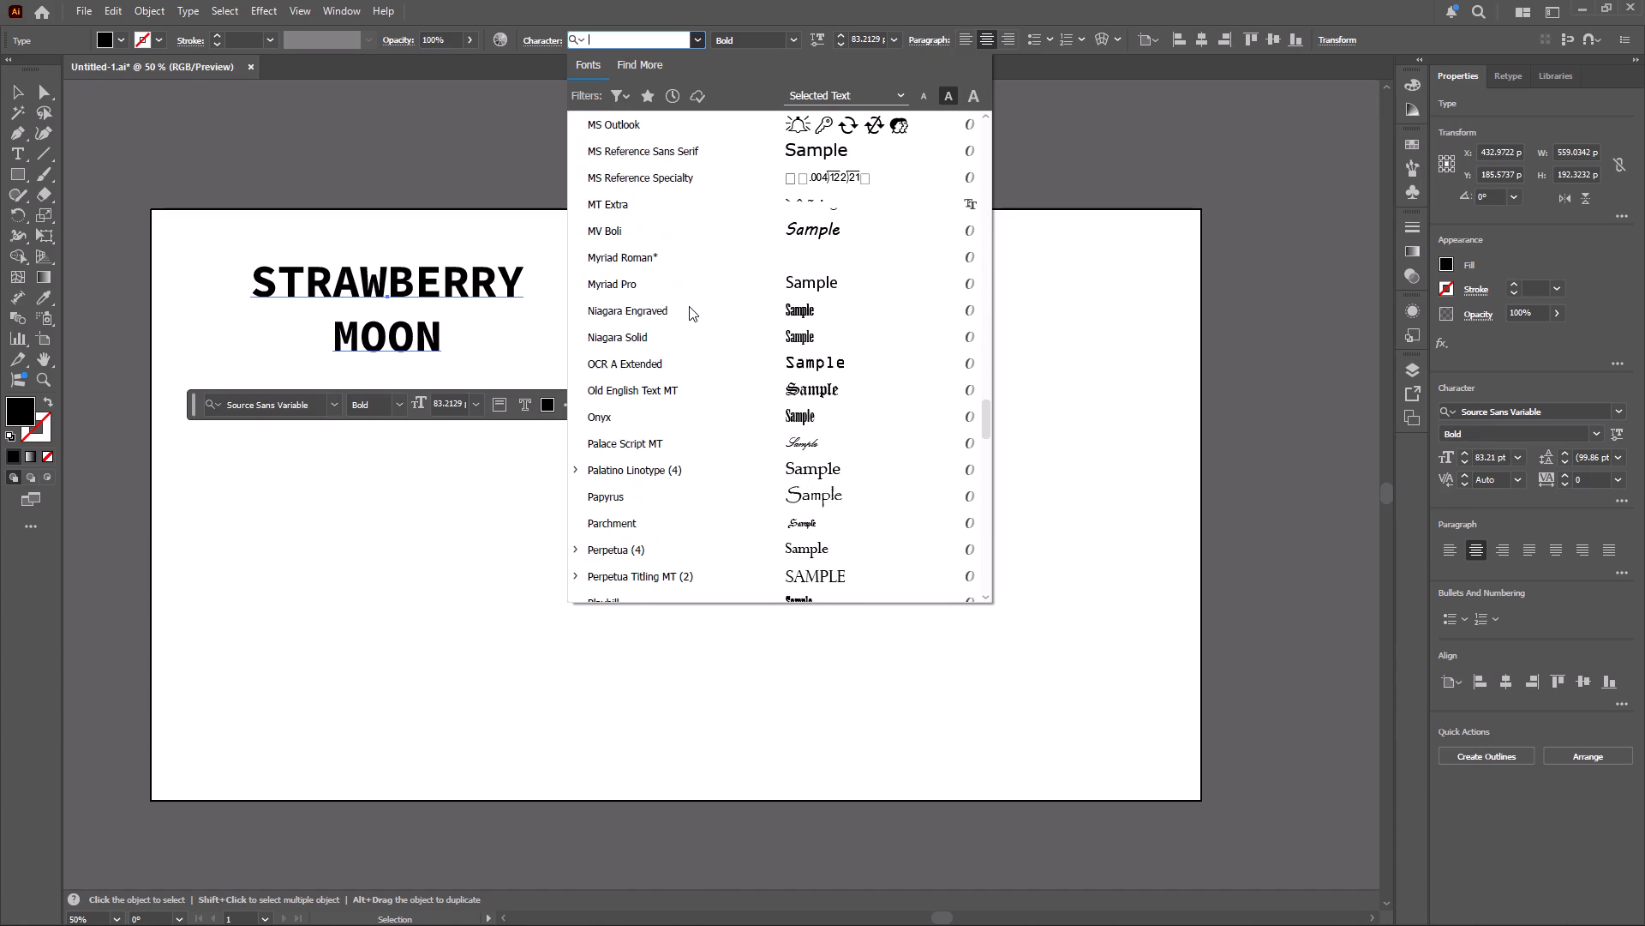
scroll(689, 306, "up", 4)
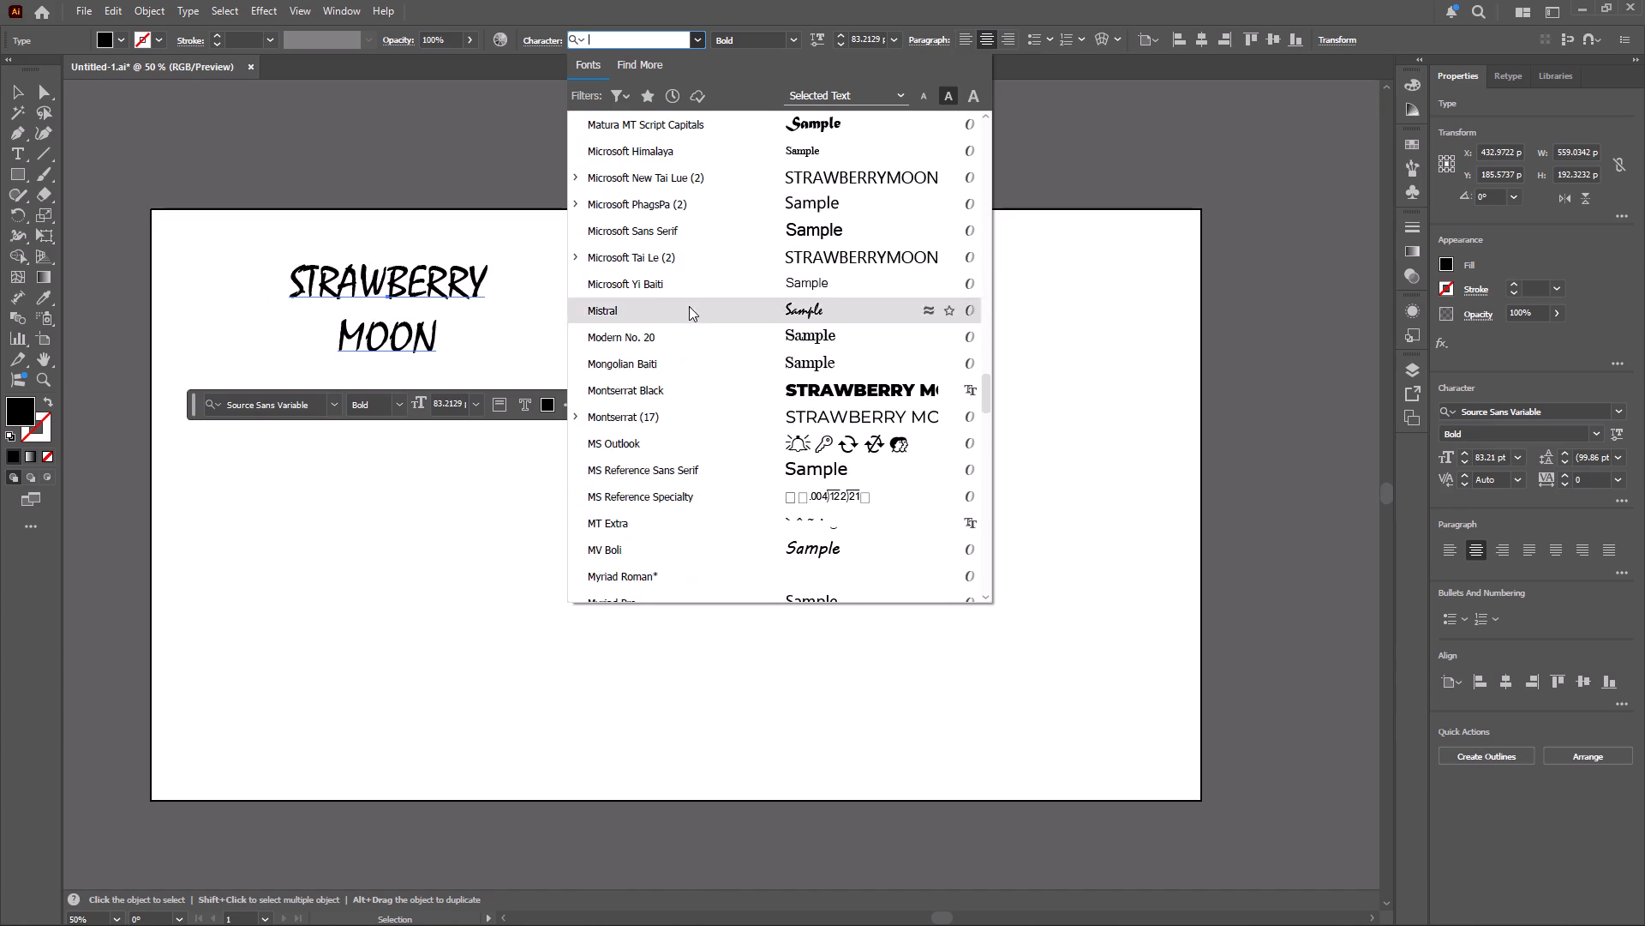
scroll(689, 306, "up", 4)
scroll(690, 306, "down", 8)
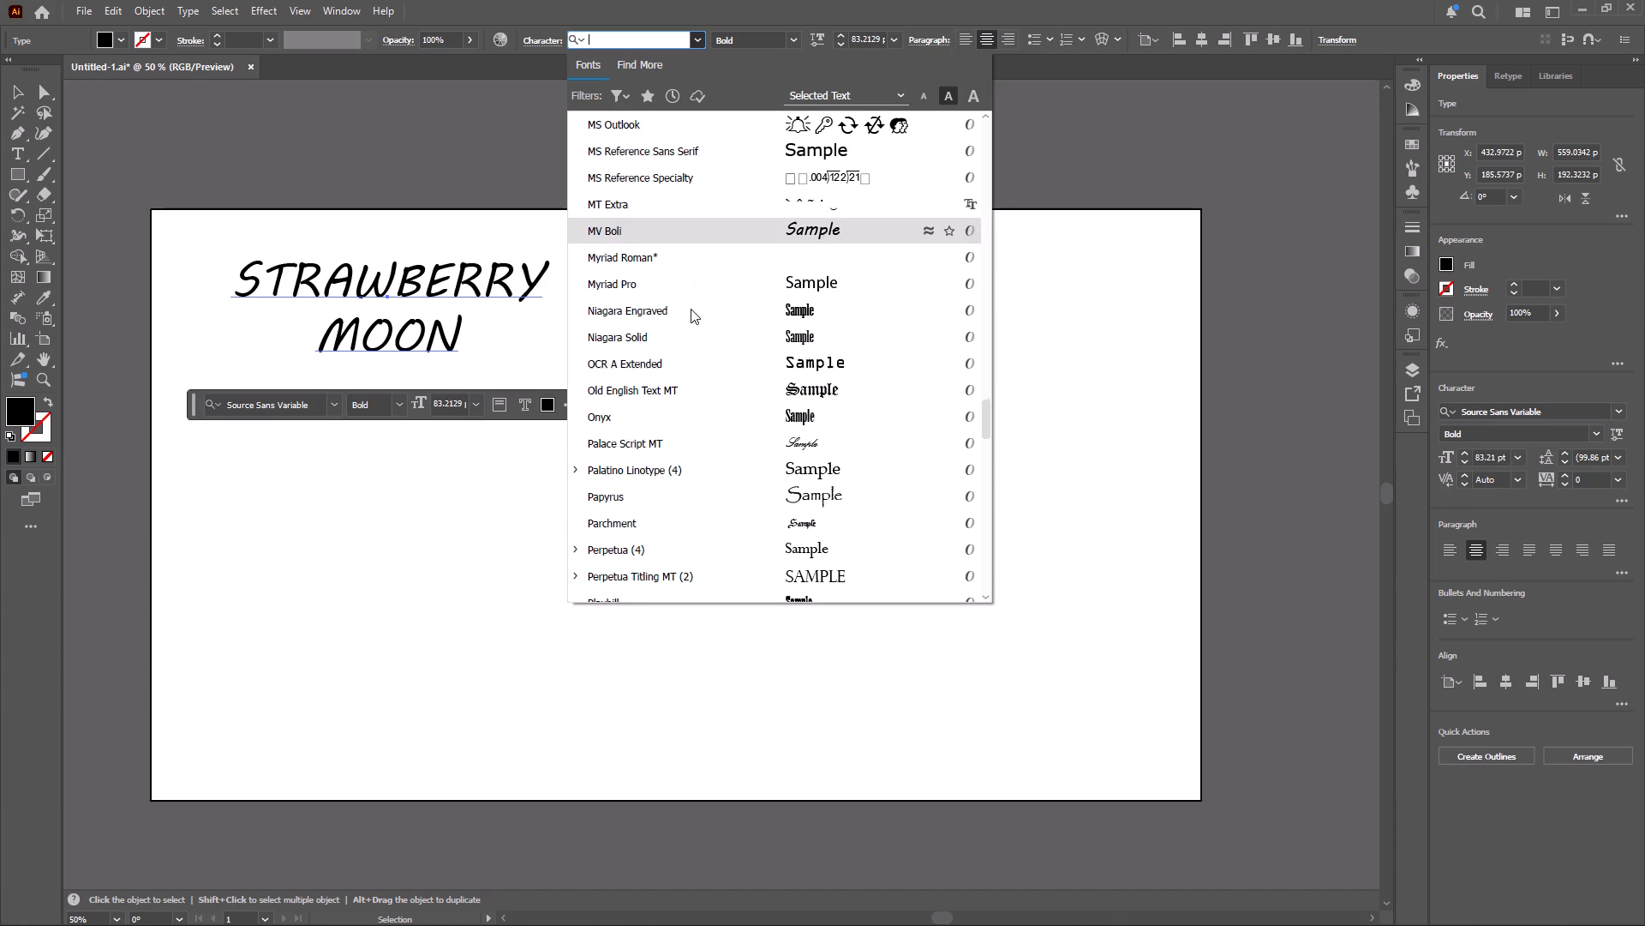
scroll(691, 311, "down", 5)
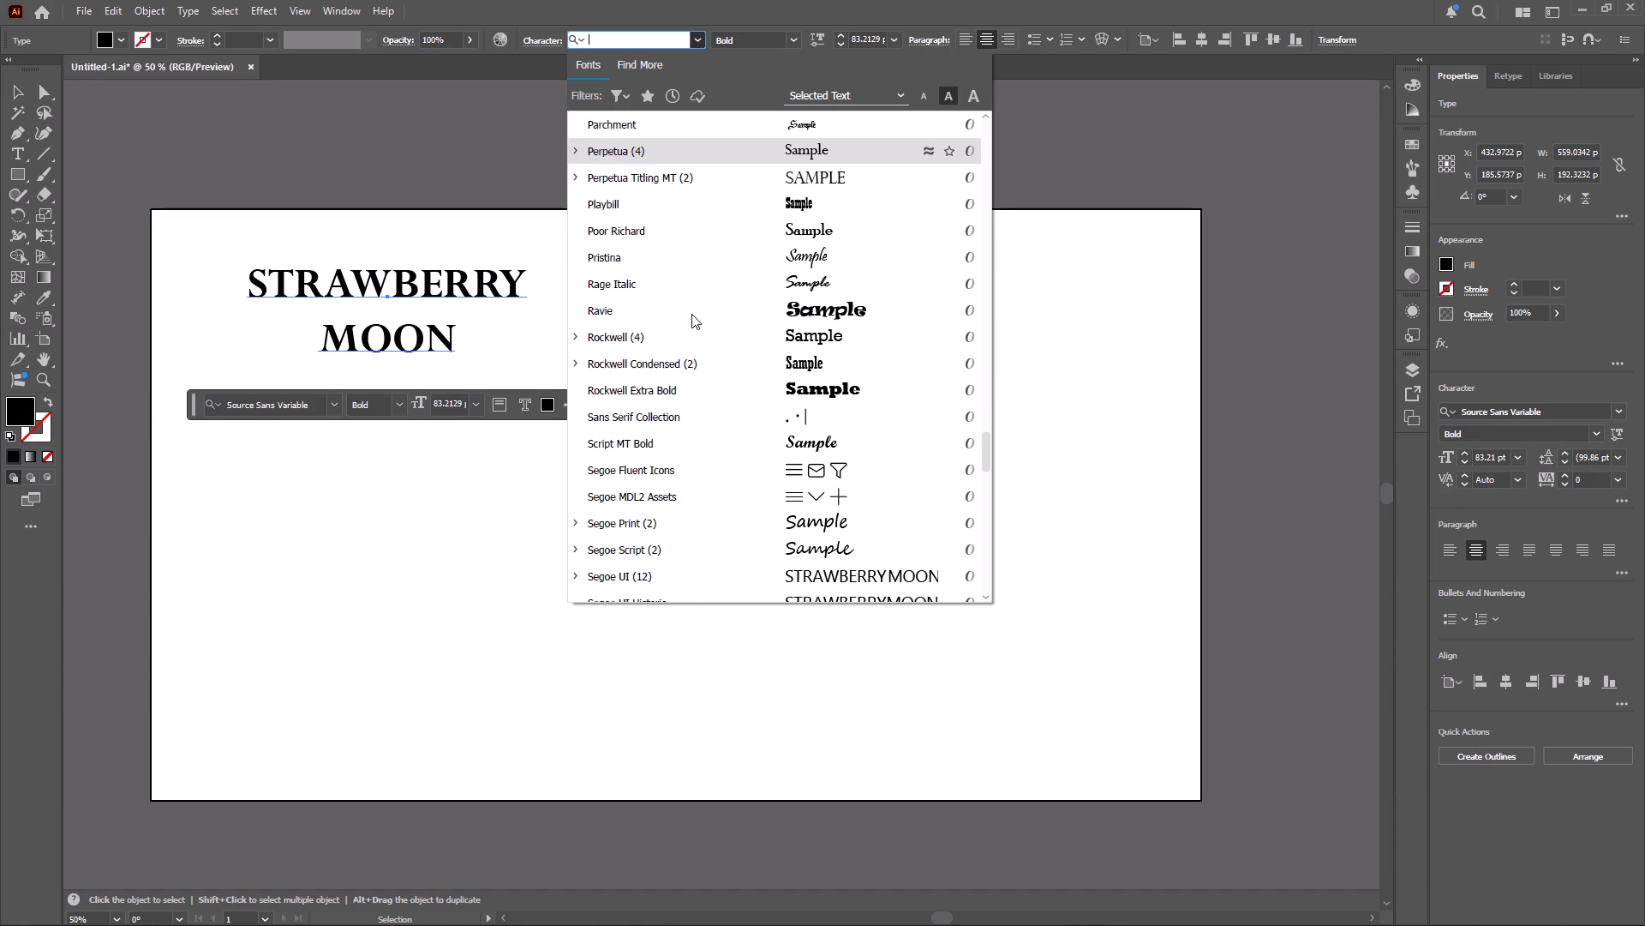
scroll(691, 316, "down", 4)
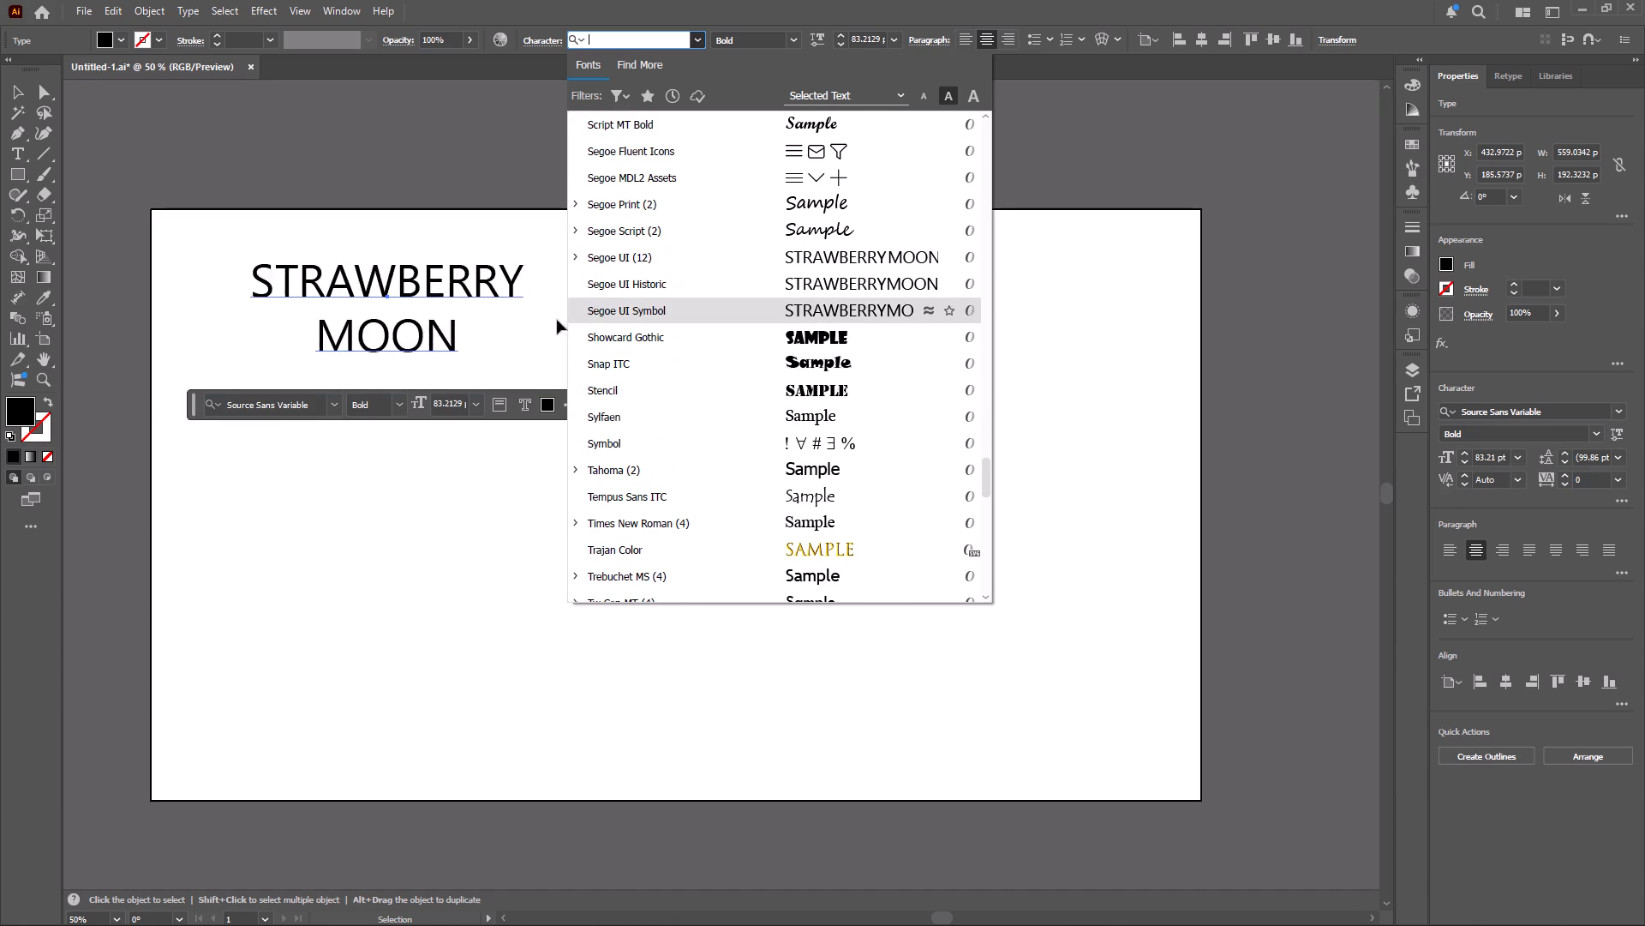
scroll(669, 325, "down", 2)
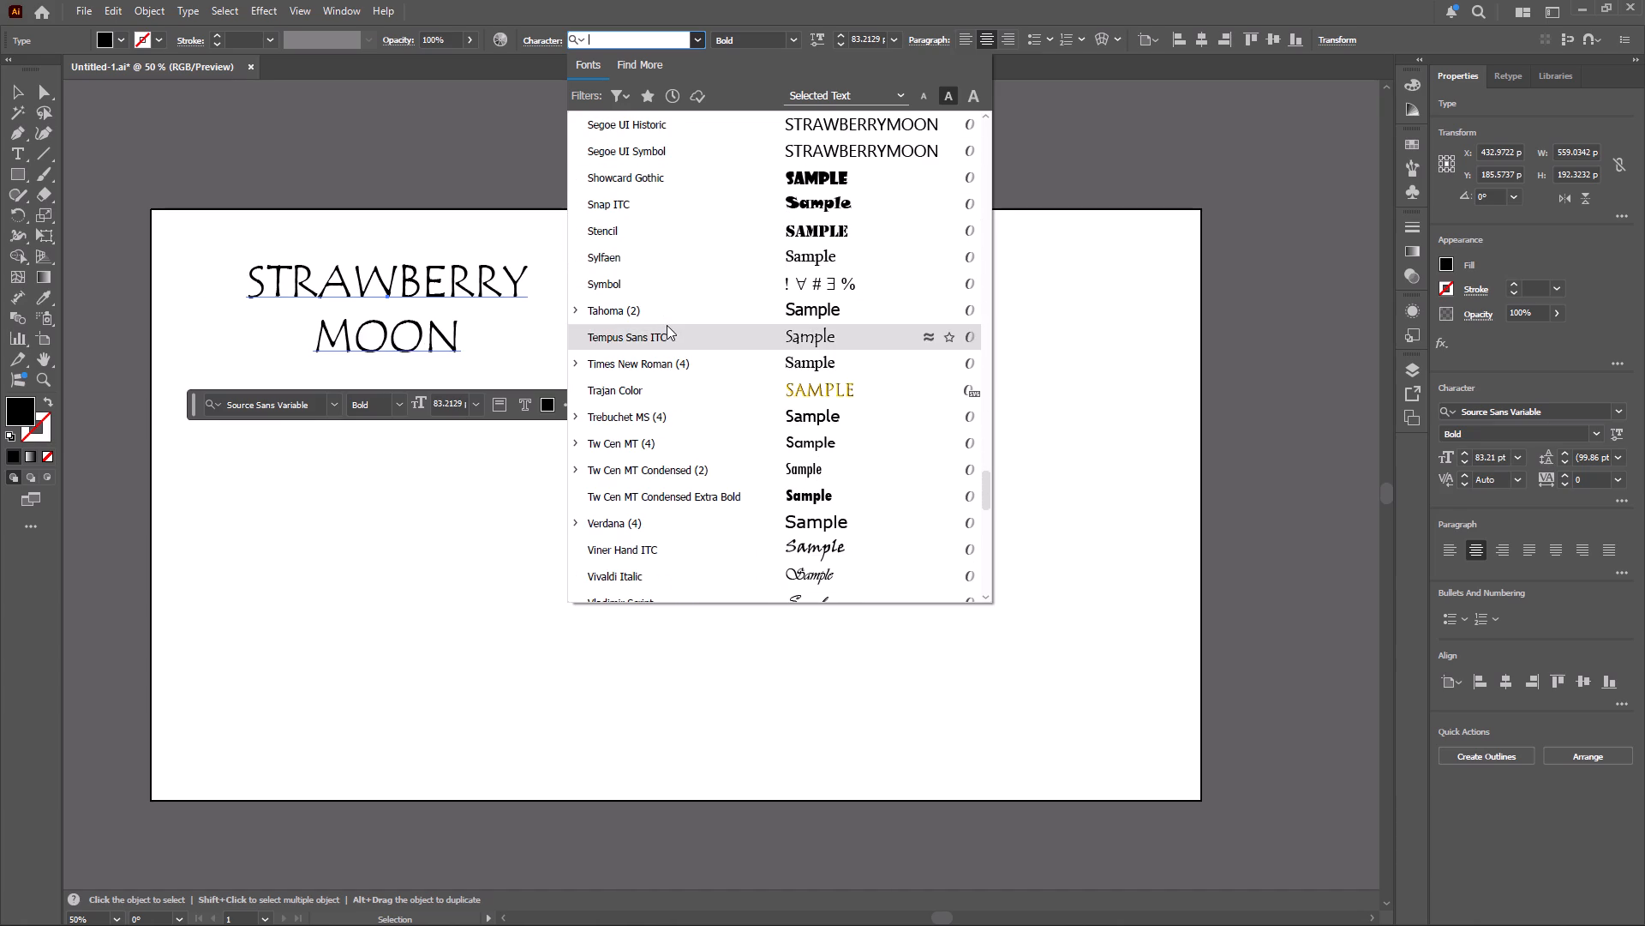
scroll(667, 325, "down", 5)
scroll(667, 328, "up", 6)
scroll(665, 310, "up", 17)
scroll(519, 60, "up", 6)
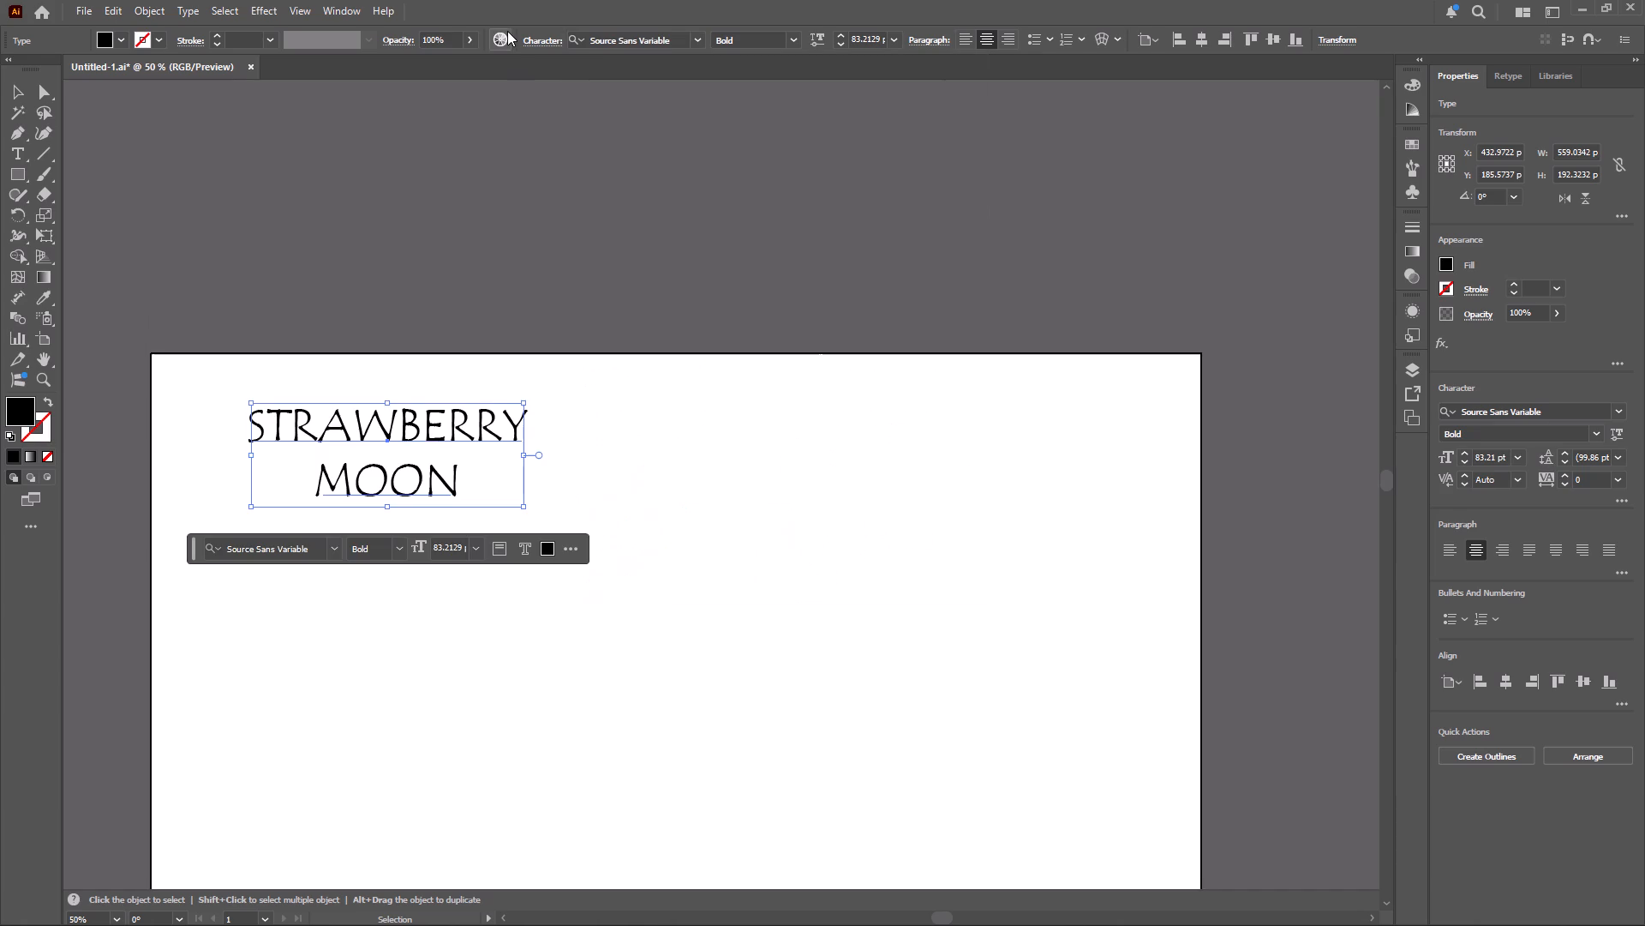
scroll(507, 31, "up", 7)
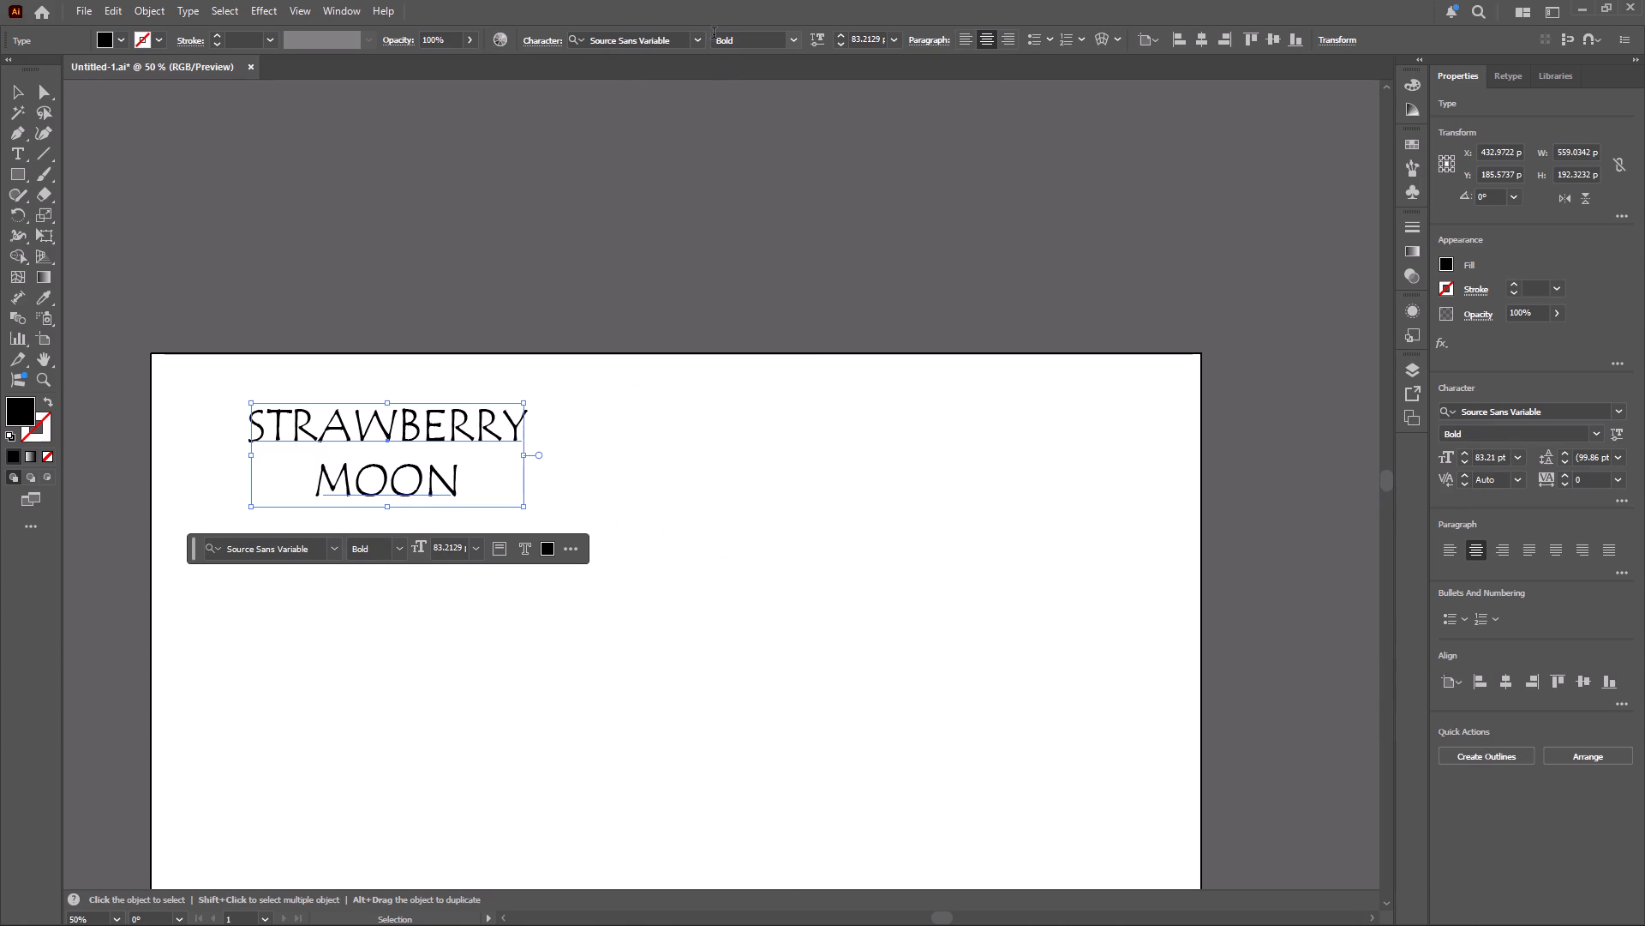
Search the fonts for "san" and apply Sans Serif Collection to the STRAWBERRY MOON text.
left_click(700, 42)
scroll(692, 266, "up", 17)
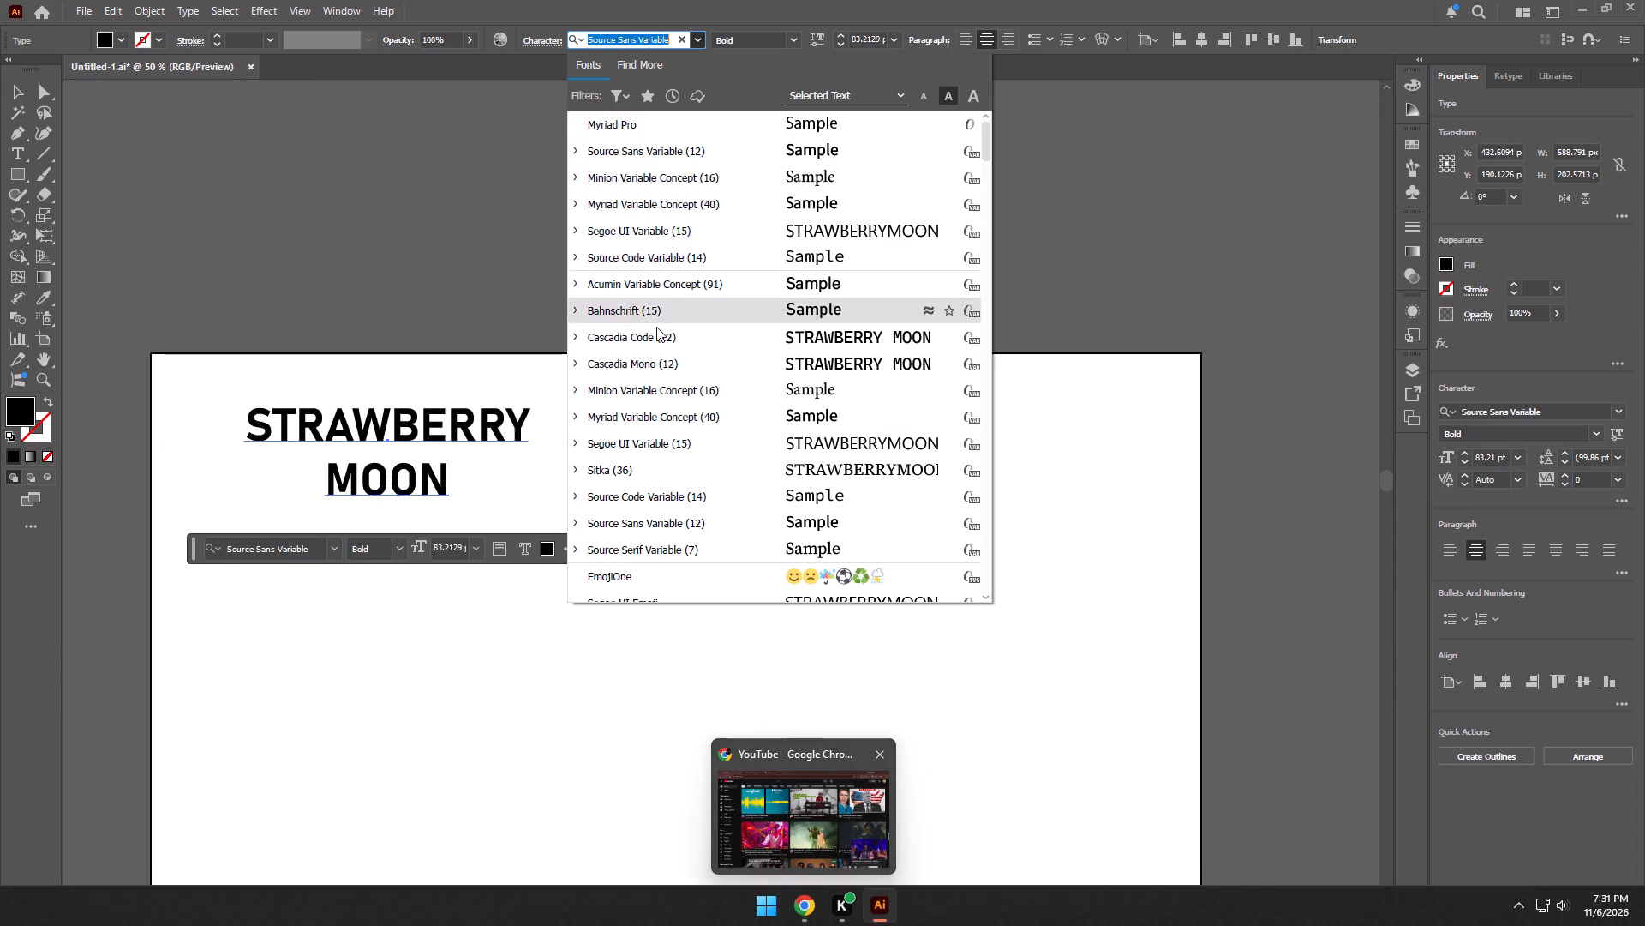
scroll(669, 355, "down", 12)
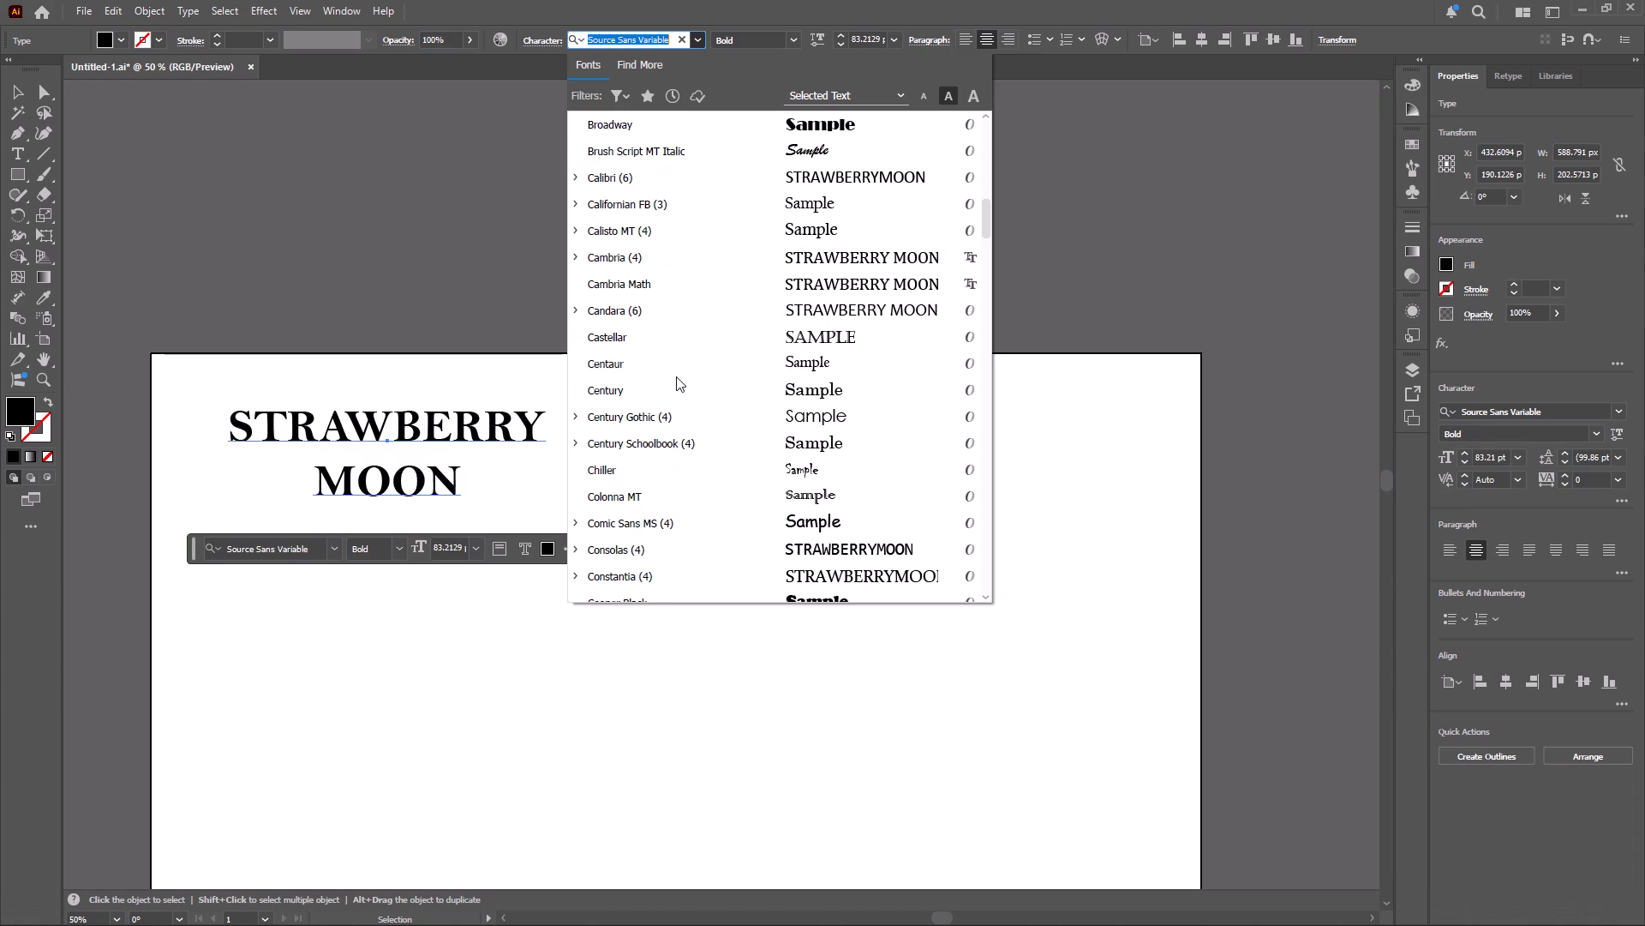
scroll(674, 381, "down", 11)
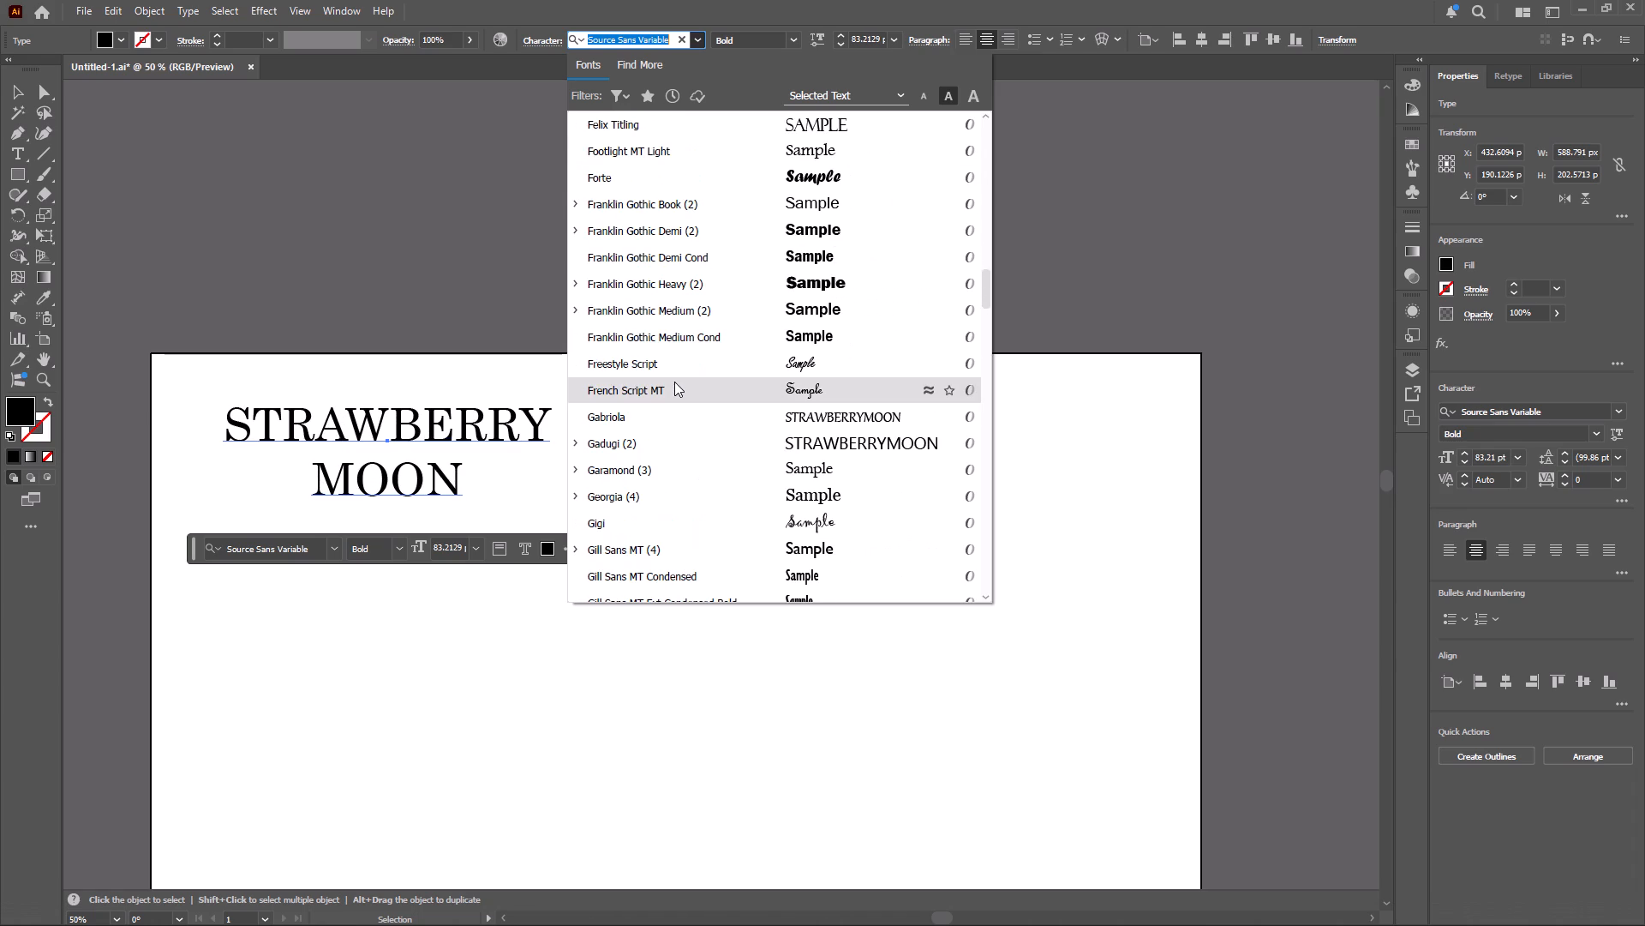
type("san")
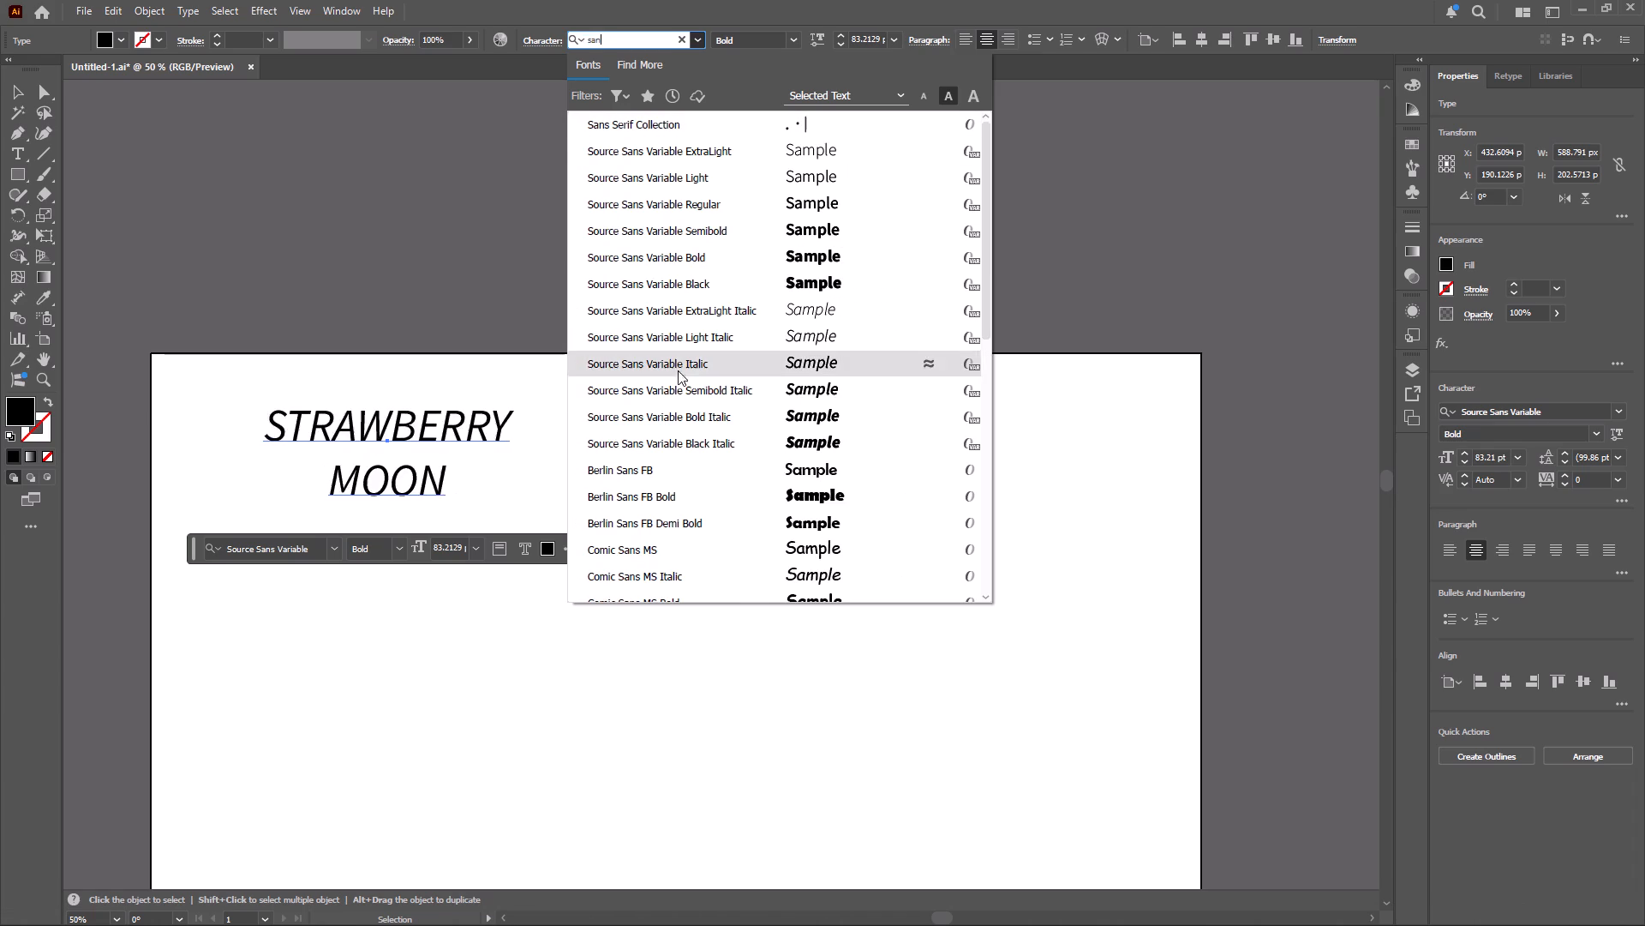
left_click(653, 128)
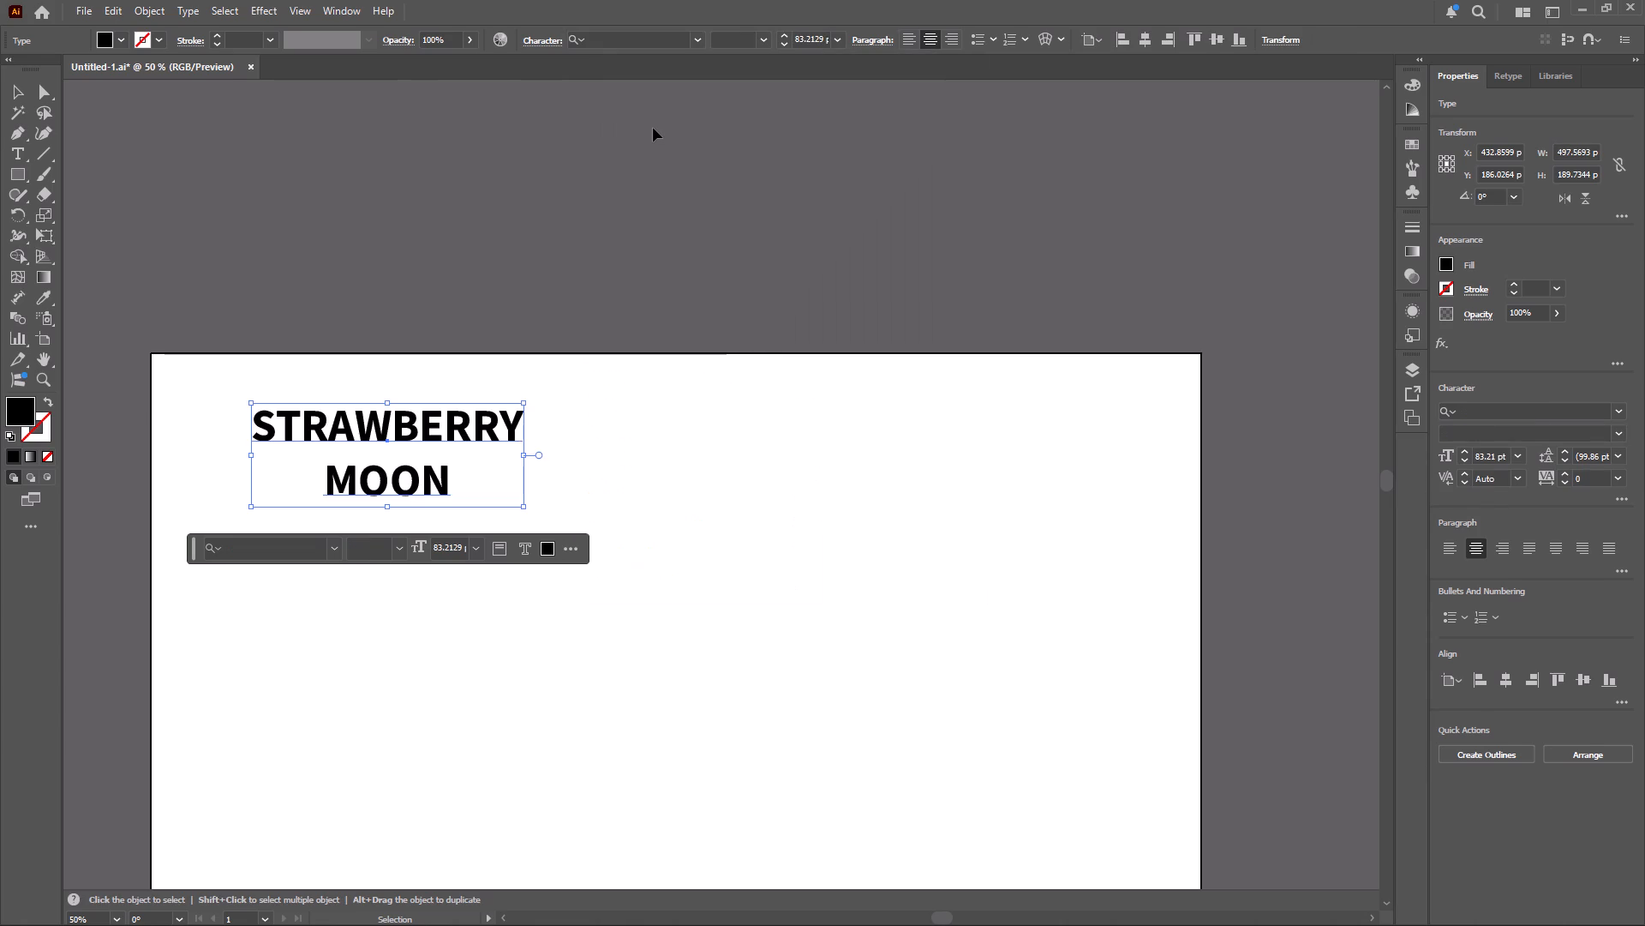
Browse the font list for an alternative typeface, previewing fonts on the STRAWBERRY MOON text, and close it without choosing one.
left_click(695, 41)
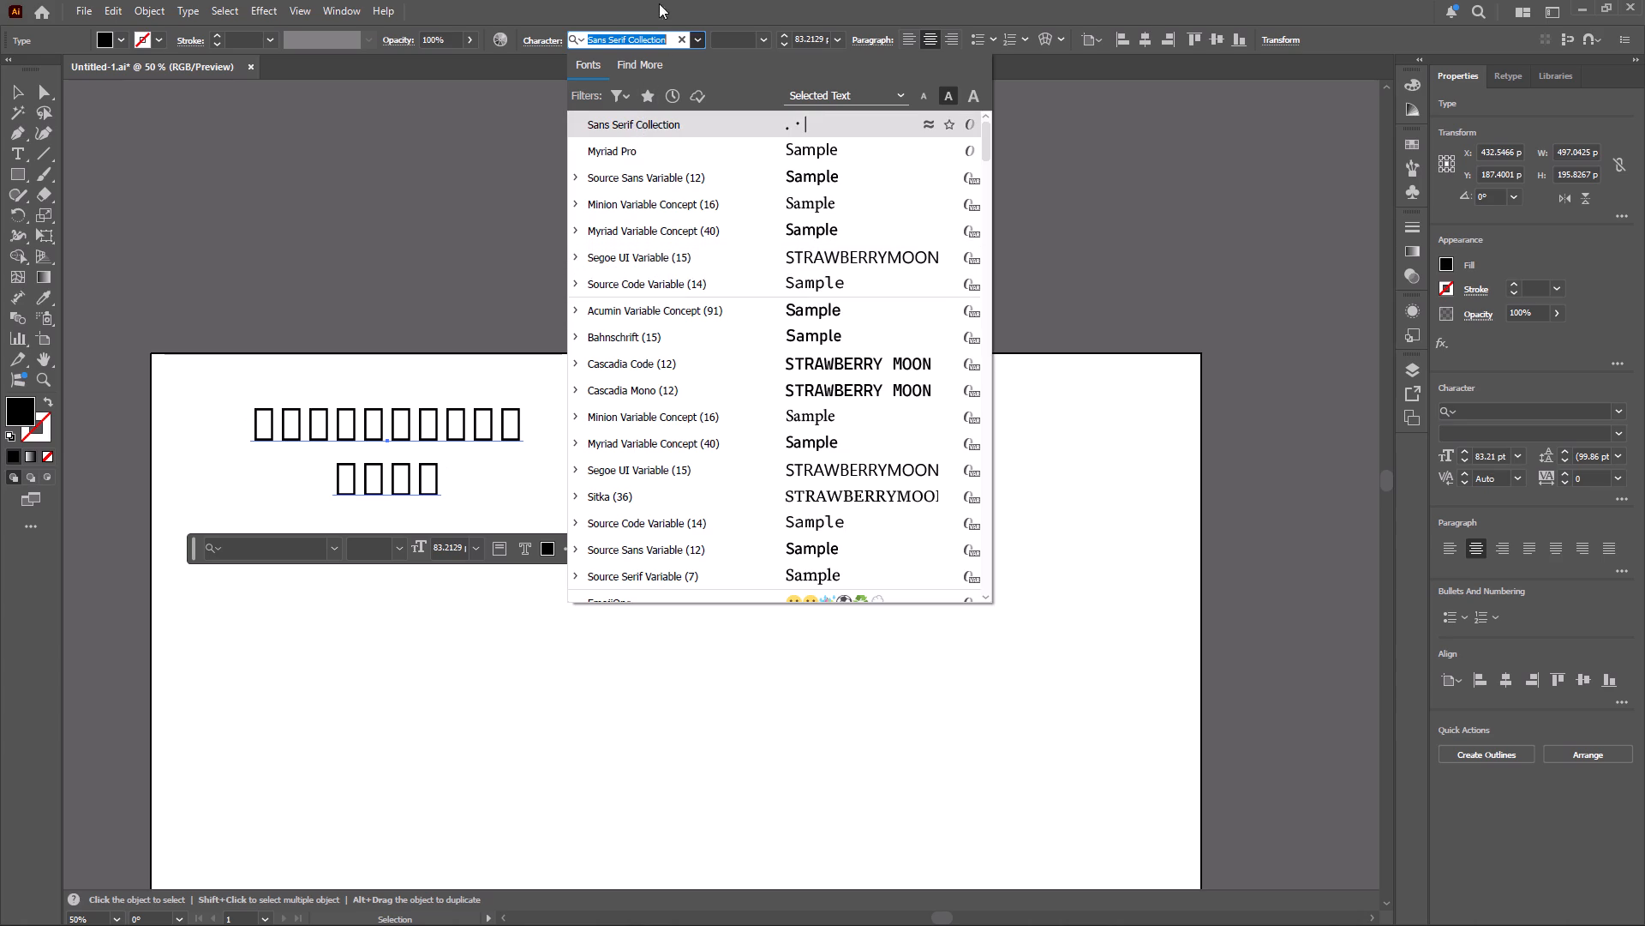
scroll(658, 554, "down", 2)
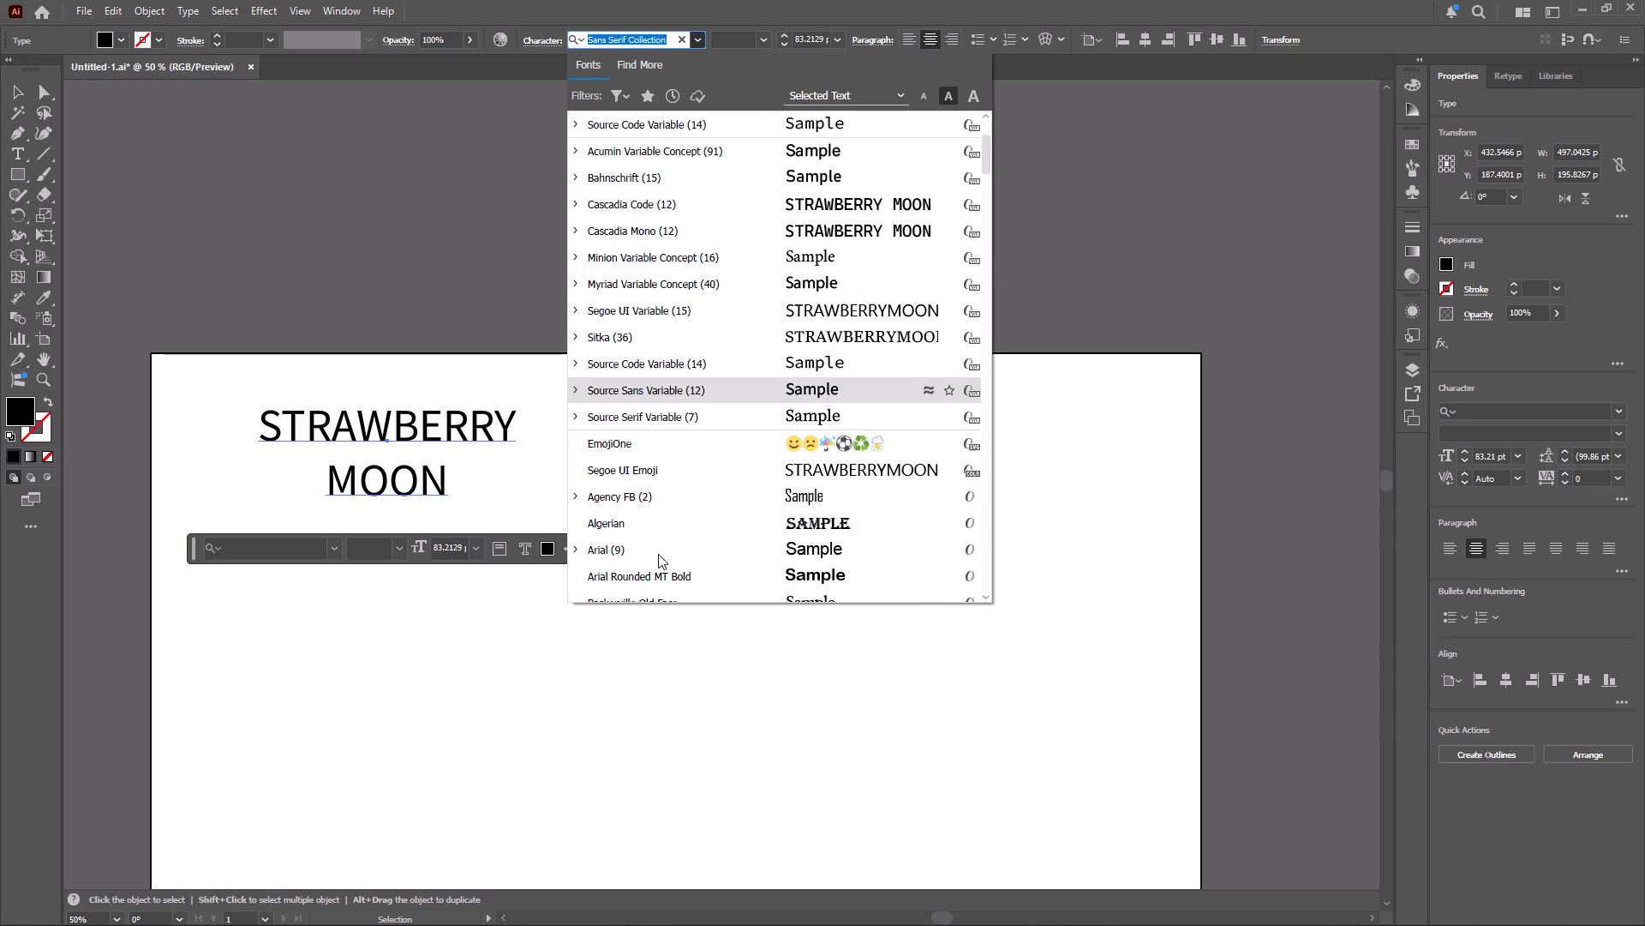
scroll(664, 536, "down", 4)
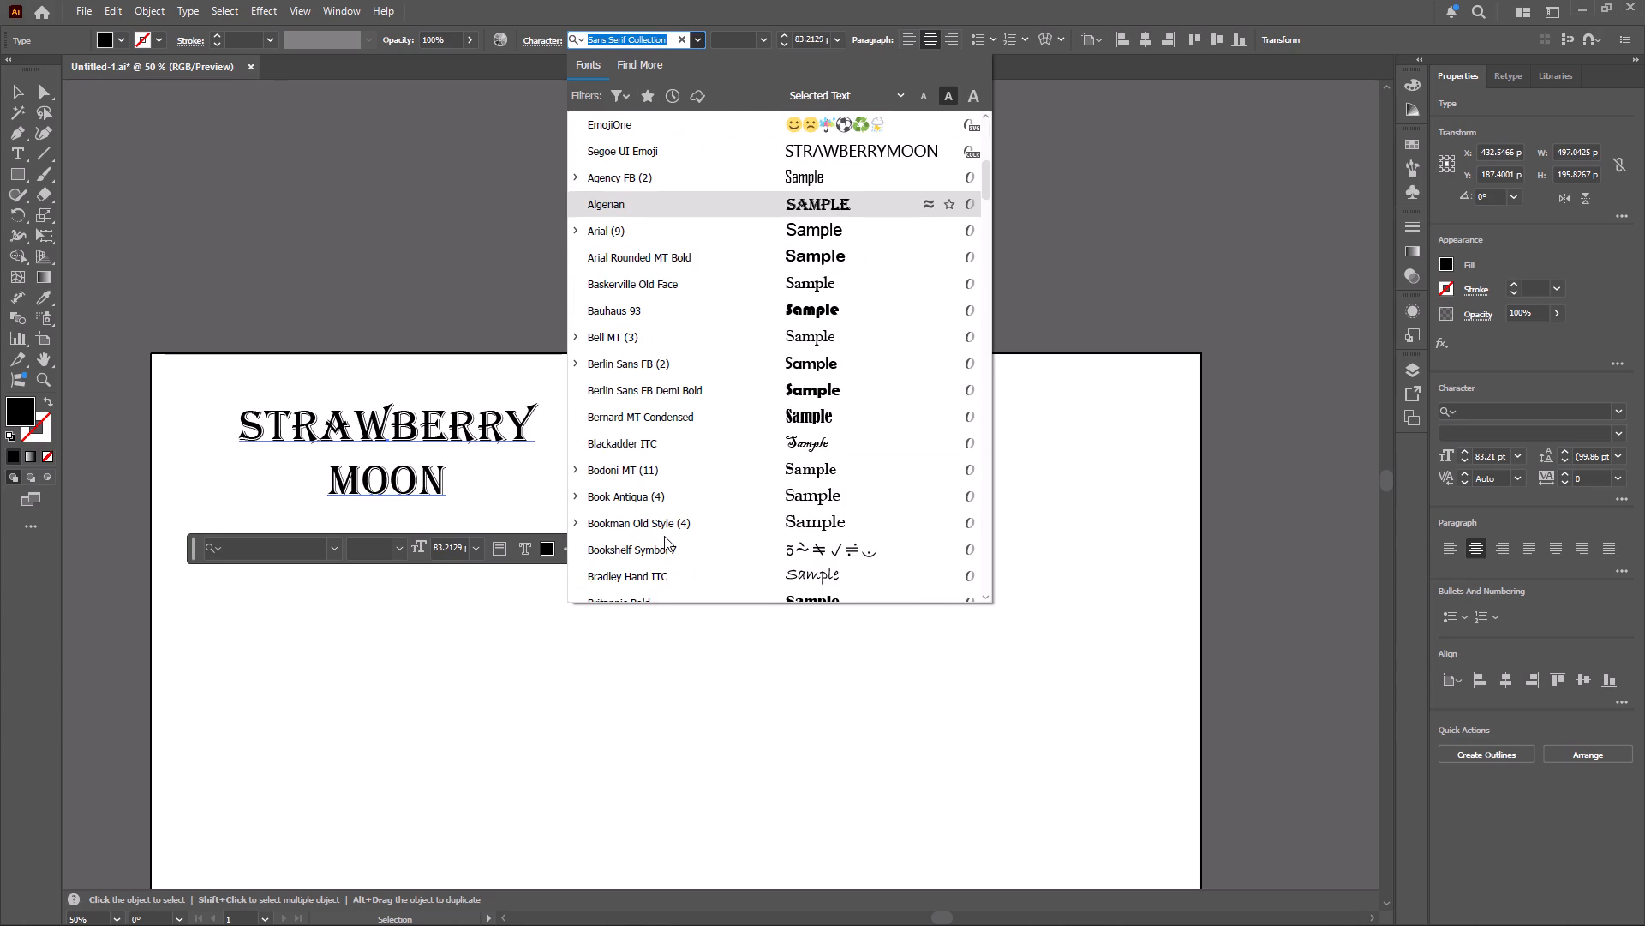
scroll(664, 536, "down", 10)
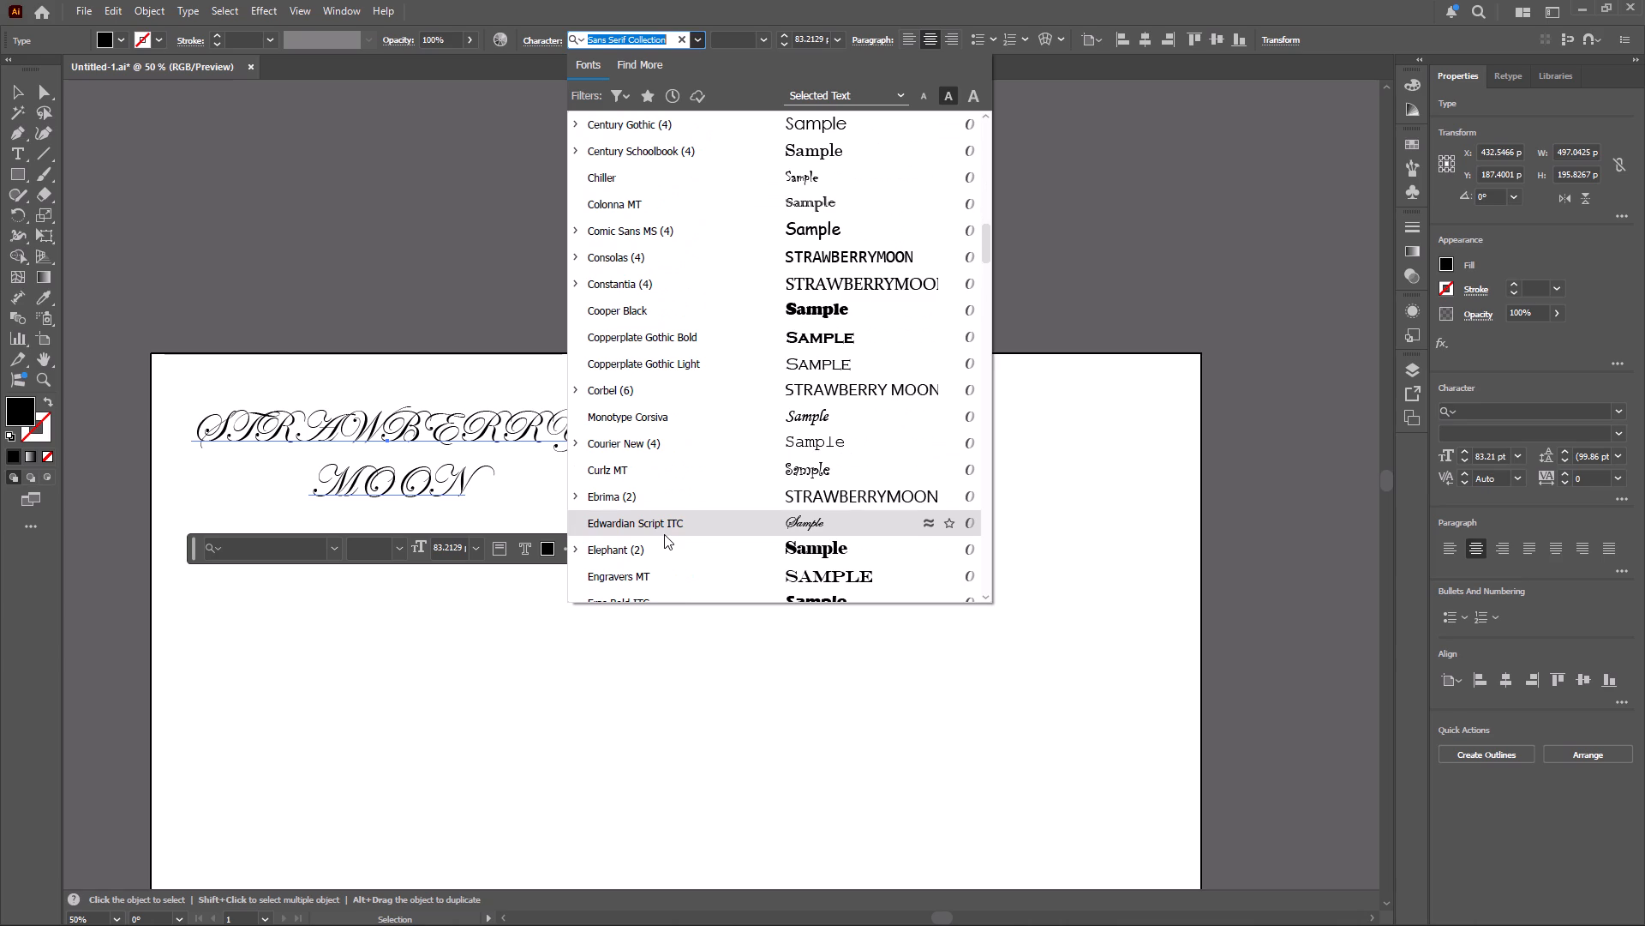
scroll(668, 536, "down", 9)
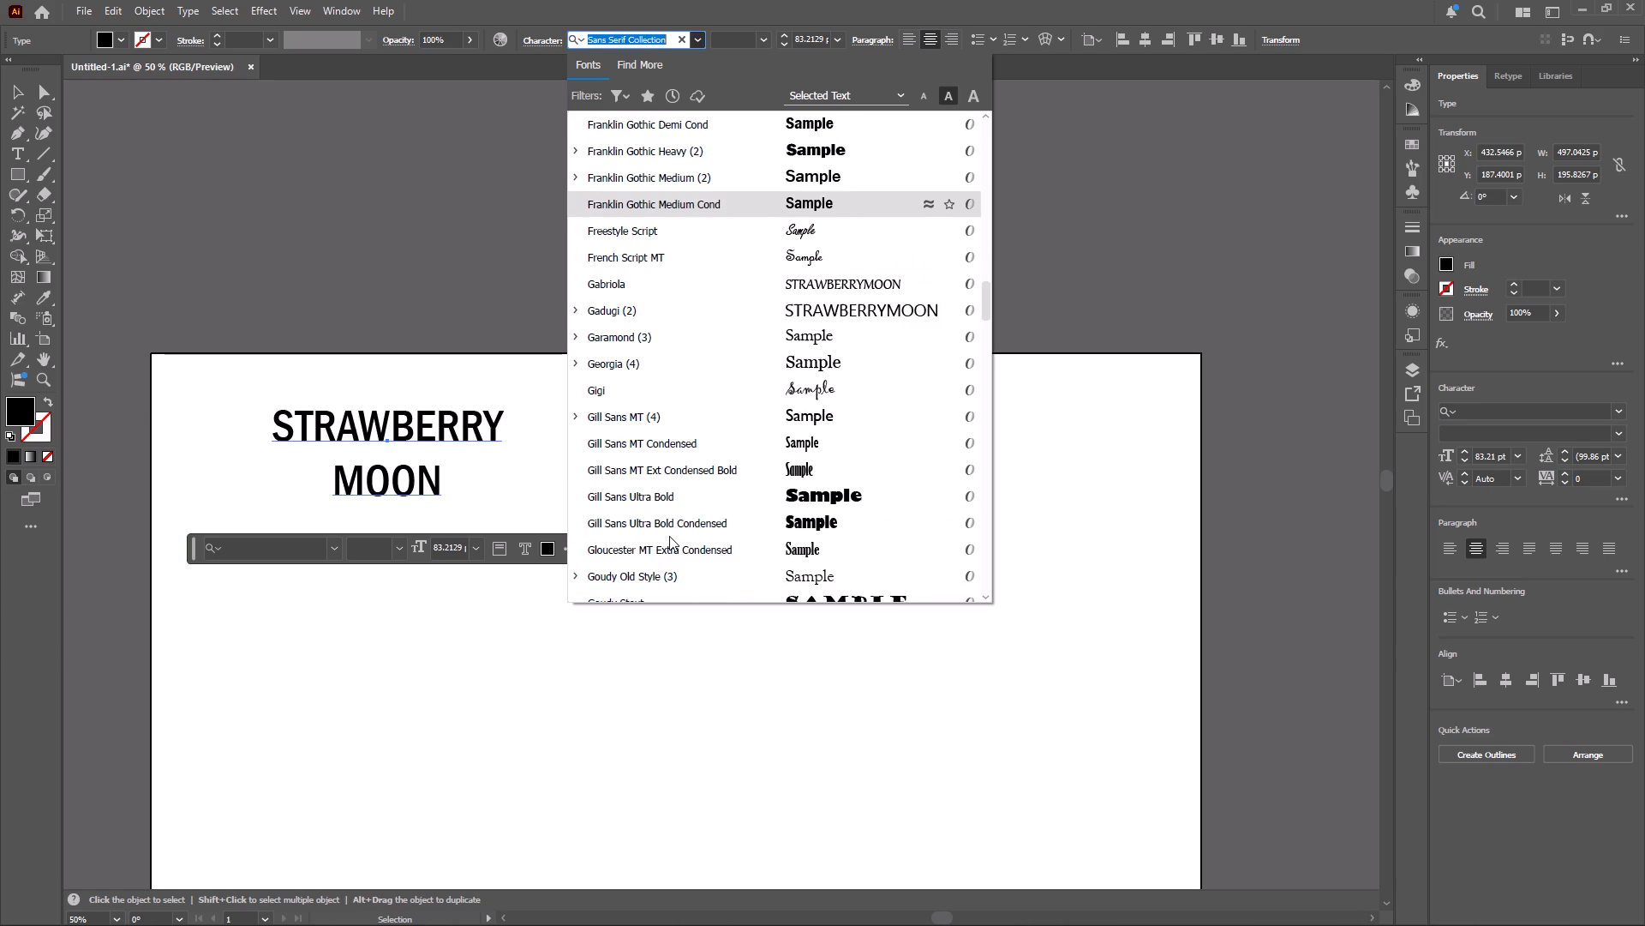
scroll(669, 536, "down", 5)
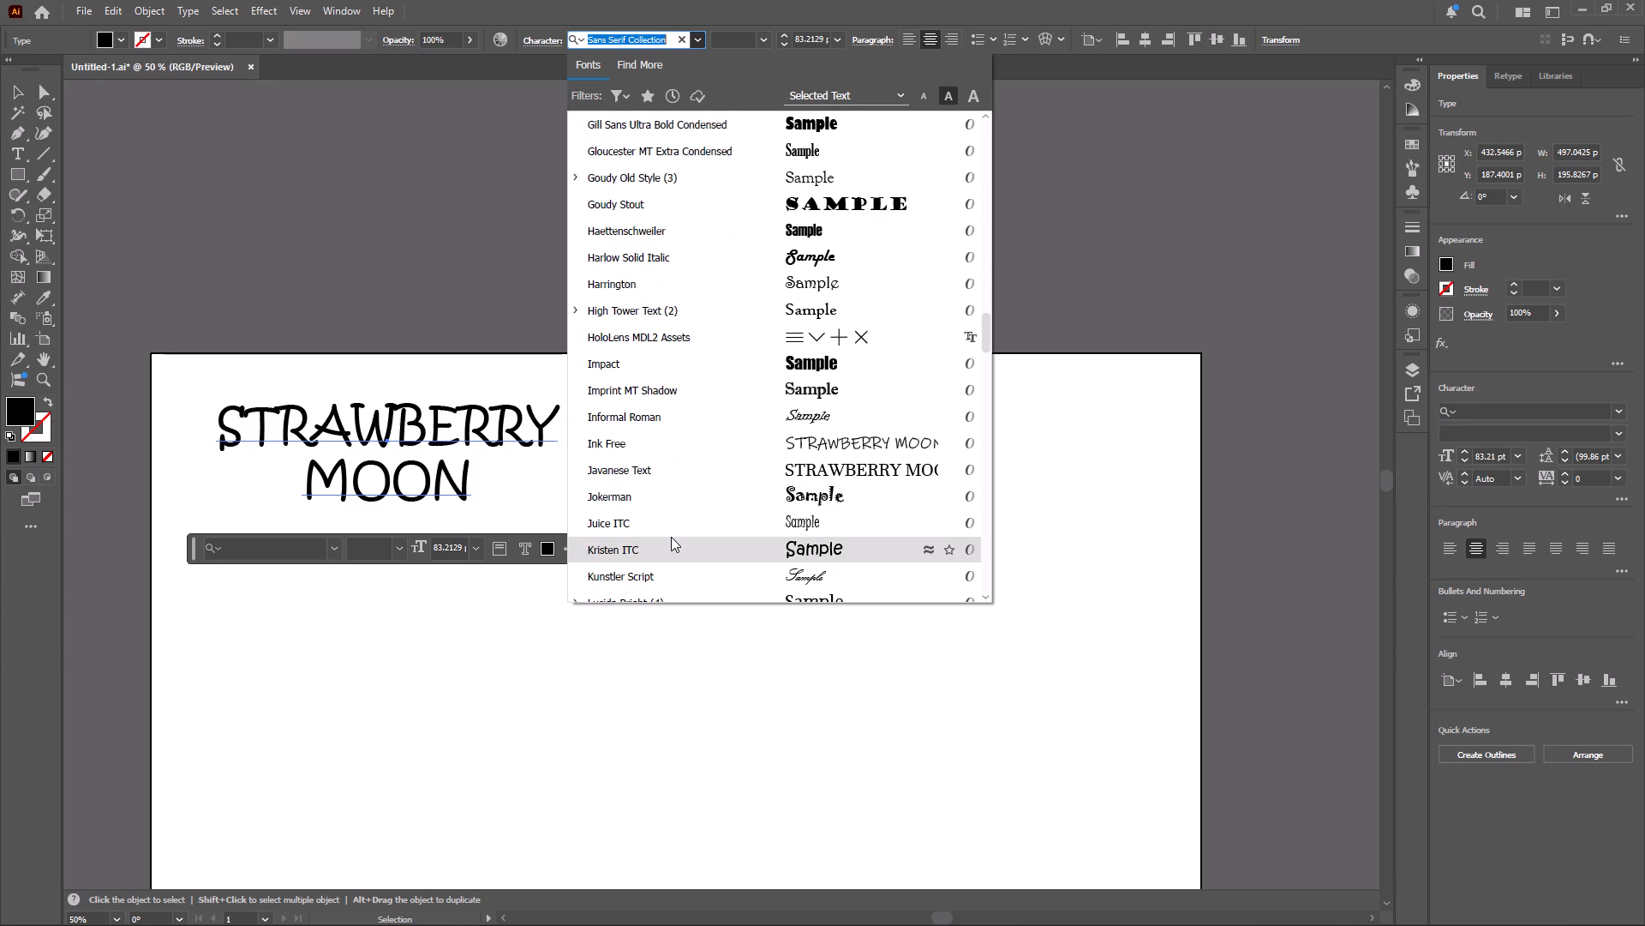
scroll(671, 537, "down", 3)
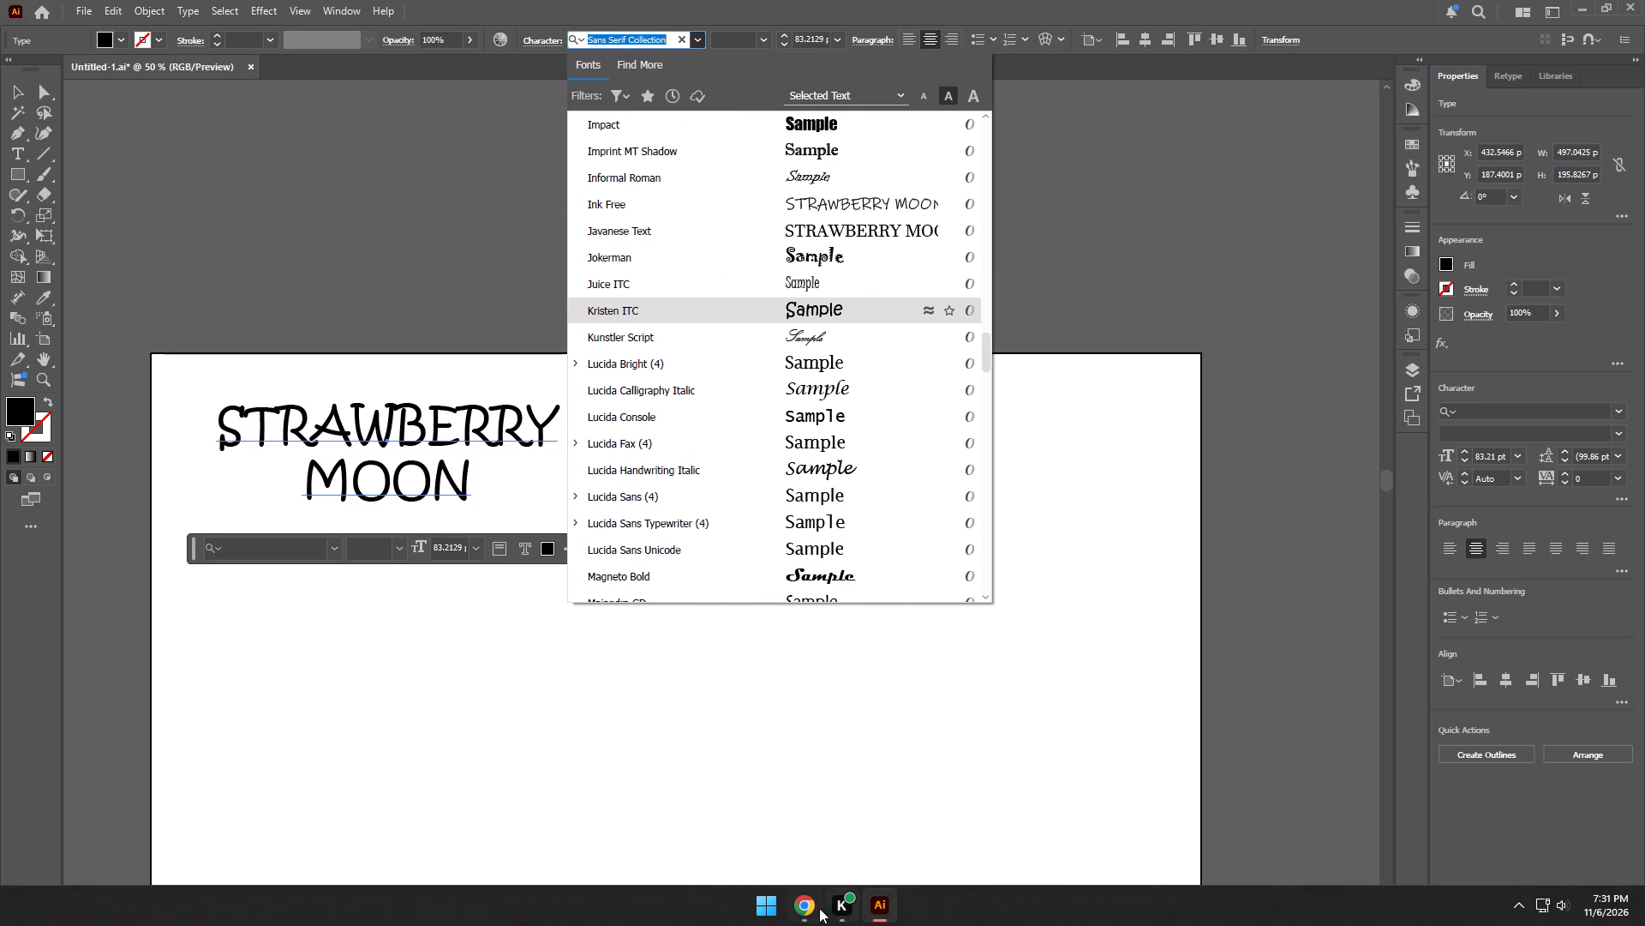
left_click(466, 102)
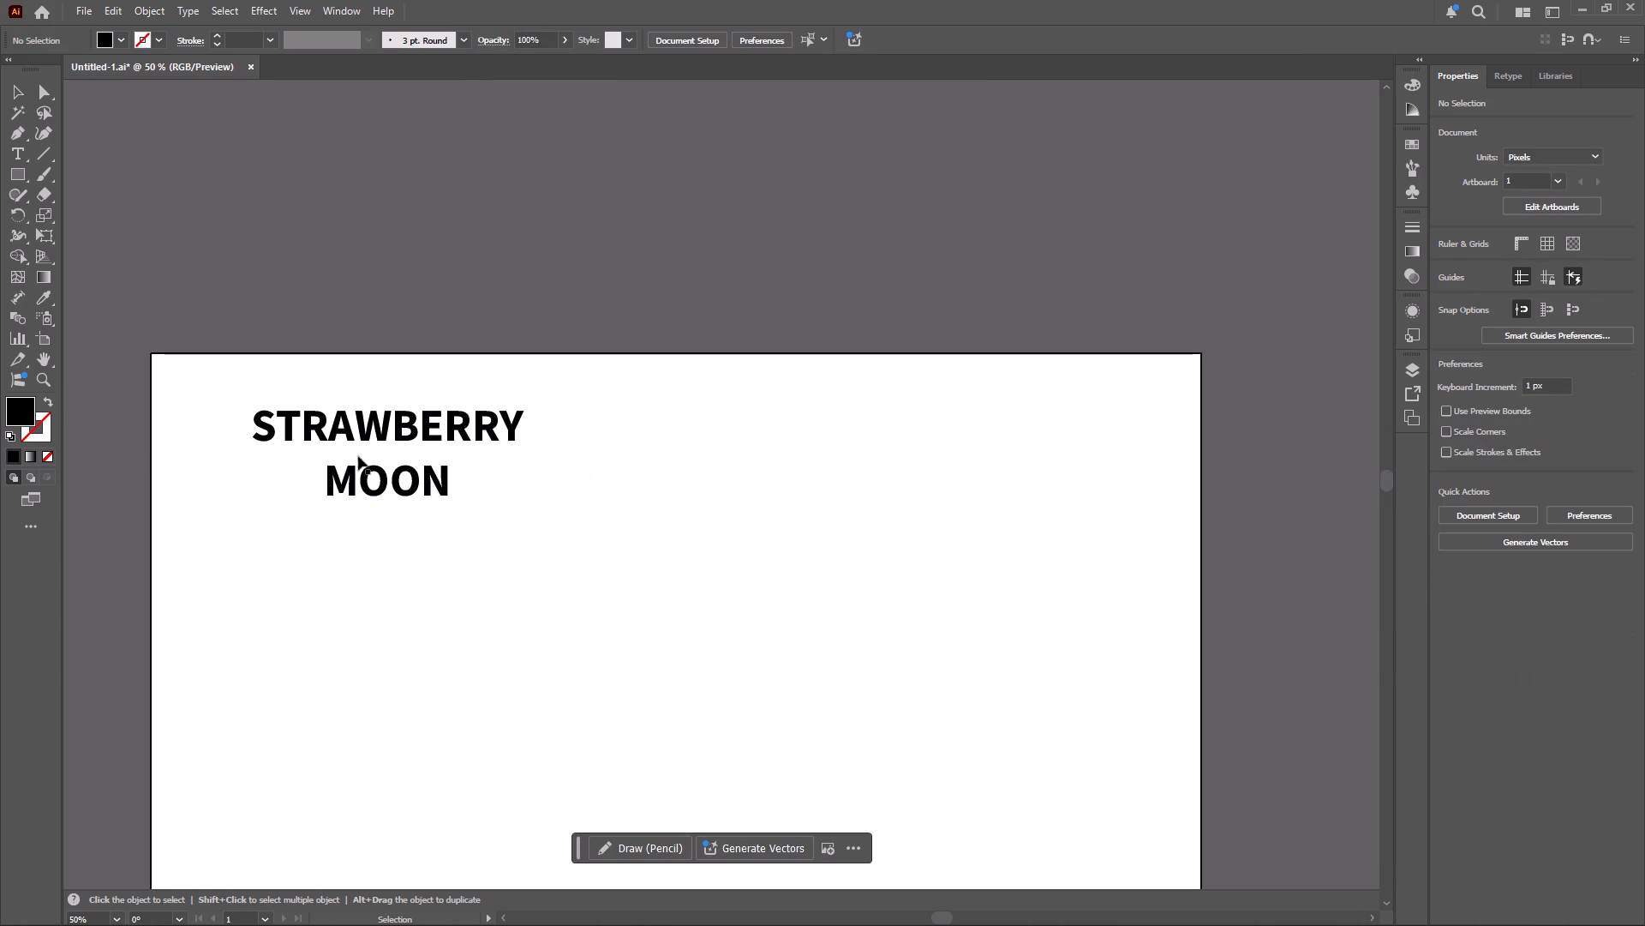
Examine the full font list for a suitable wordmark typeface, previewing candidates on the STRAWBERRY MOON text.
left_click(425, 500)
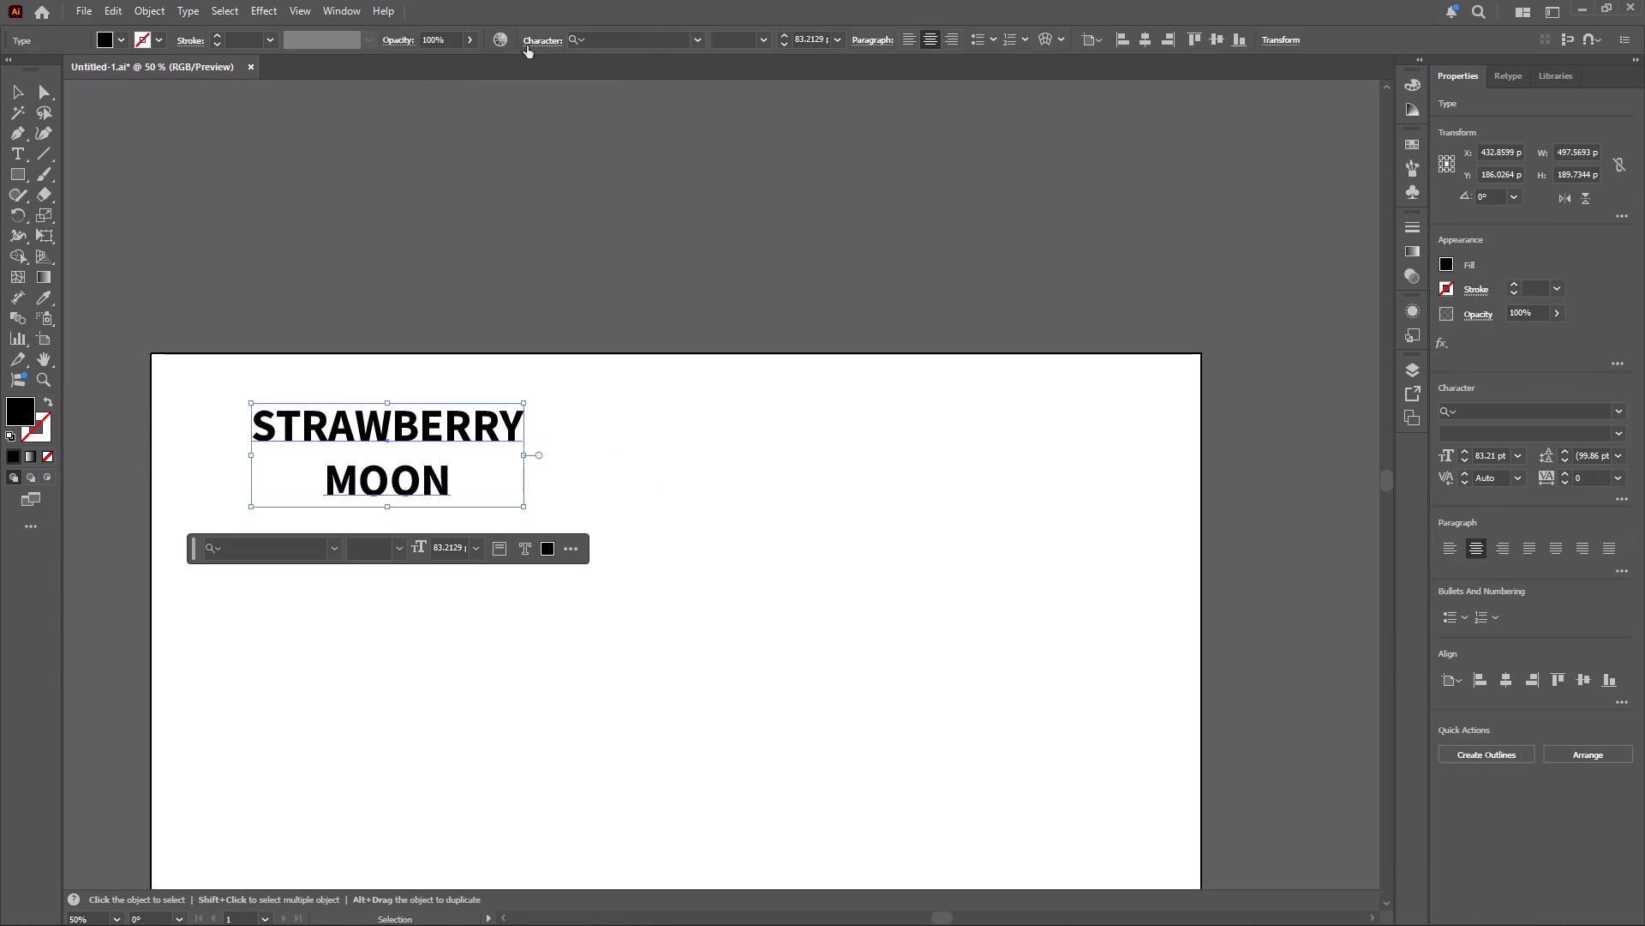
left_click(698, 42)
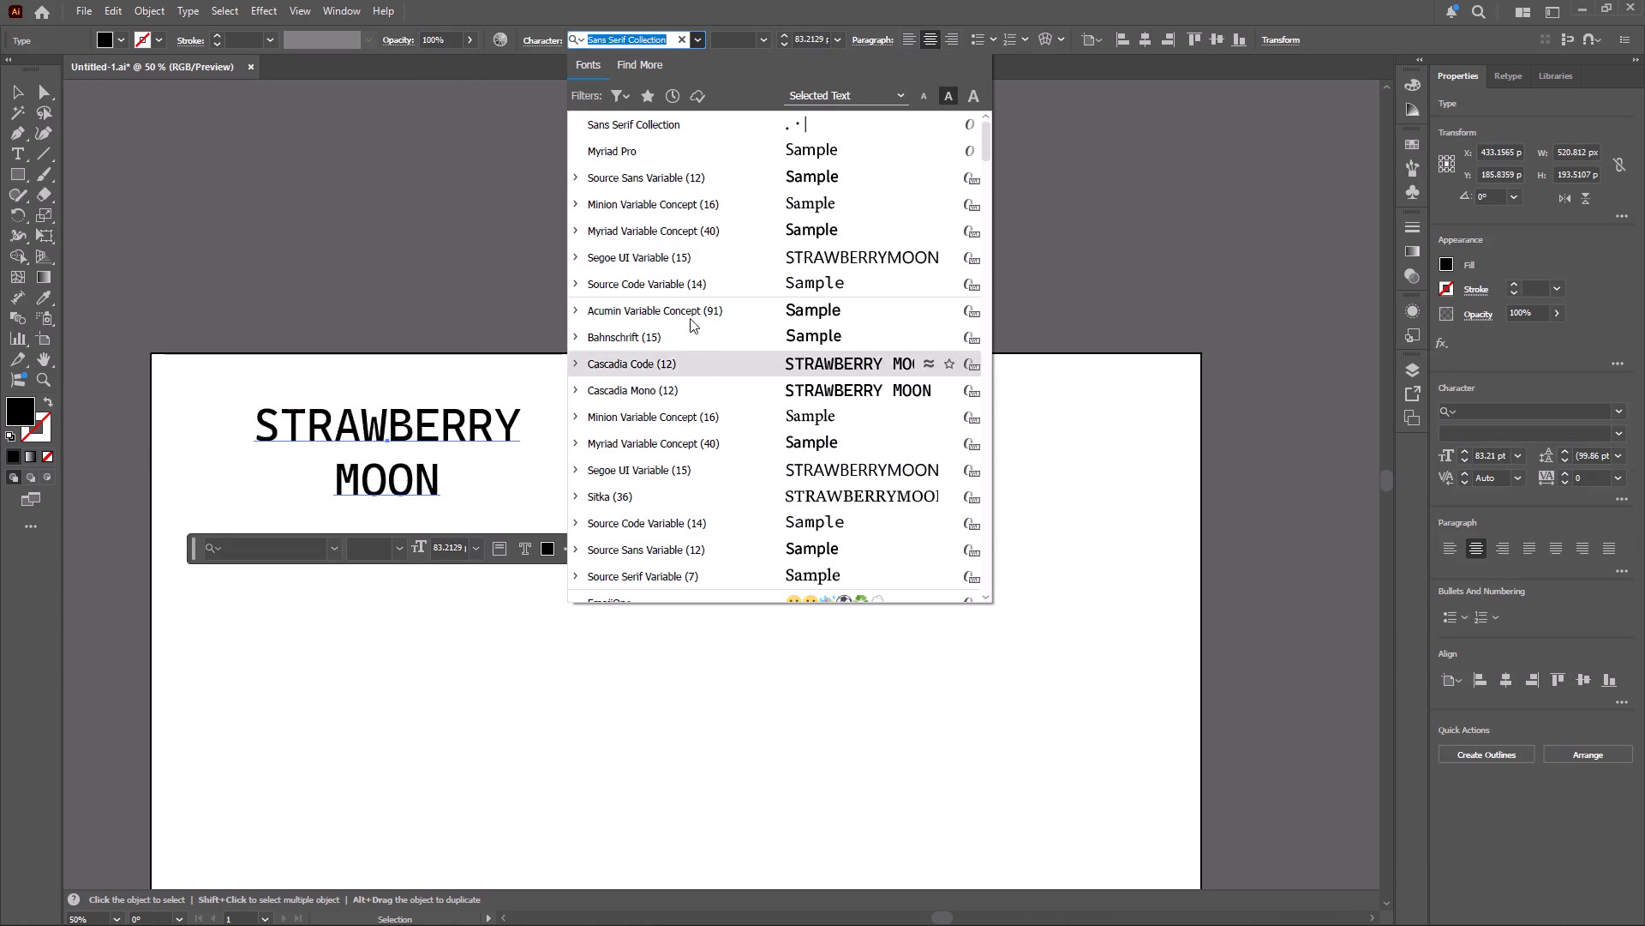
scroll(662, 366, "down", 6)
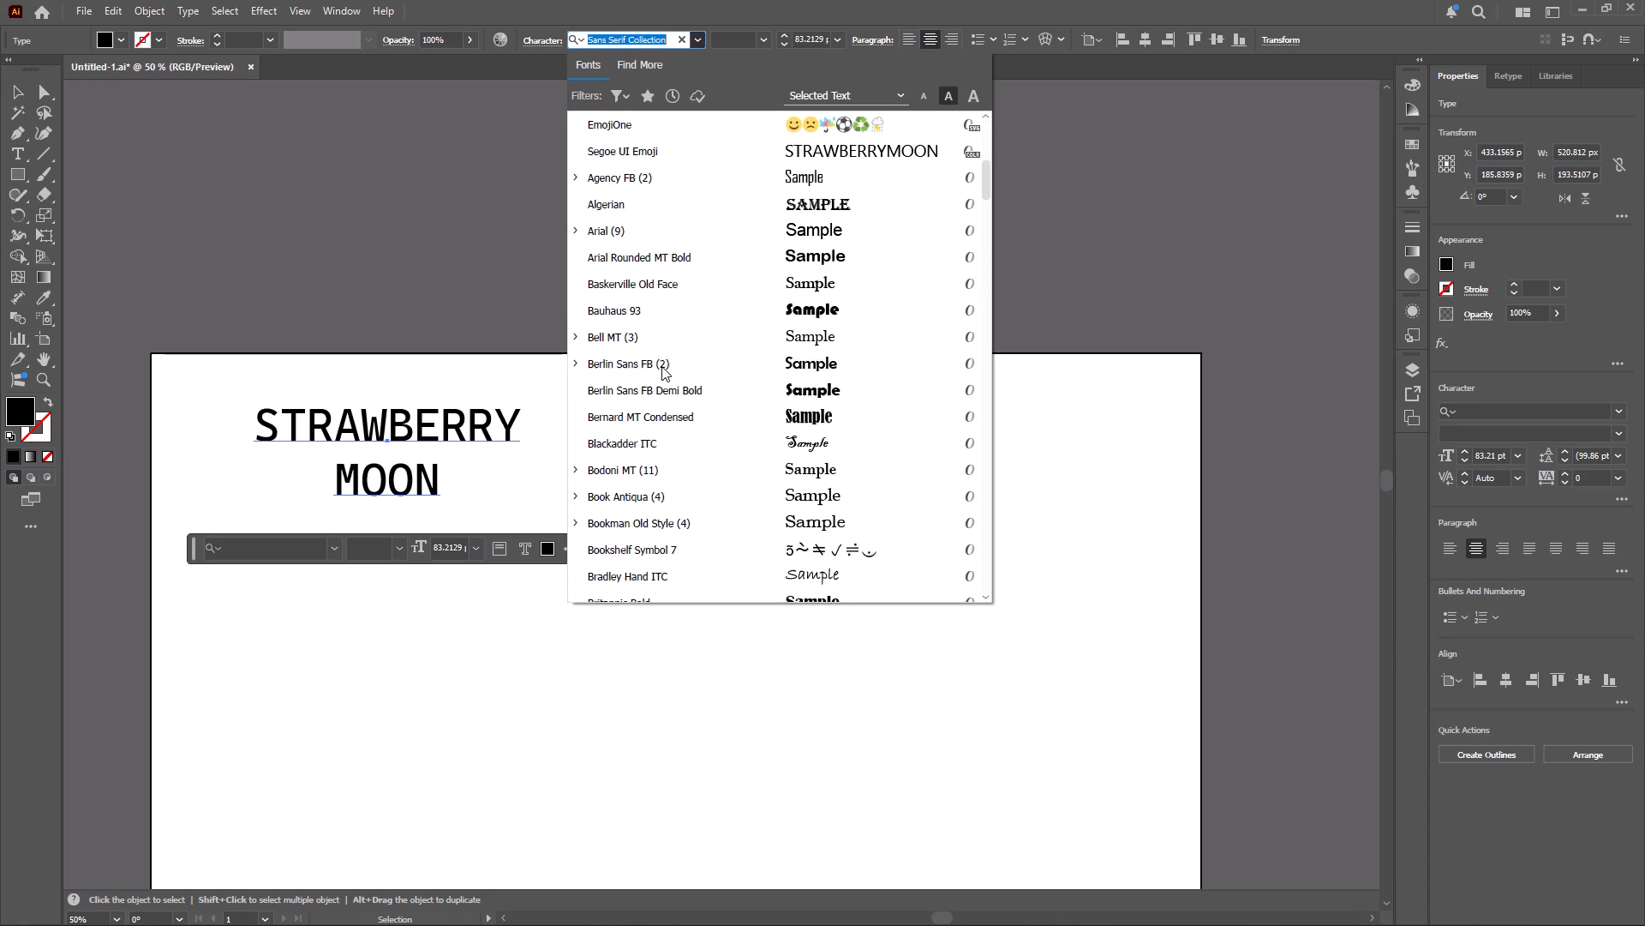
scroll(662, 356, "down", 13)
scroll(662, 359, "up", 4)
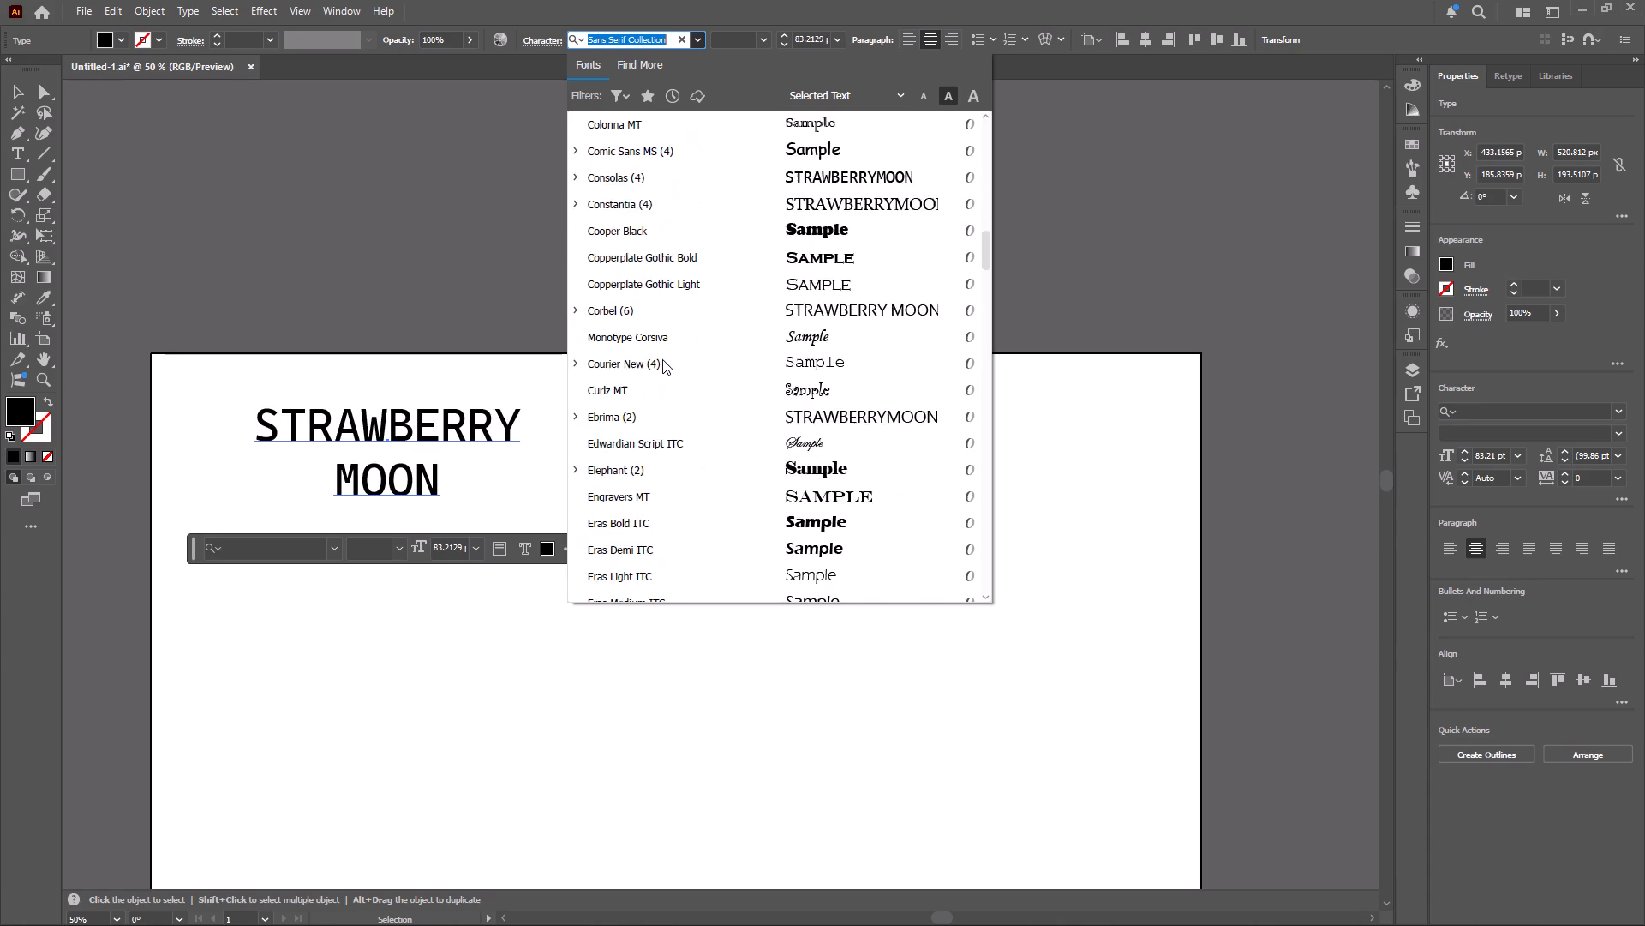
scroll(662, 359, "up", 1)
scroll(662, 361, "down", 4)
scroll(666, 364, "up", 1)
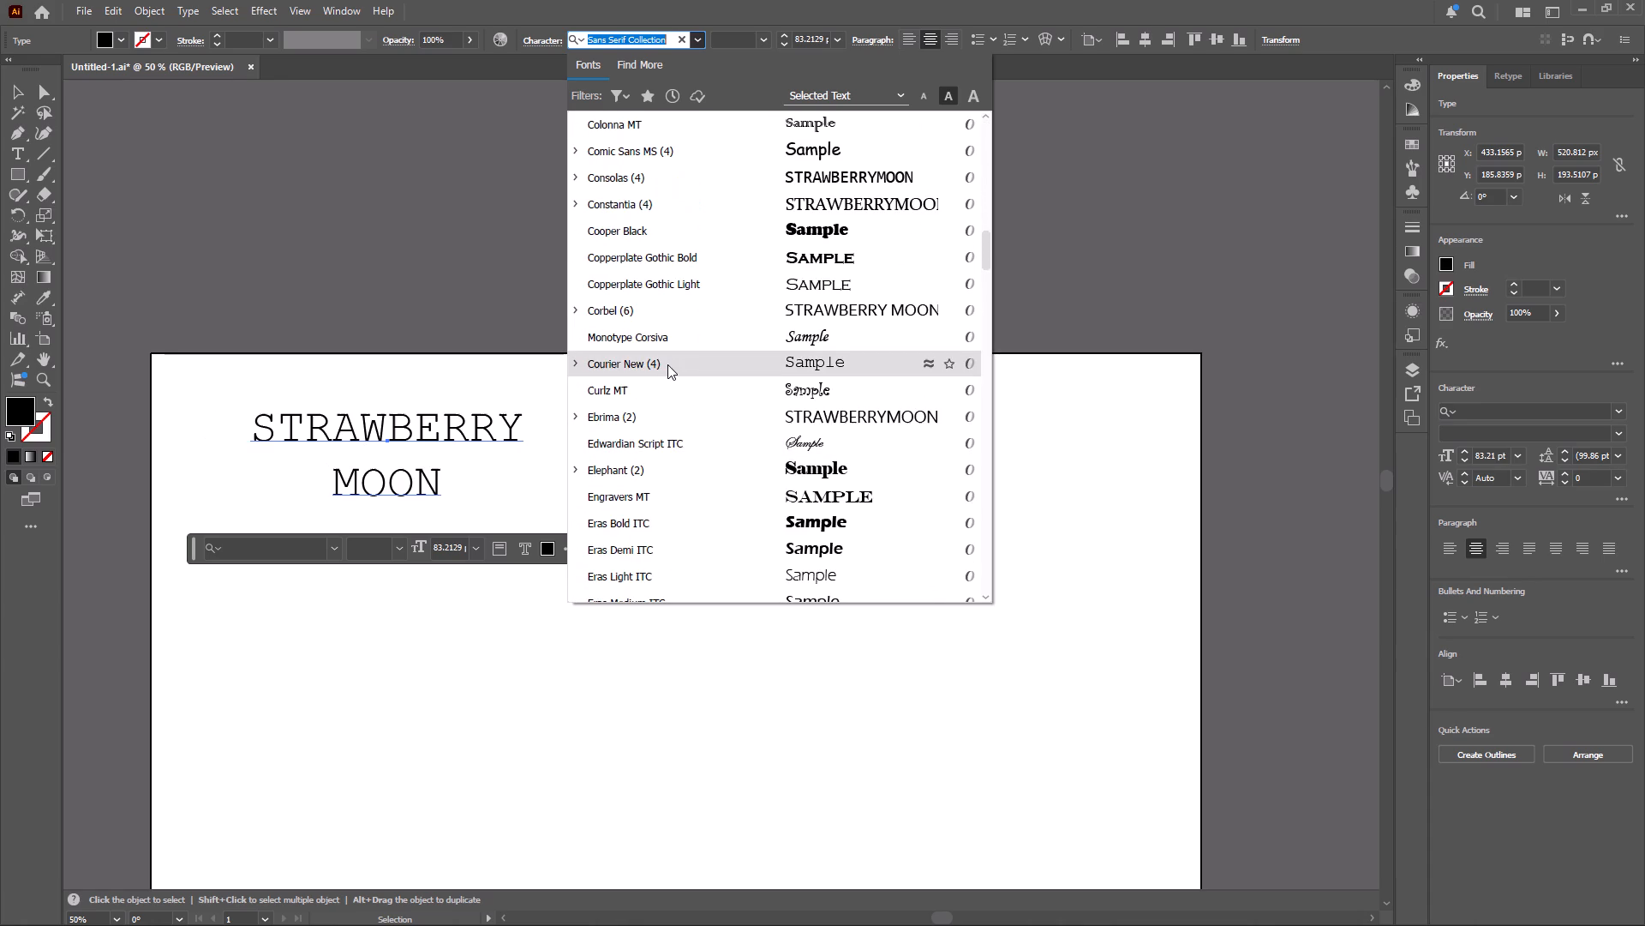
scroll(671, 364, "up", 2)
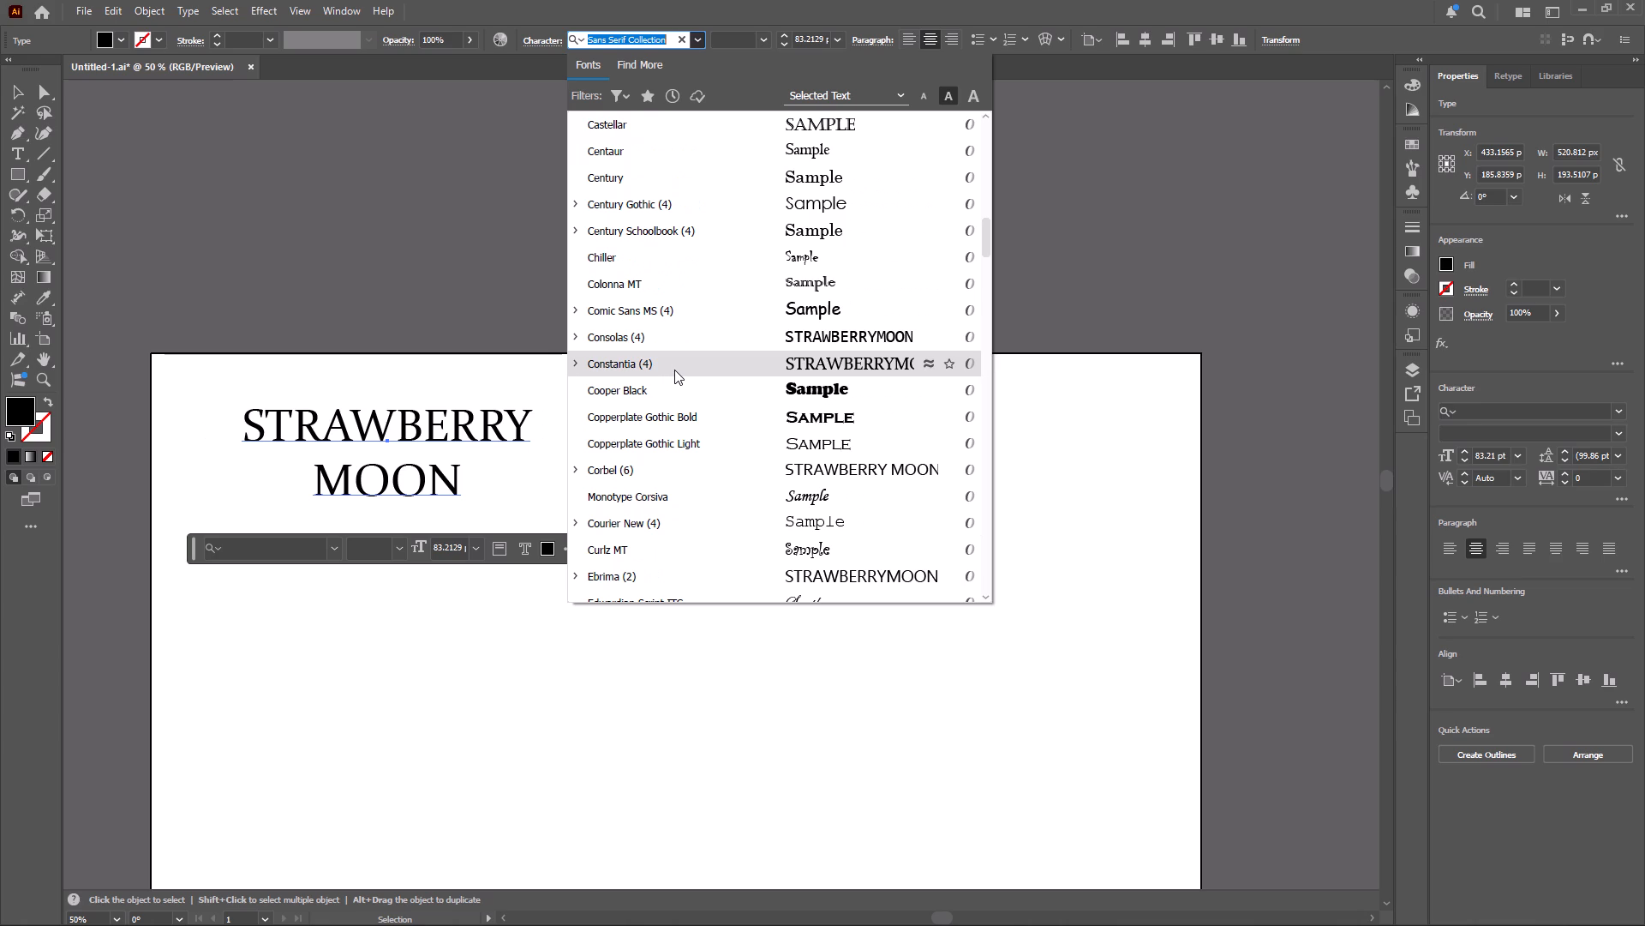
scroll(643, 268, "down", 10)
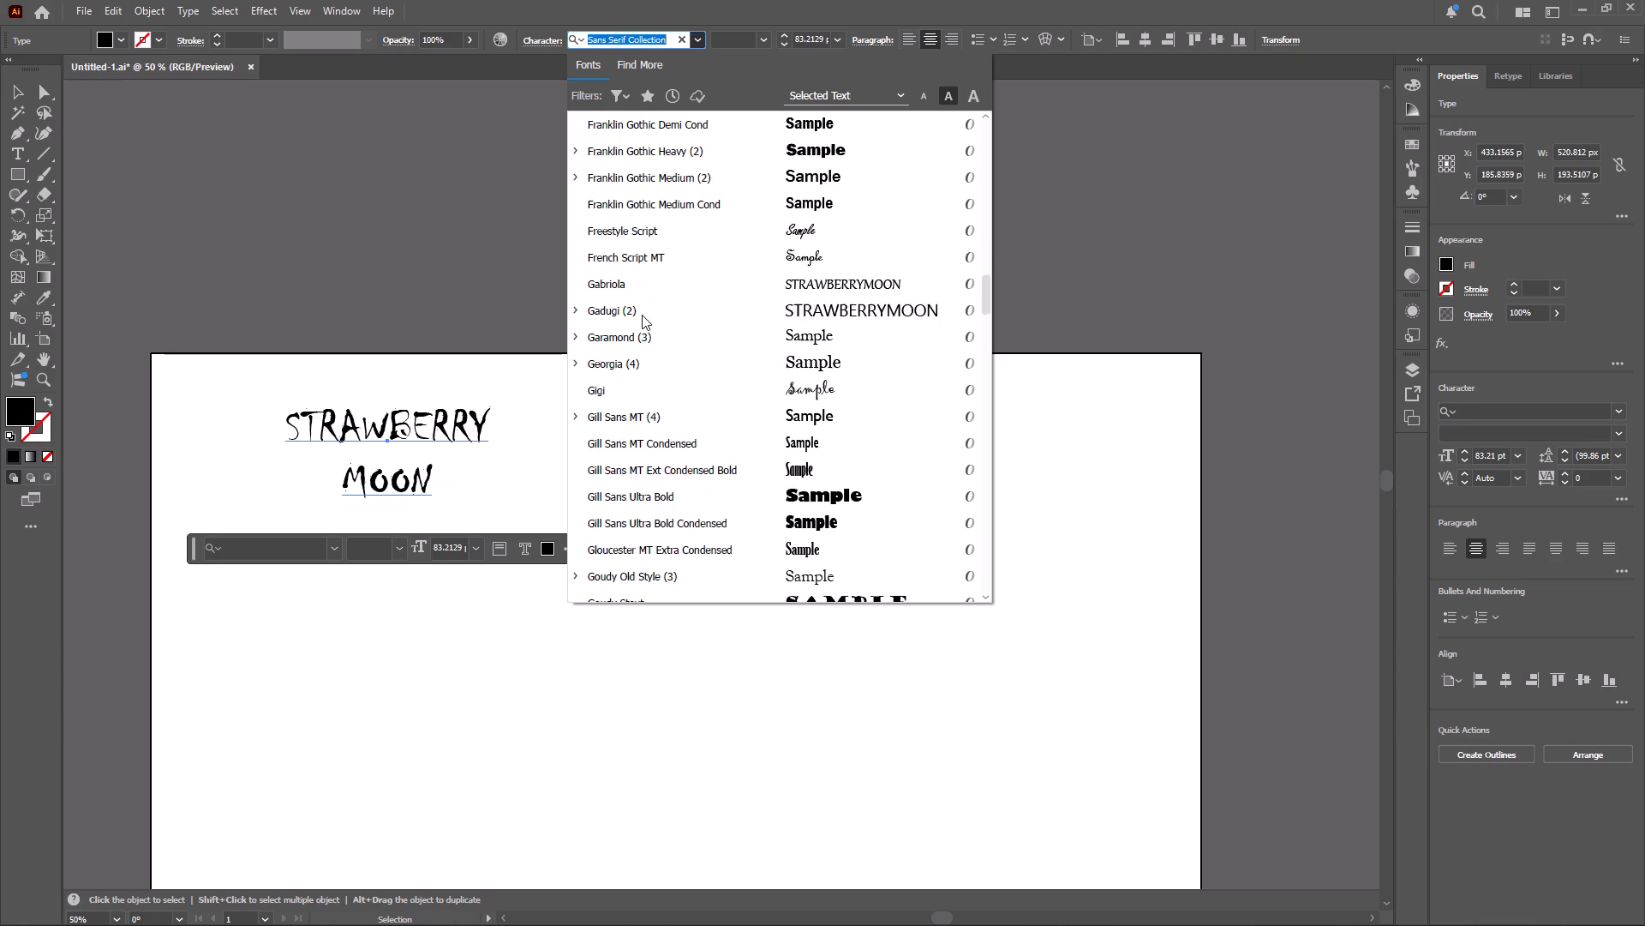
scroll(639, 308, "down", 5)
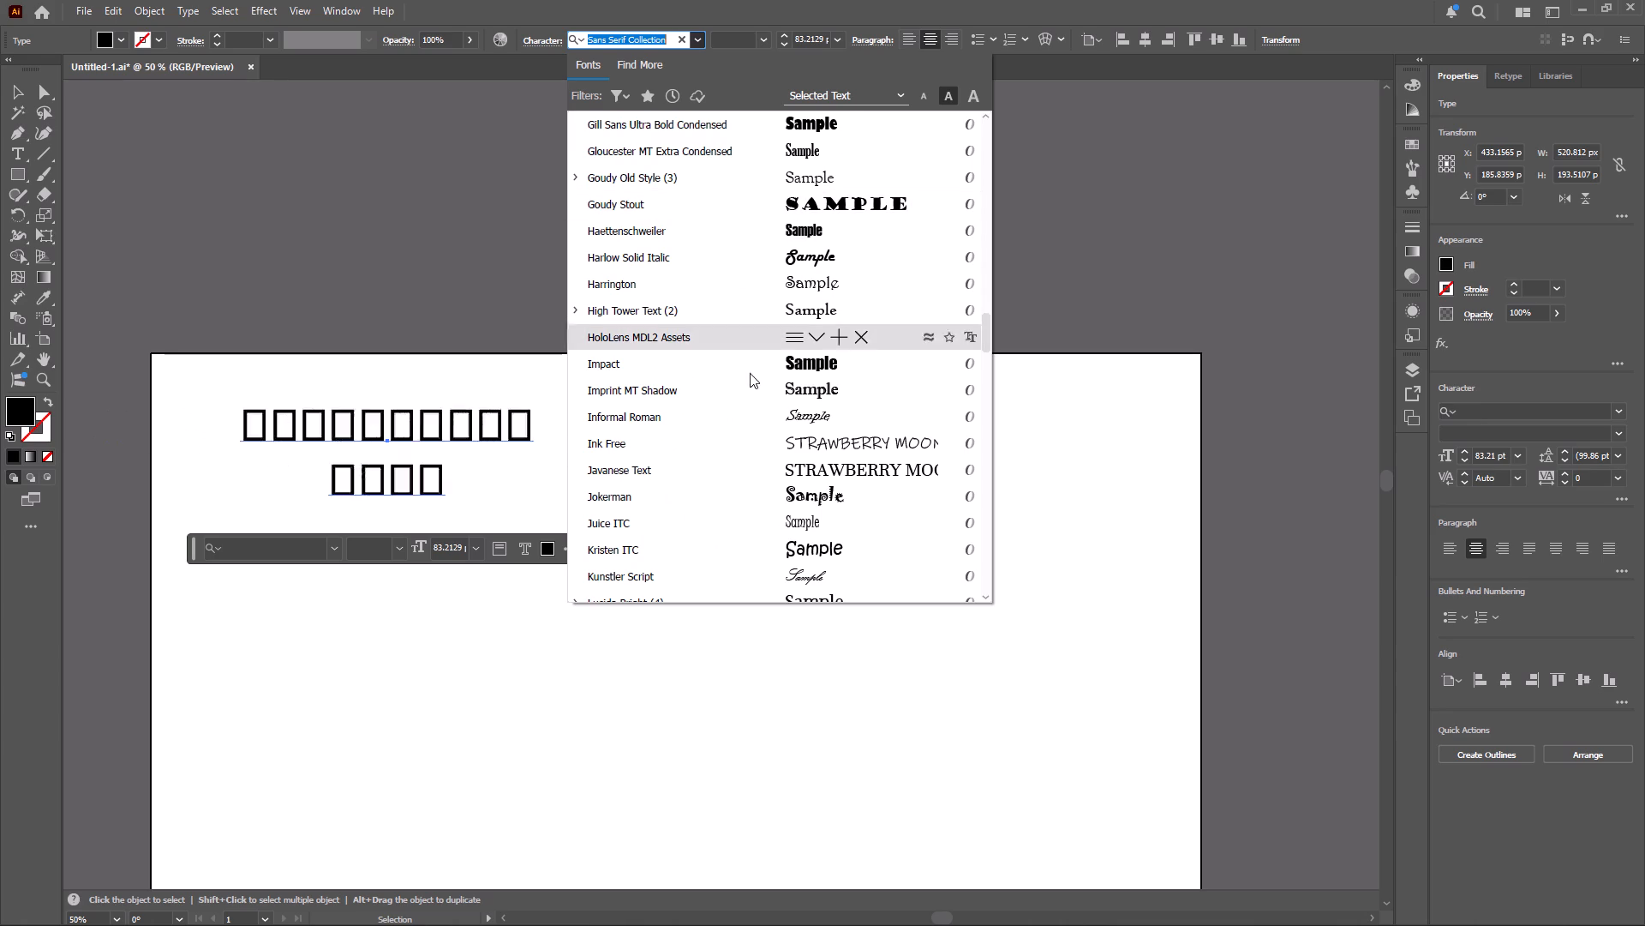
scroll(713, 410, "down", 7)
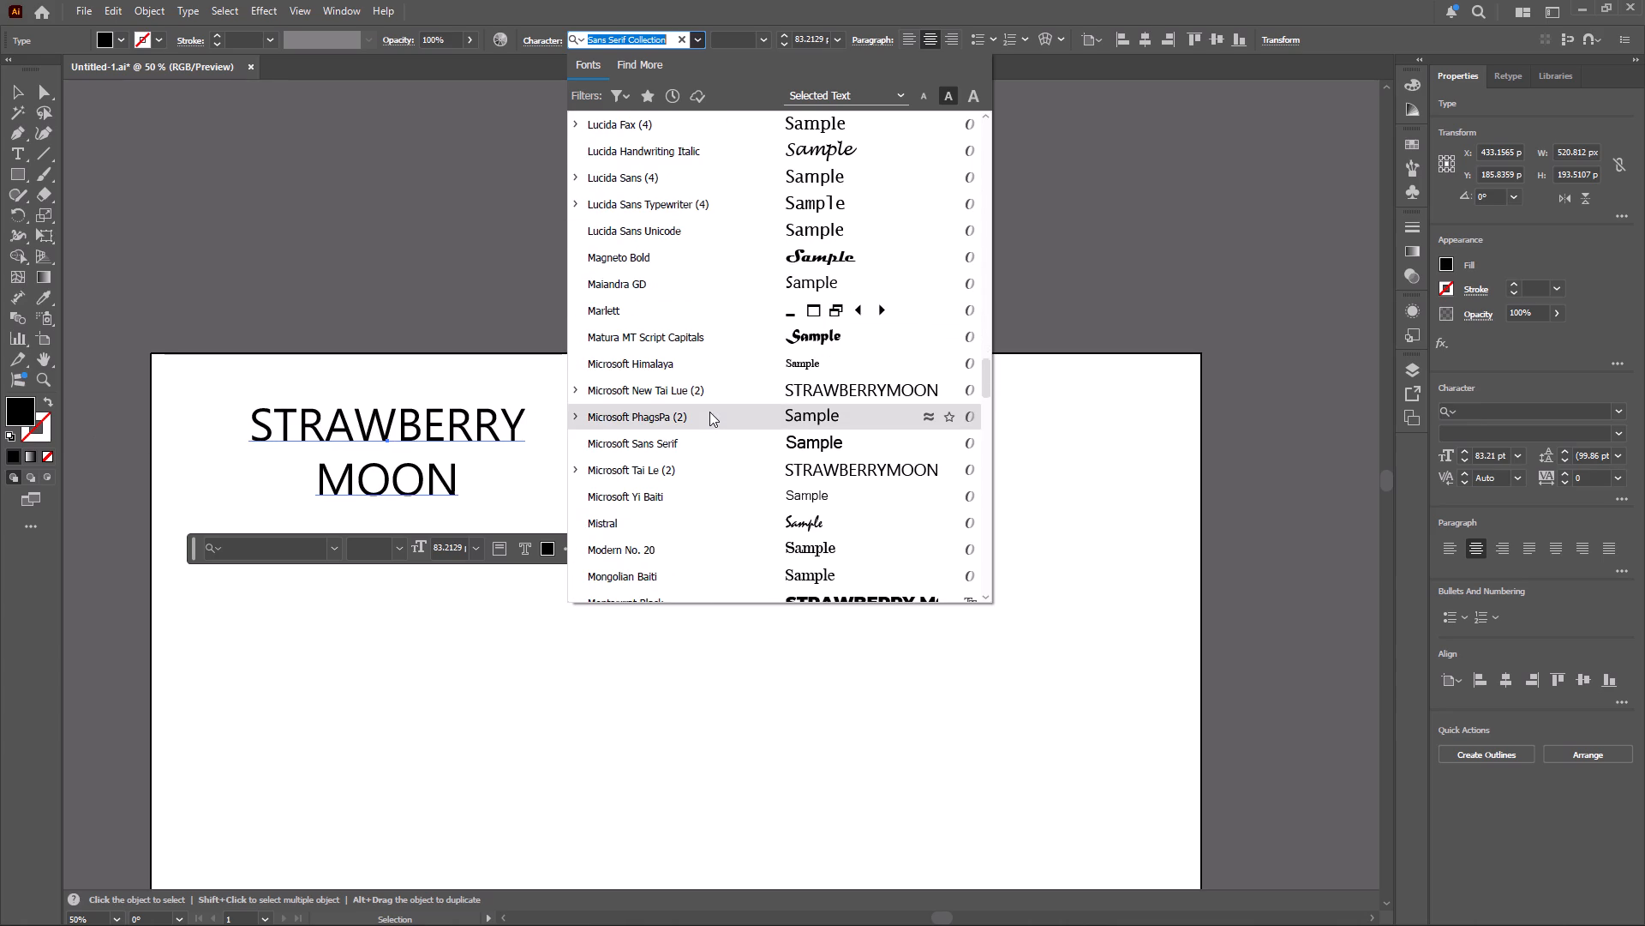
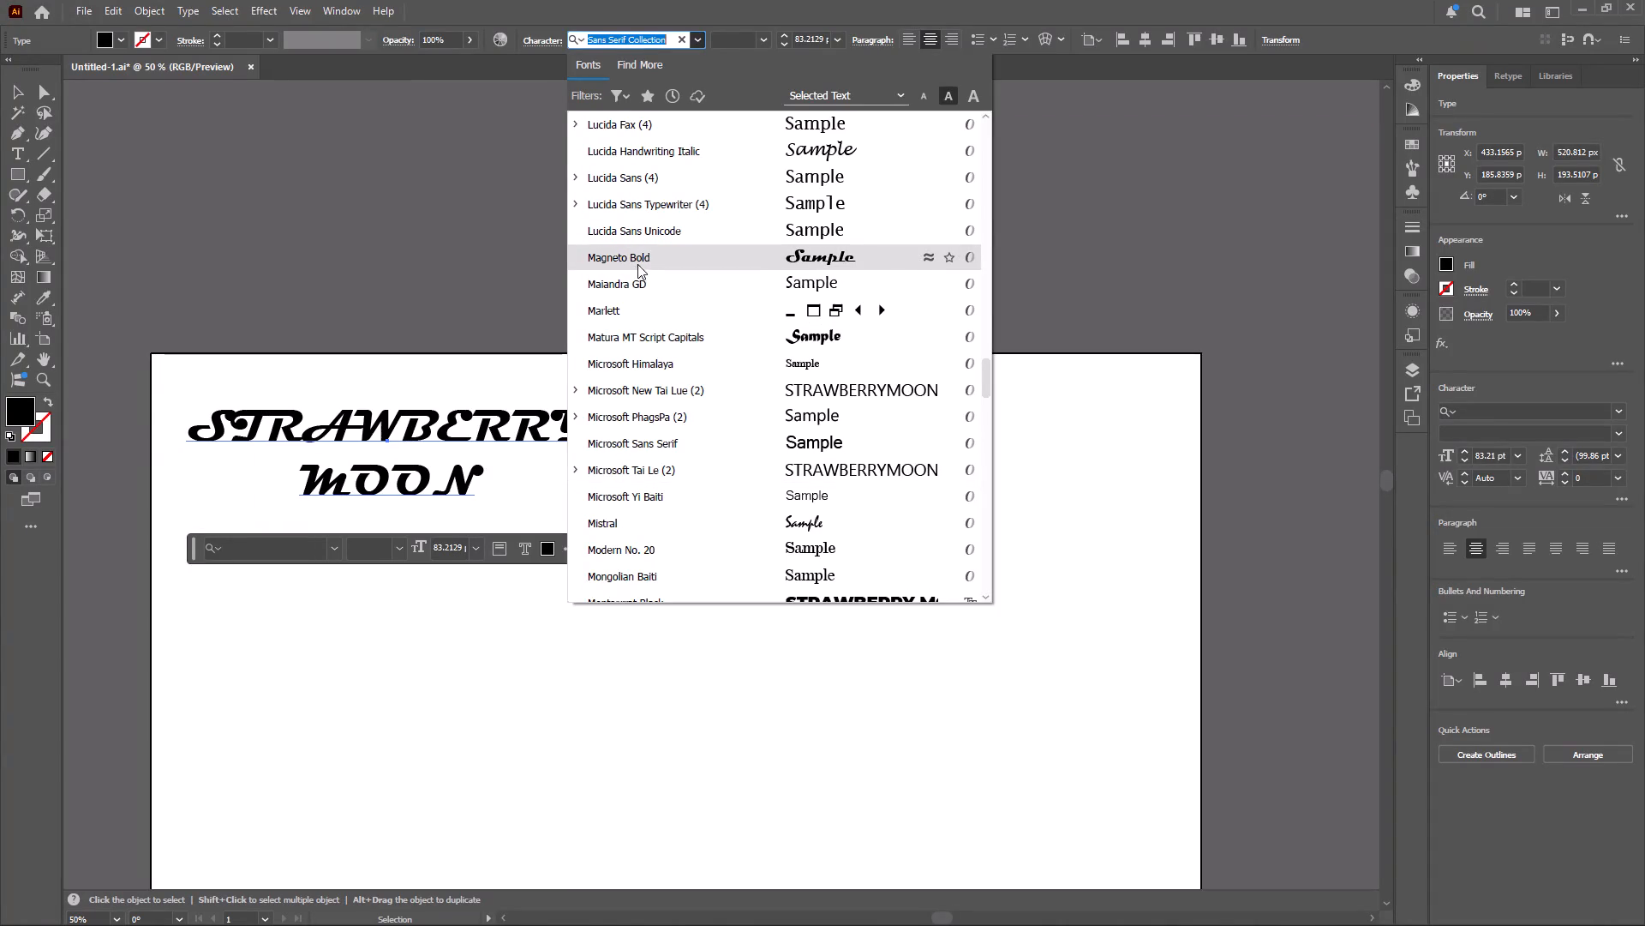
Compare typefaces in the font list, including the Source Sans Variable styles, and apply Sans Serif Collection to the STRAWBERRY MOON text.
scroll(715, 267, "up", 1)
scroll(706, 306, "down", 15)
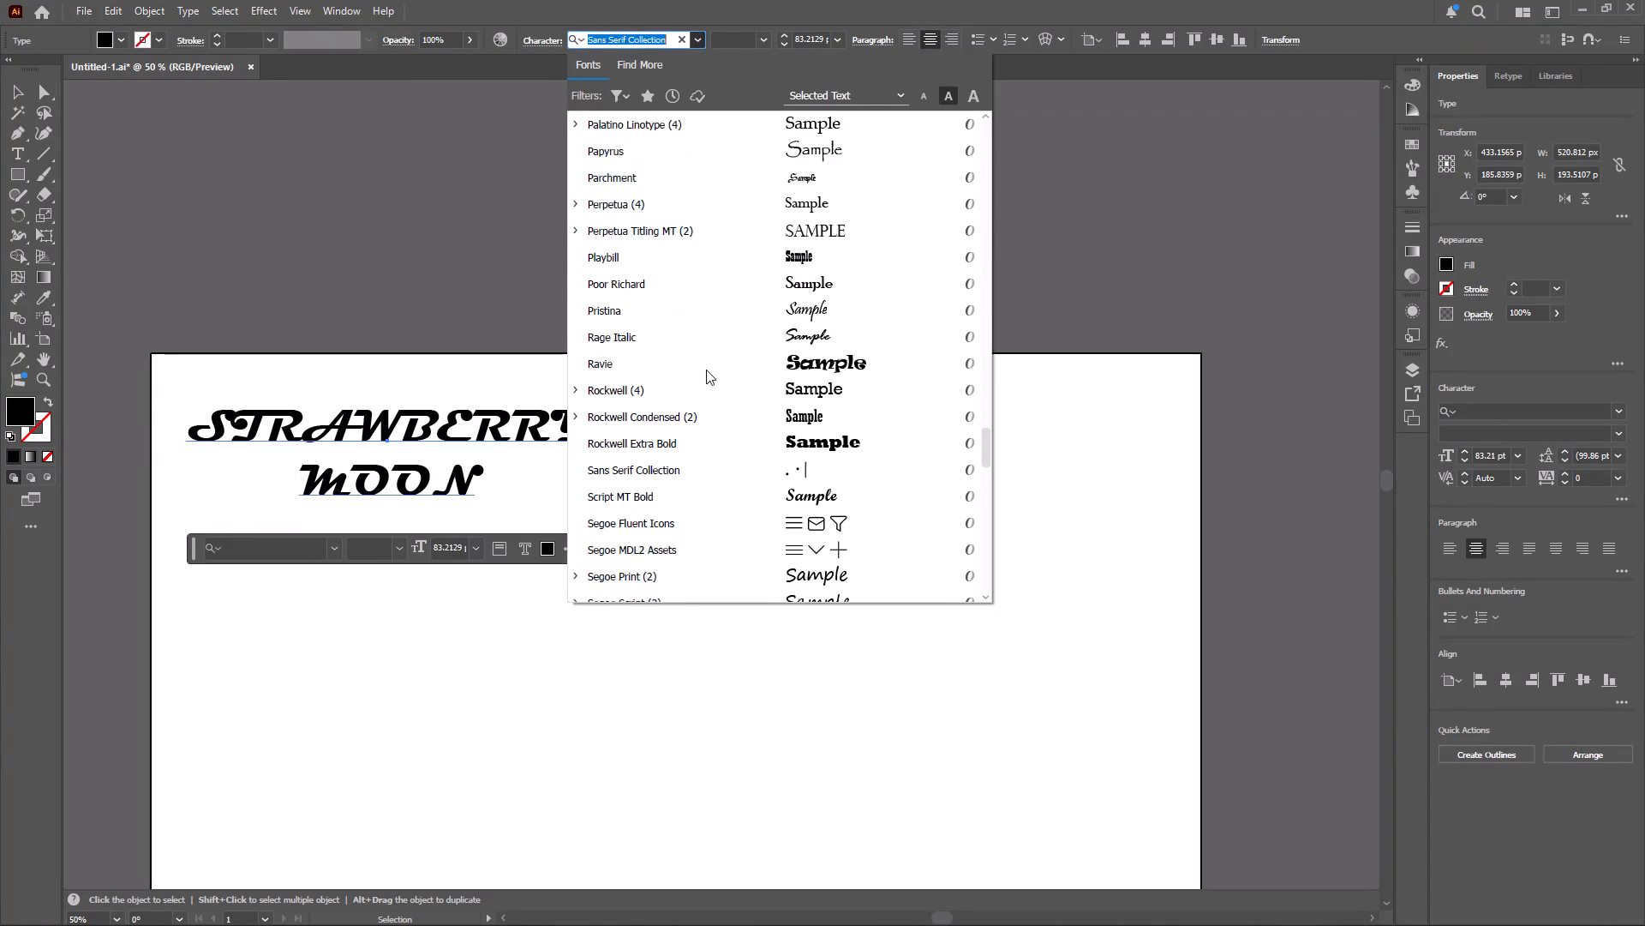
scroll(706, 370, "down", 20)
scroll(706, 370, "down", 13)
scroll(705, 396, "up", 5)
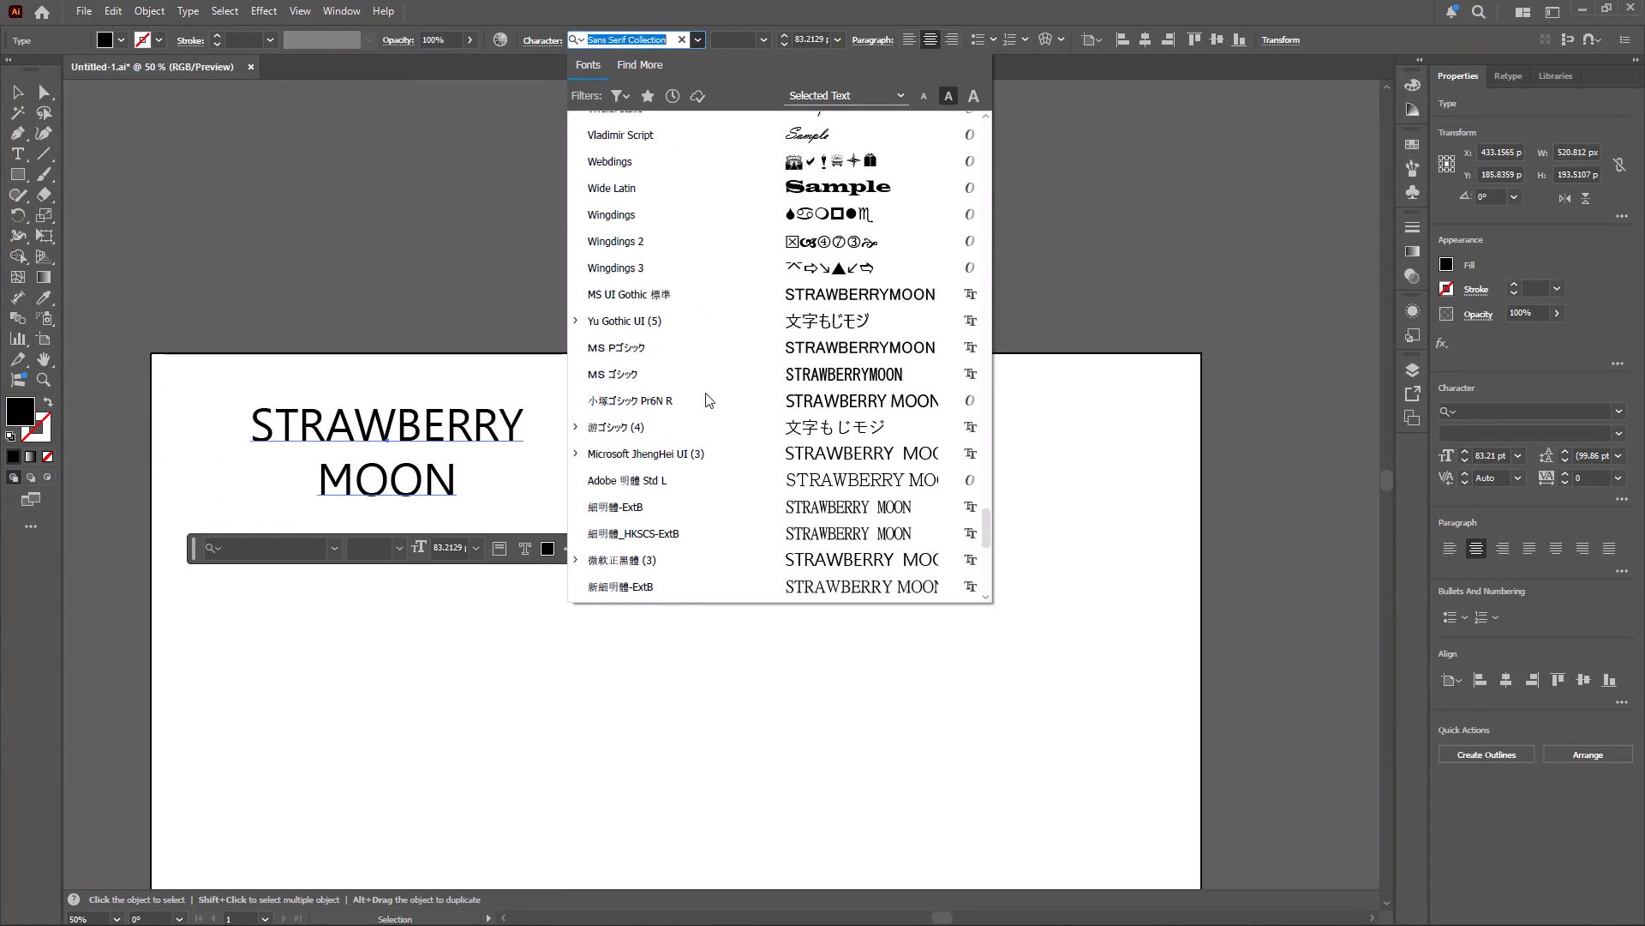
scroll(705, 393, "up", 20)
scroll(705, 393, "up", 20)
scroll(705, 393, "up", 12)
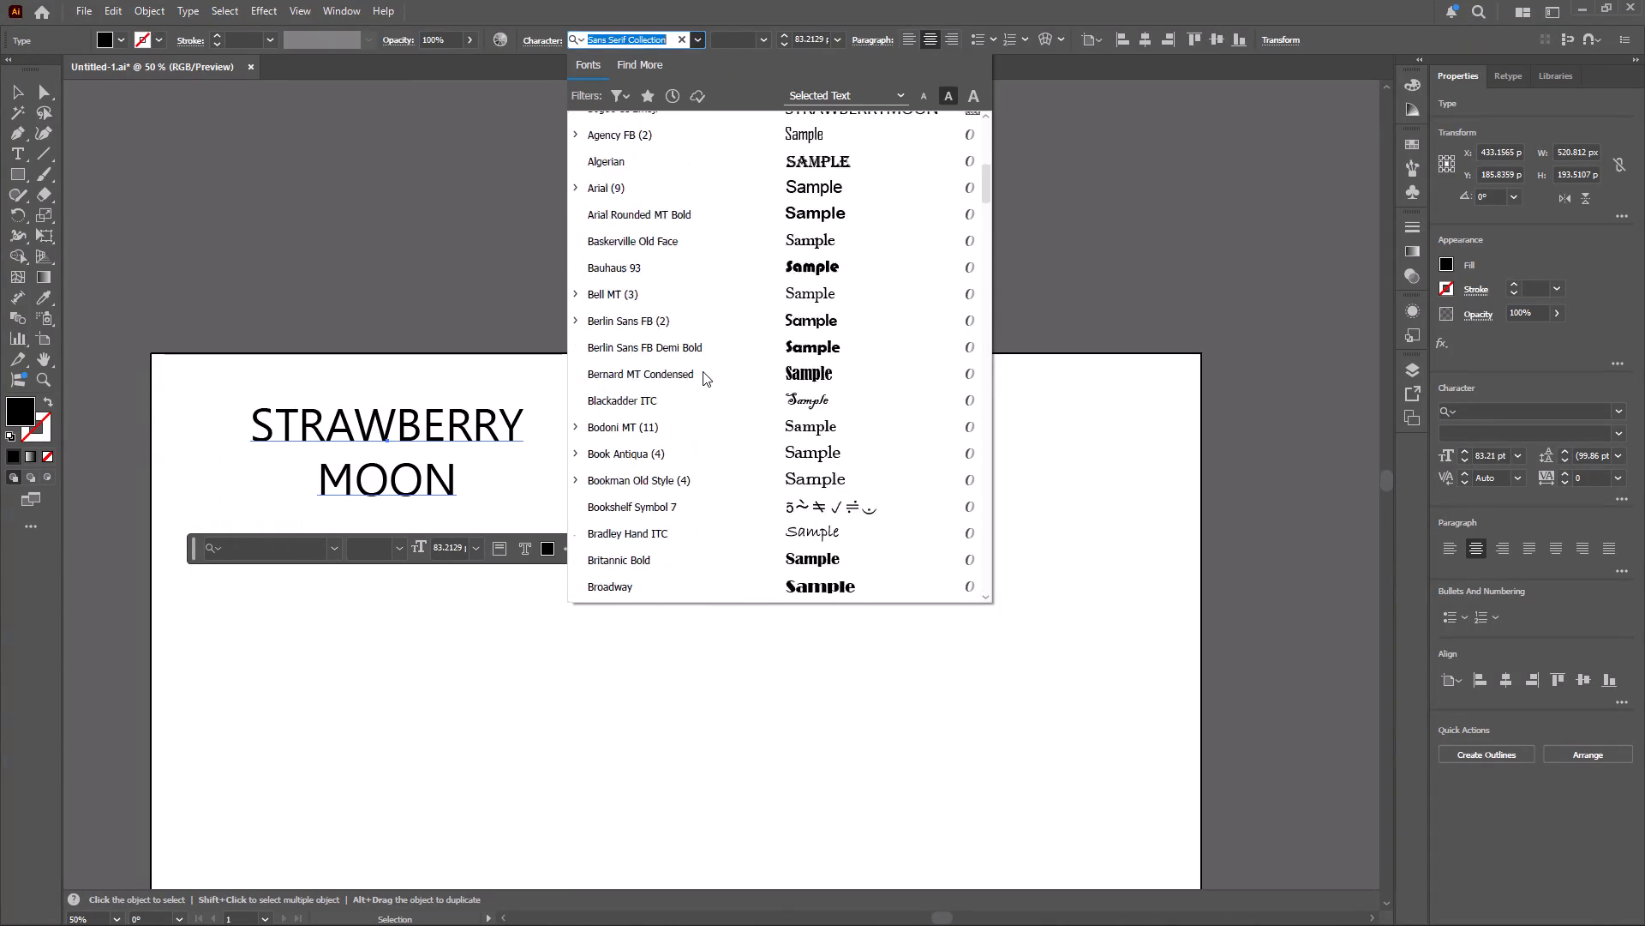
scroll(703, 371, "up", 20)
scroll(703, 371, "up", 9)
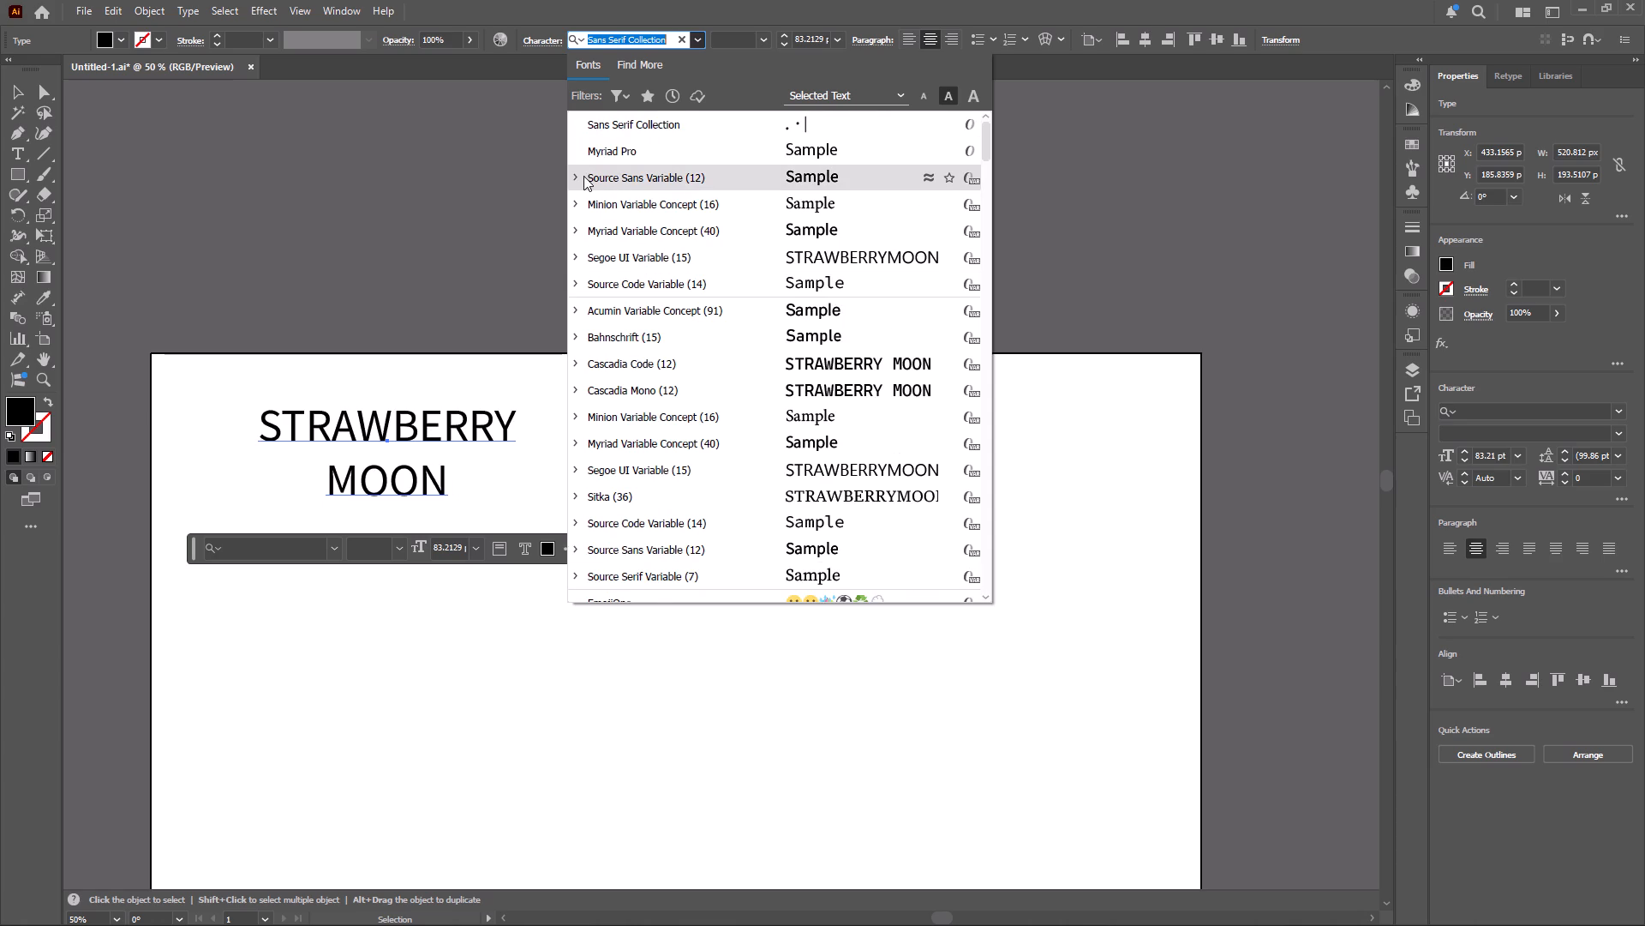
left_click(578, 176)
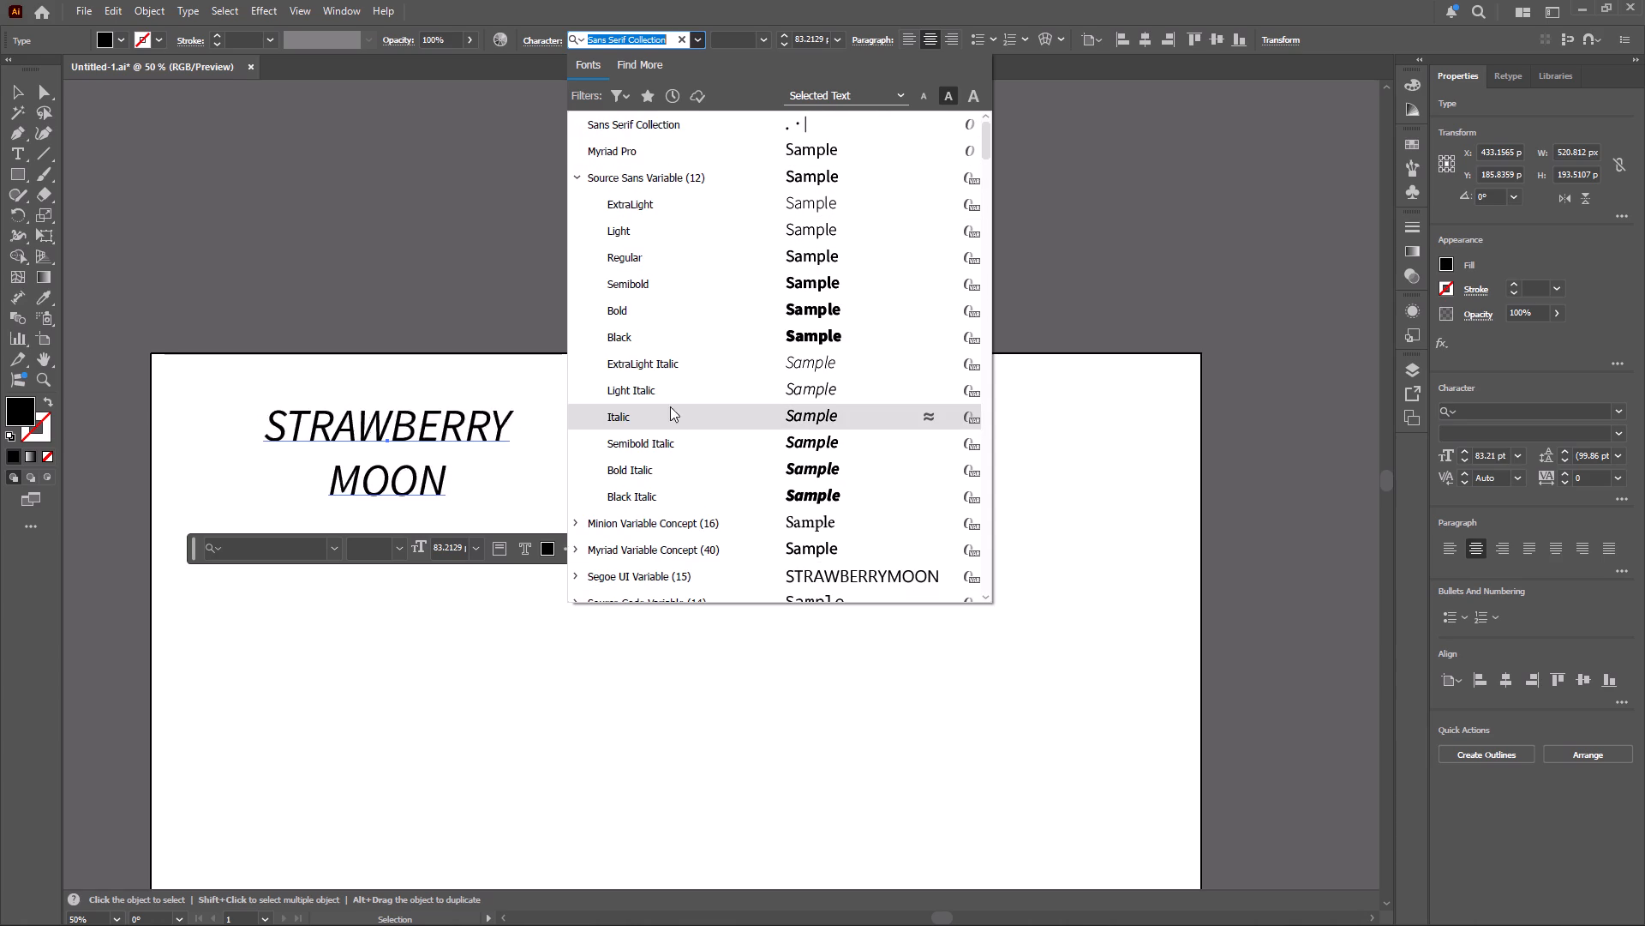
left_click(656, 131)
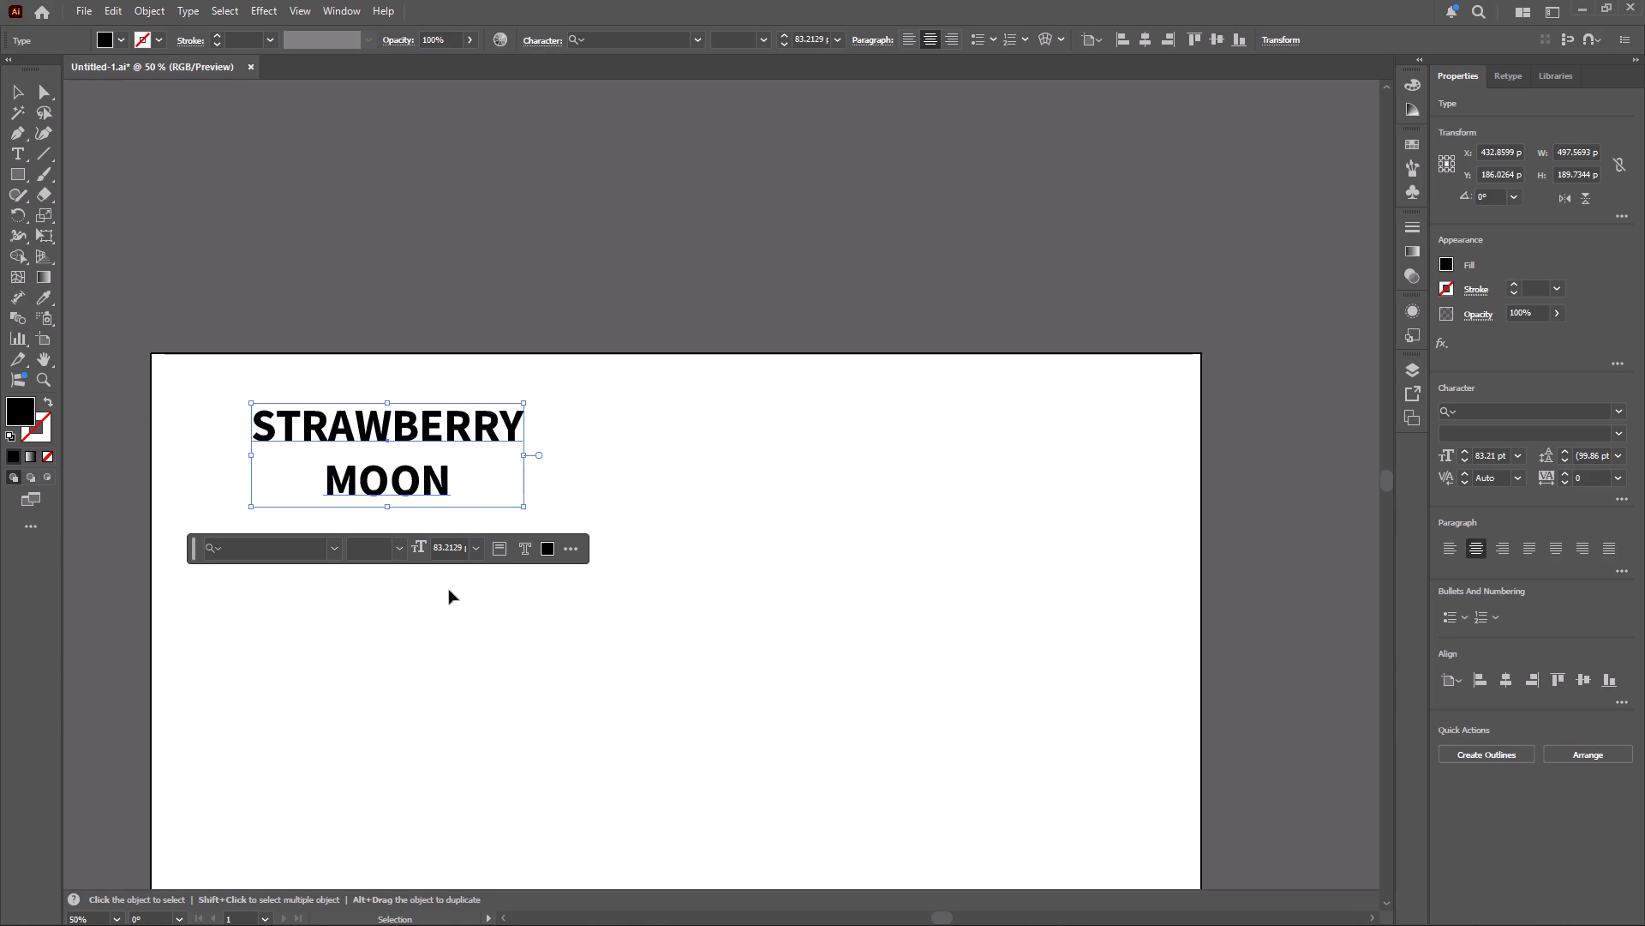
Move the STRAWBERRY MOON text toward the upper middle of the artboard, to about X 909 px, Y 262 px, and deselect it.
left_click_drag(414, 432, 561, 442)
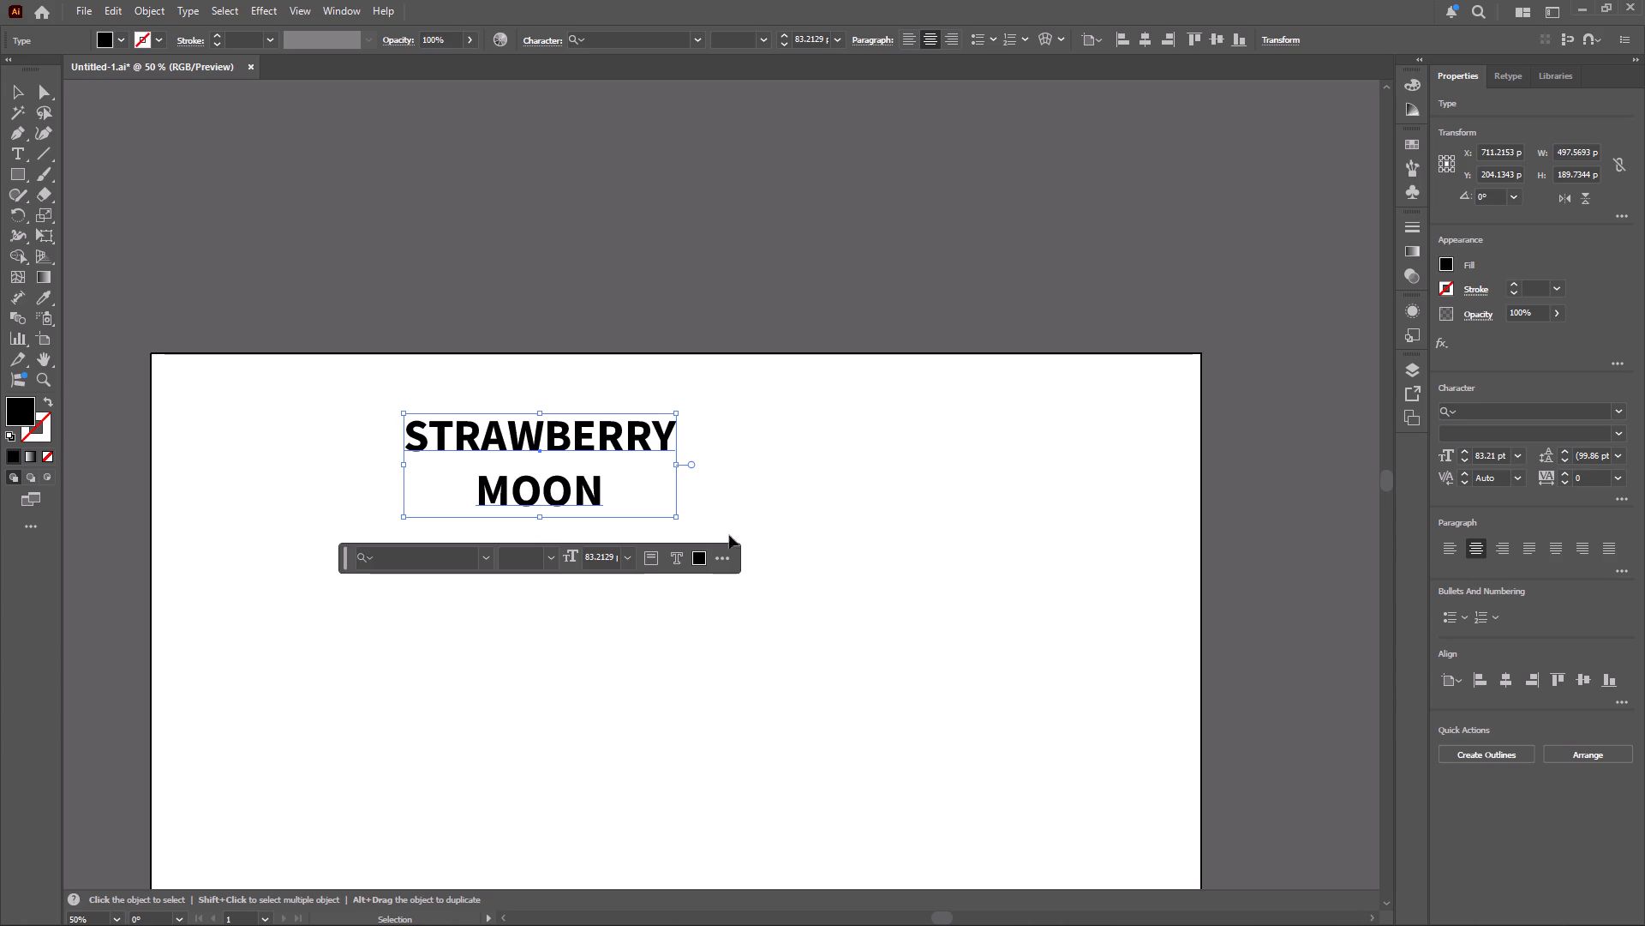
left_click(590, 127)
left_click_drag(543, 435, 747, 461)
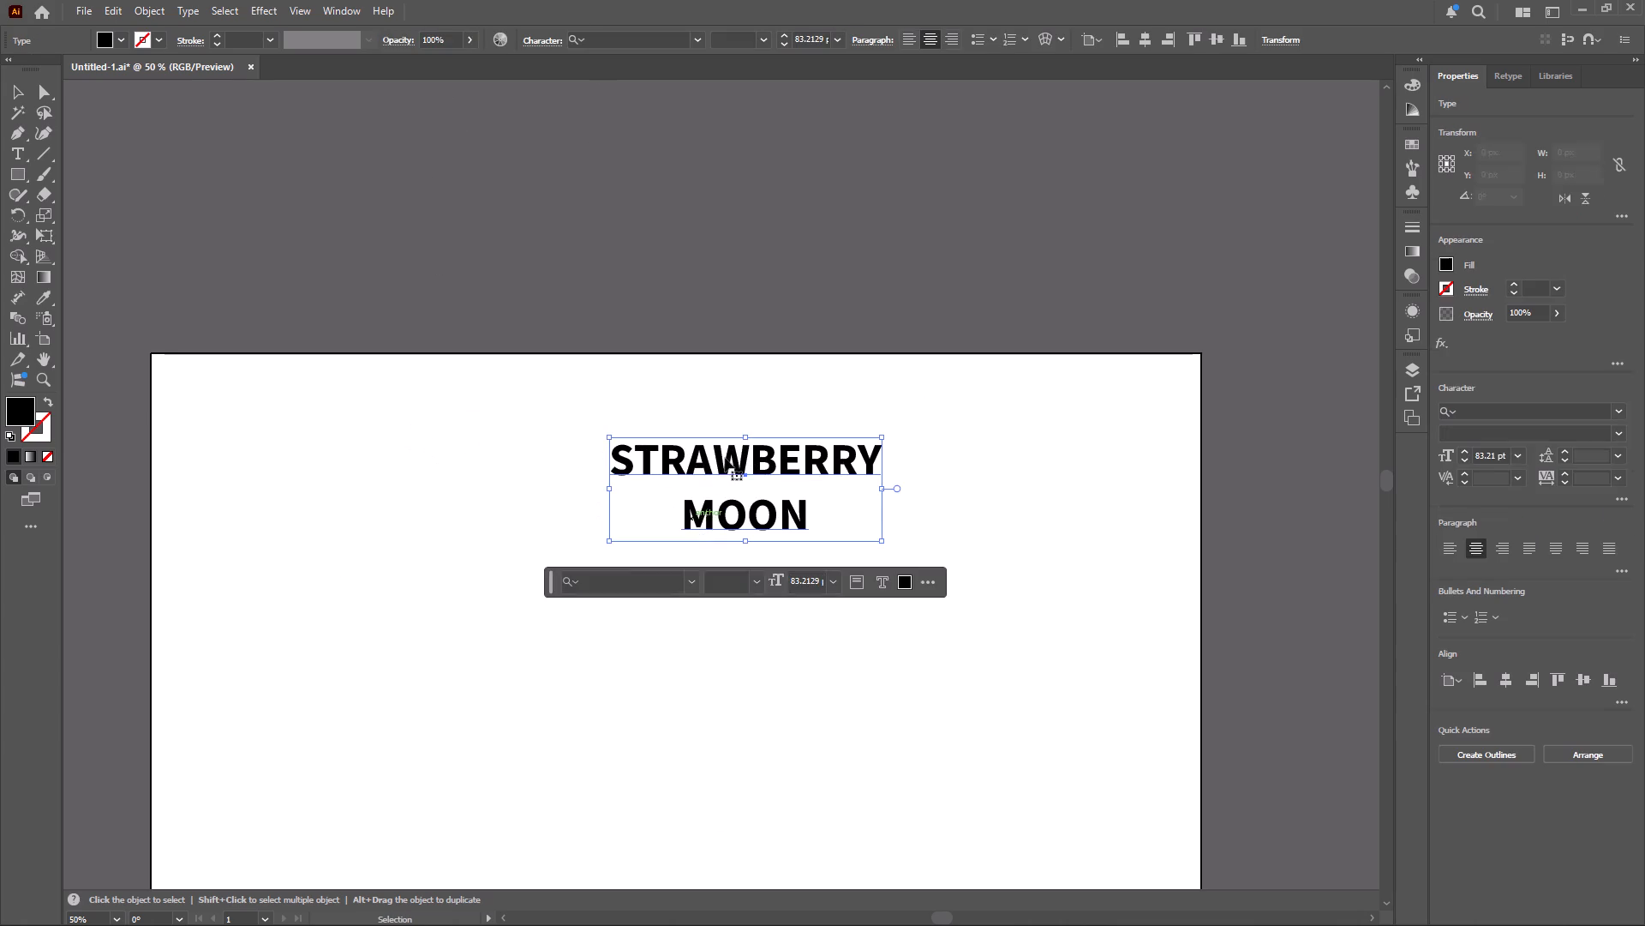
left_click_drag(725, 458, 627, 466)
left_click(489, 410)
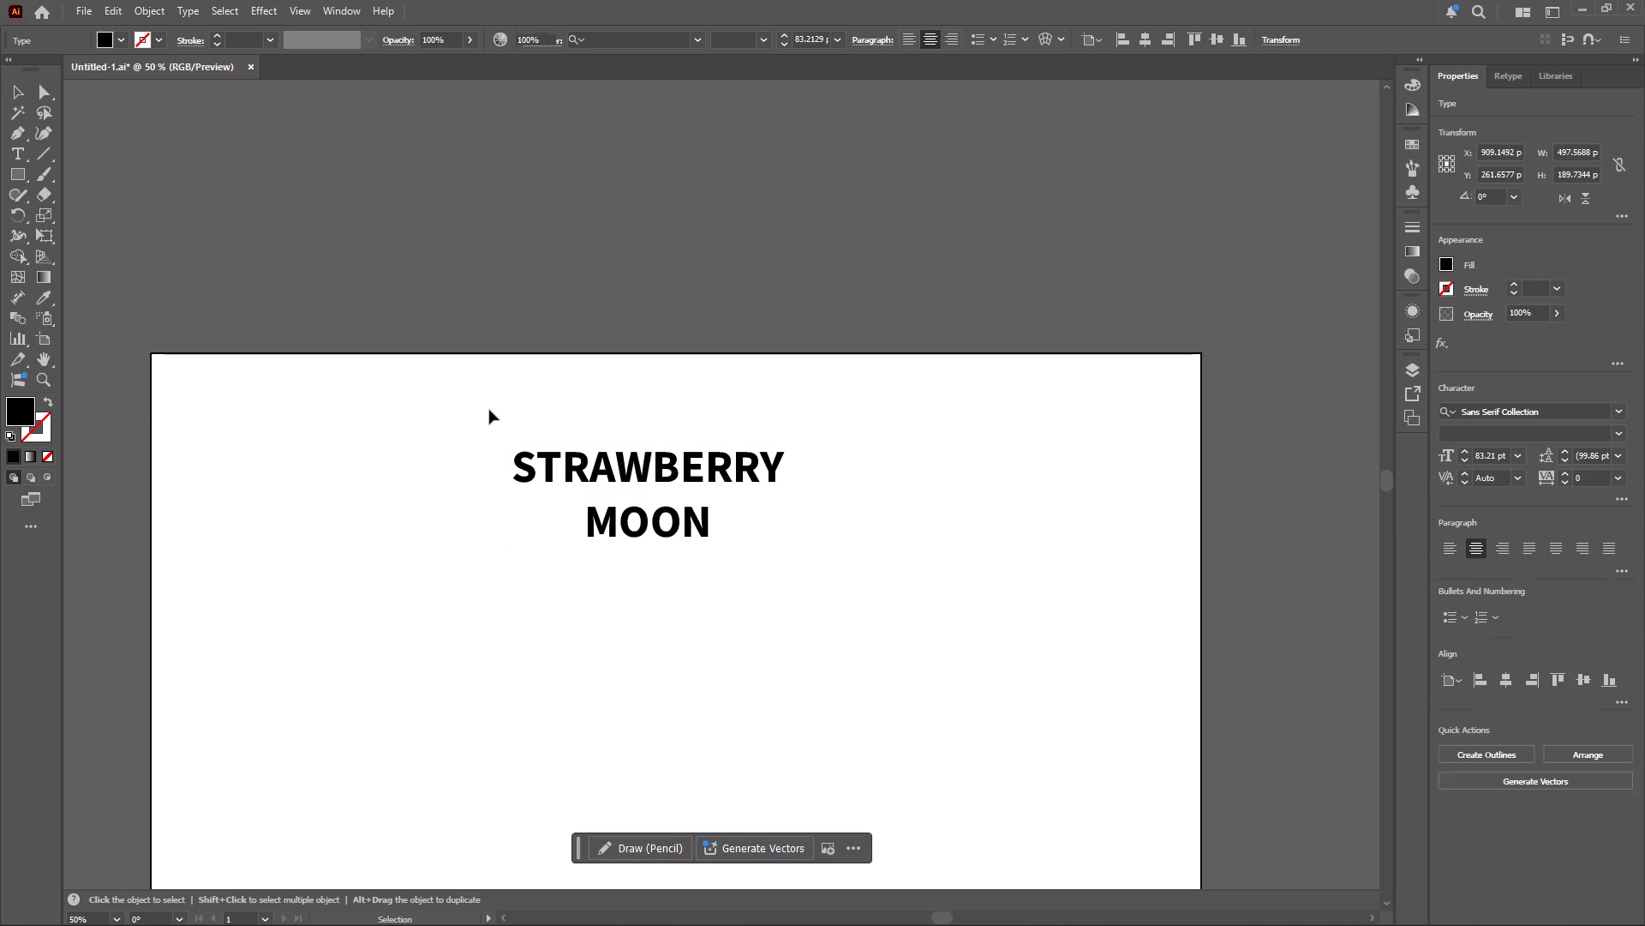
Select the STRAWBERRY MOON text and apply the Javanese Text font to it.
left_click_drag(489, 410, 589, 538)
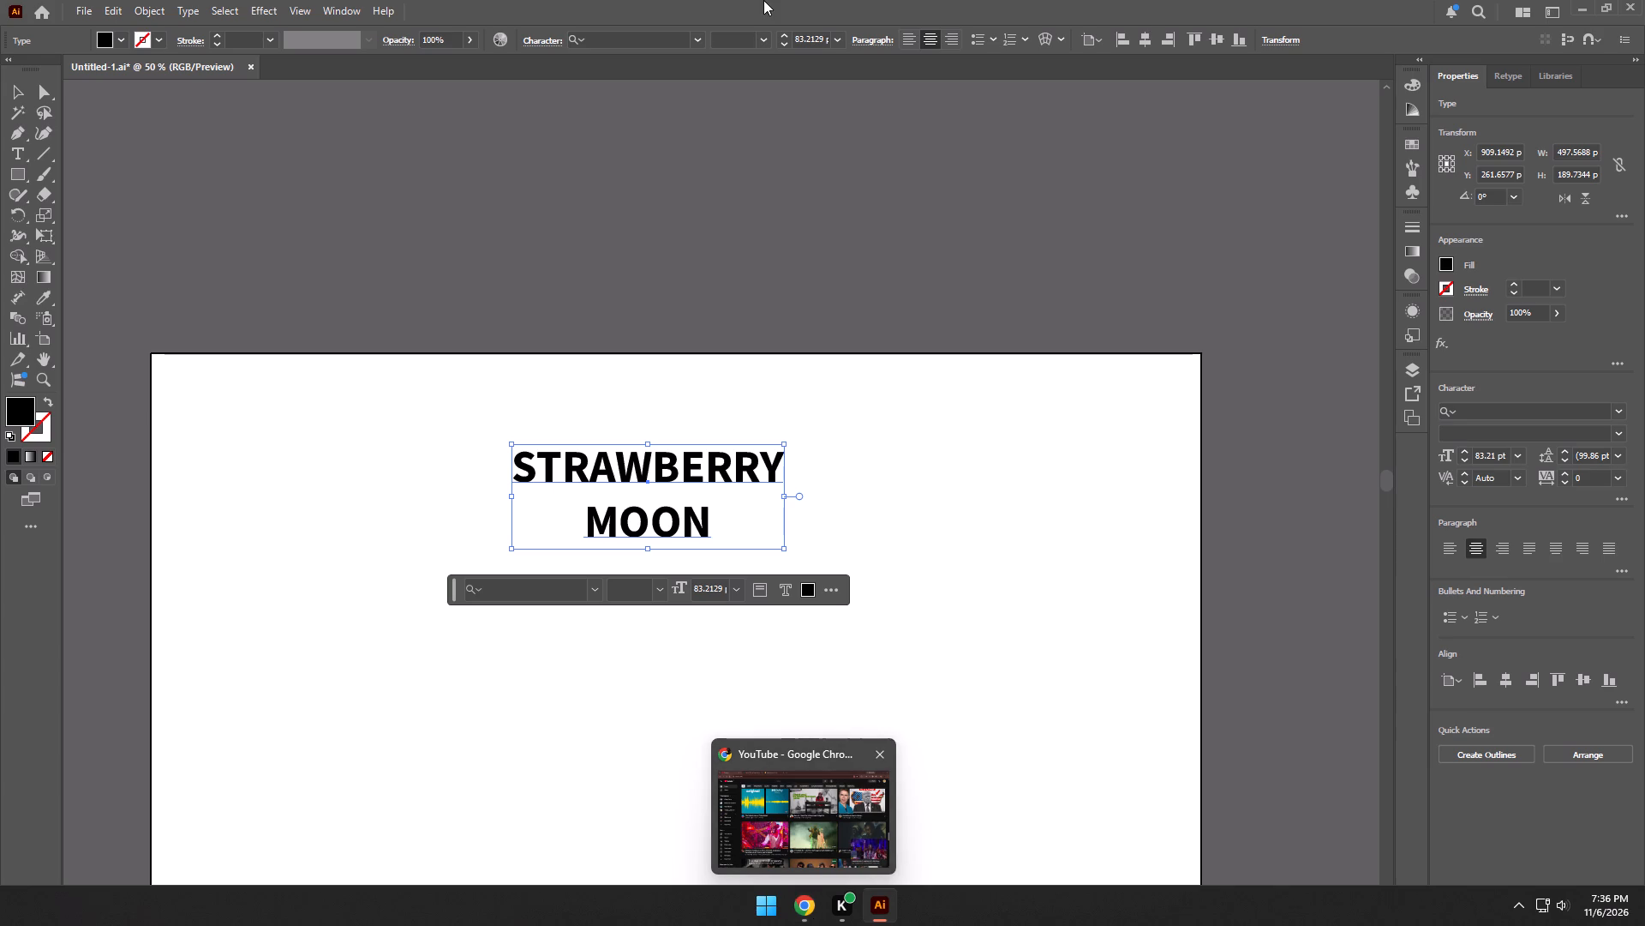
left_click(698, 40)
scroll(679, 397, "down", 5)
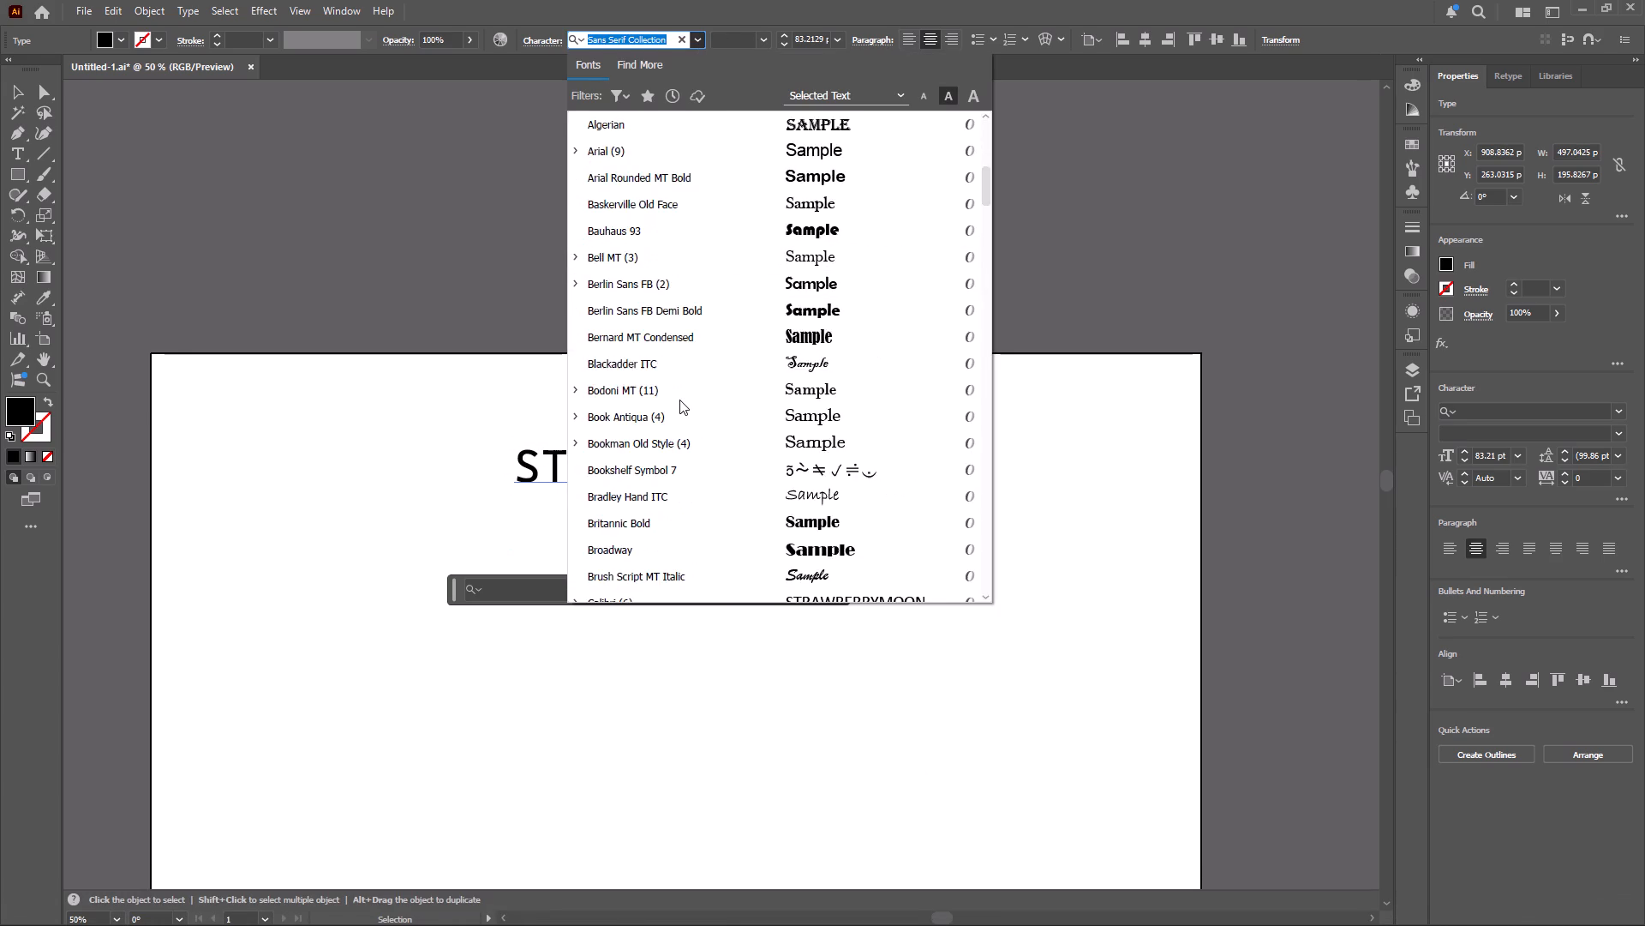
scroll(679, 400, "down", 20)
scroll(679, 400, "down", 15)
scroll(679, 401, "up", 6)
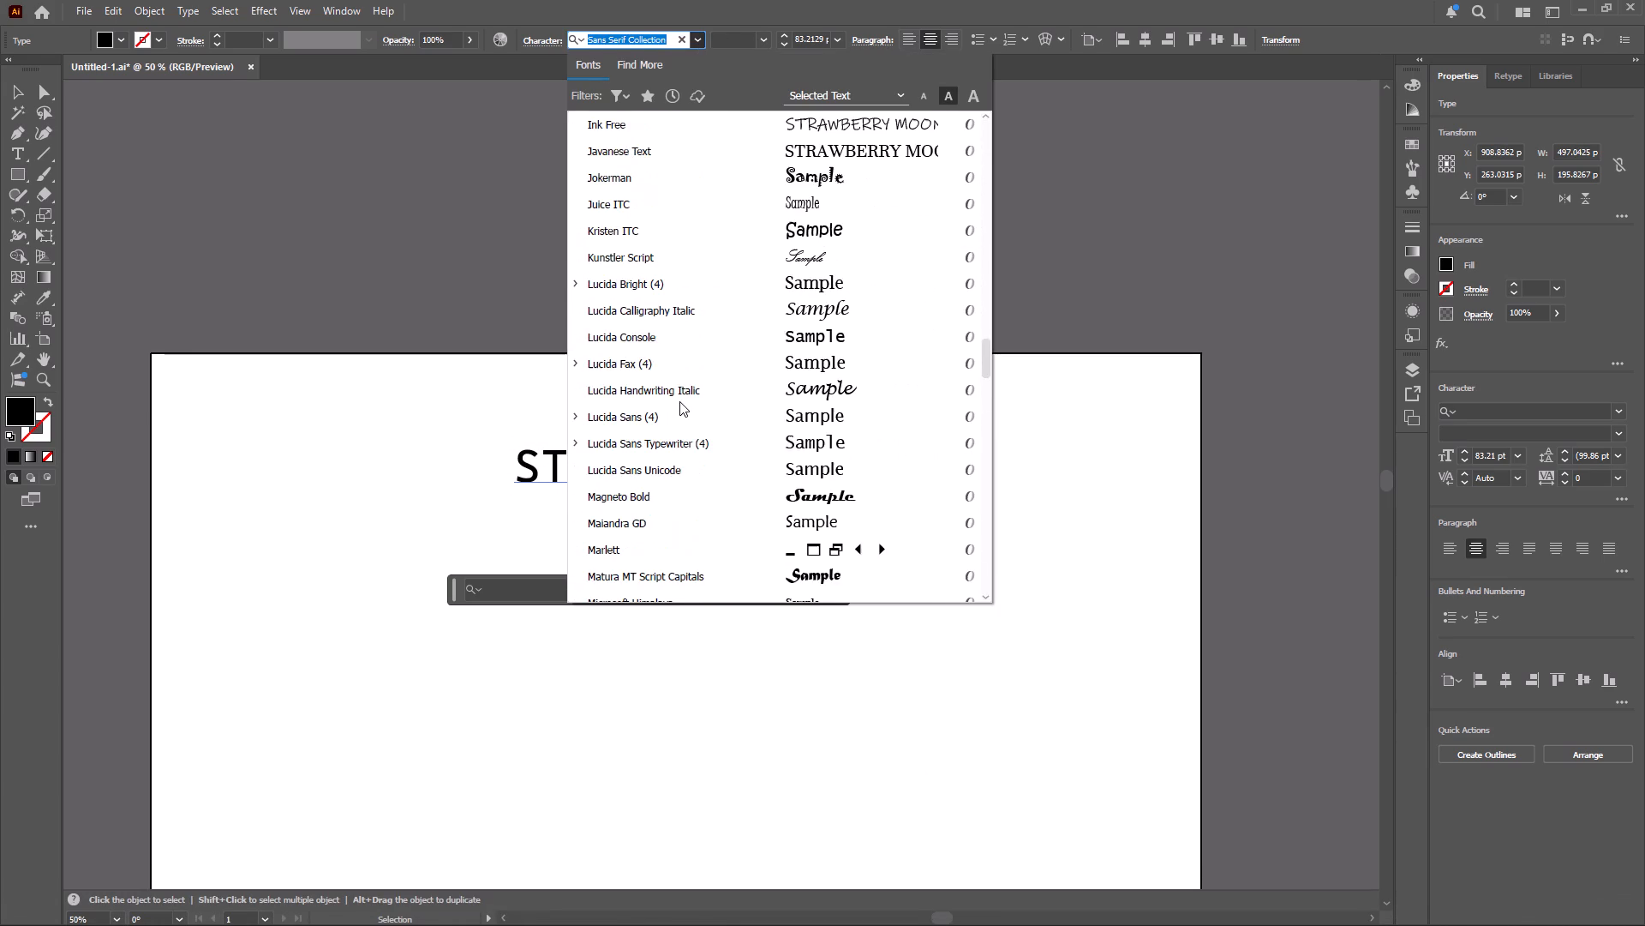
scroll(679, 401, "down", 5)
scroll(679, 400, "up", 5)
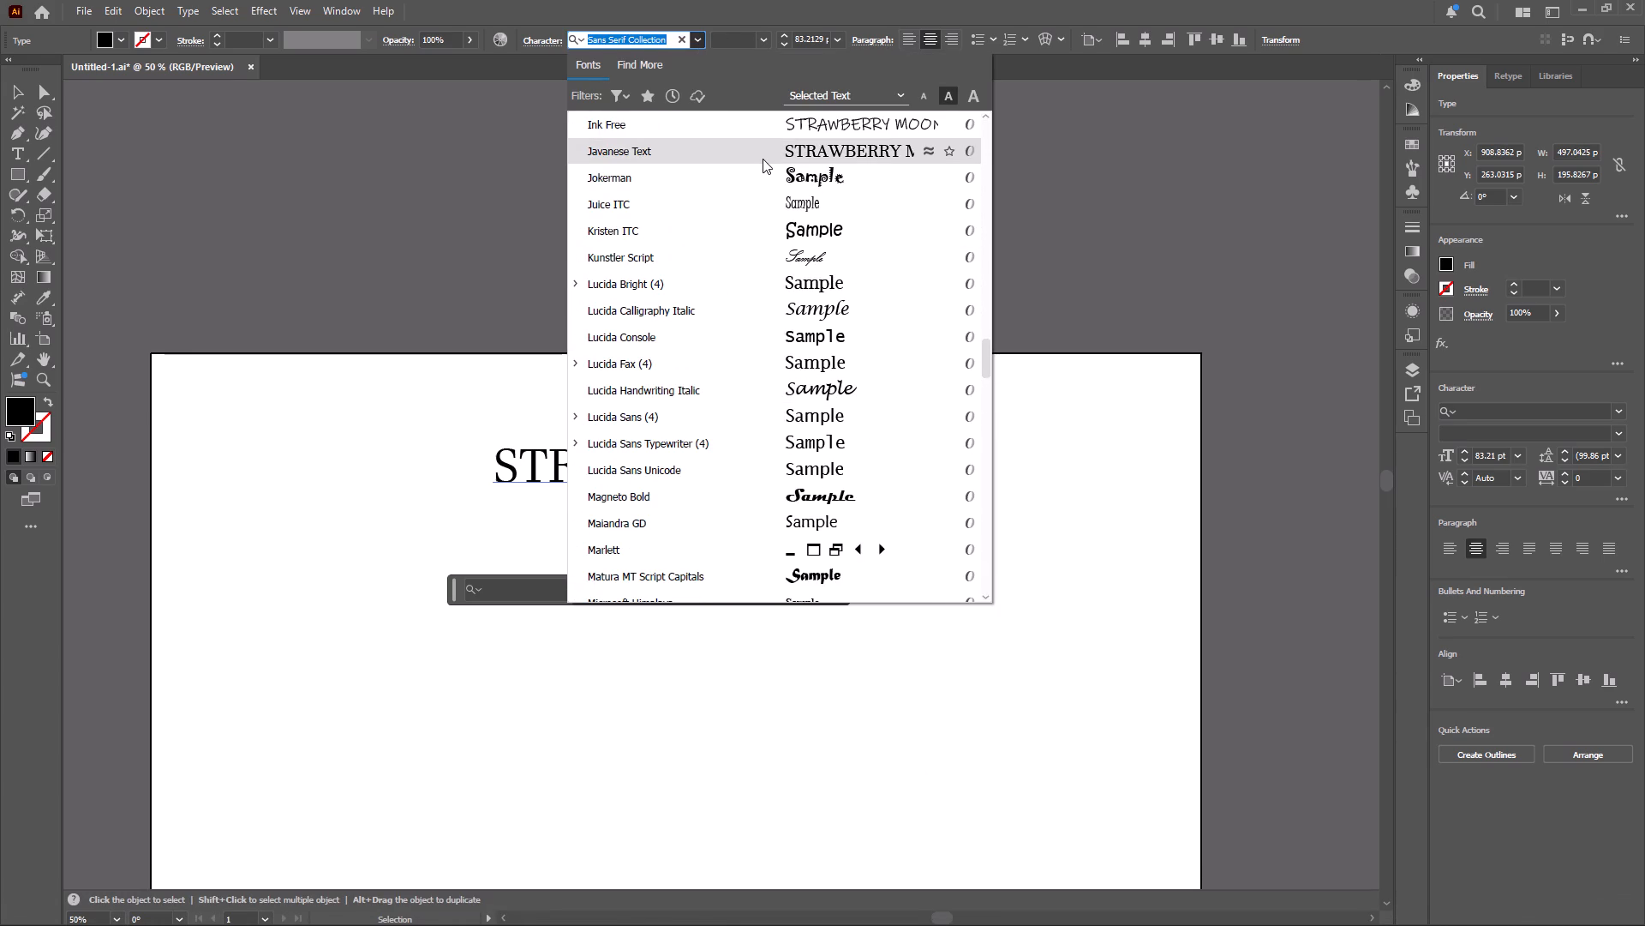
left_click(763, 159)
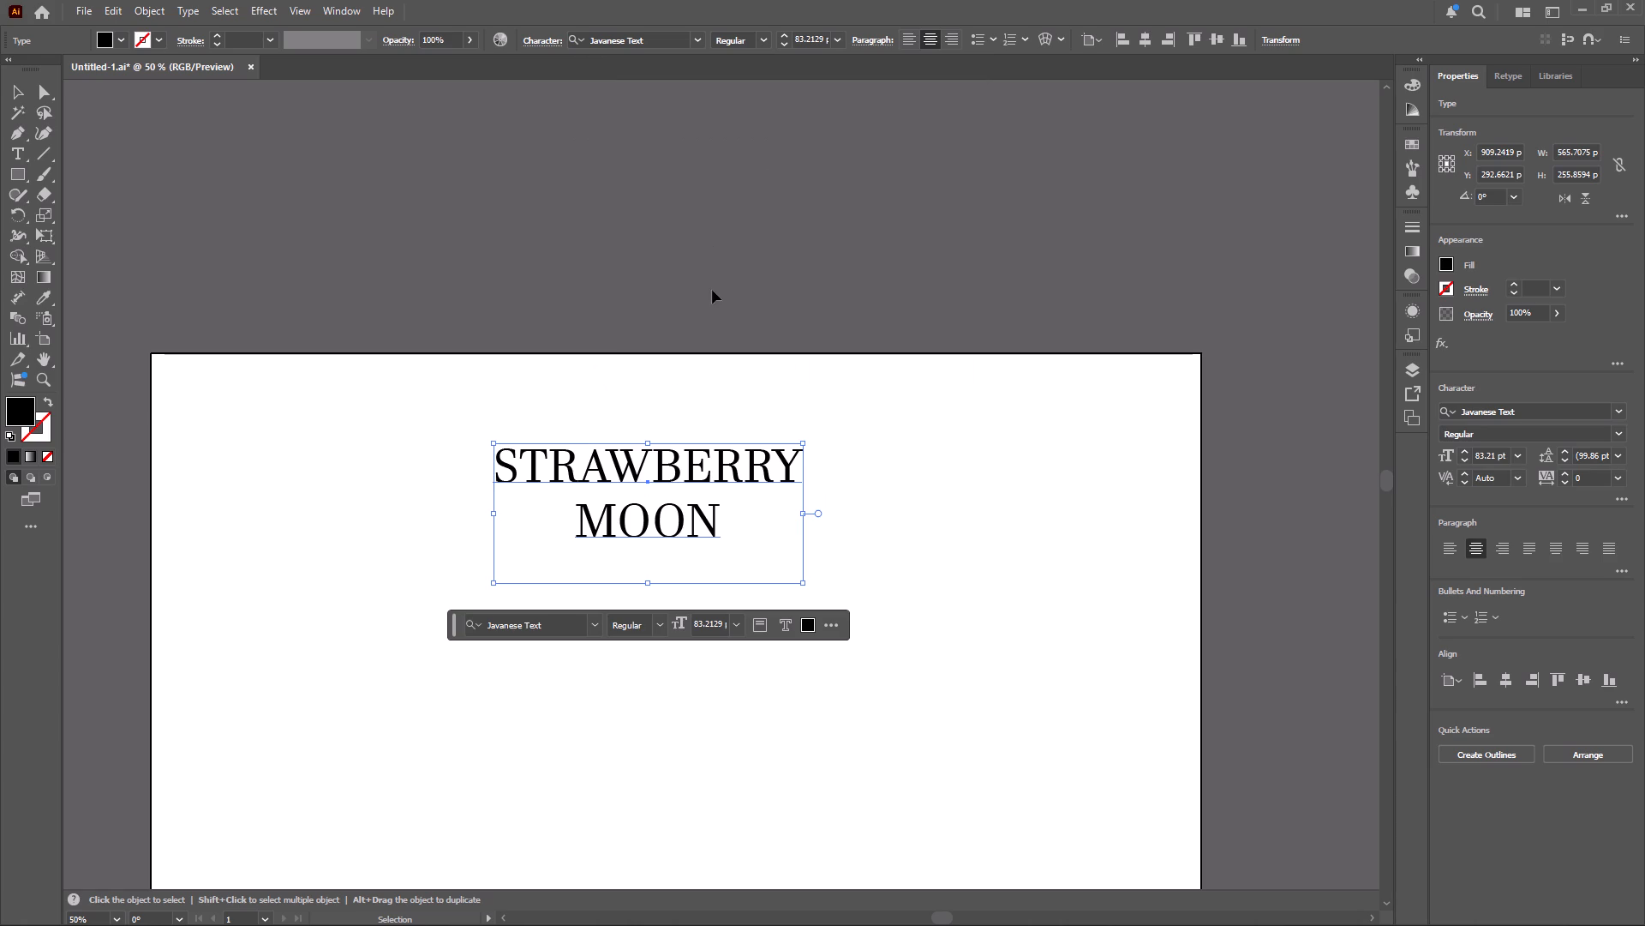
Move the STRAWBERRY MOON text to the artboard's upper-left area, at about X 435 px, Y 191 px.
left_click_drag(697, 460, 441, 406)
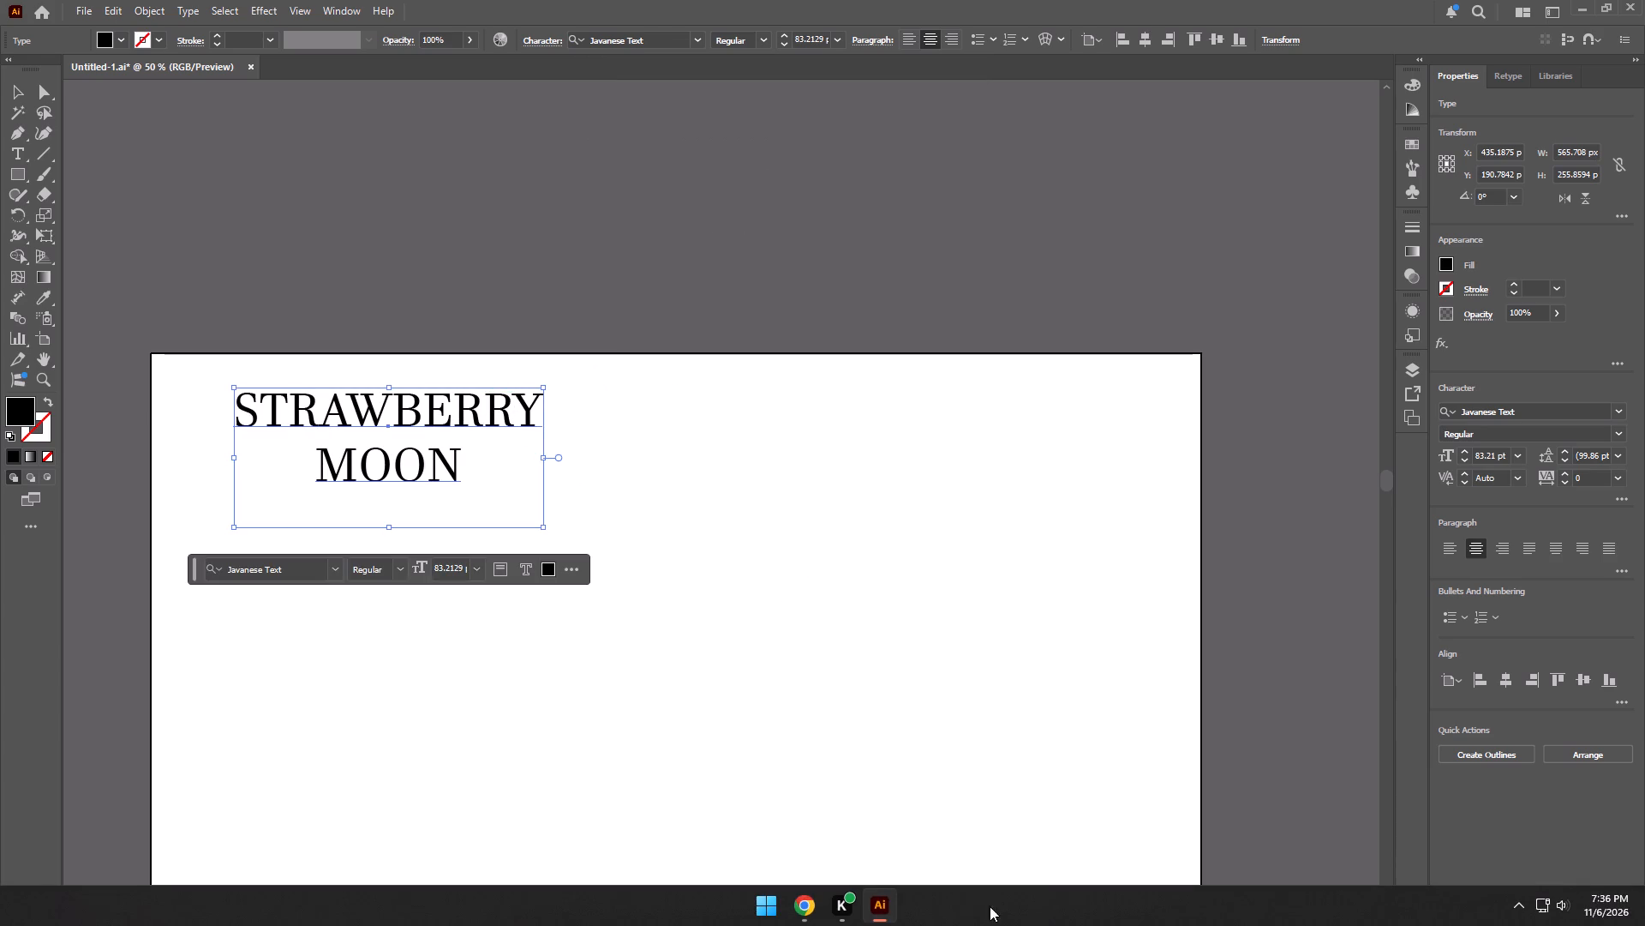
Switch to Chrome, search the web for "san serif fonts" in a new tab, and open DaFont's Basic > Sans serif page.
left_click(806, 908)
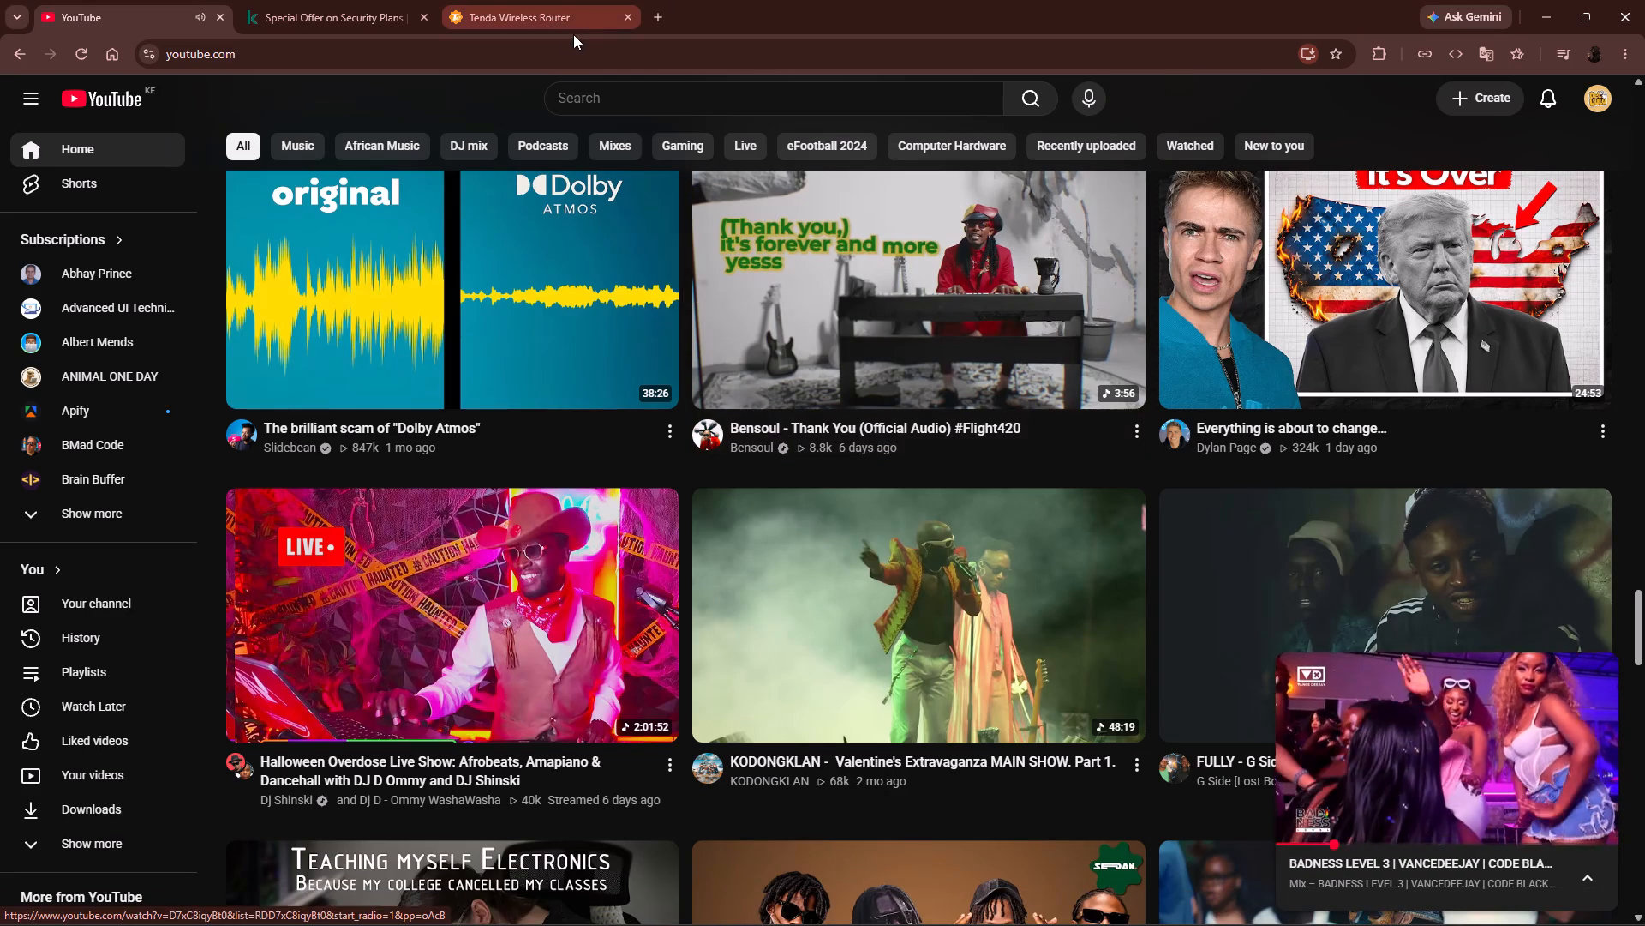
left_click(880, 903)
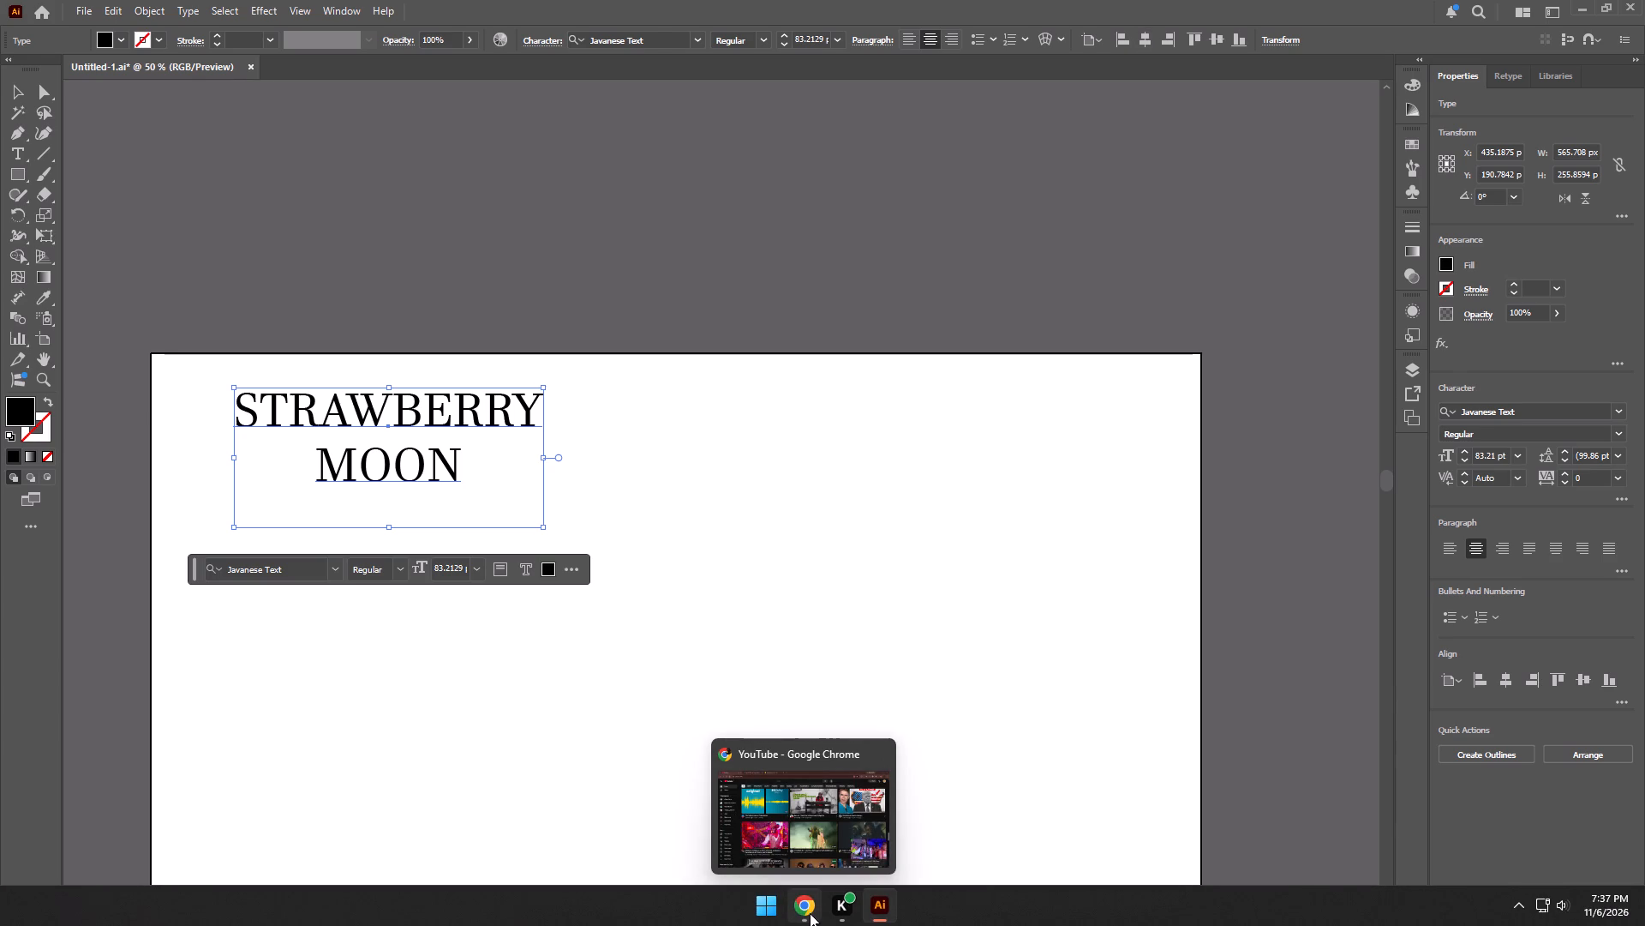
left_click(810, 913)
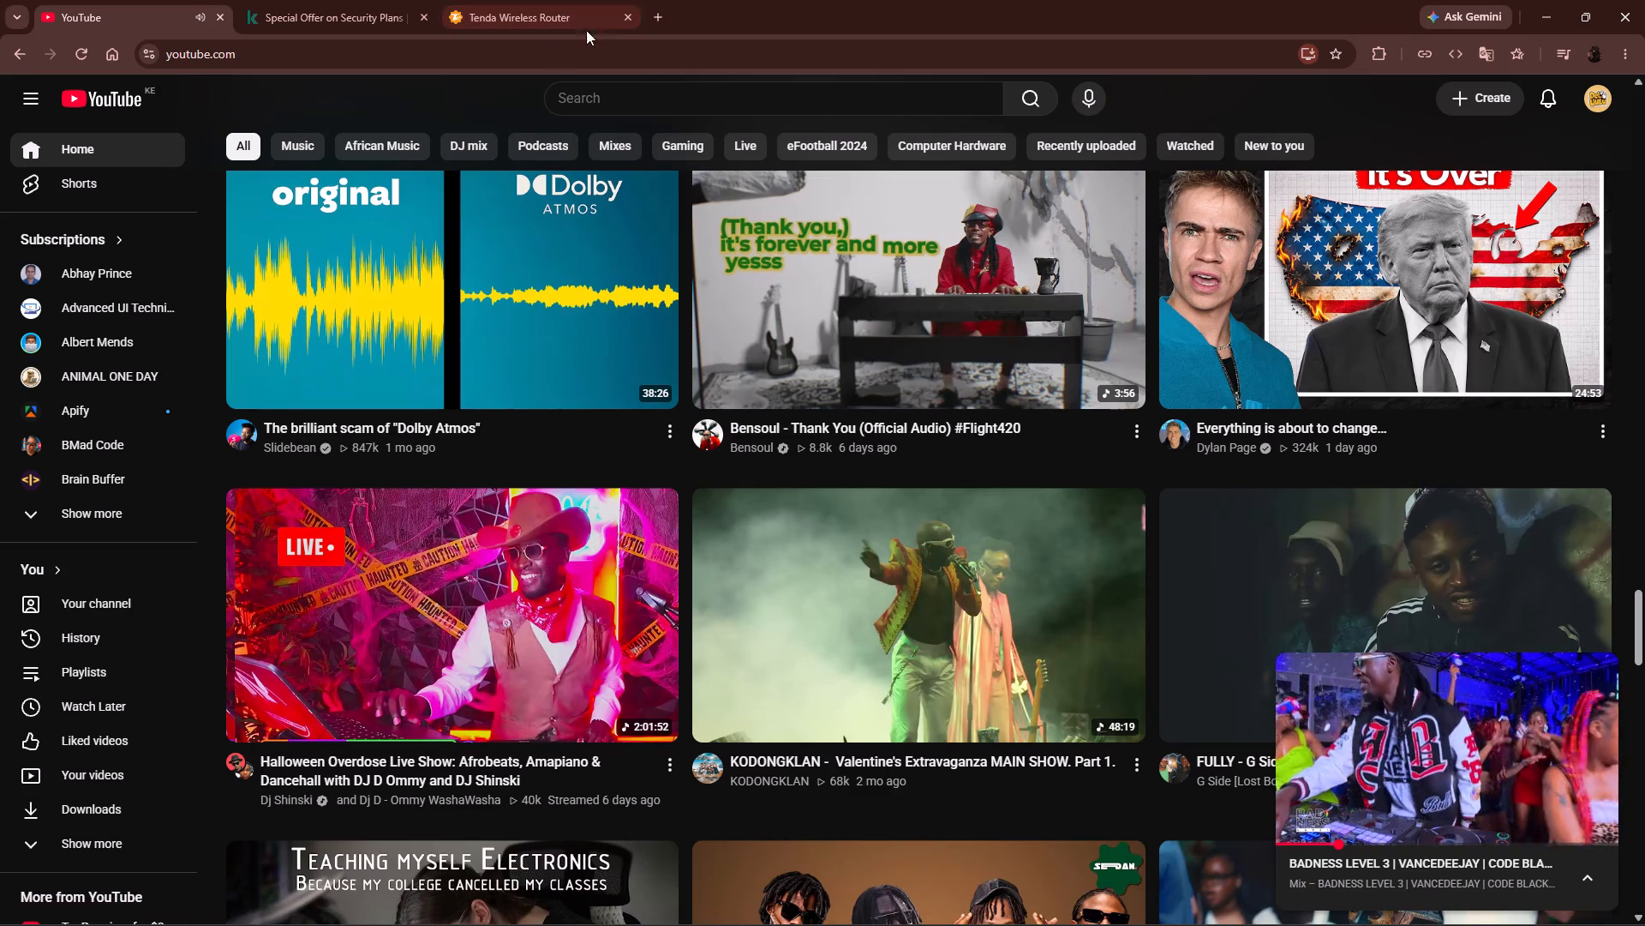
left_click(656, 15)
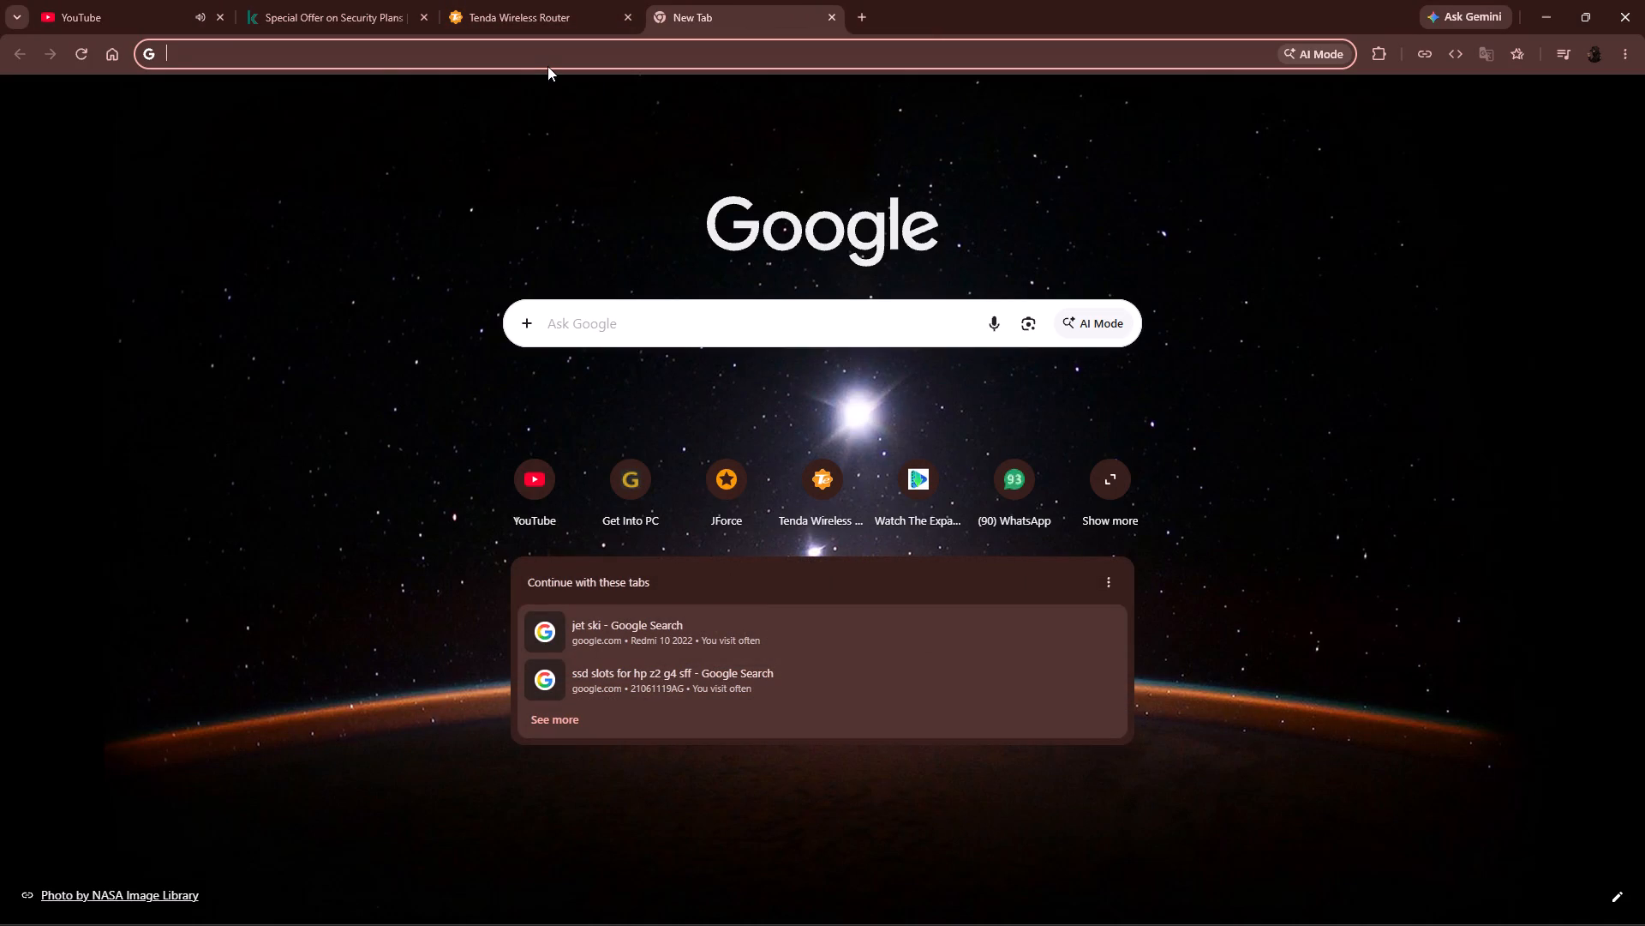
type("san serif fonts")
key("Return")
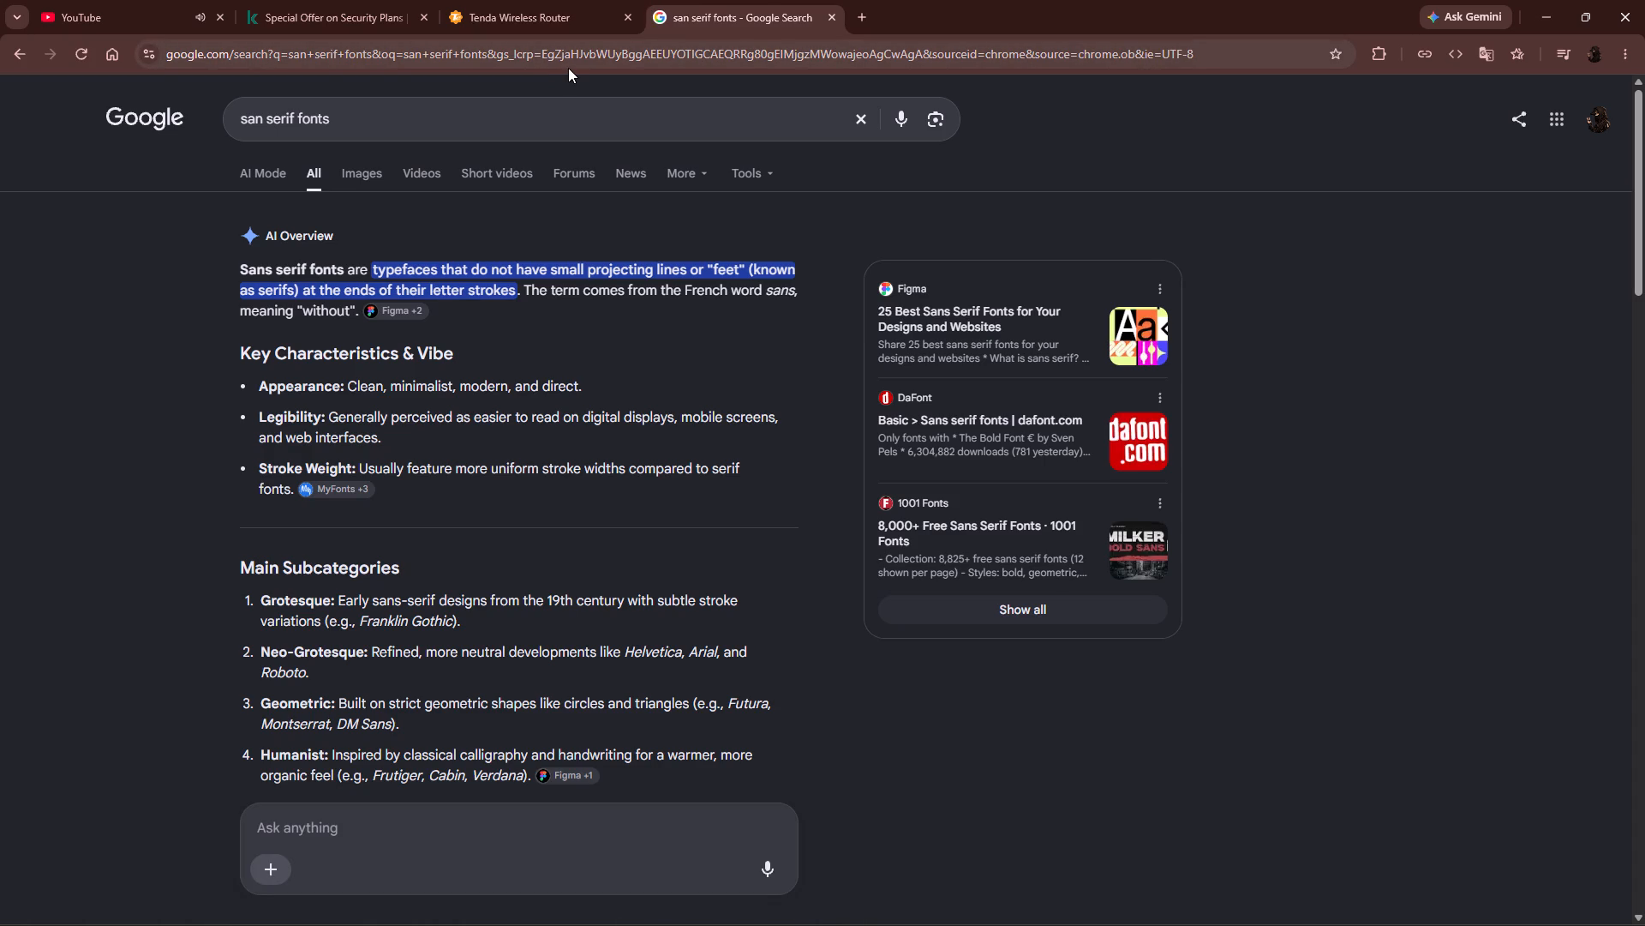
scroll(349, 730, "down", 6)
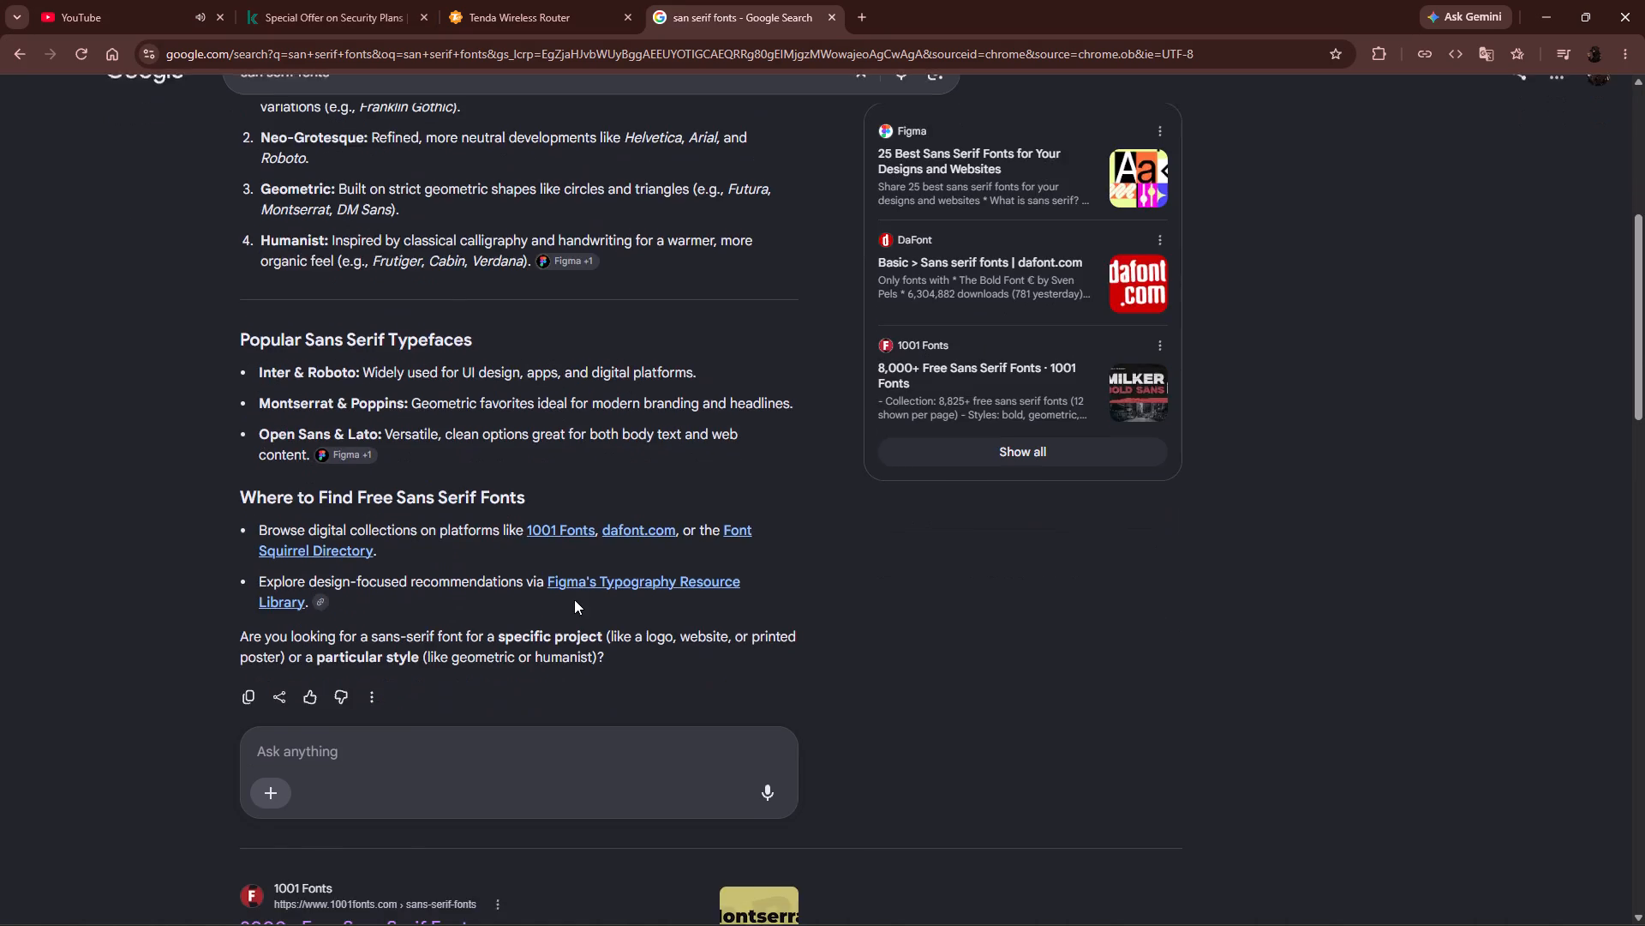
scroll(574, 599, "down", 13)
scroll(335, 250, "up", 3)
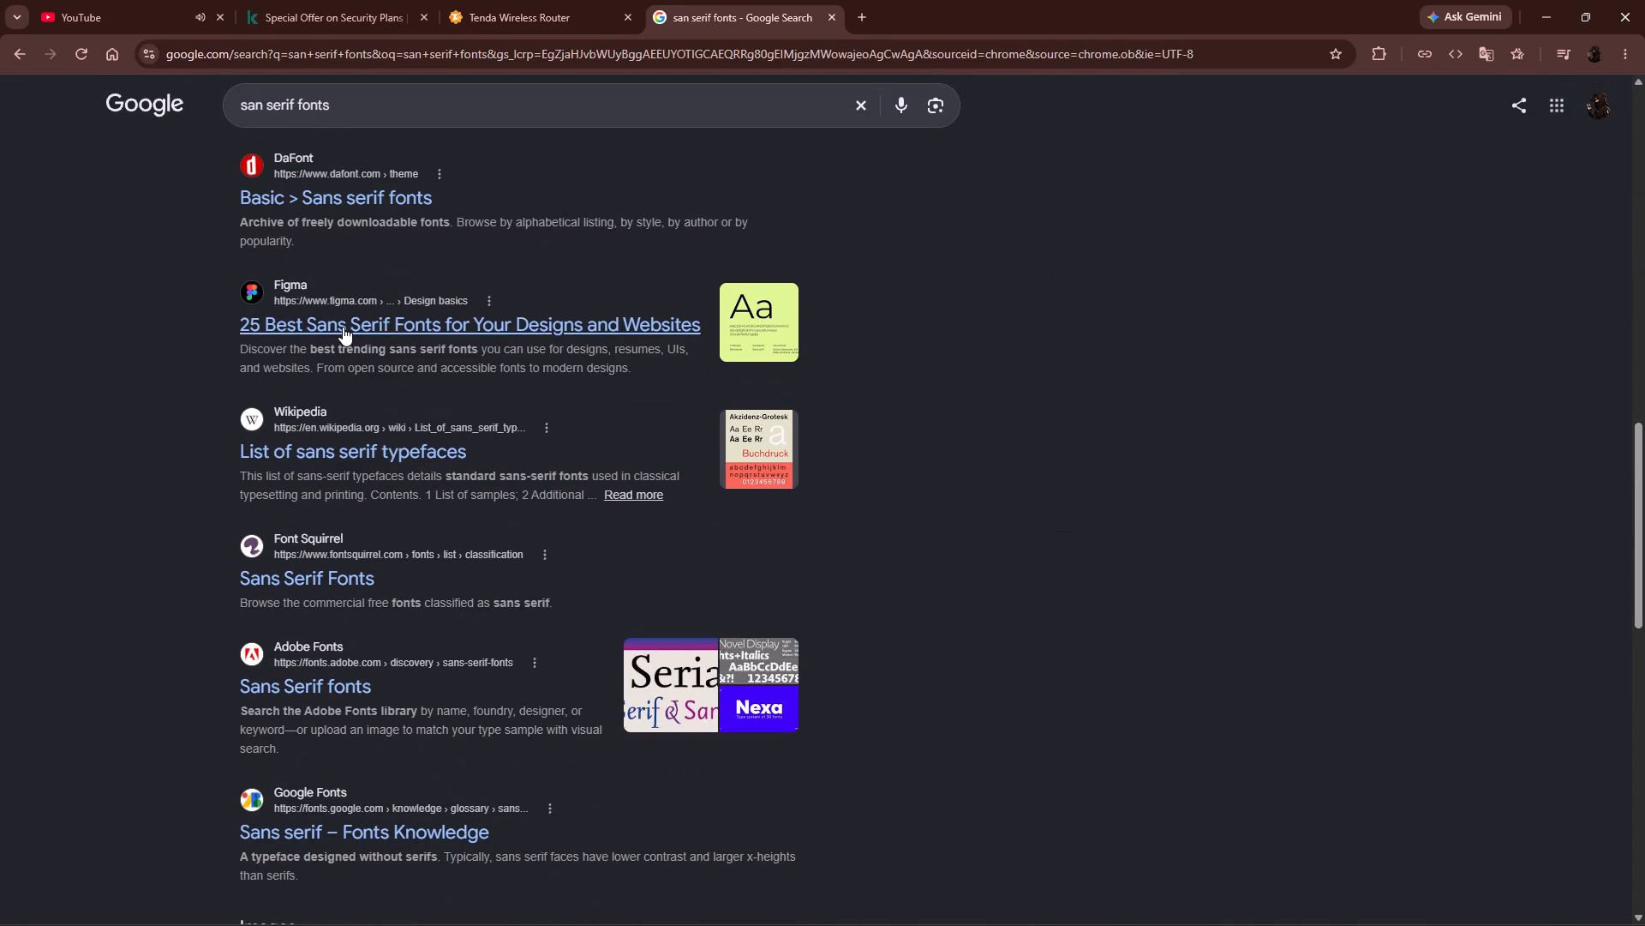
scroll(360, 255, "up", 2)
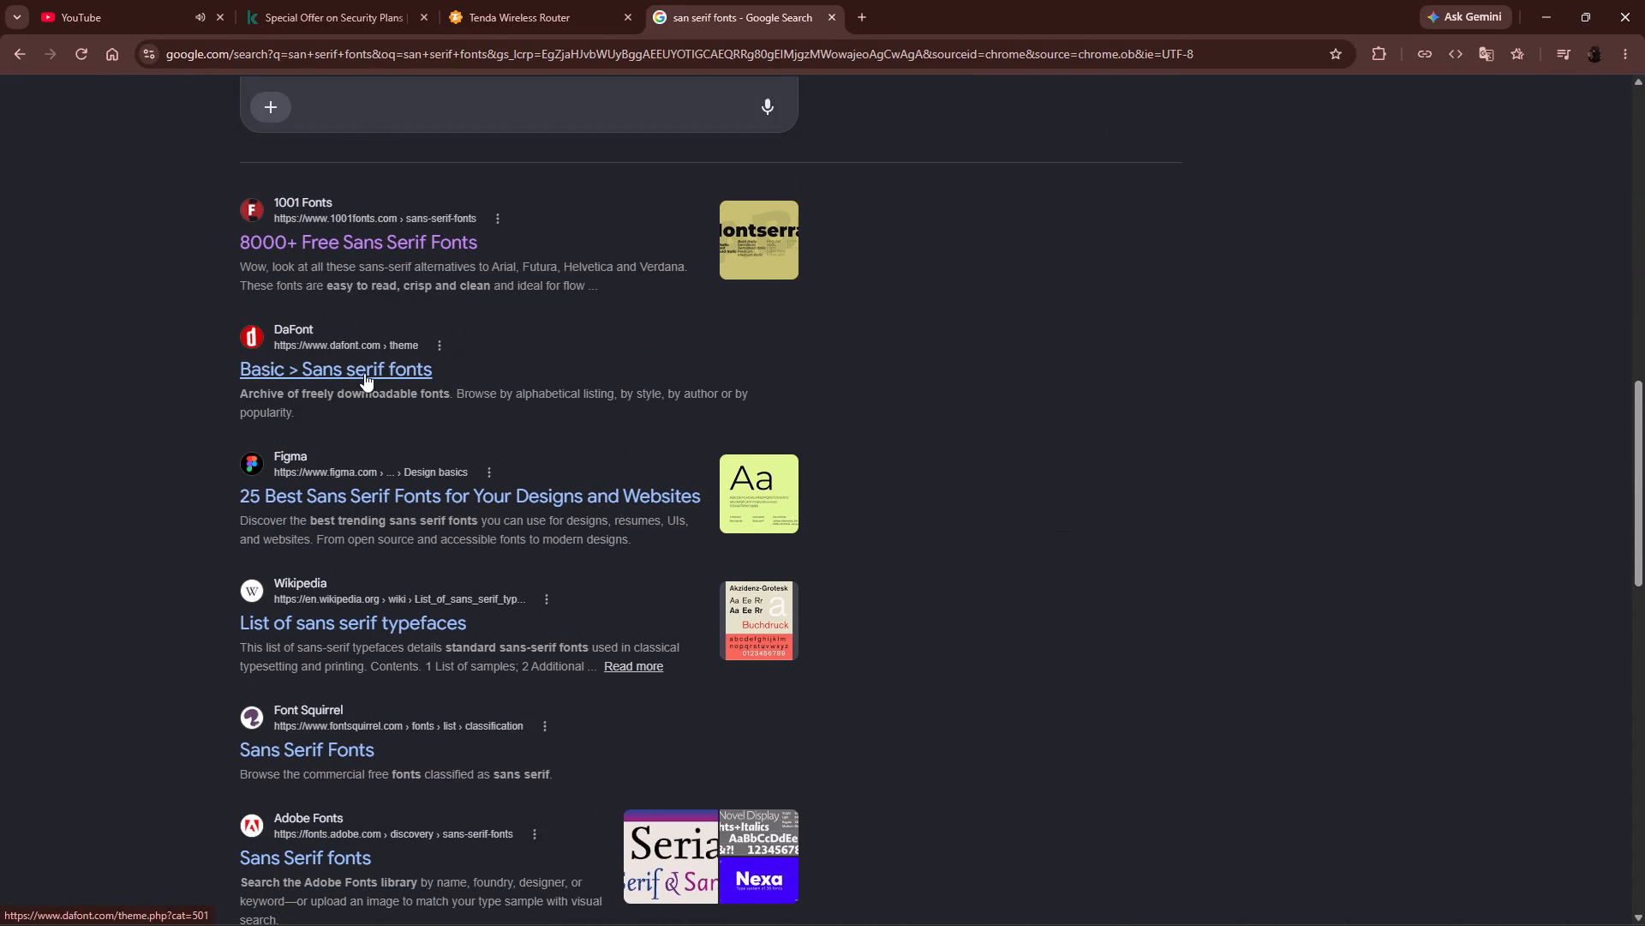
left_click(364, 373)
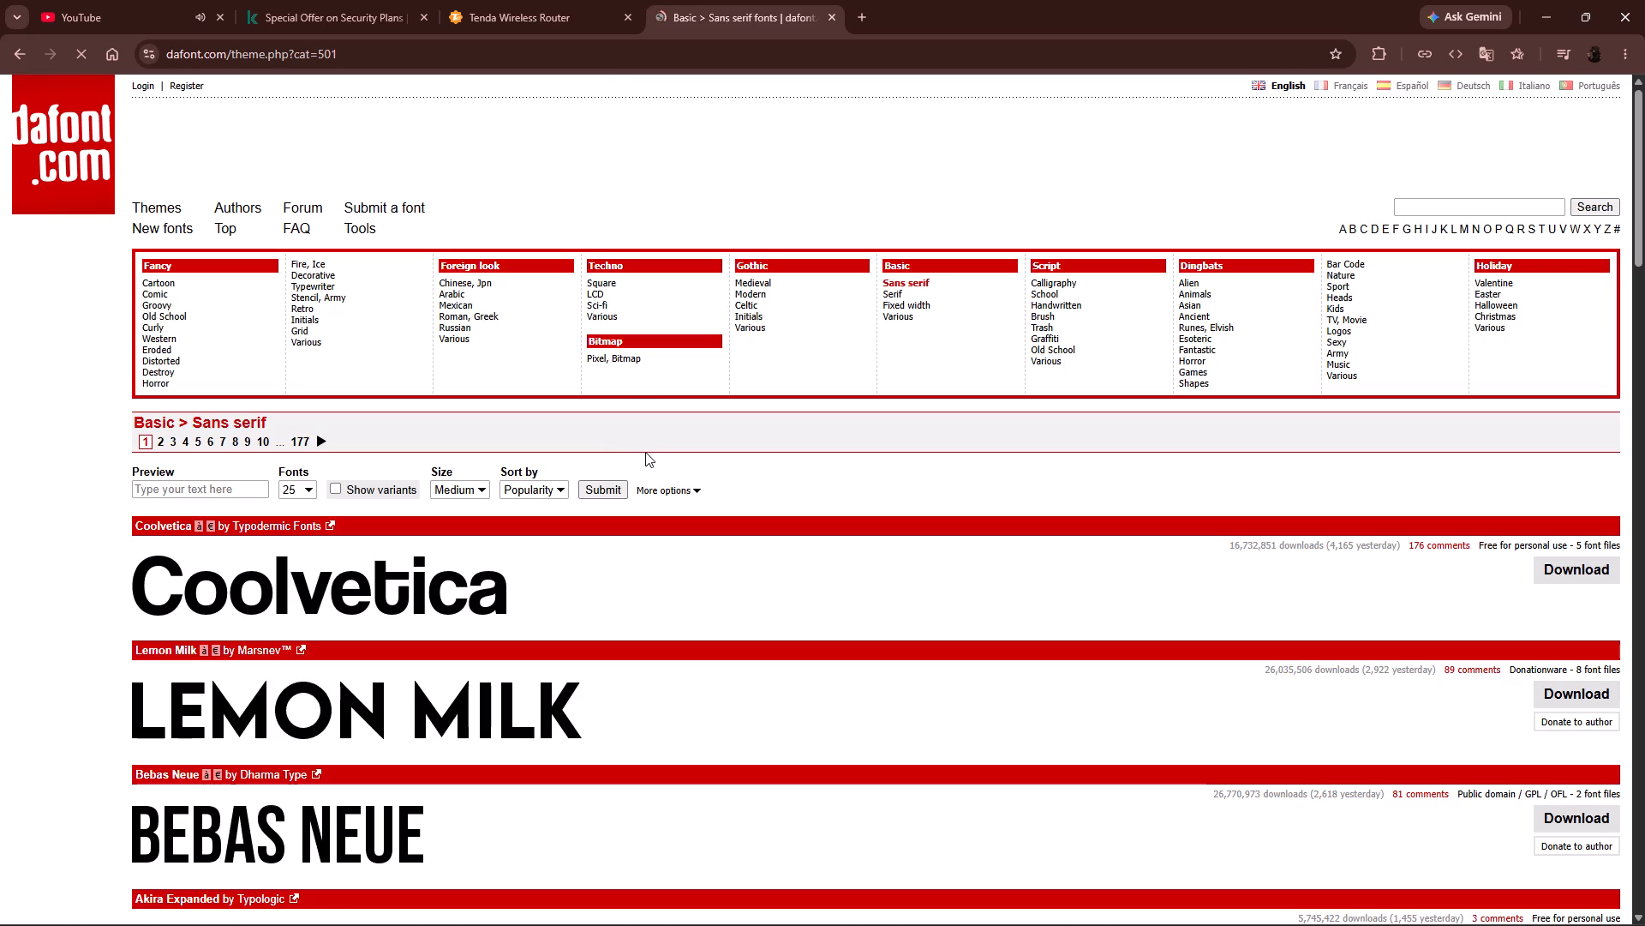
Download the Bebas Neue font from DaFont as bebas_neue.zip into D:\fonts.
scroll(645, 454, "down", 6)
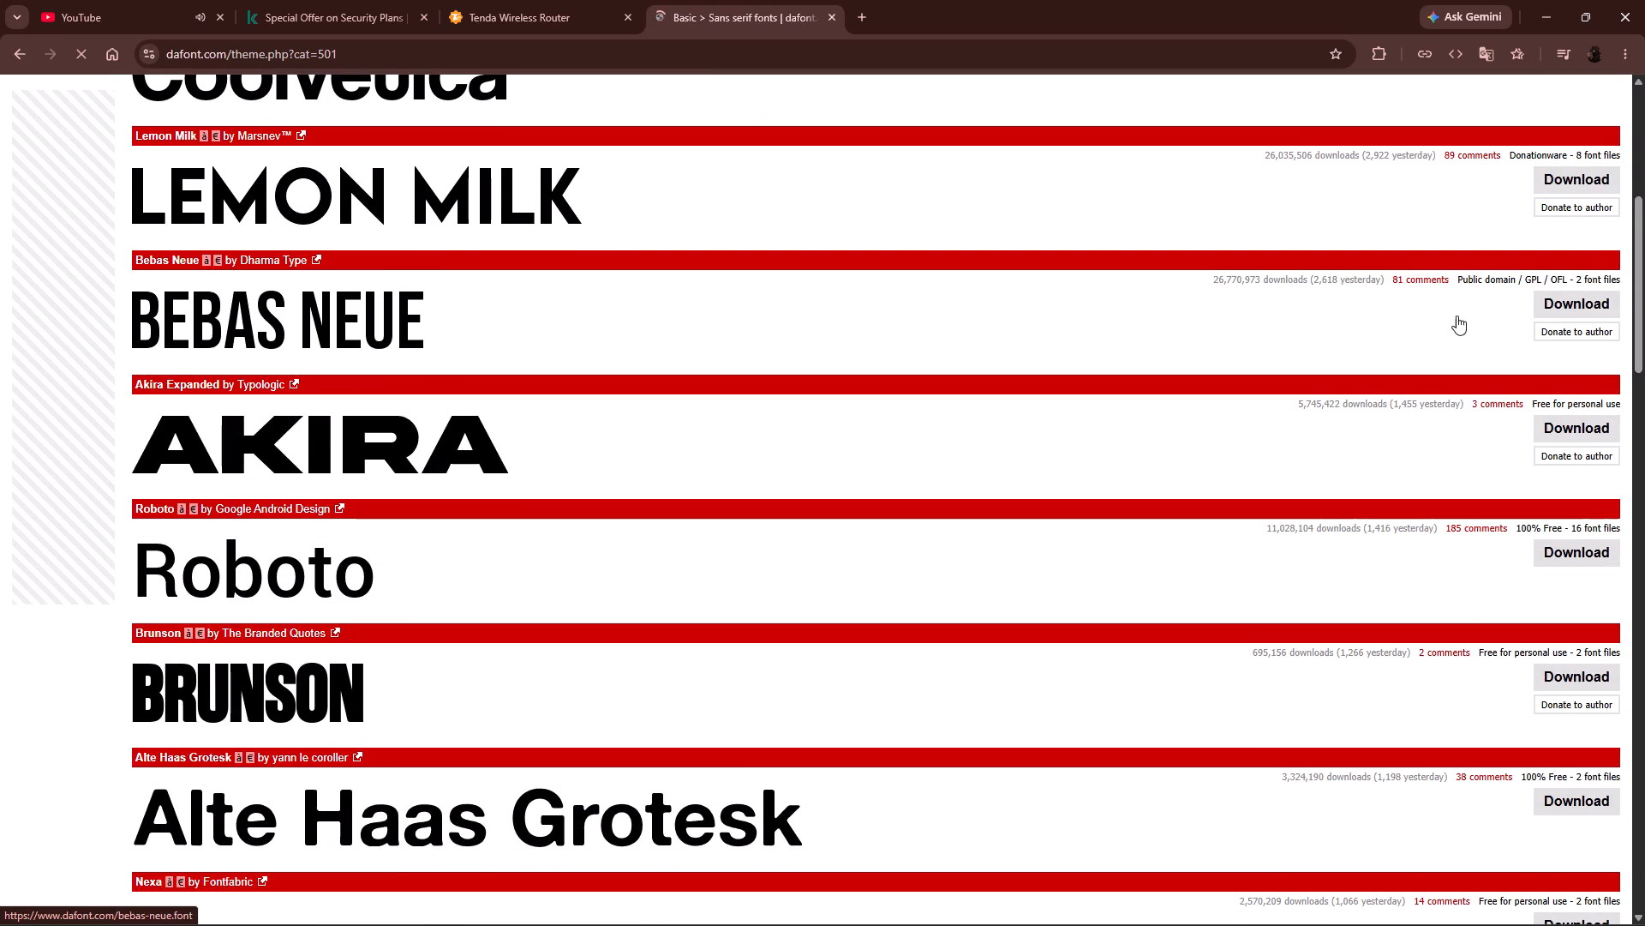
left_click(1564, 310)
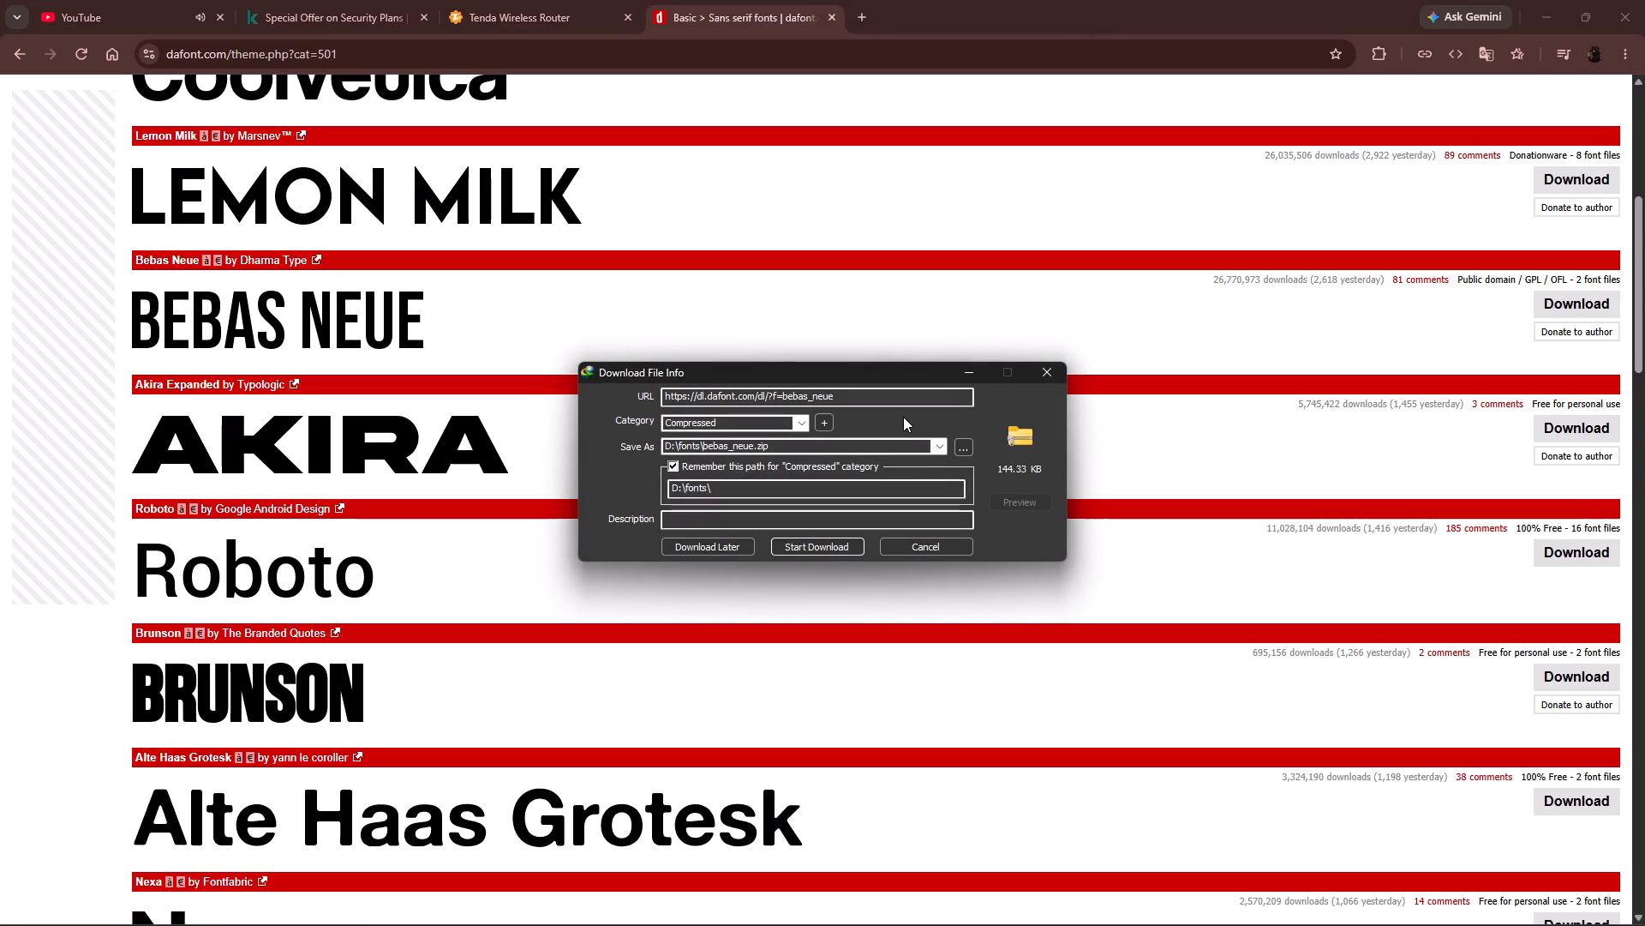
left_click(802, 549)
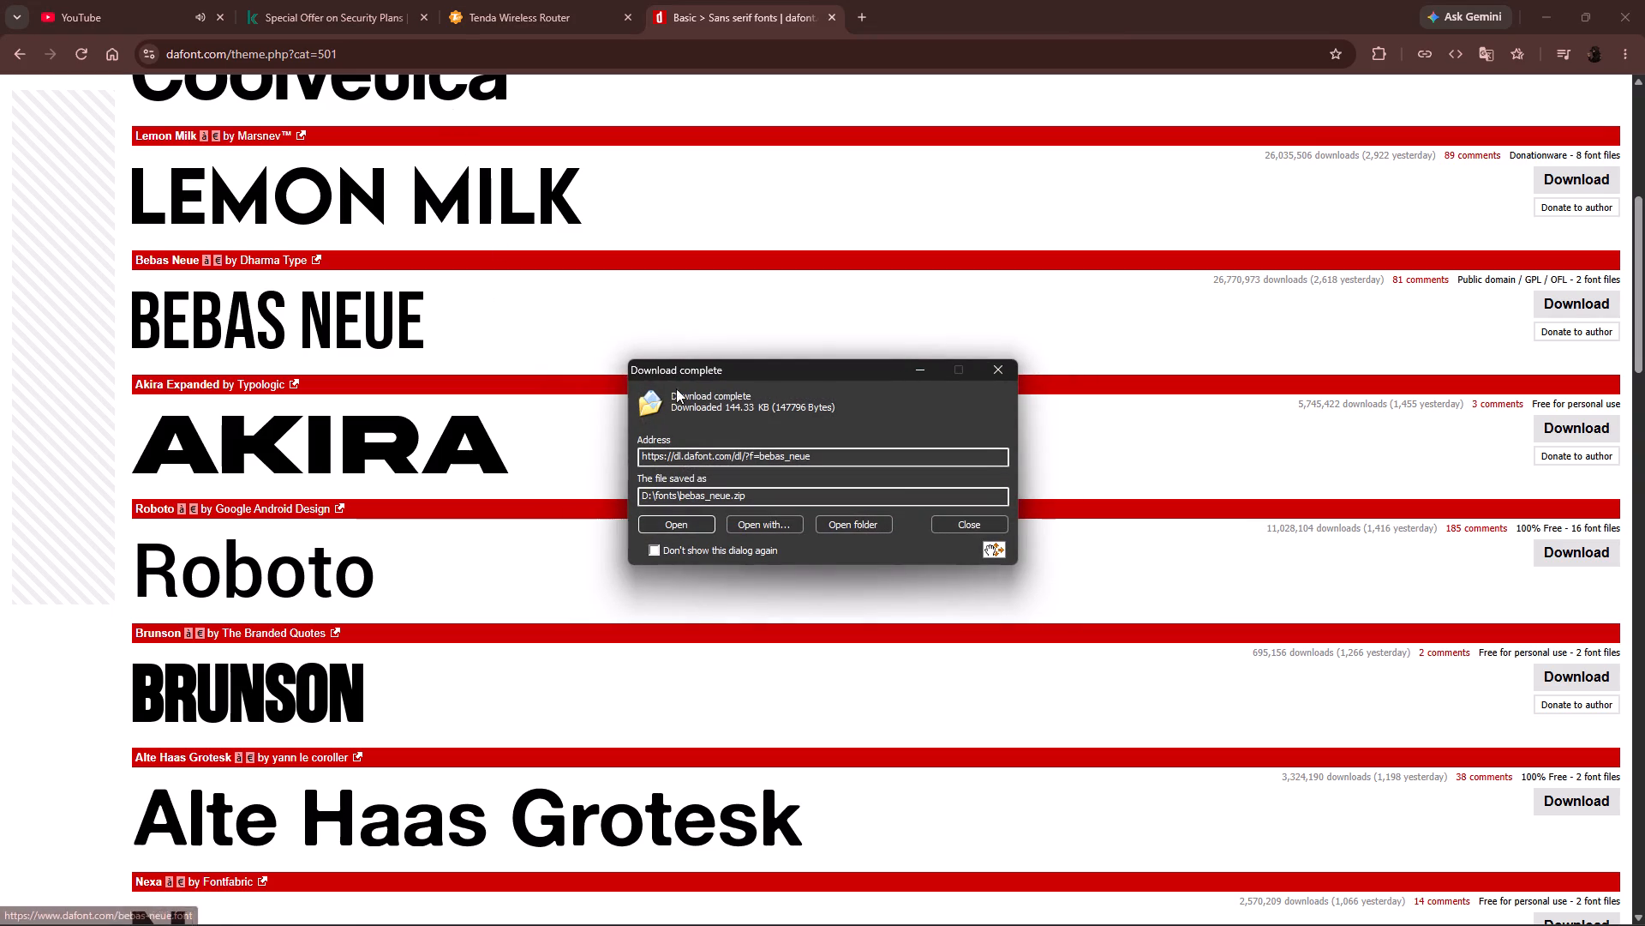
left_click(958, 522)
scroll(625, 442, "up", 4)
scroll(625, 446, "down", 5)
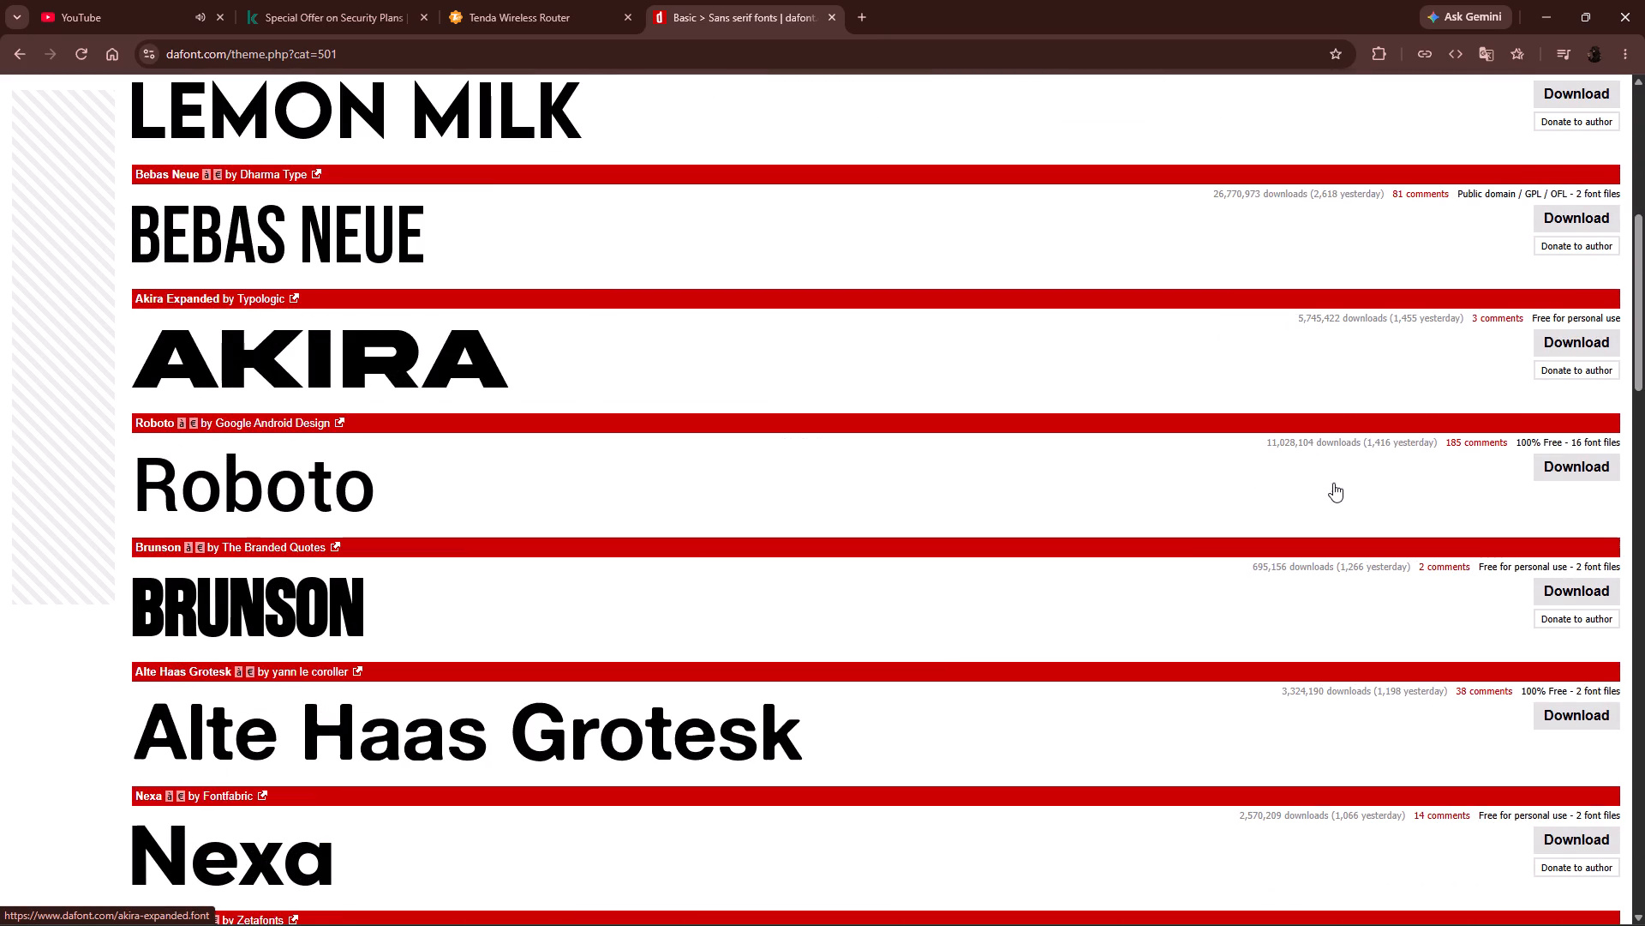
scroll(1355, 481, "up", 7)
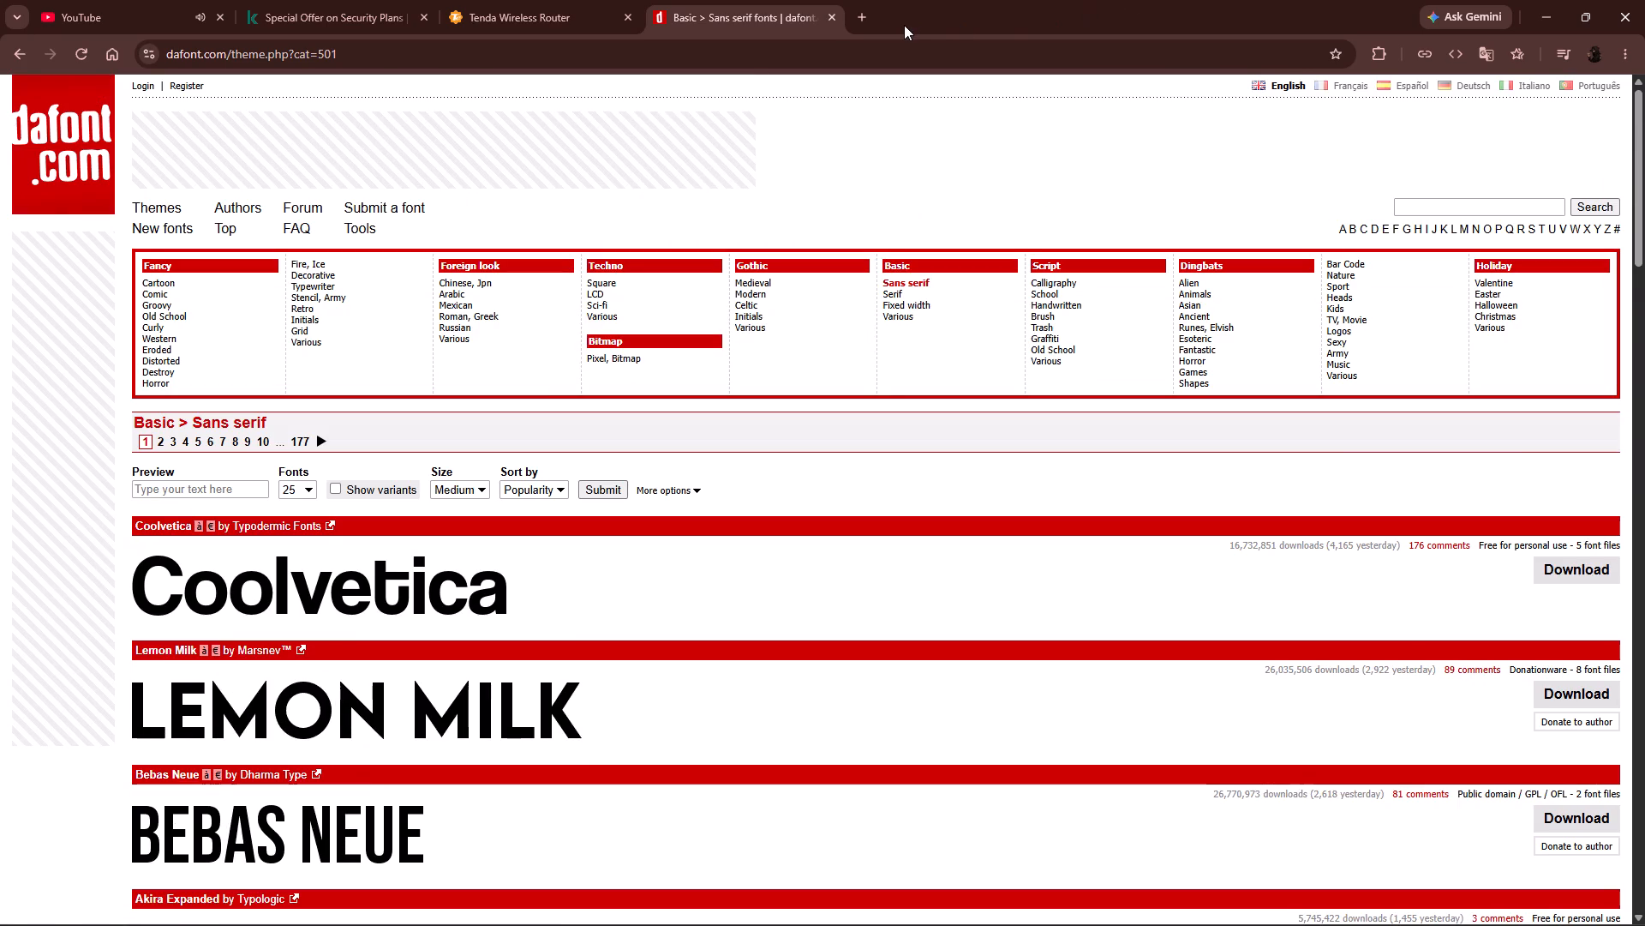
Search the web for "which are the fonts used in san serif" in a new tab.
left_click(868, 20)
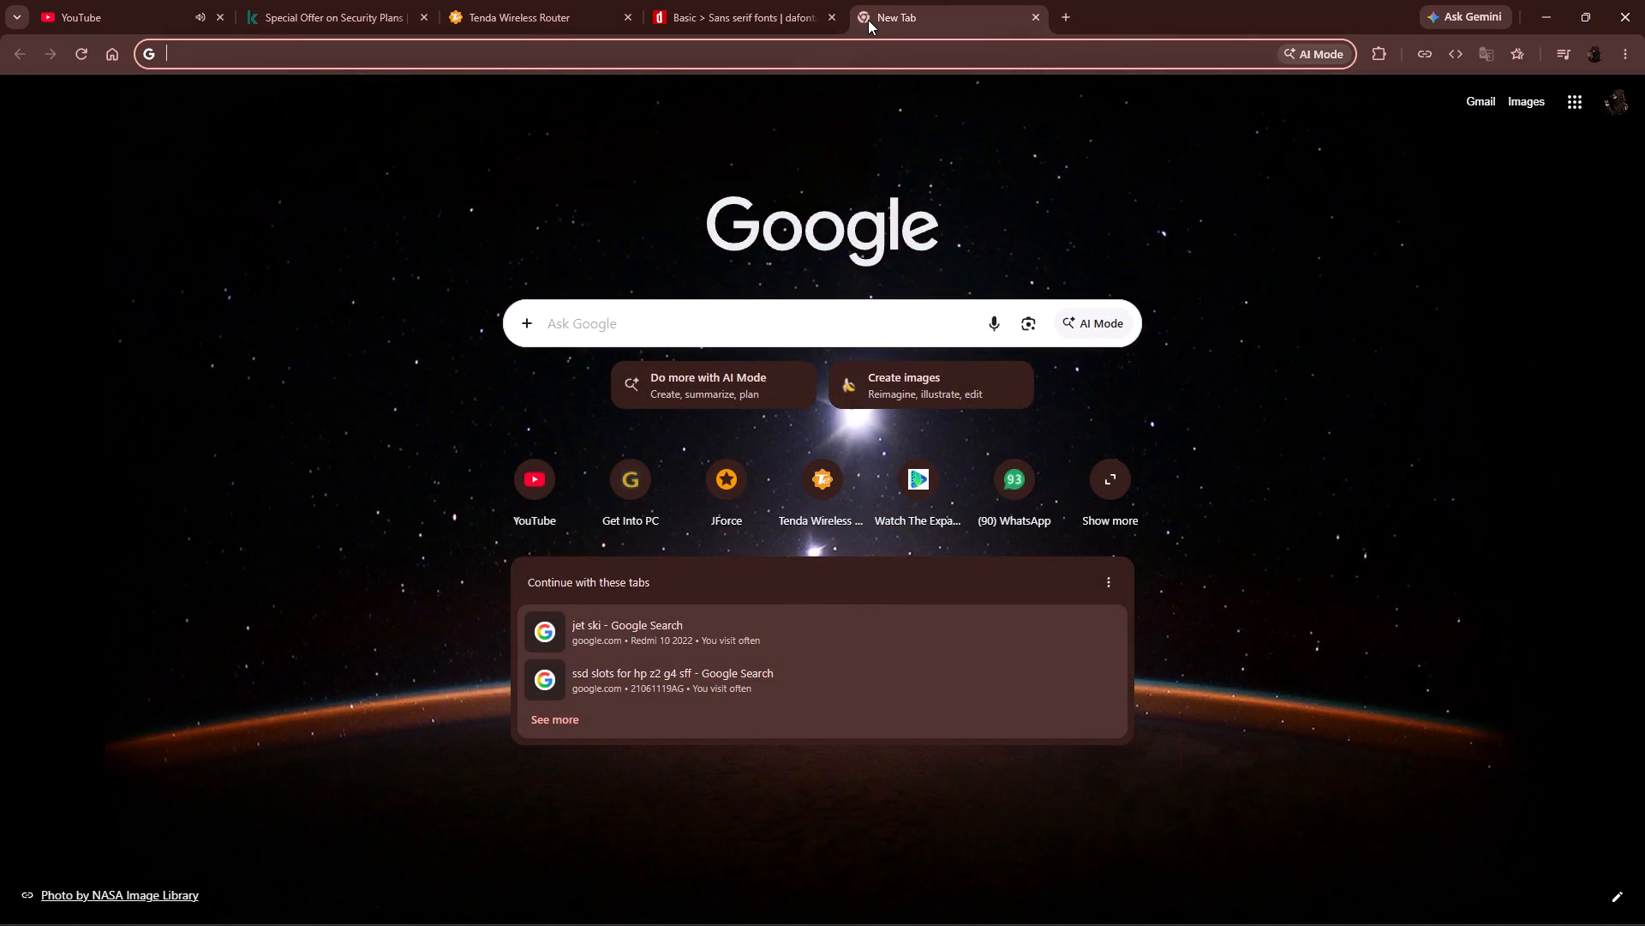
type("which")
key("space")
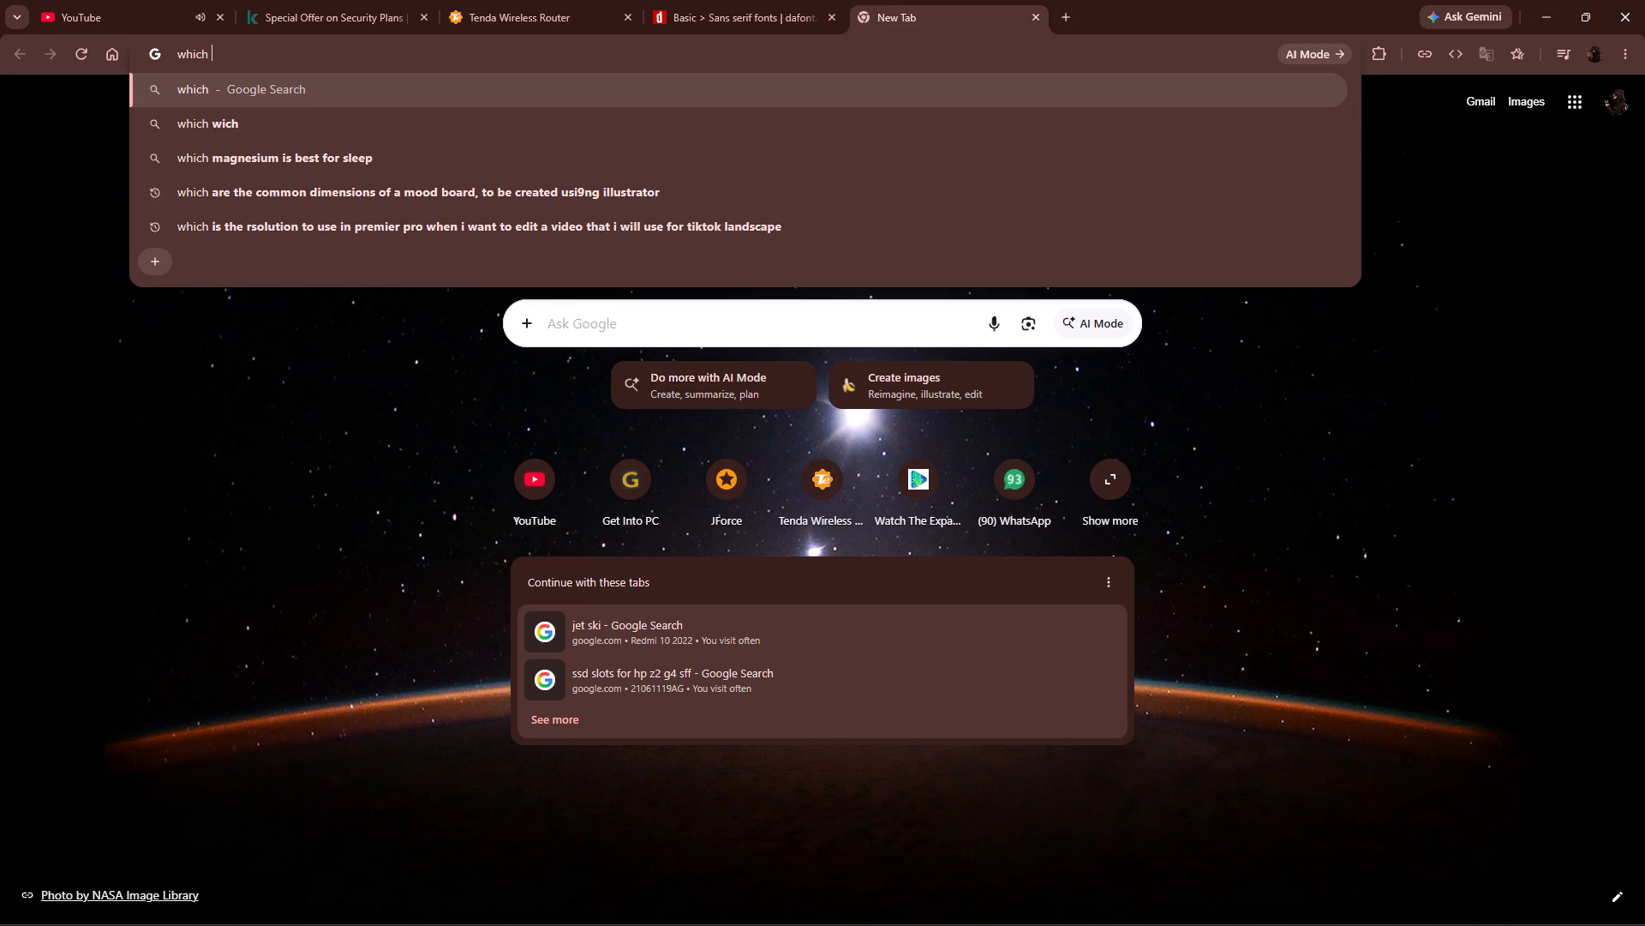
type("ar ce")
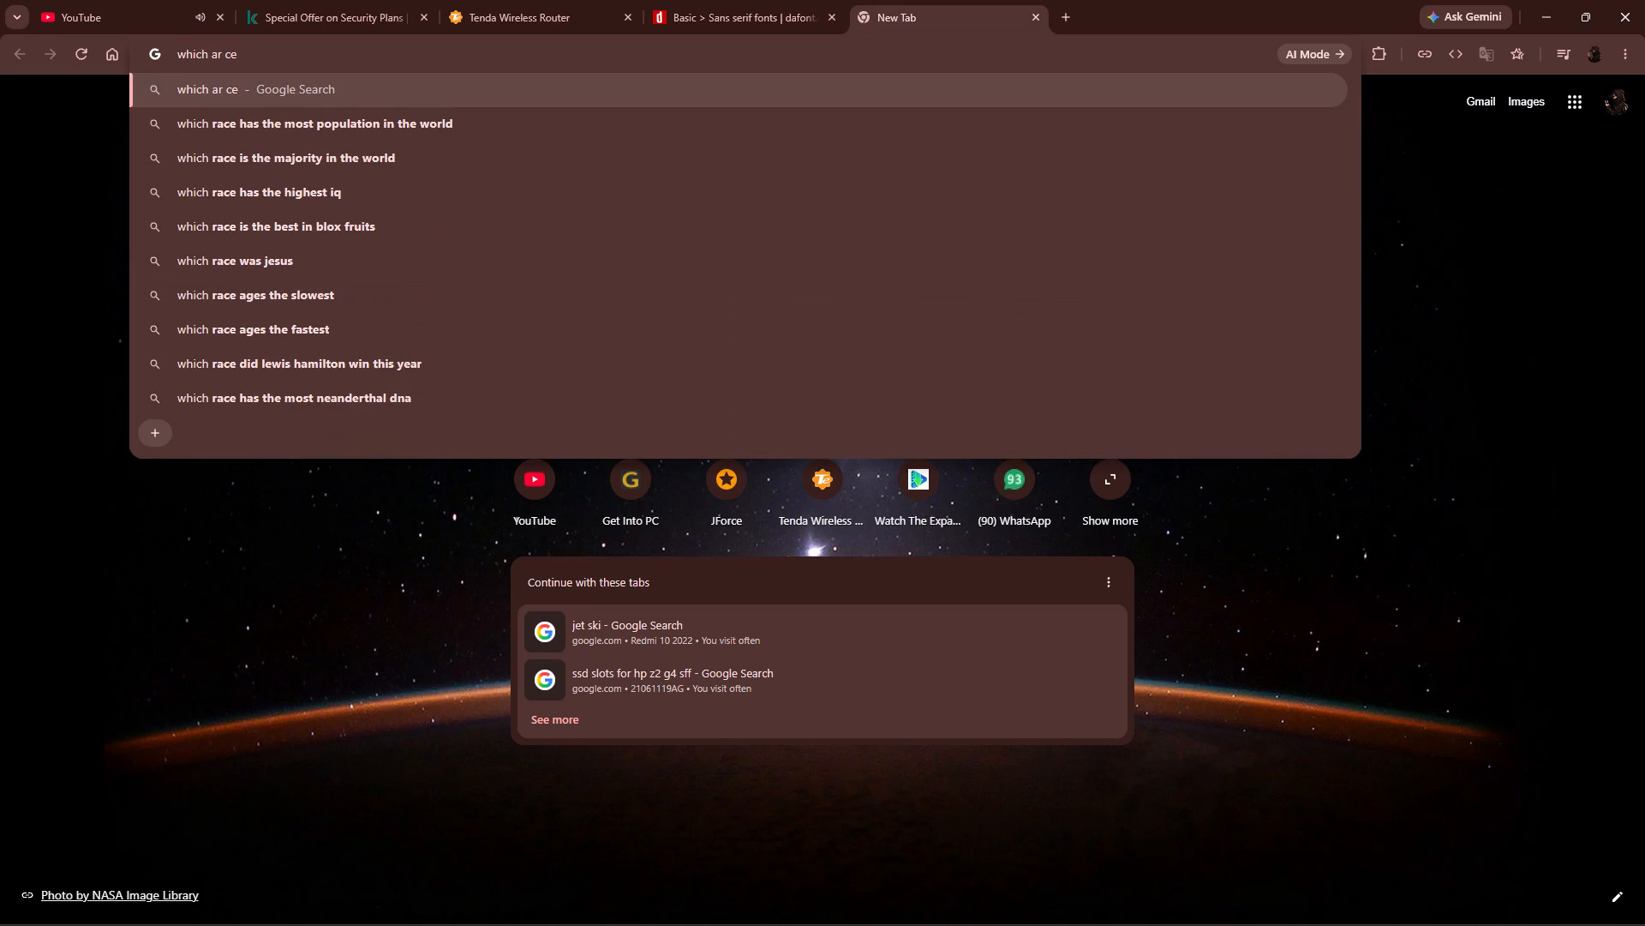
key("space")
type("the")
key("space")
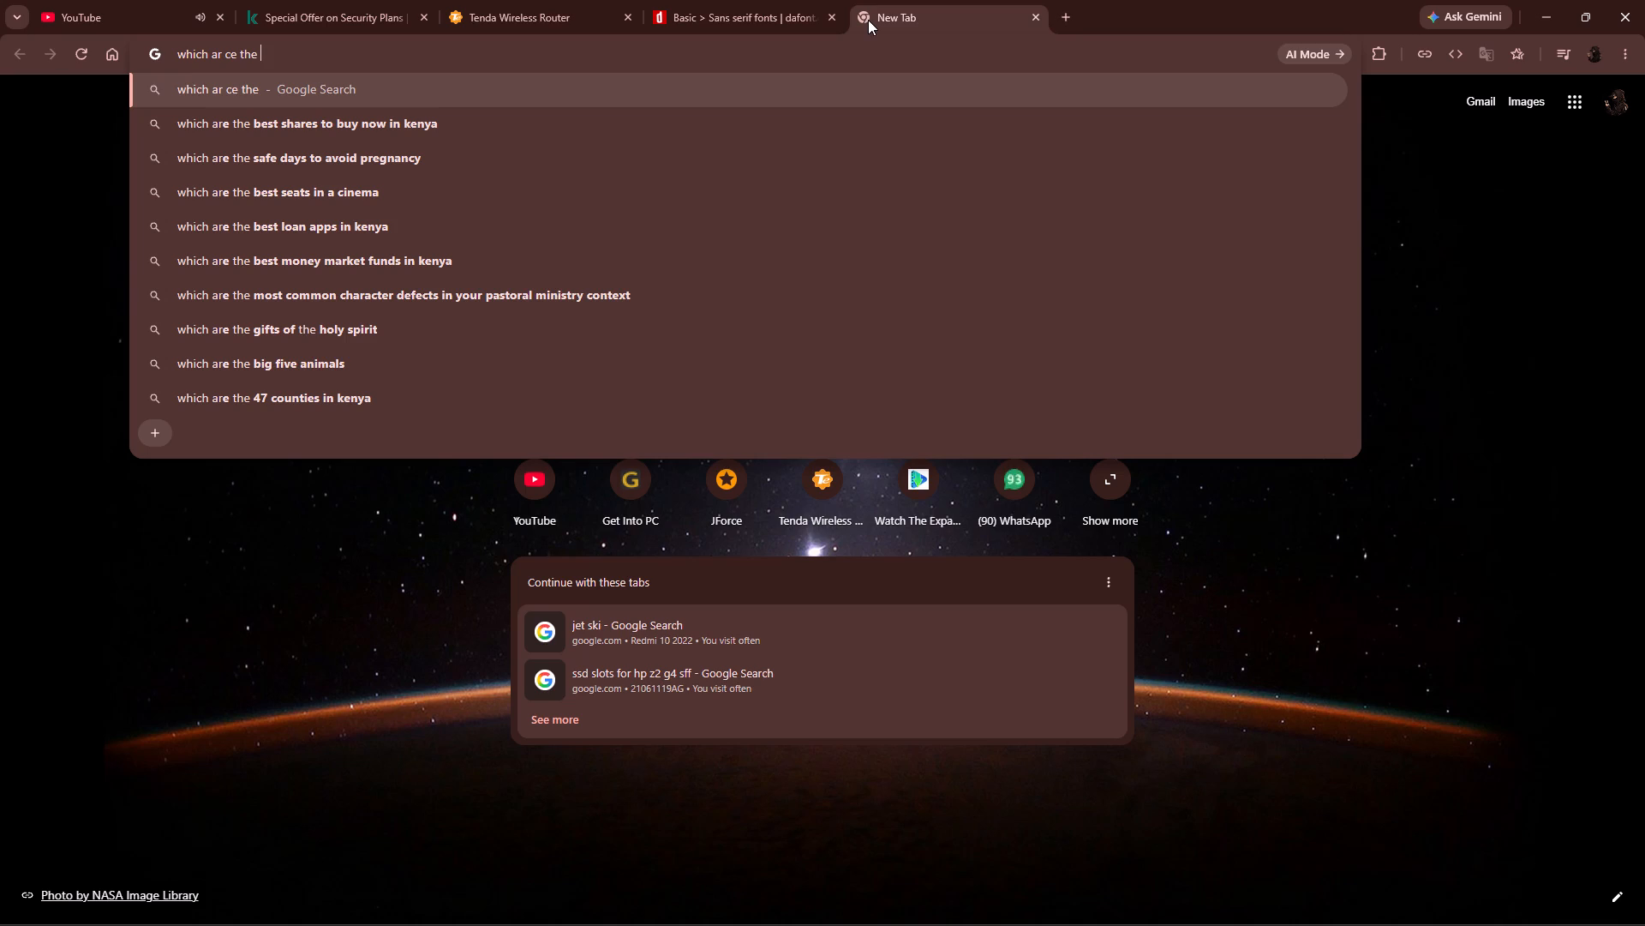
key("BackSpace")
key("BackSpace")
key("BackSpace")
key("BackSpace")
key("BackSpace")
key("BackSpace")
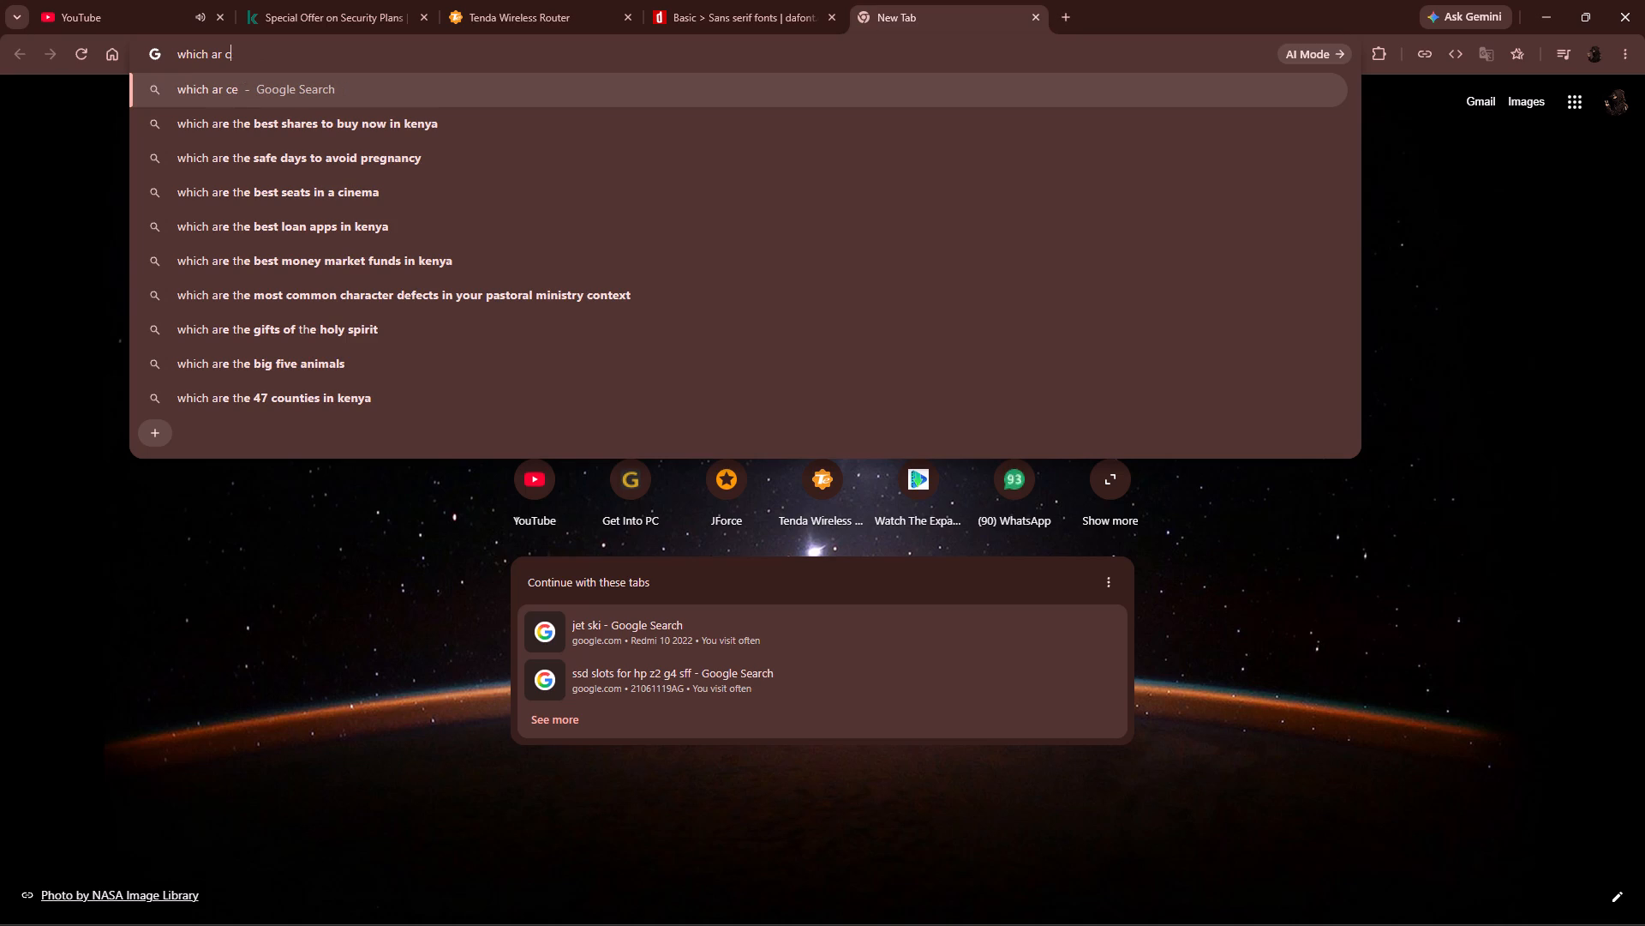
key("BackSpace")
key("BackSpace")
key("BackSpace")
type("re")
key("space")
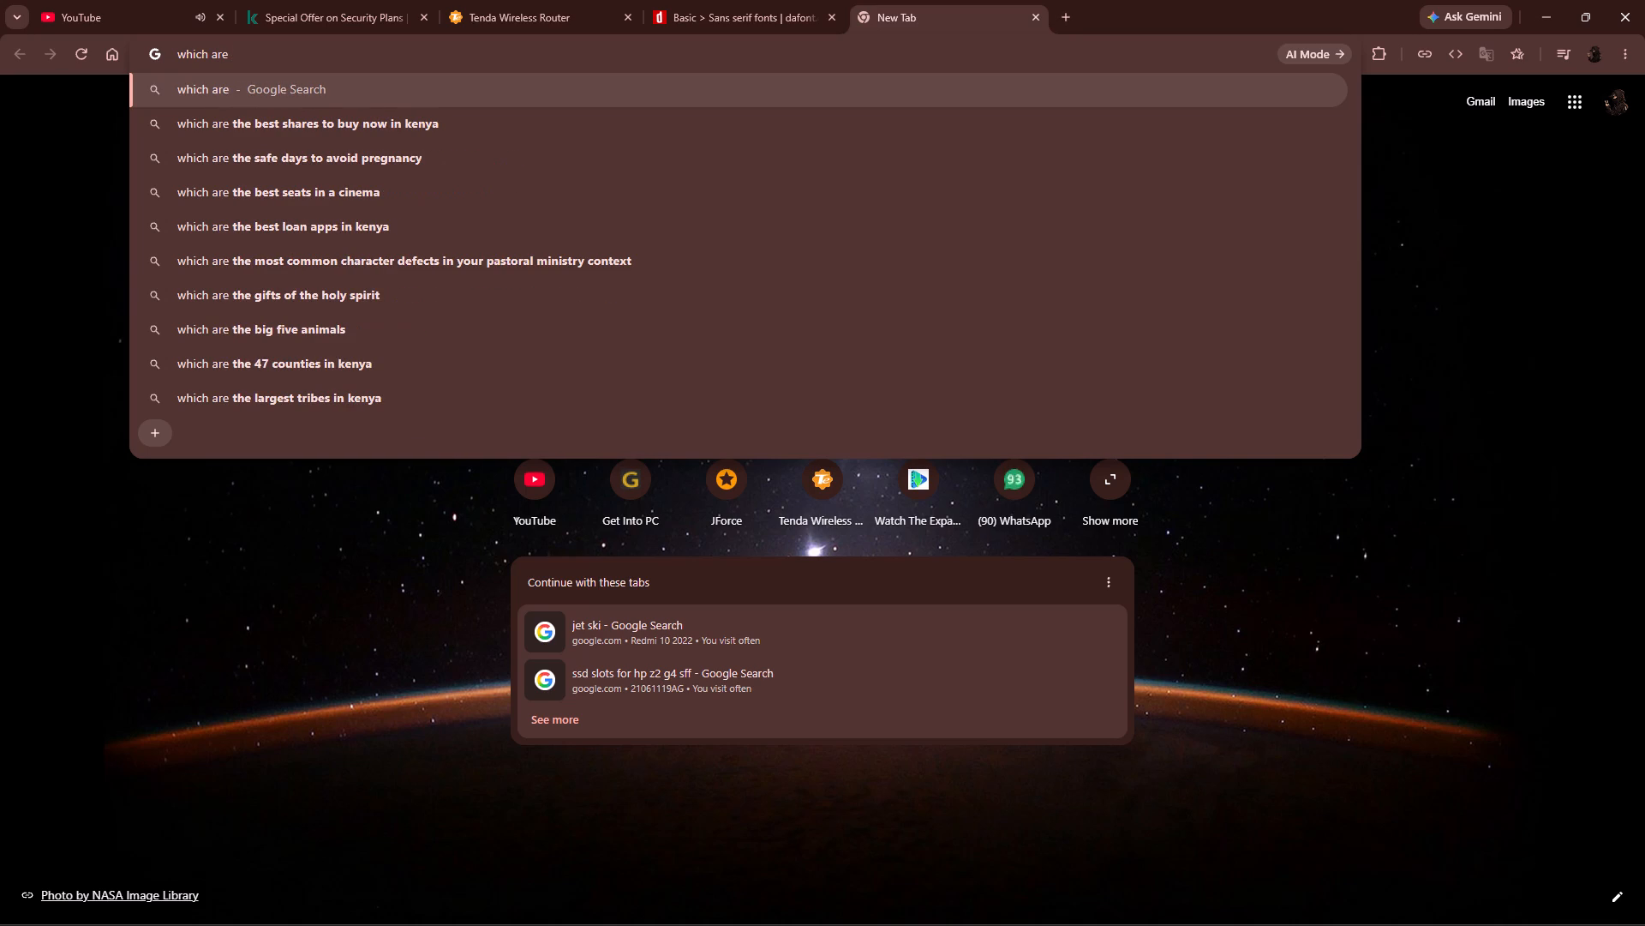
type("fon")
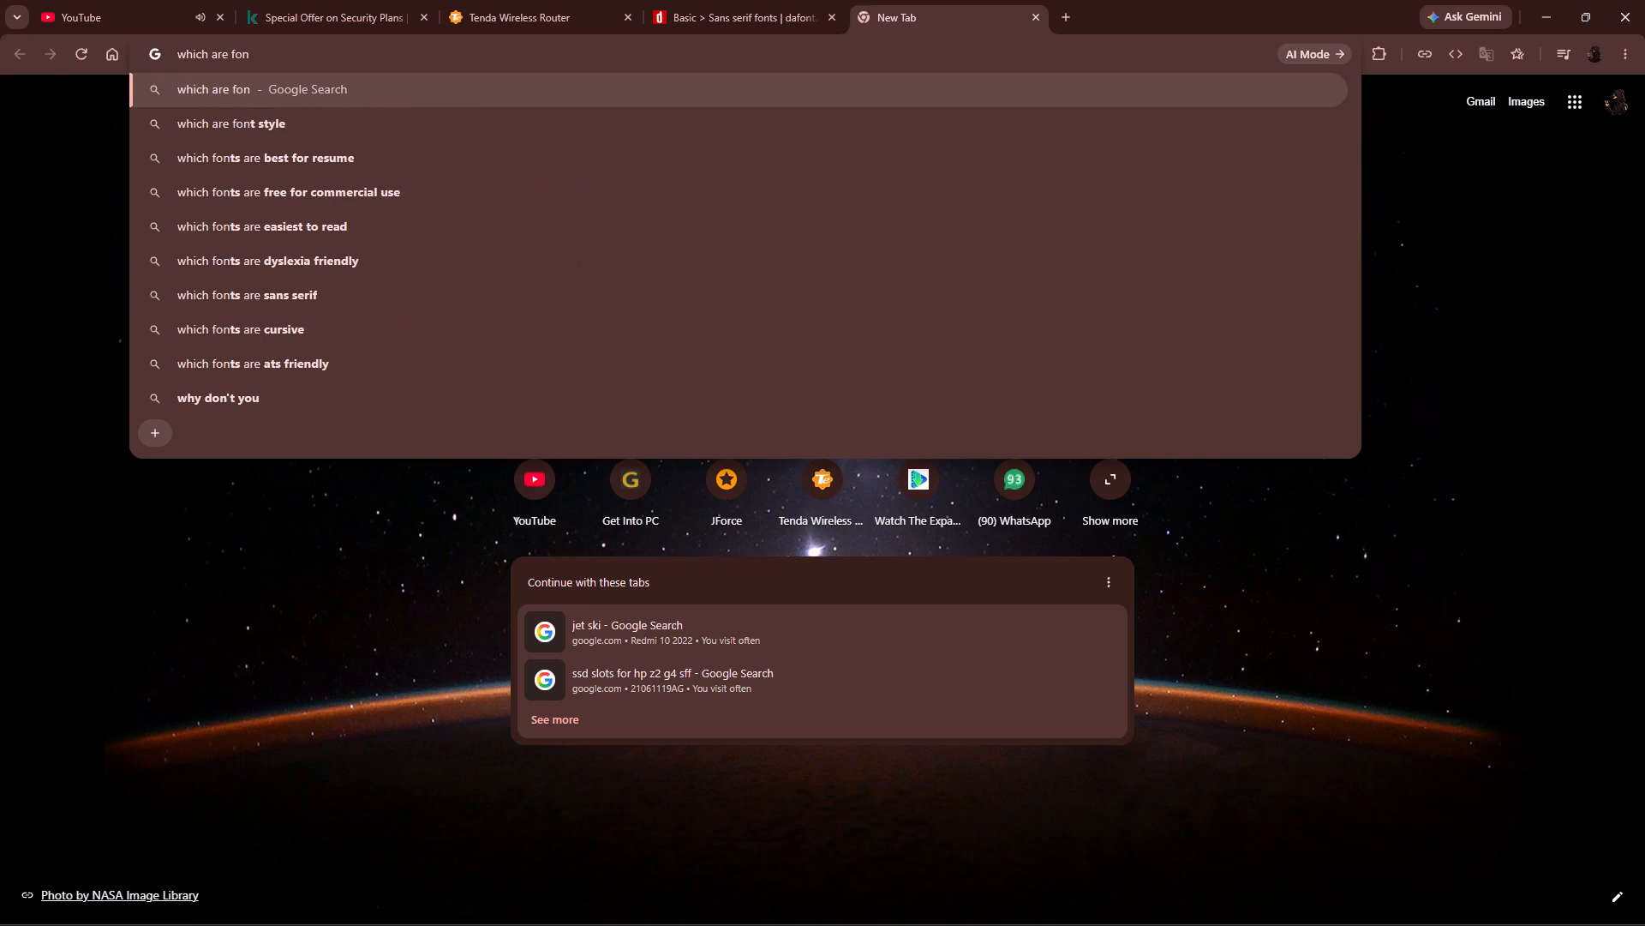
key("BackSpace")
key("BackSpace")
key("BackSpace")
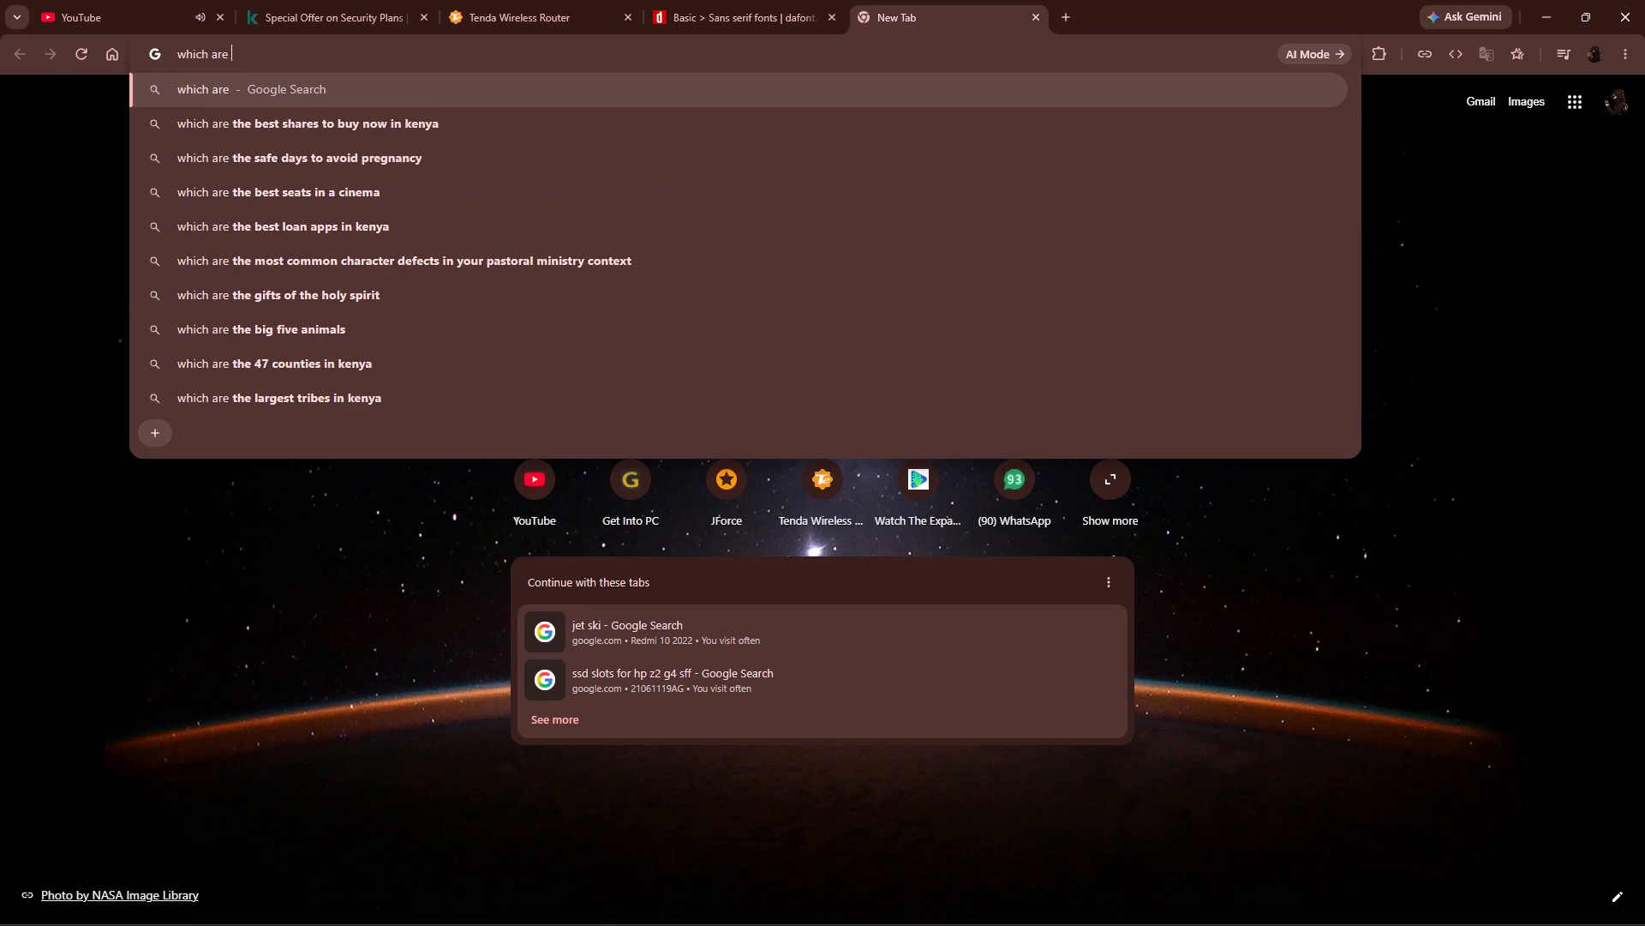
type("the fontr")
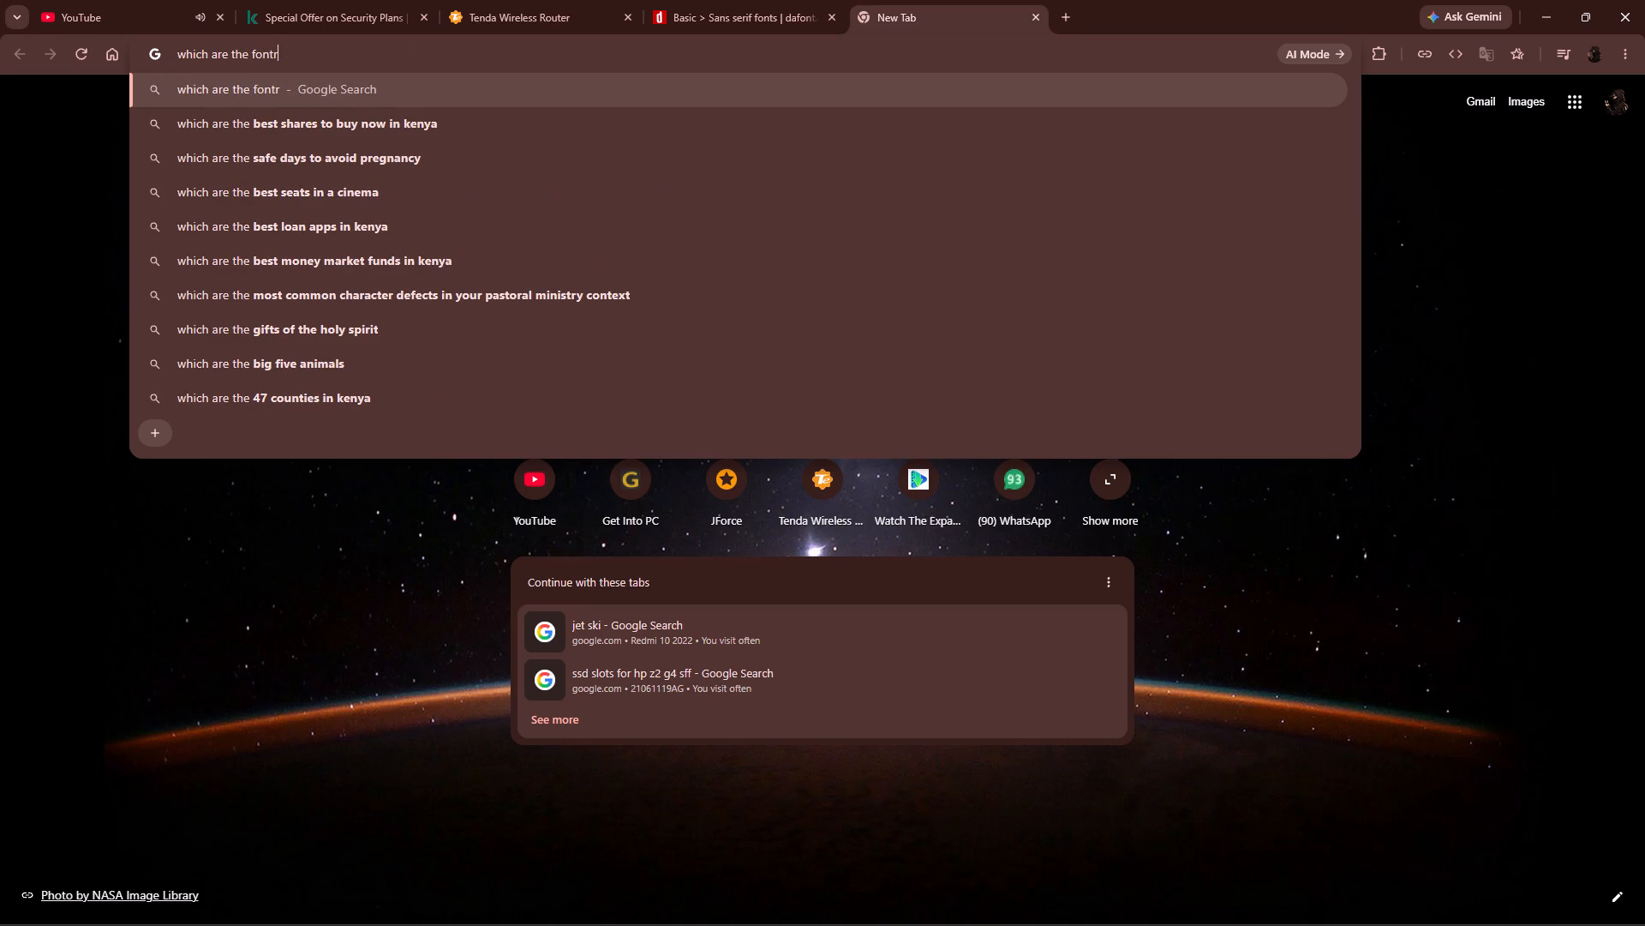
key("BackSpace")
type("s")
key("space")
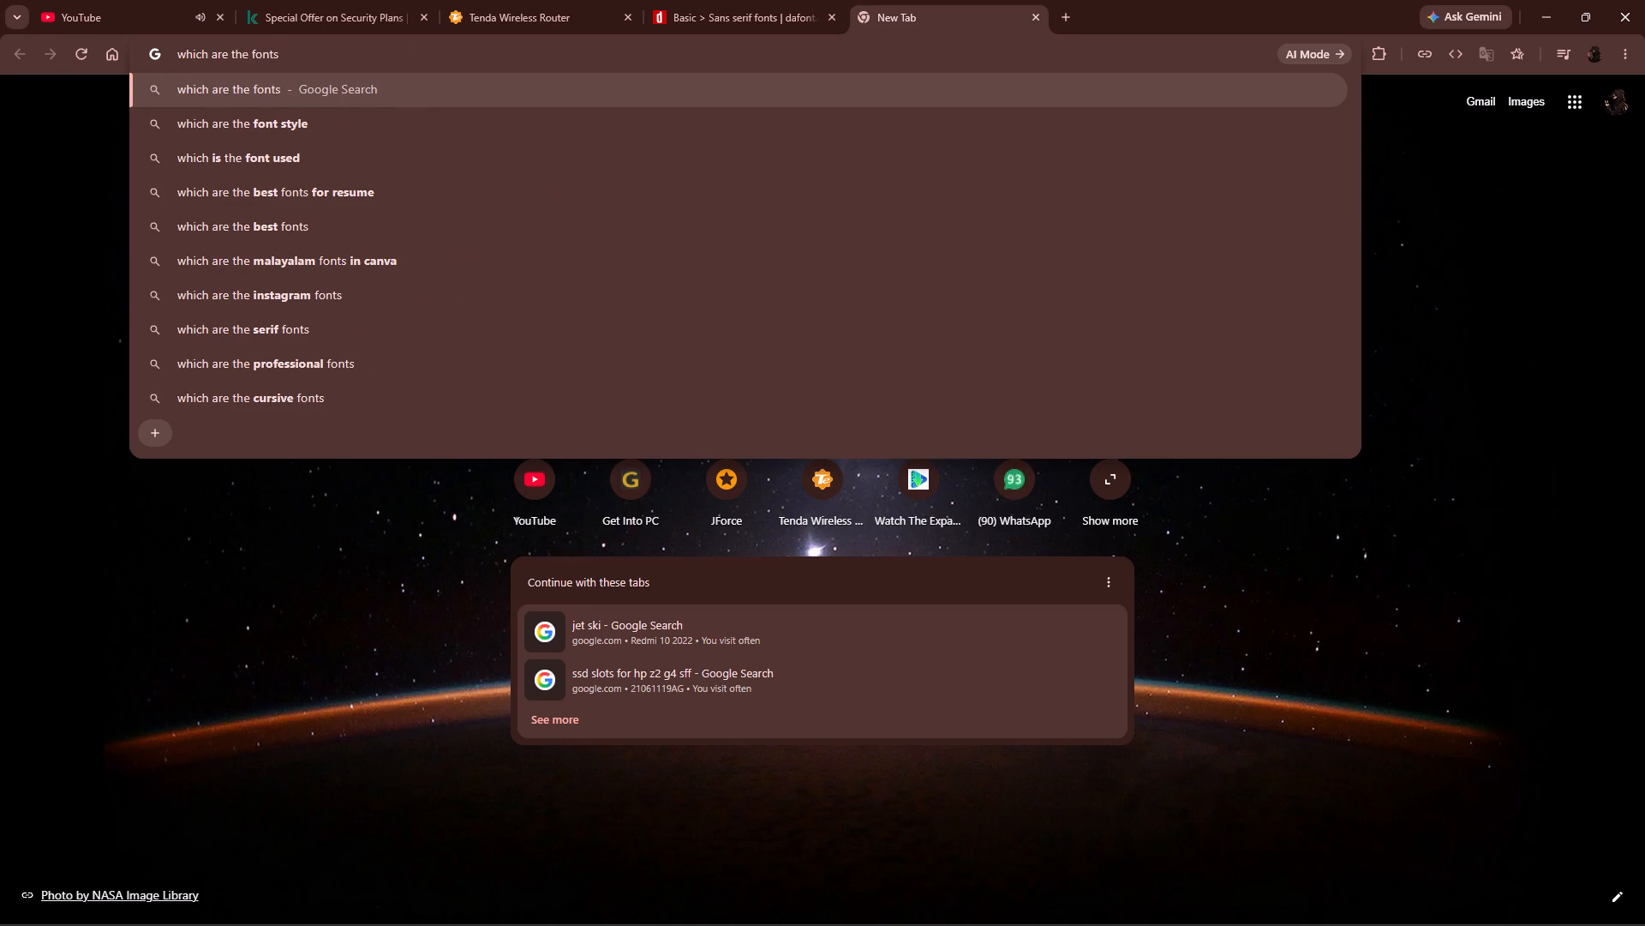
key("space")
type("used in san serr")
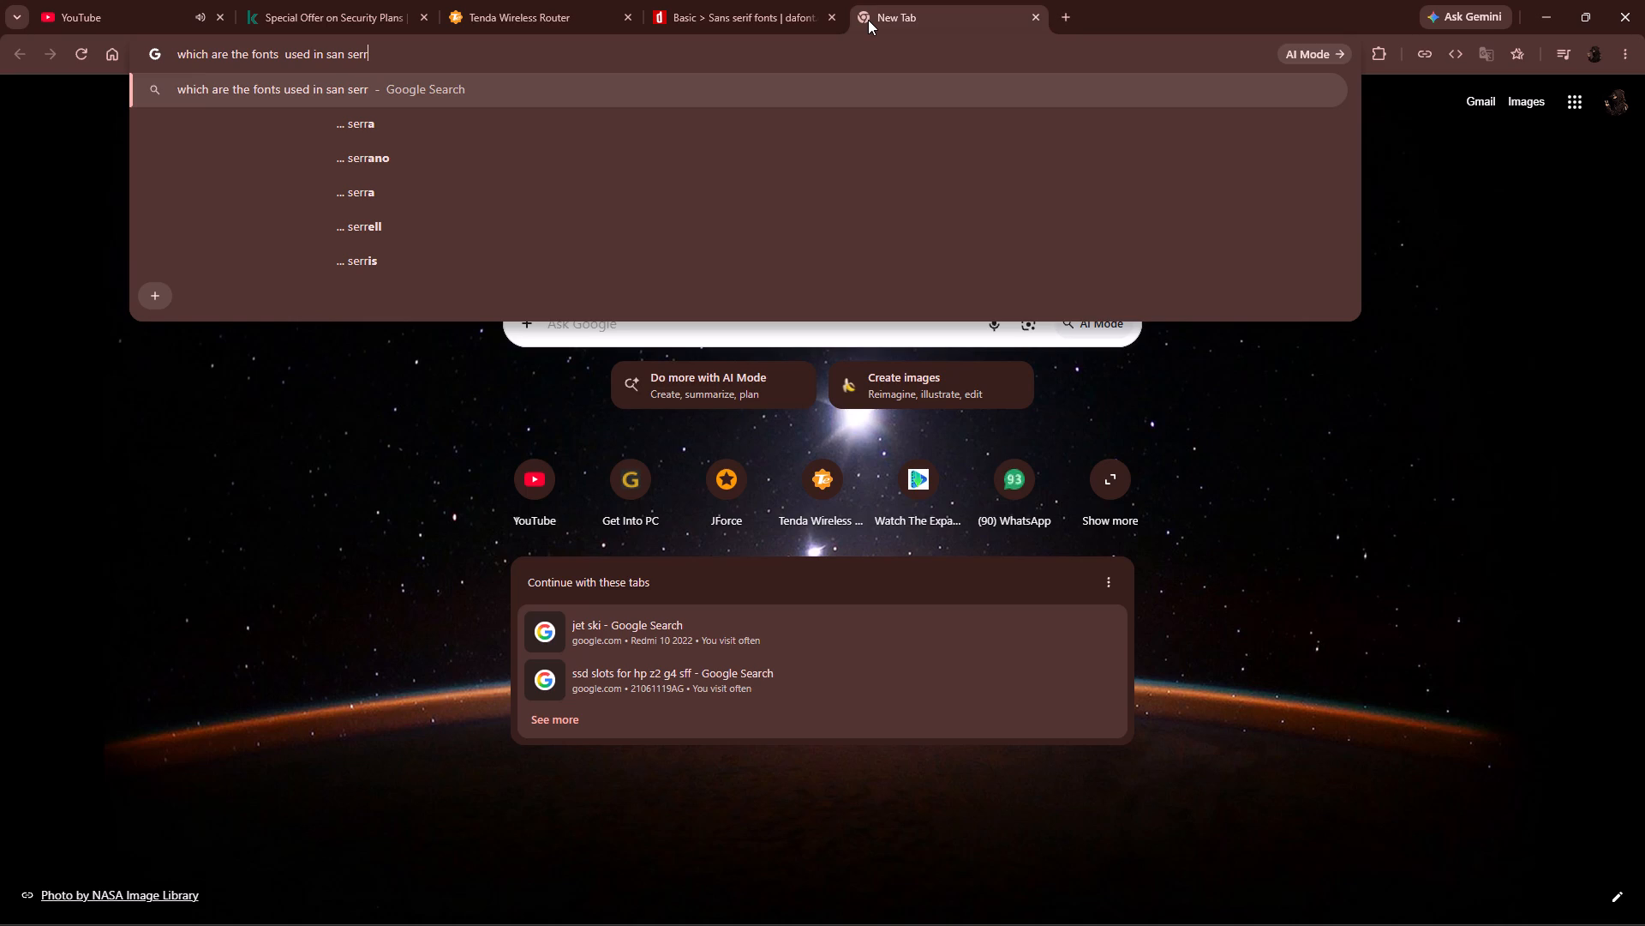
key("BackSpace")
type("if")
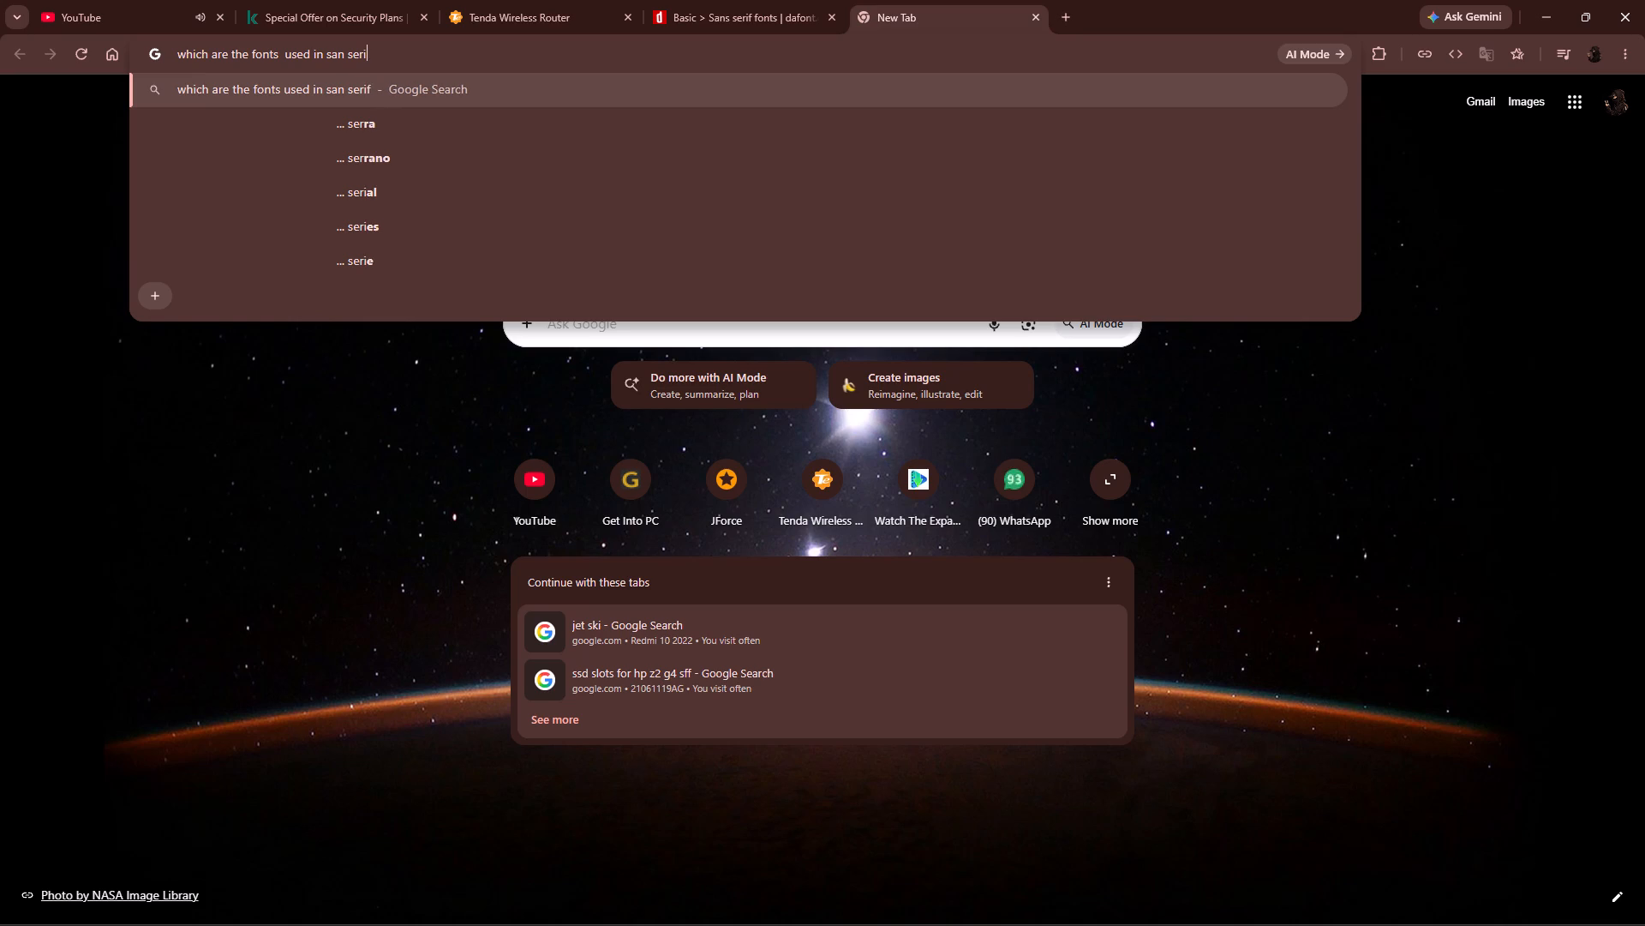
key("Return")
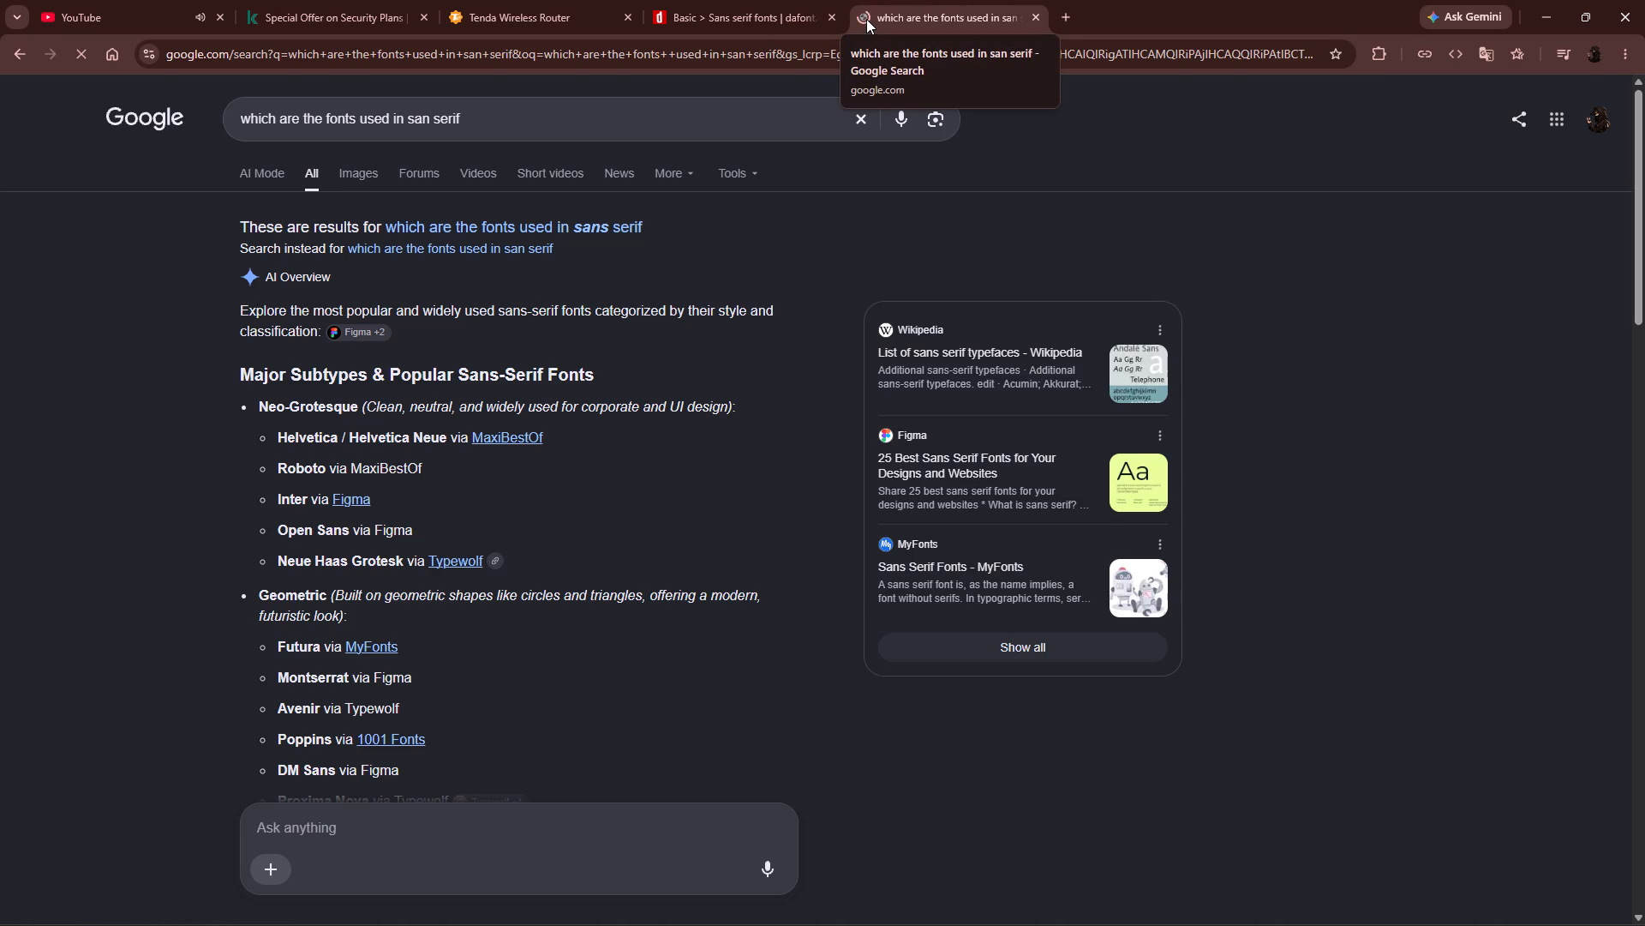
Download the Roboto font from DaFont's Sans serif page as roboto.zip into D:\fonts.
left_click(716, 15)
scroll(500, 618, "down", 7)
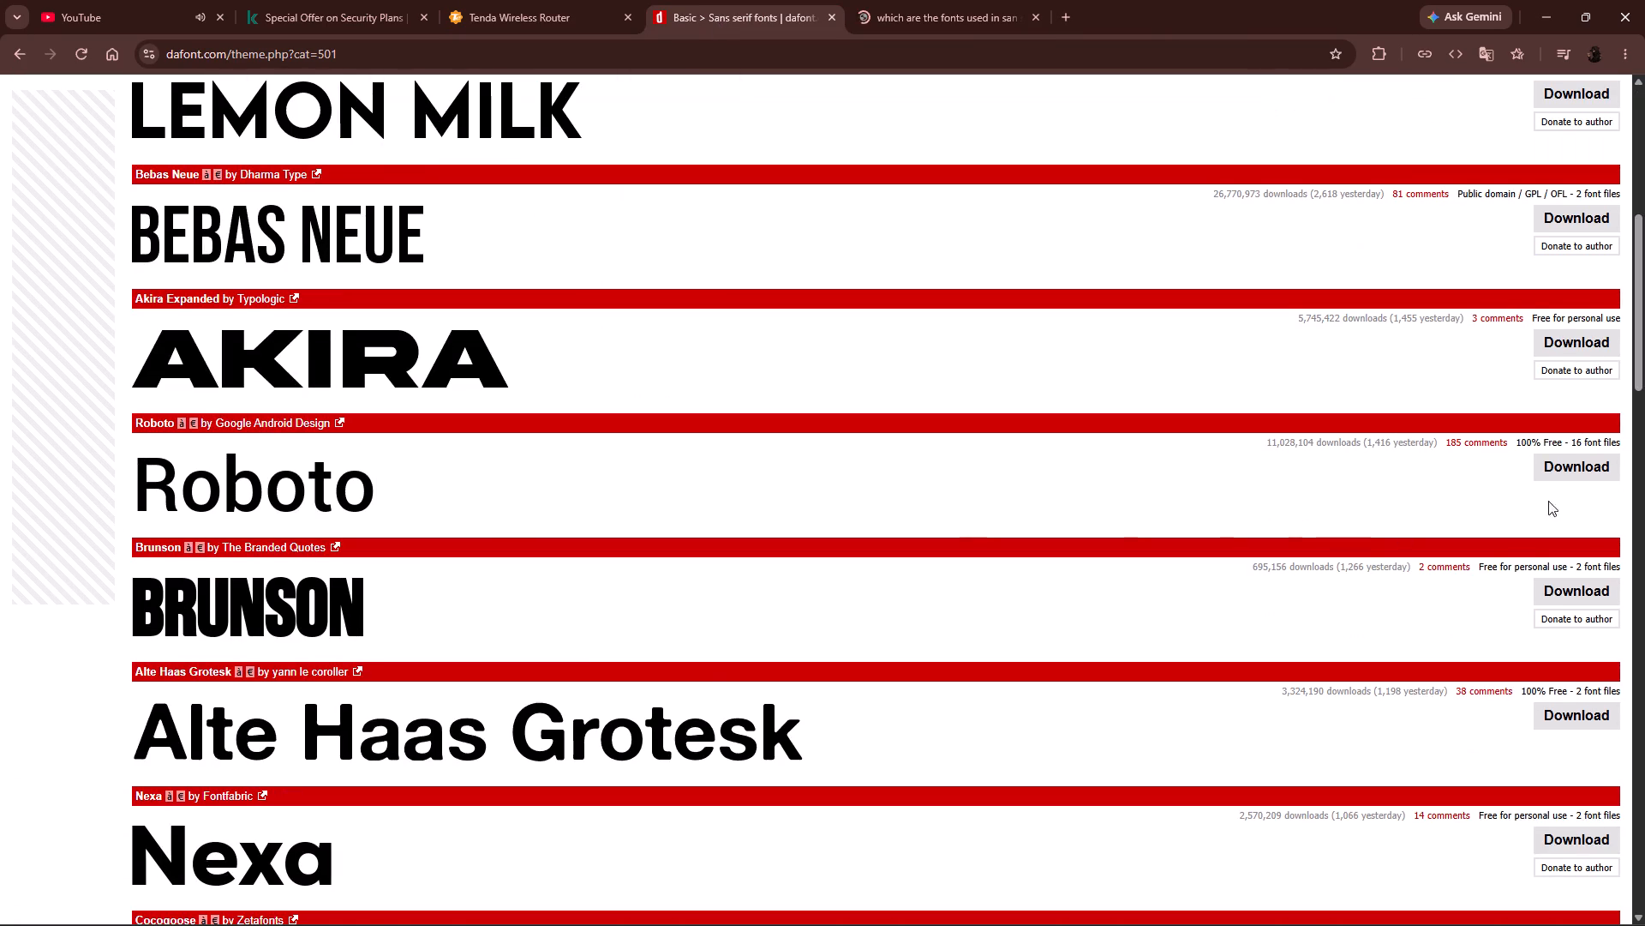
left_click(1589, 472)
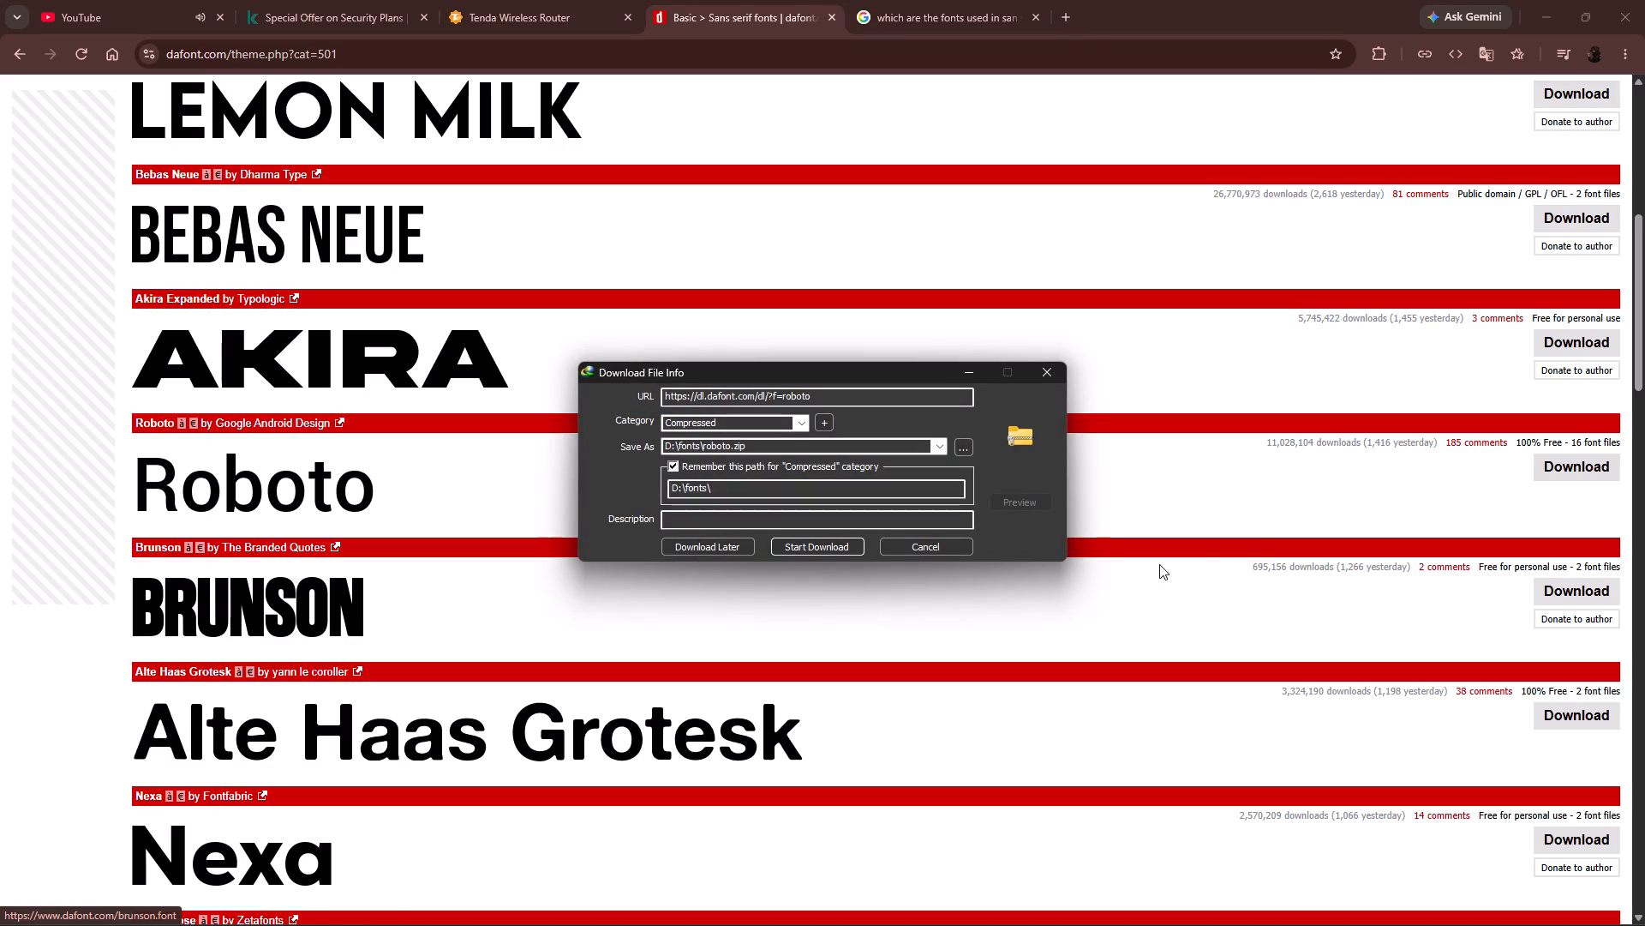
left_click(828, 550)
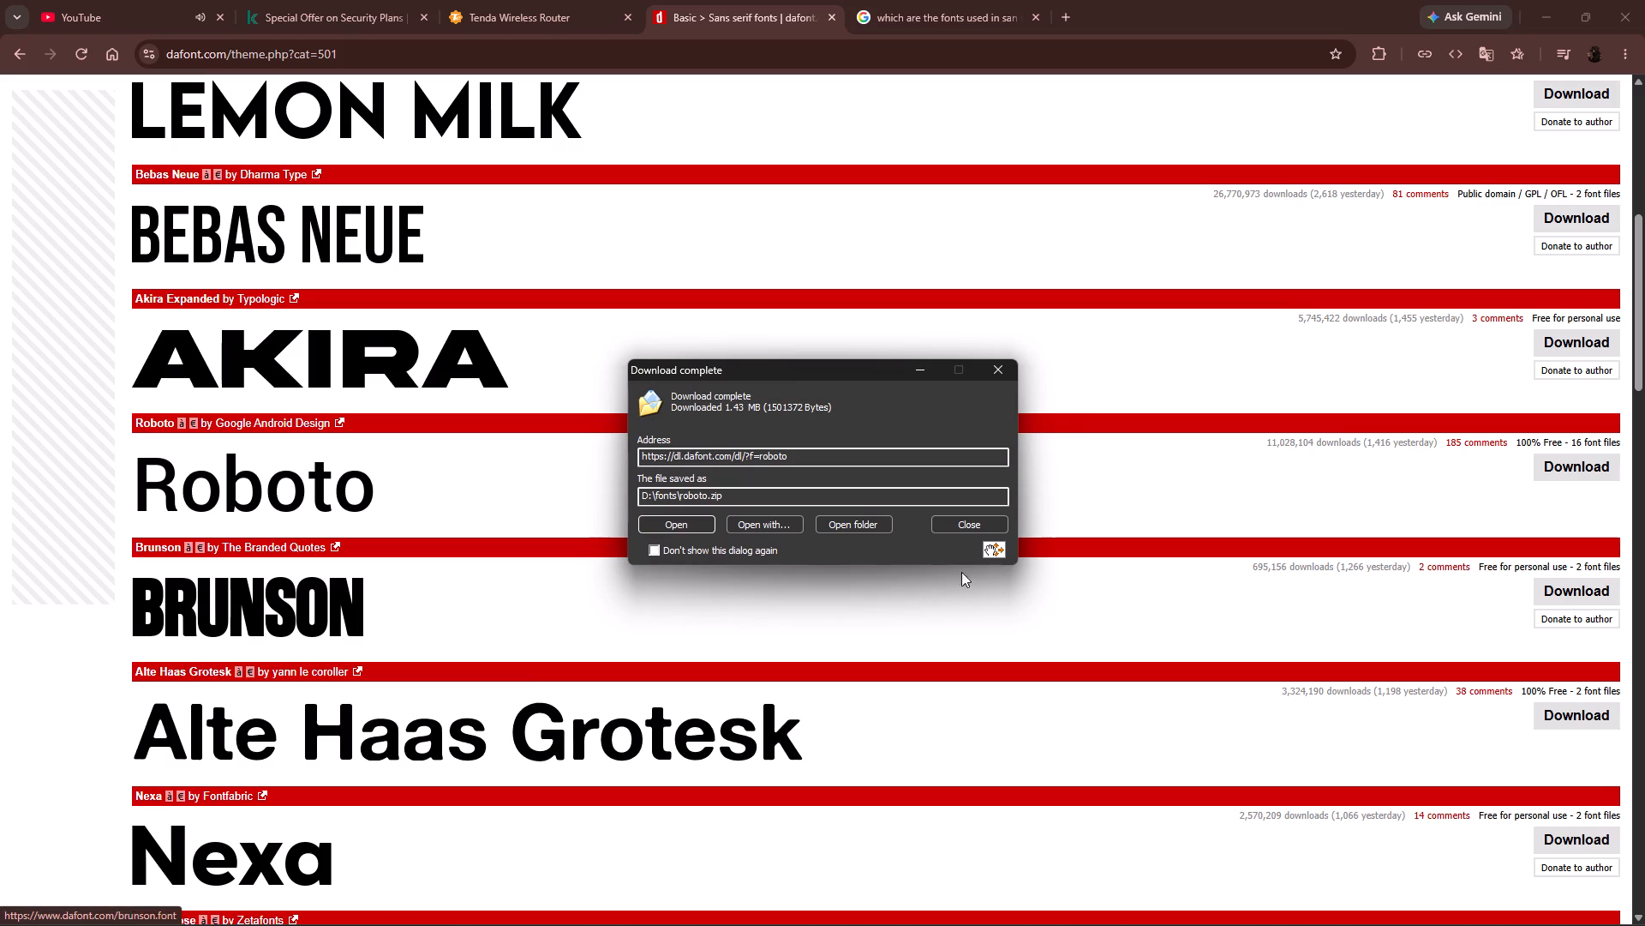
left_click(971, 521)
Examine more sans serif fonts on DaFont and read the search overview of popular sans serif fonts by style.
scroll(403, 659, "down", 16)
scroll(418, 652, "up", 3)
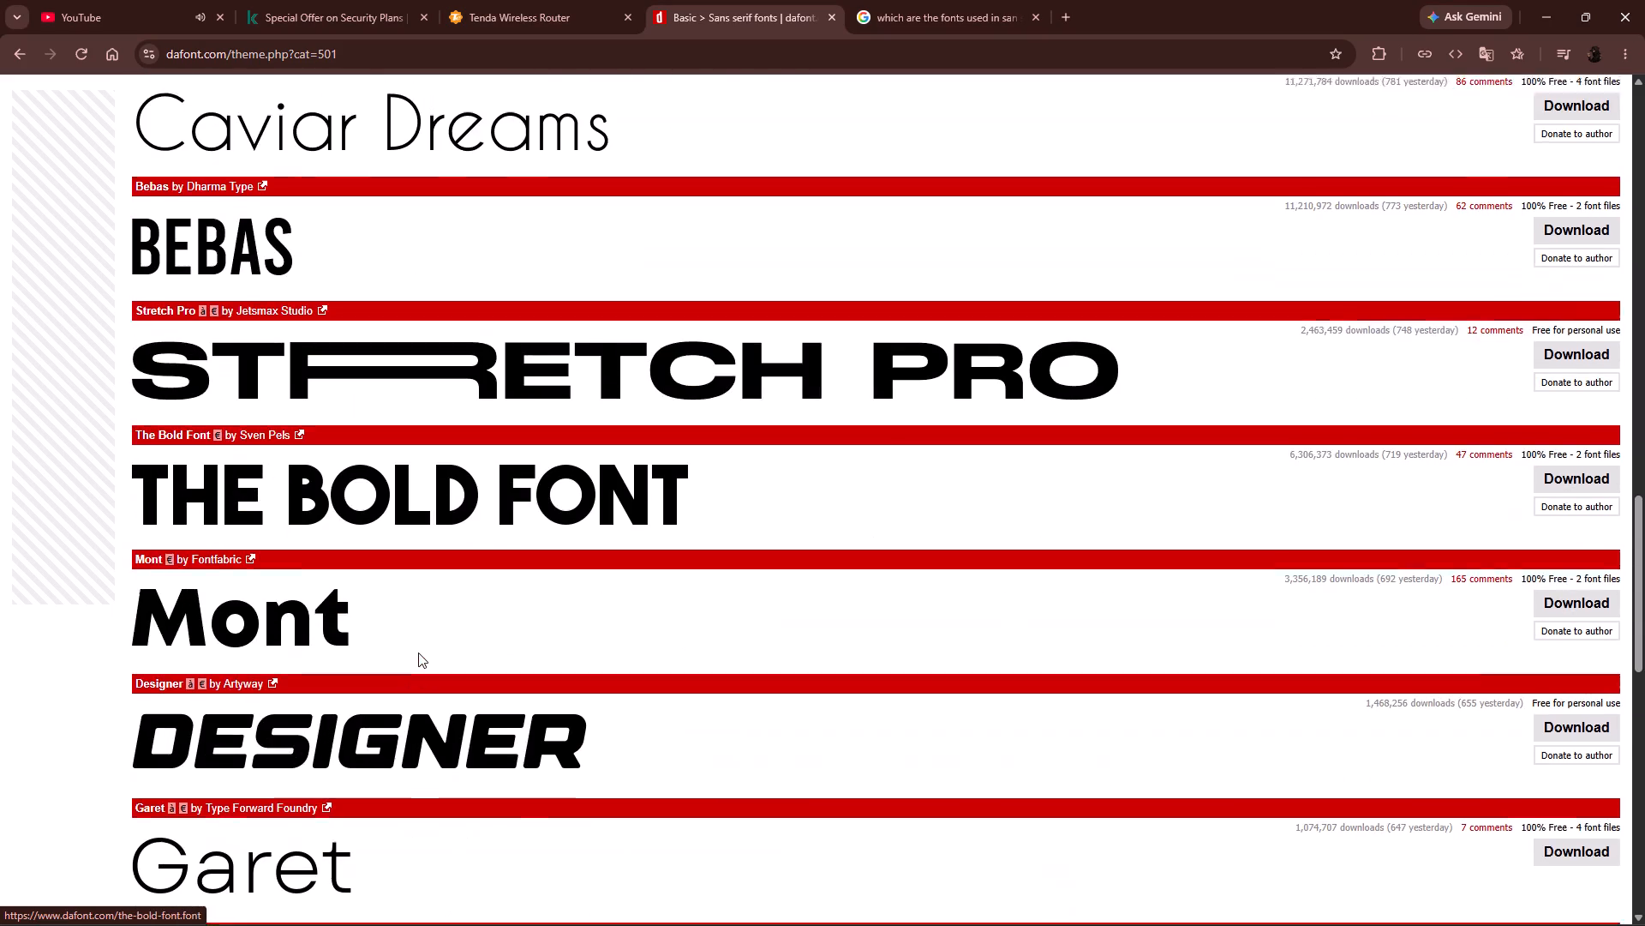
scroll(418, 652, "up", 3)
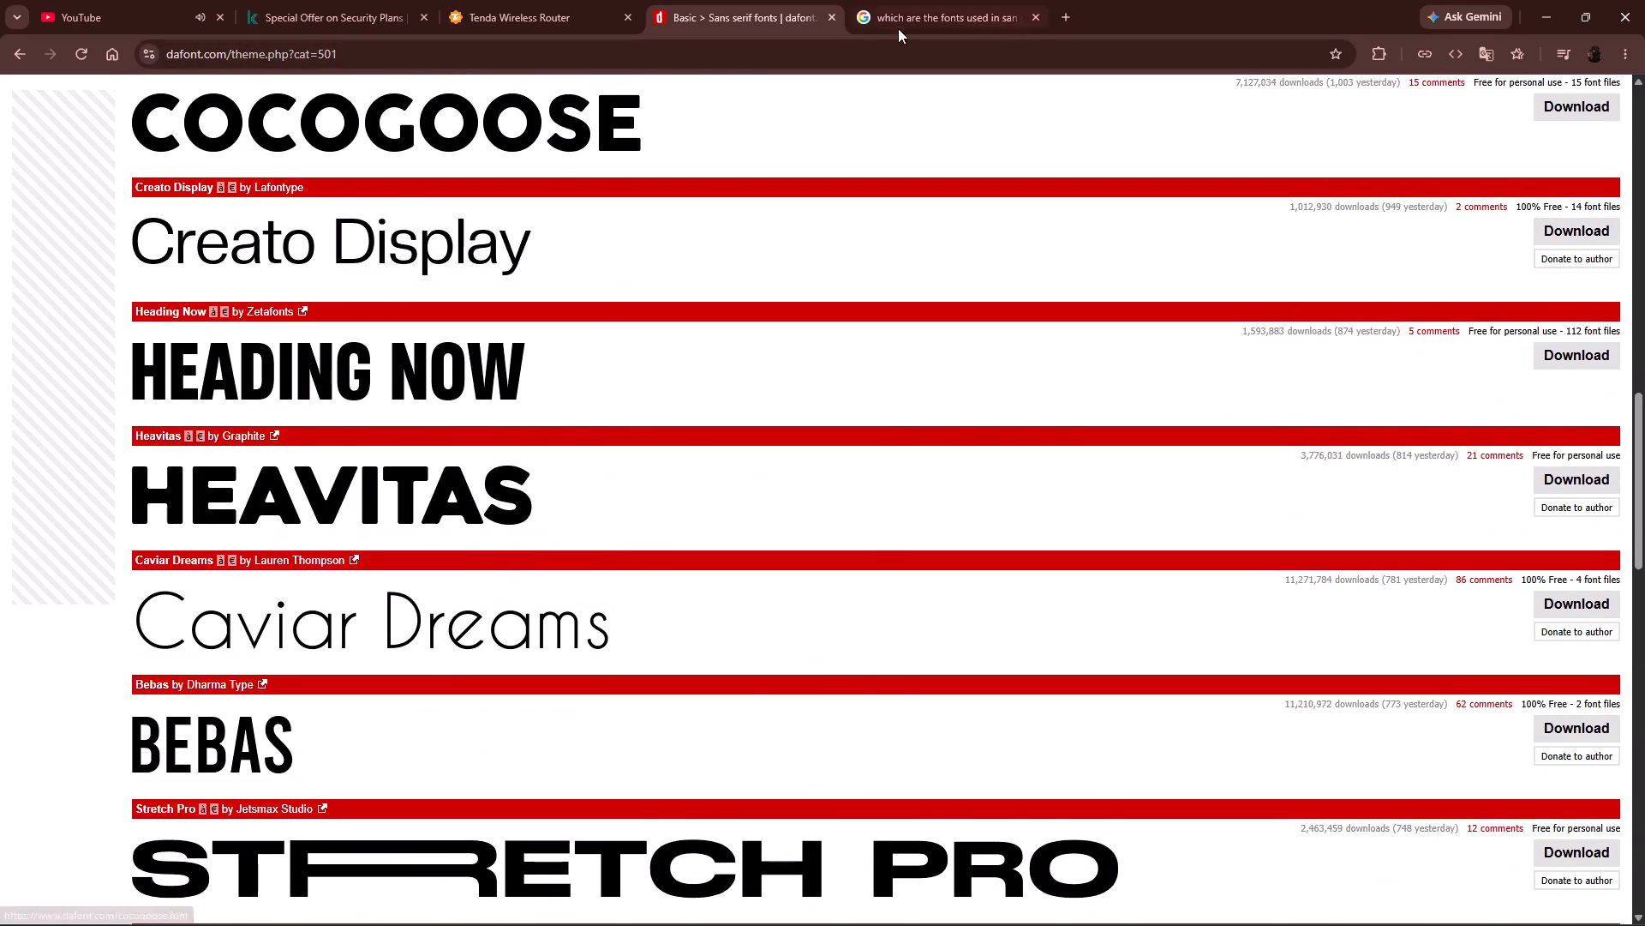
left_click(906, 21)
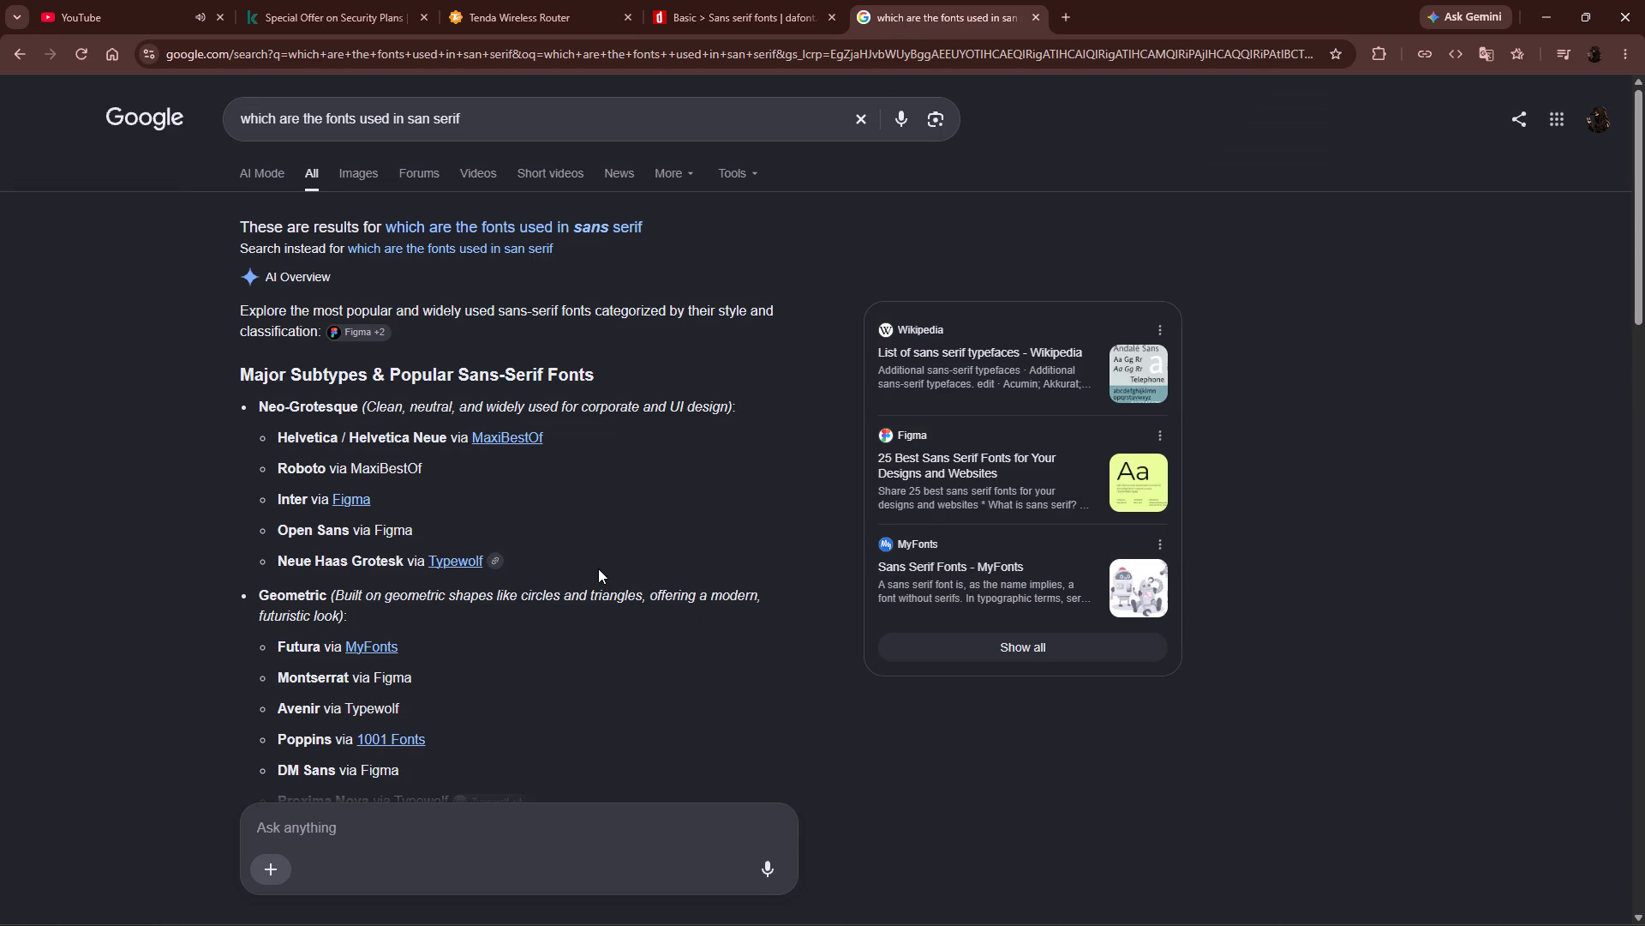
scroll(598, 568, "down", 1)
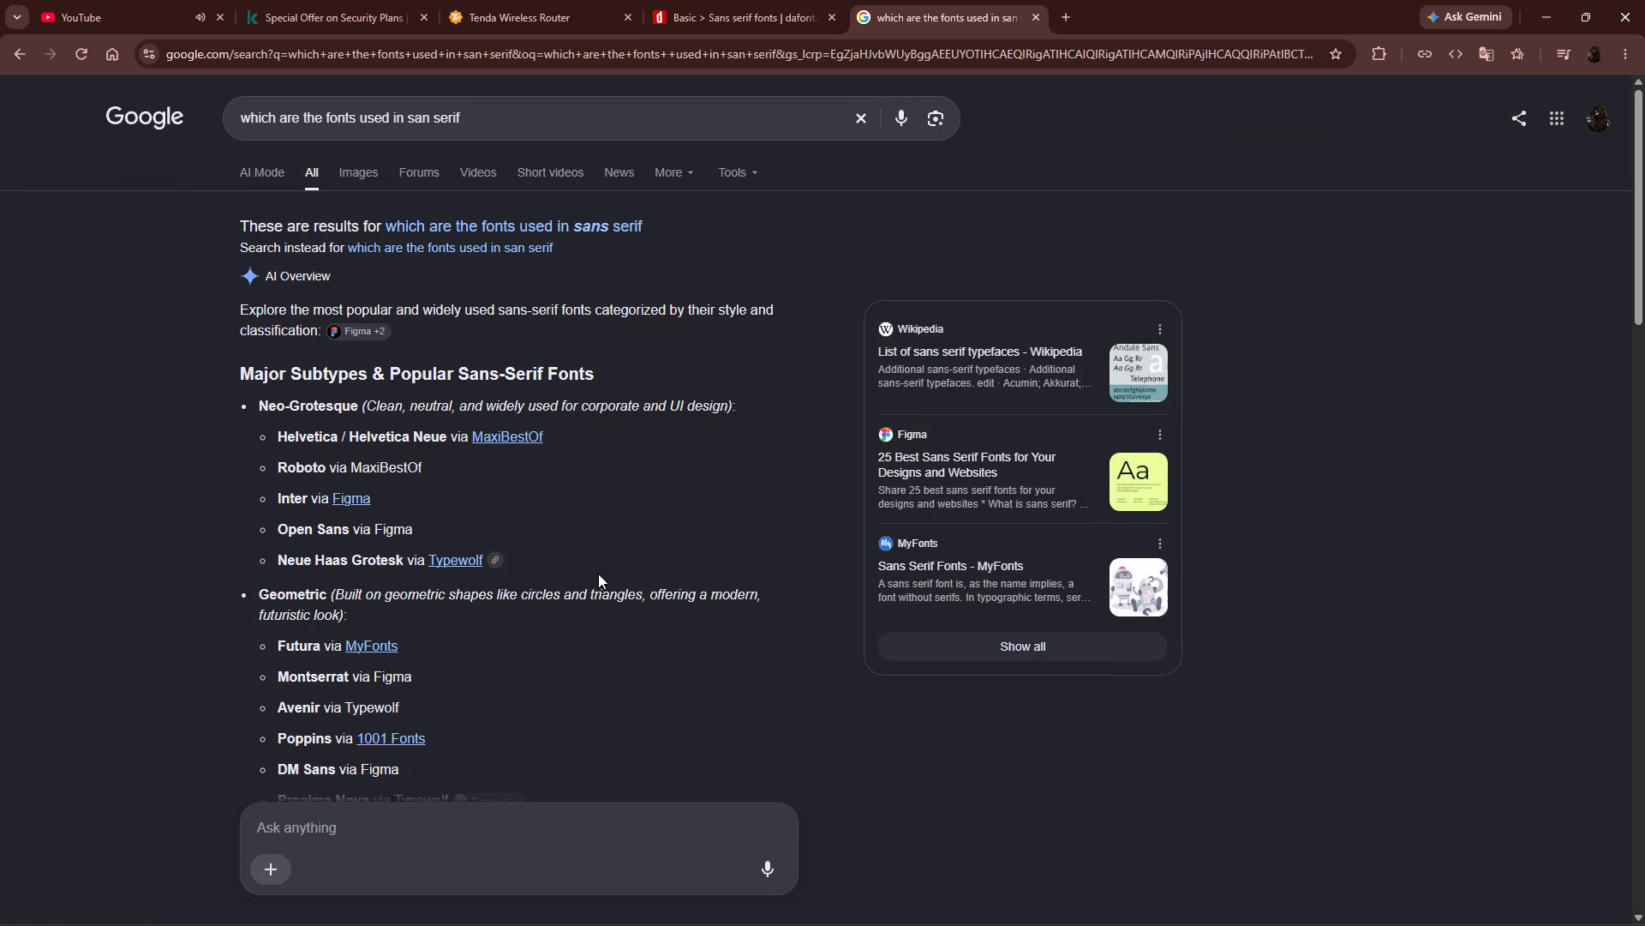
scroll(598, 578, "down", 3)
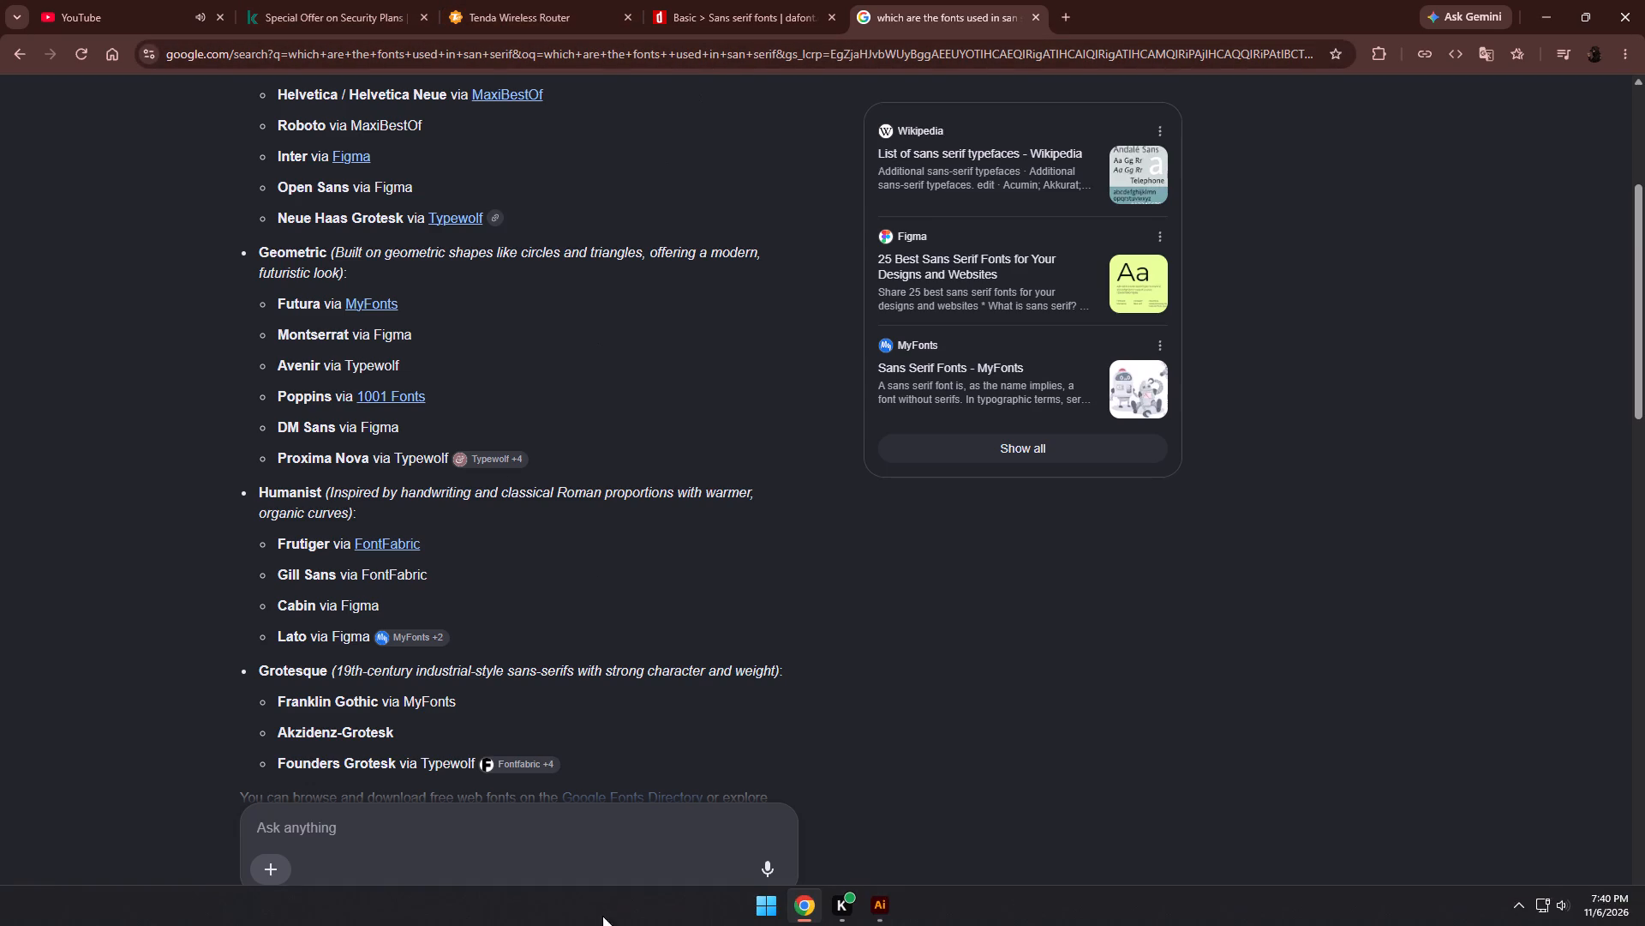
Switch to Illustrator and look through the installed fonts available for the selected STRAWBERRY MOON text.
left_click(886, 911)
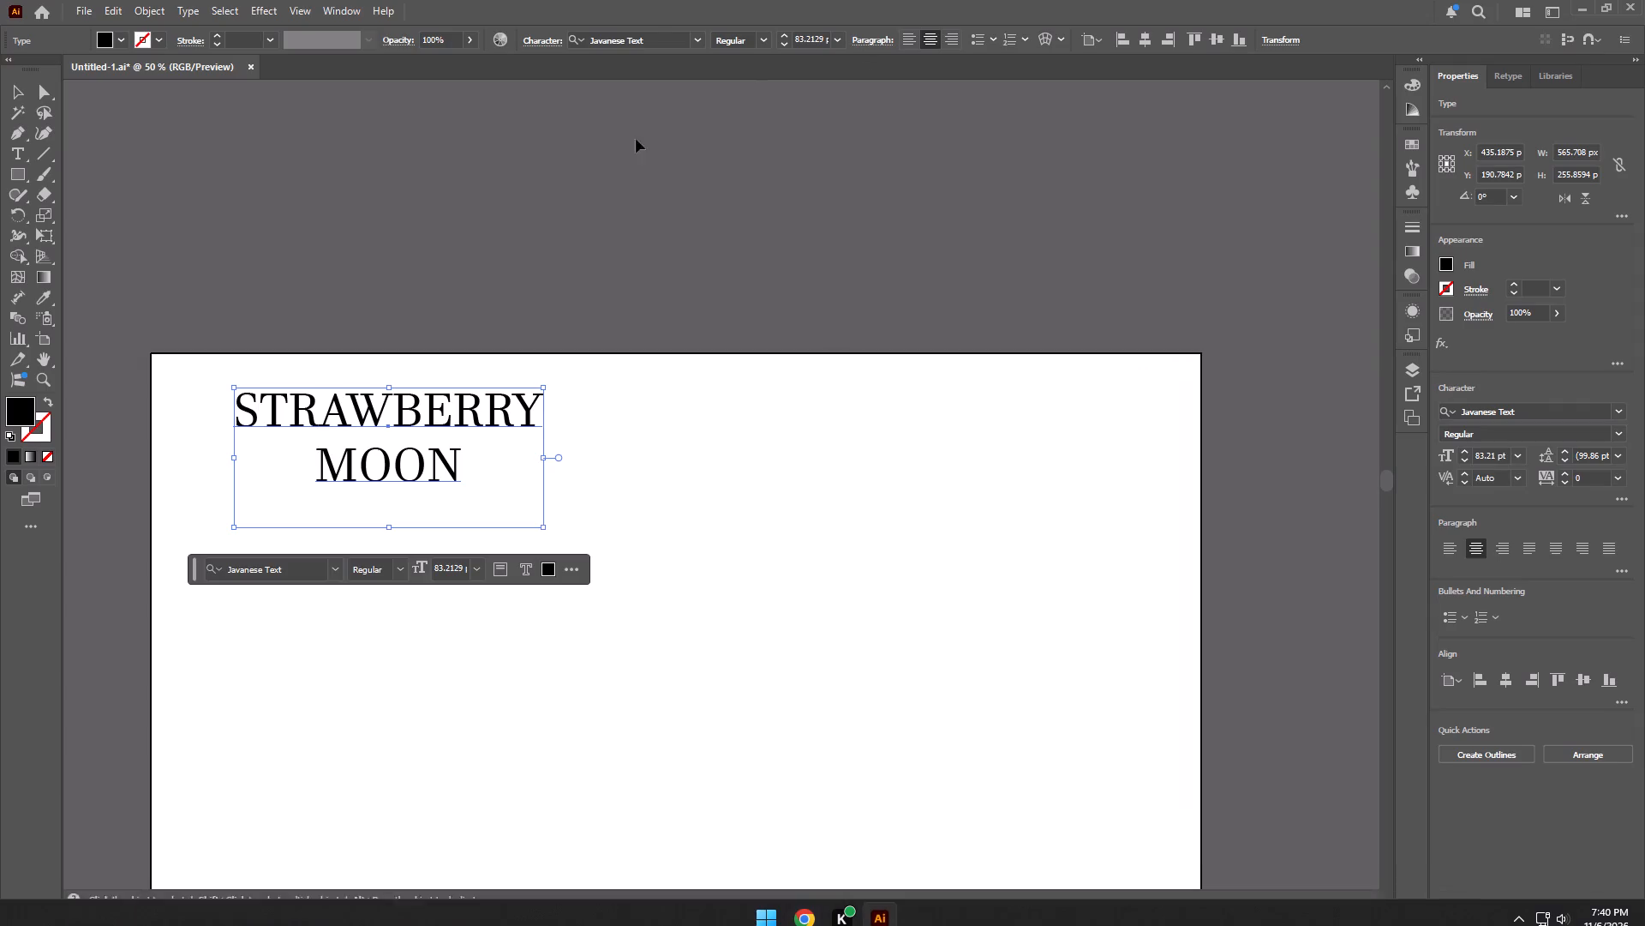
left_click(701, 41)
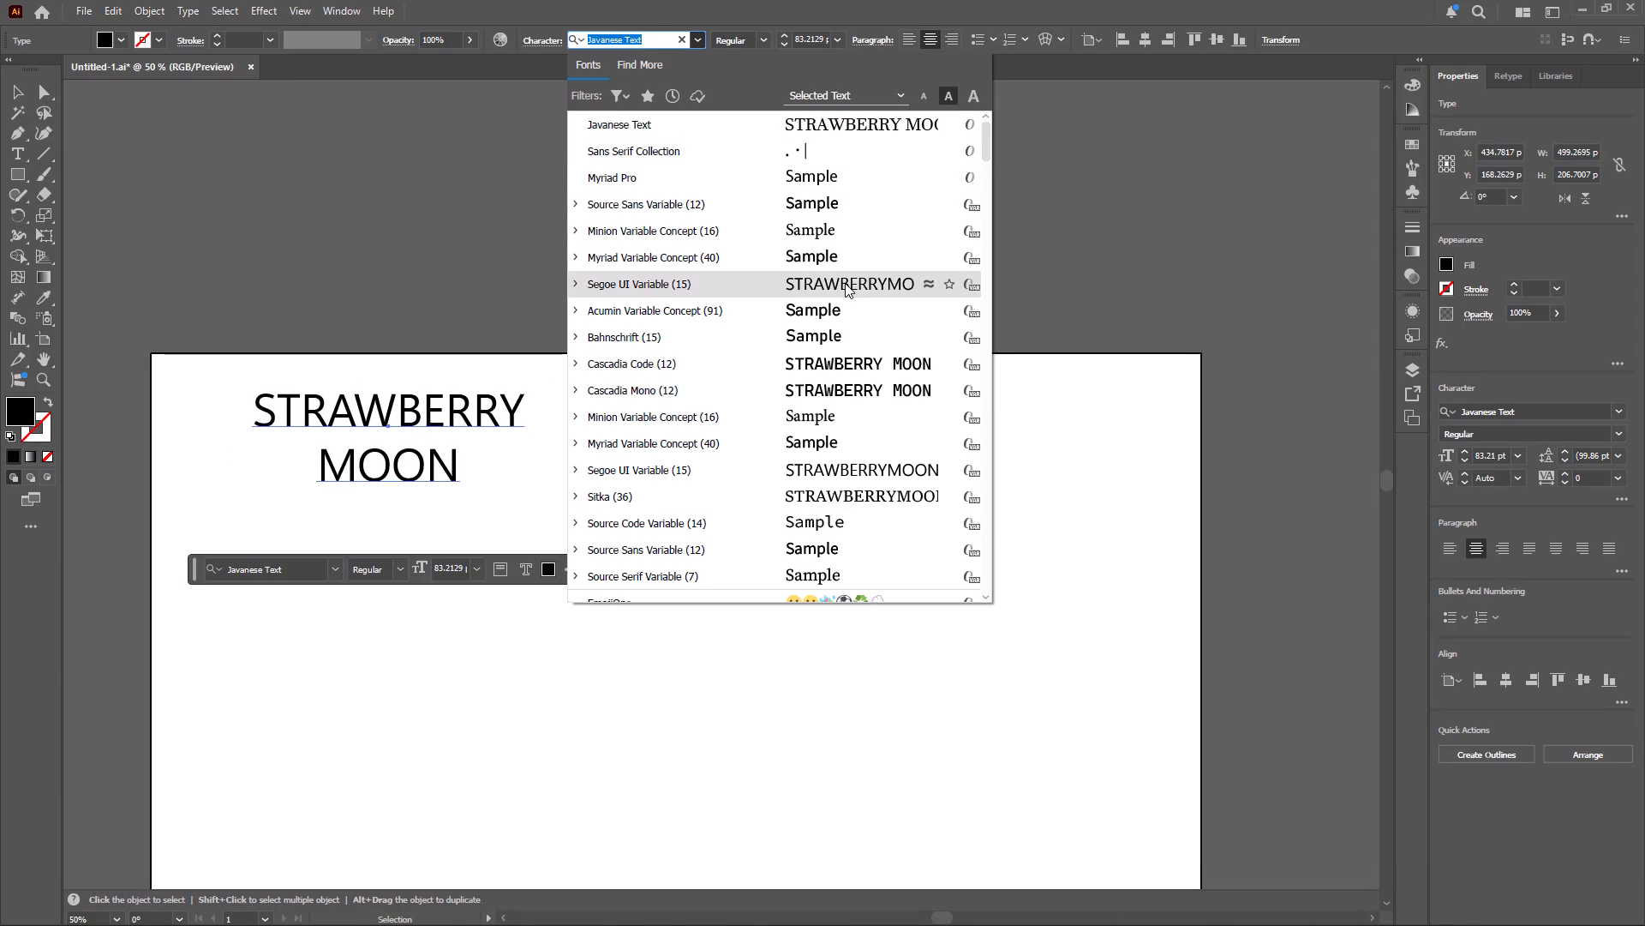
scroll(708, 505, "down", 3)
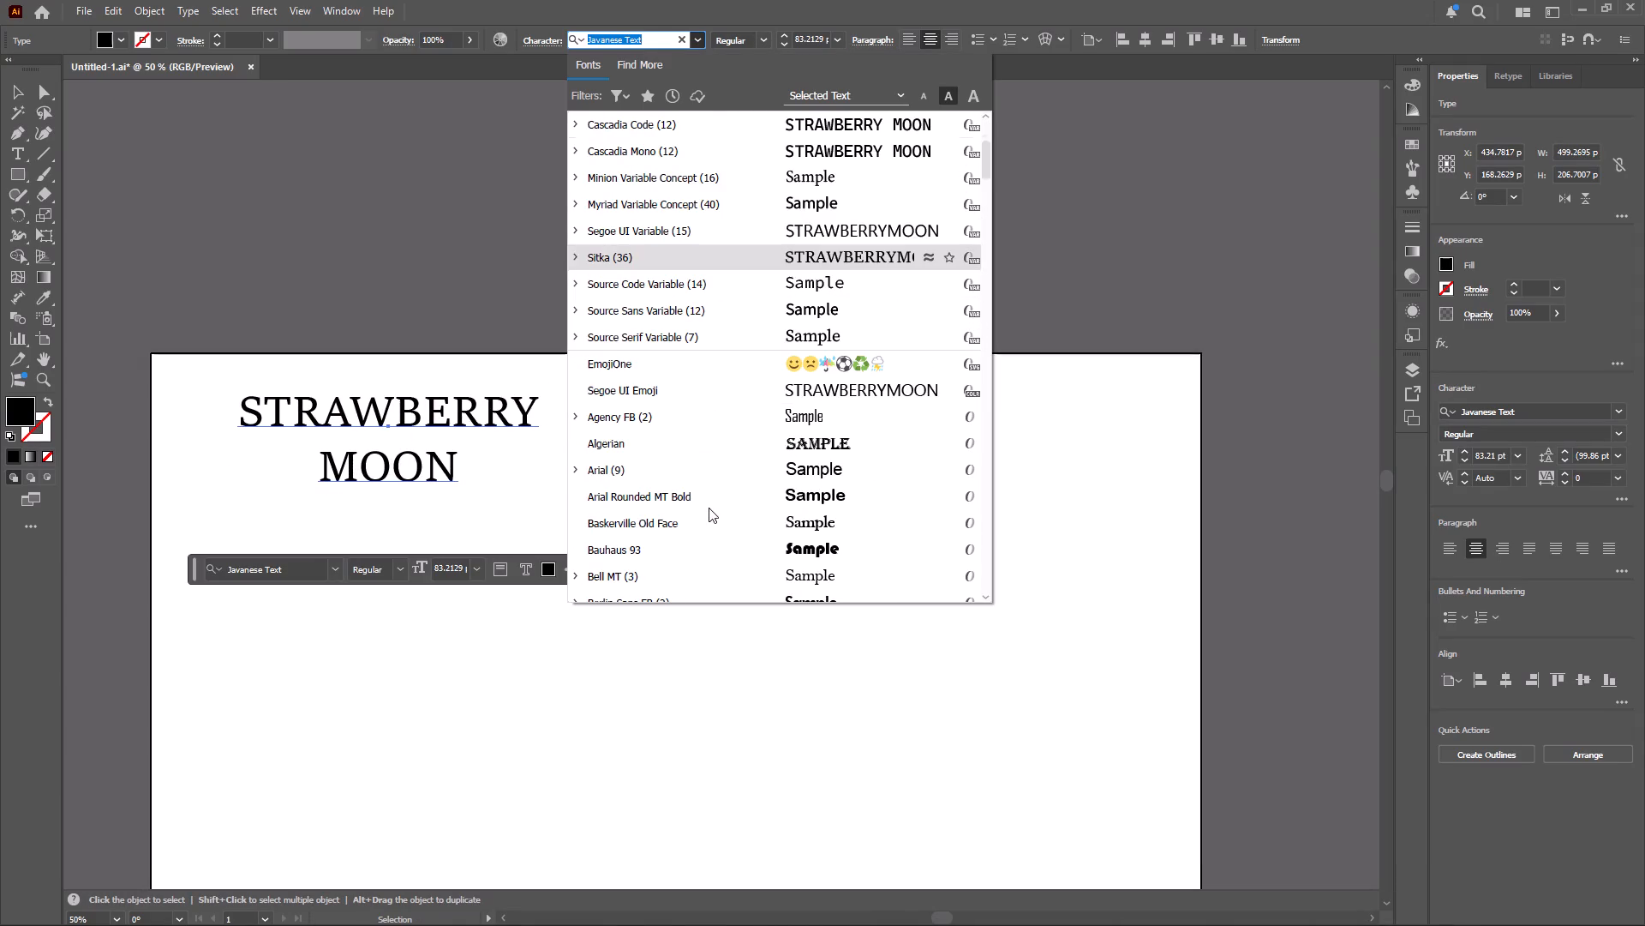
scroll(721, 443, "down", 15)
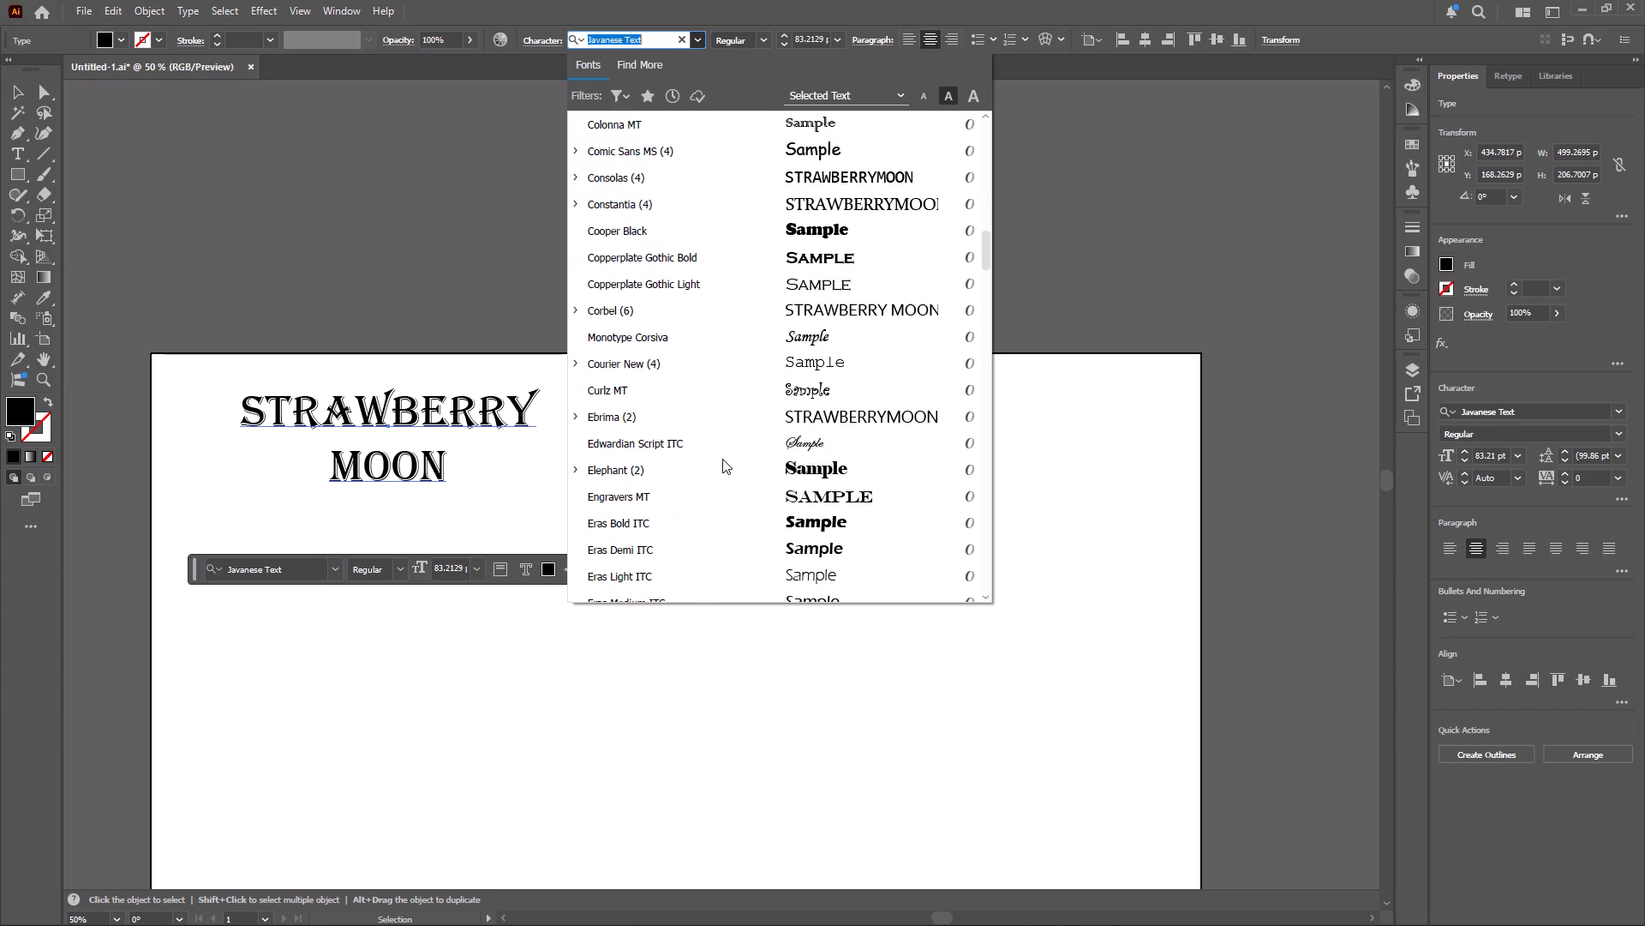
scroll(722, 459, "down", 17)
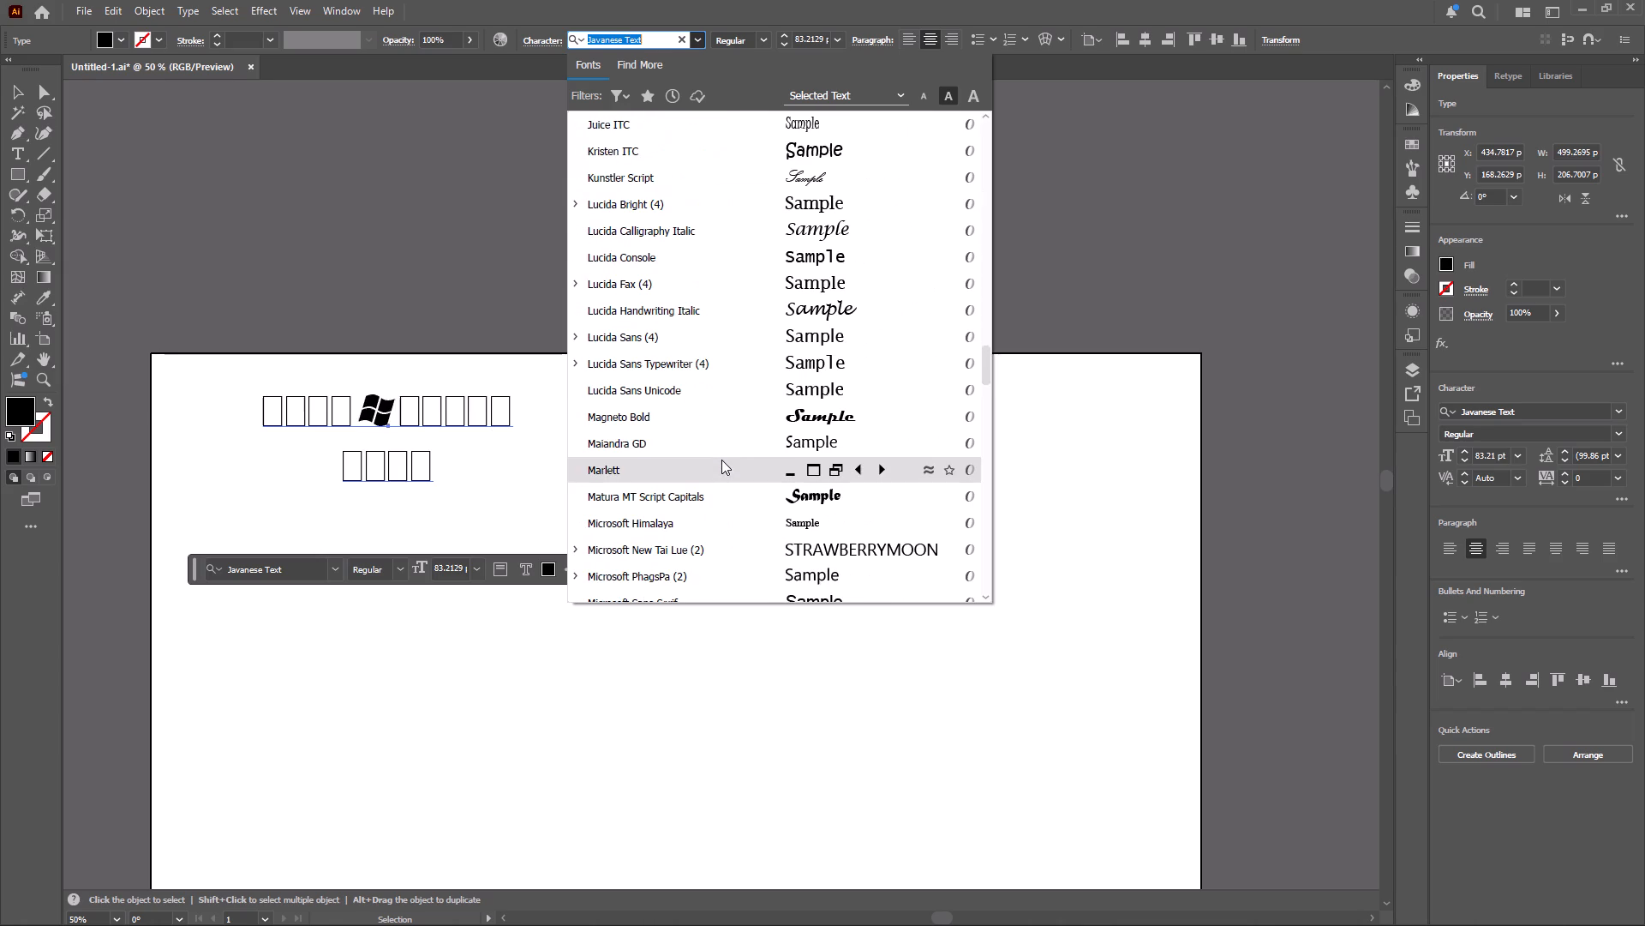
scroll(717, 454, "down", 10)
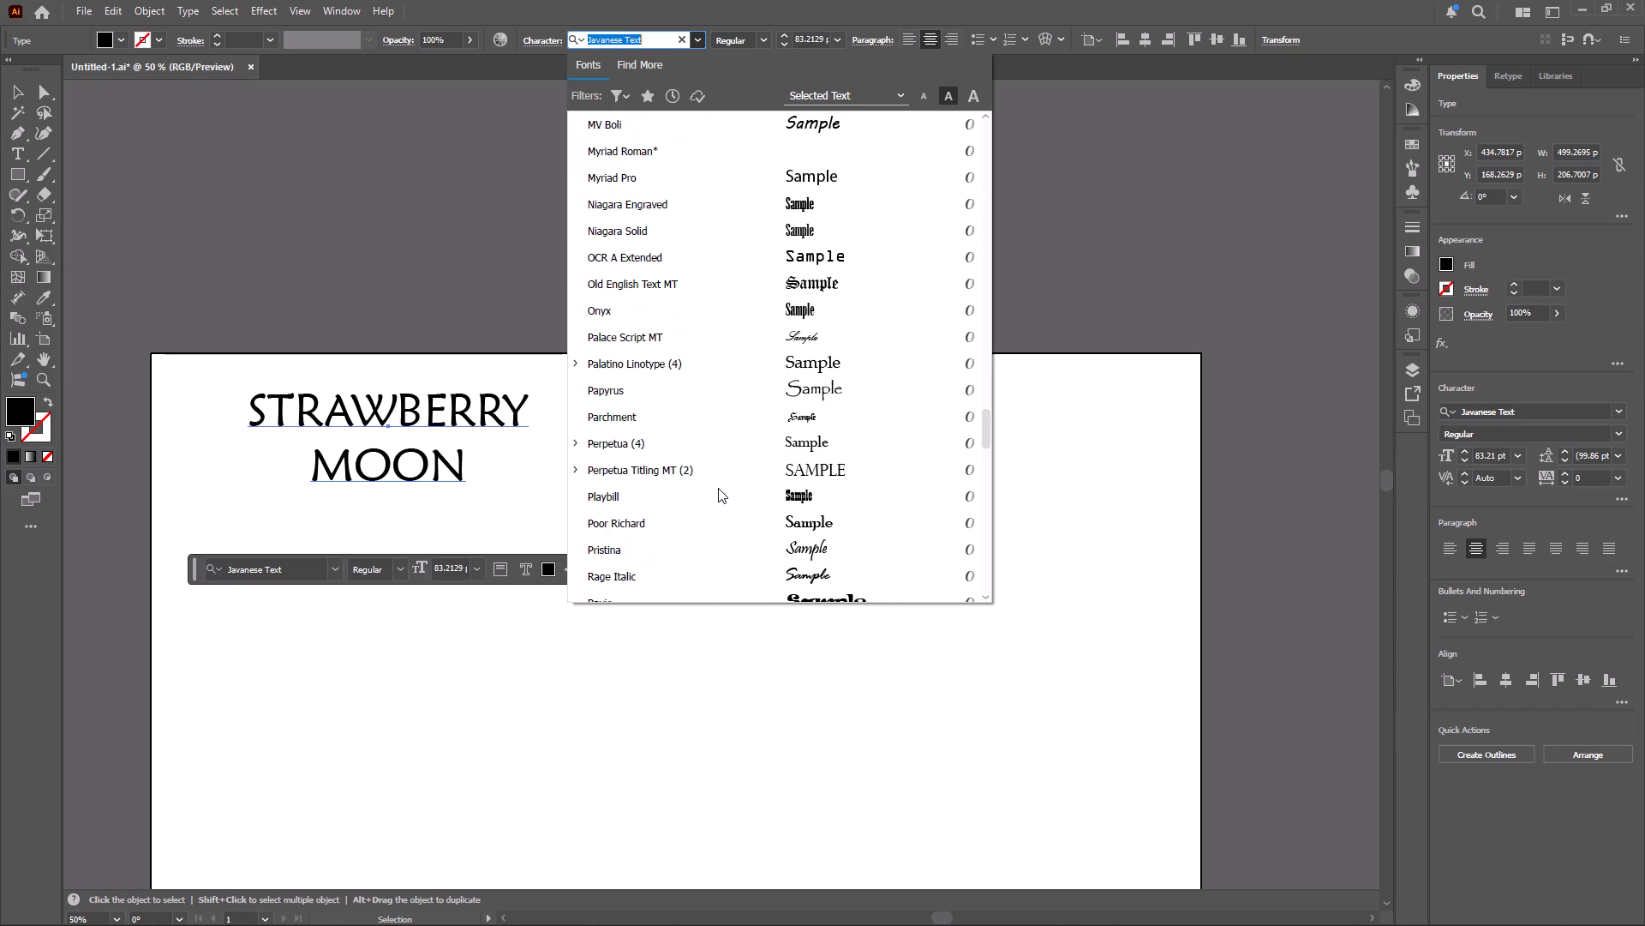
scroll(720, 486, "down", 7)
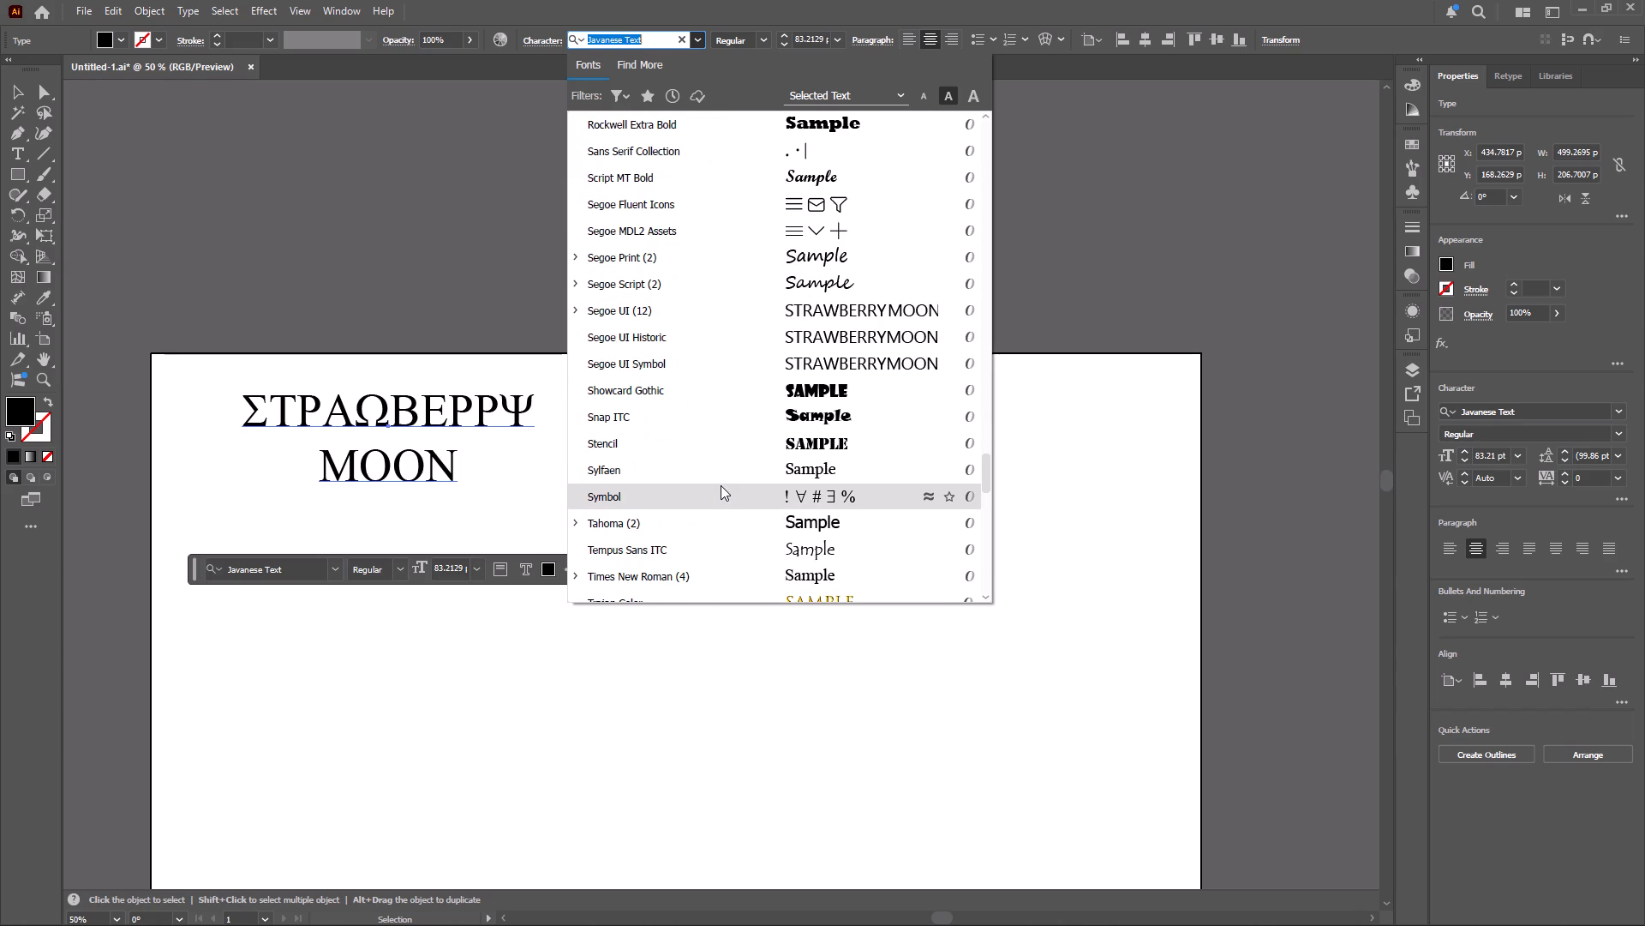
scroll(721, 484, "down", 9)
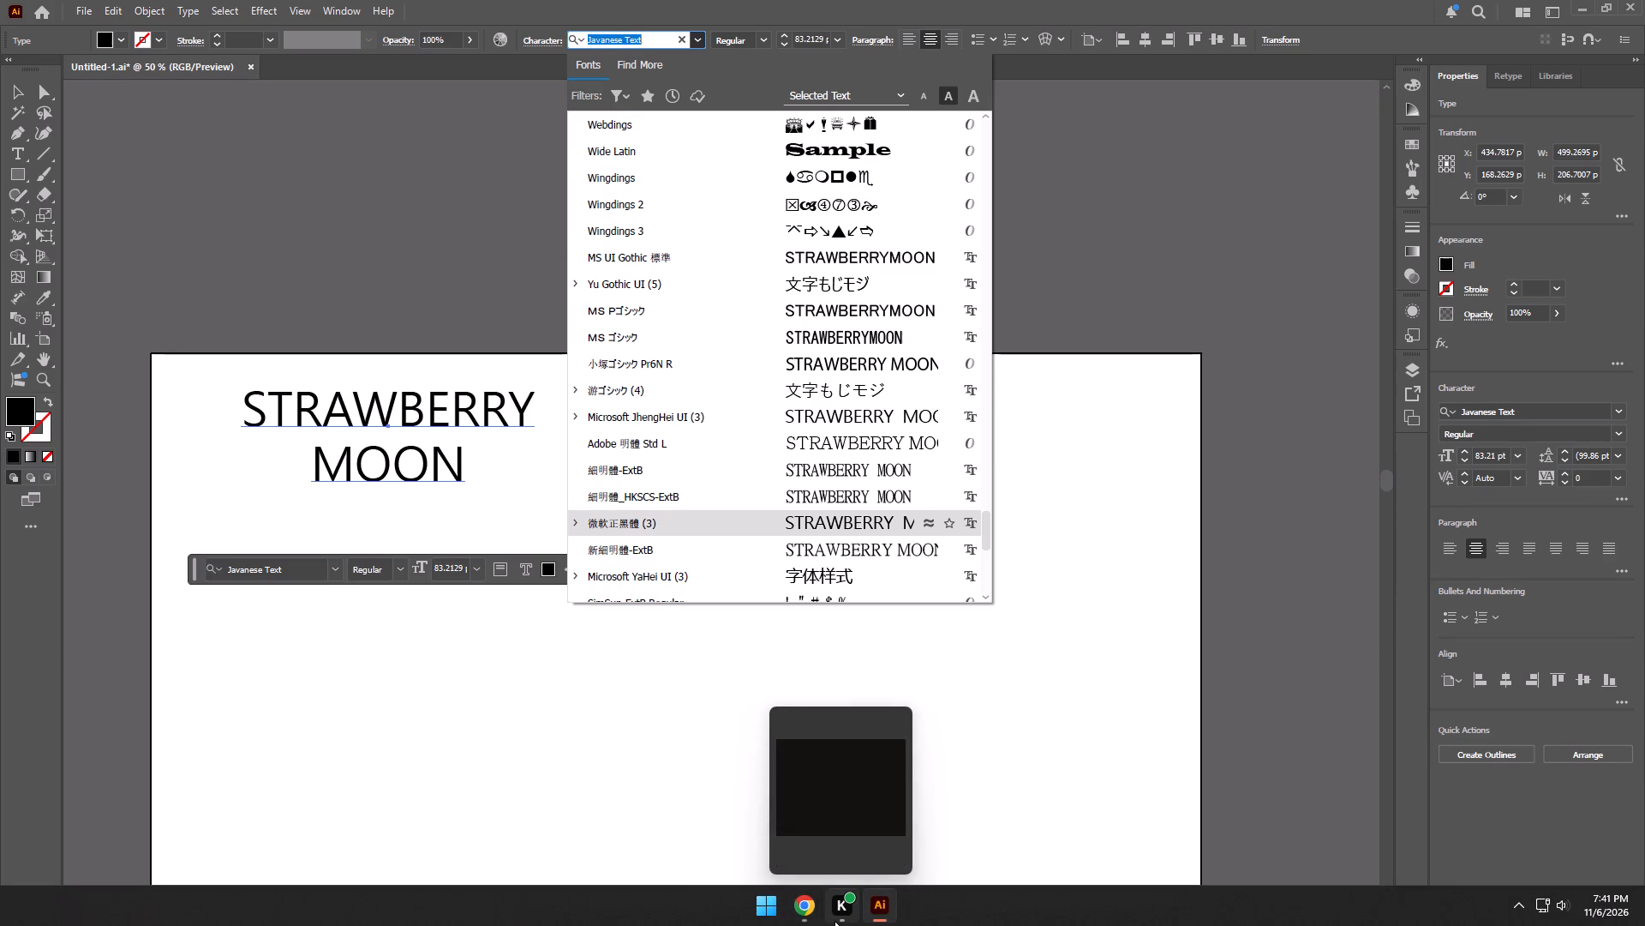
Switch to Internet Download Manager and open the folder containing the downloaded roboto.zip, D:\fonts.
left_click(800, 917)
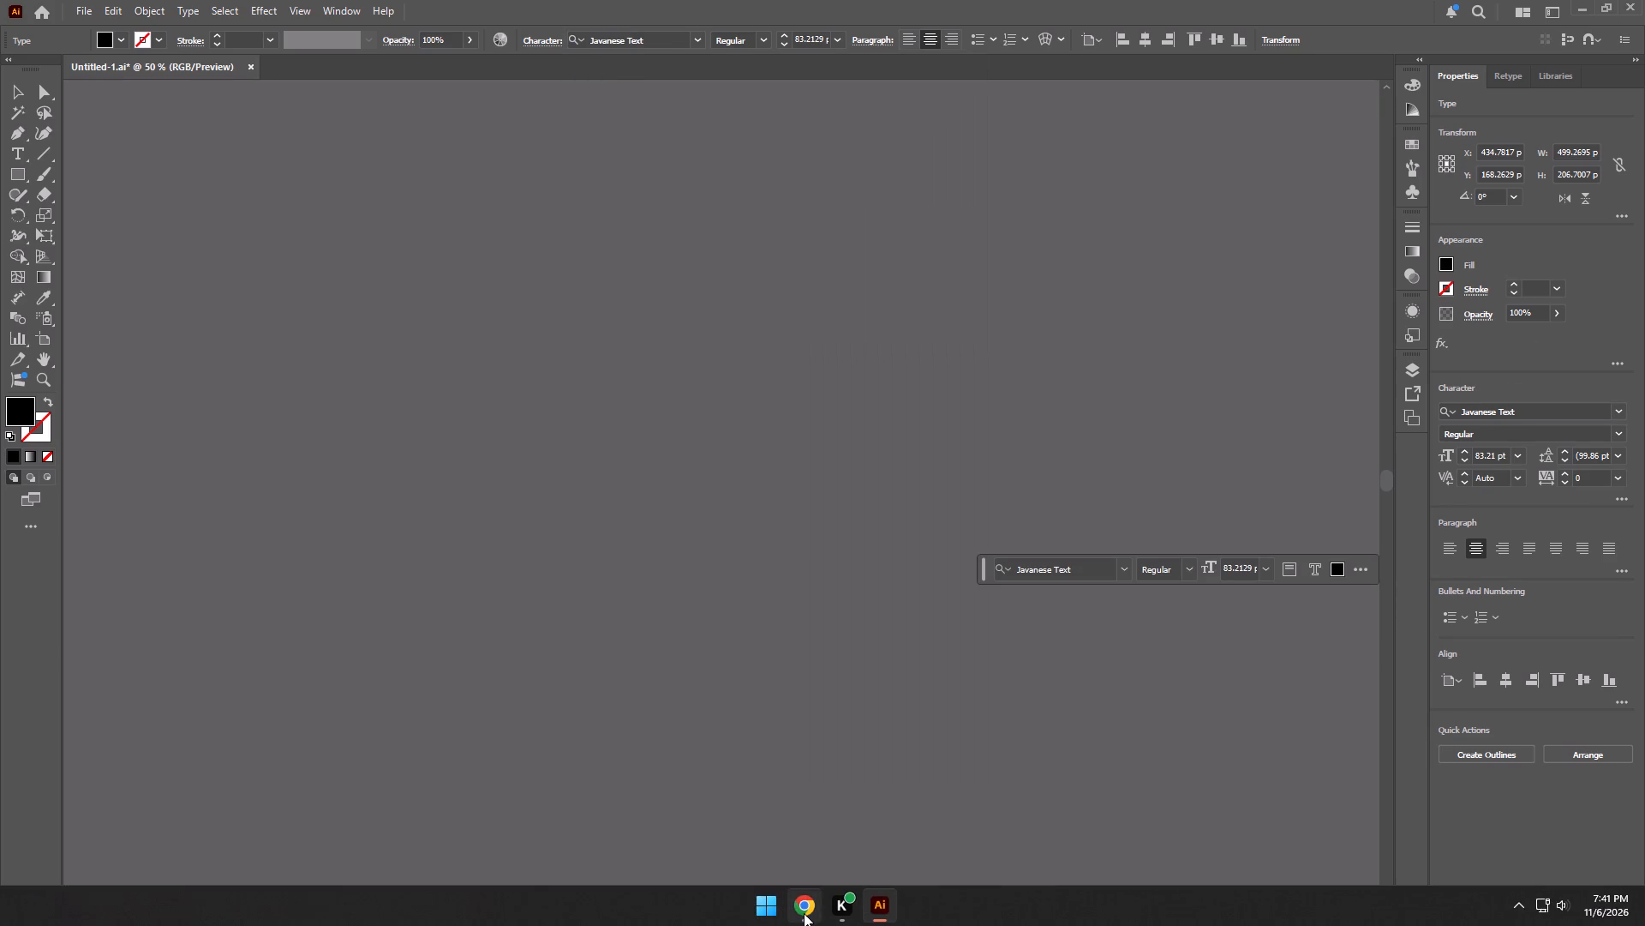
left_click(804, 913)
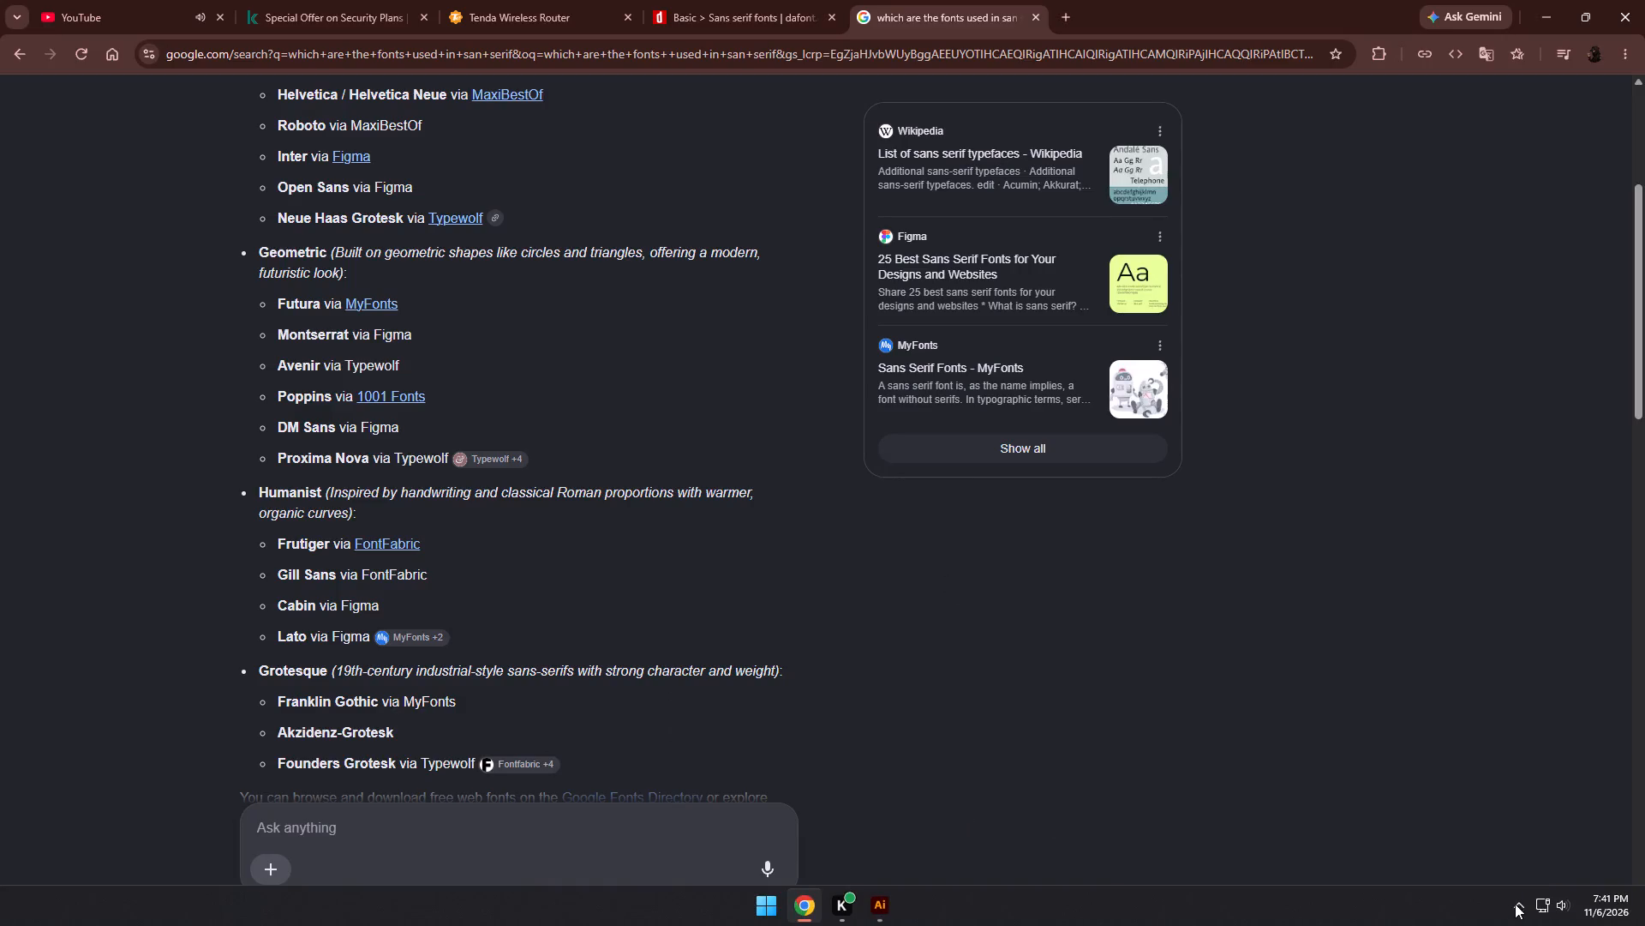
left_click(1516, 904)
left_click(1553, 827)
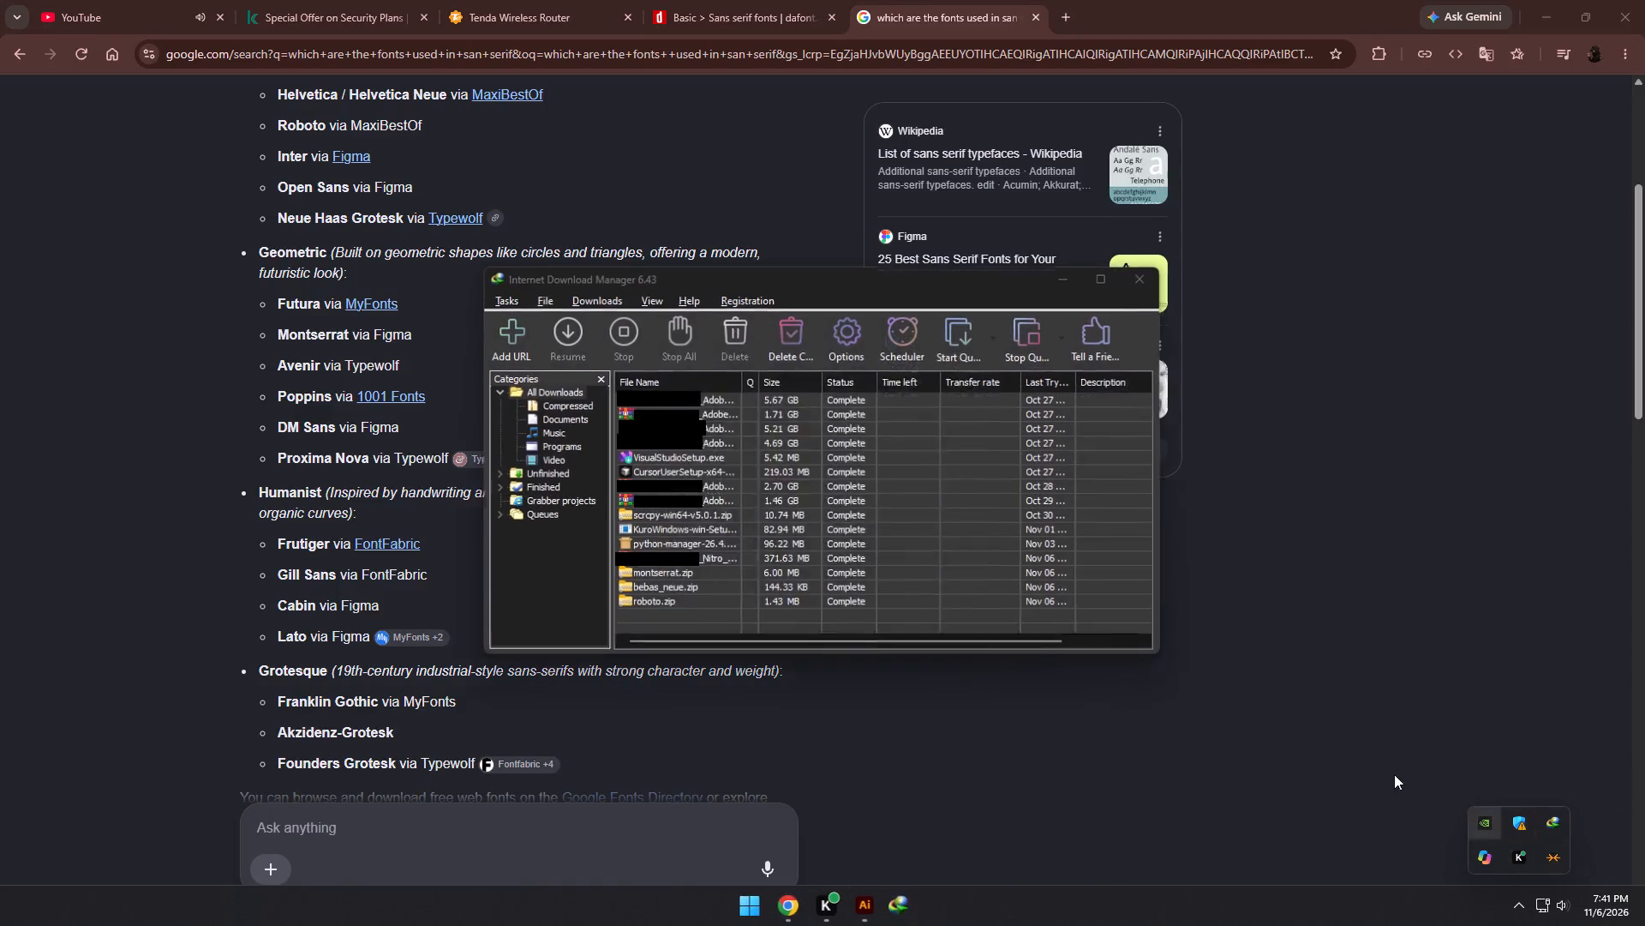
left_click(933, 563)
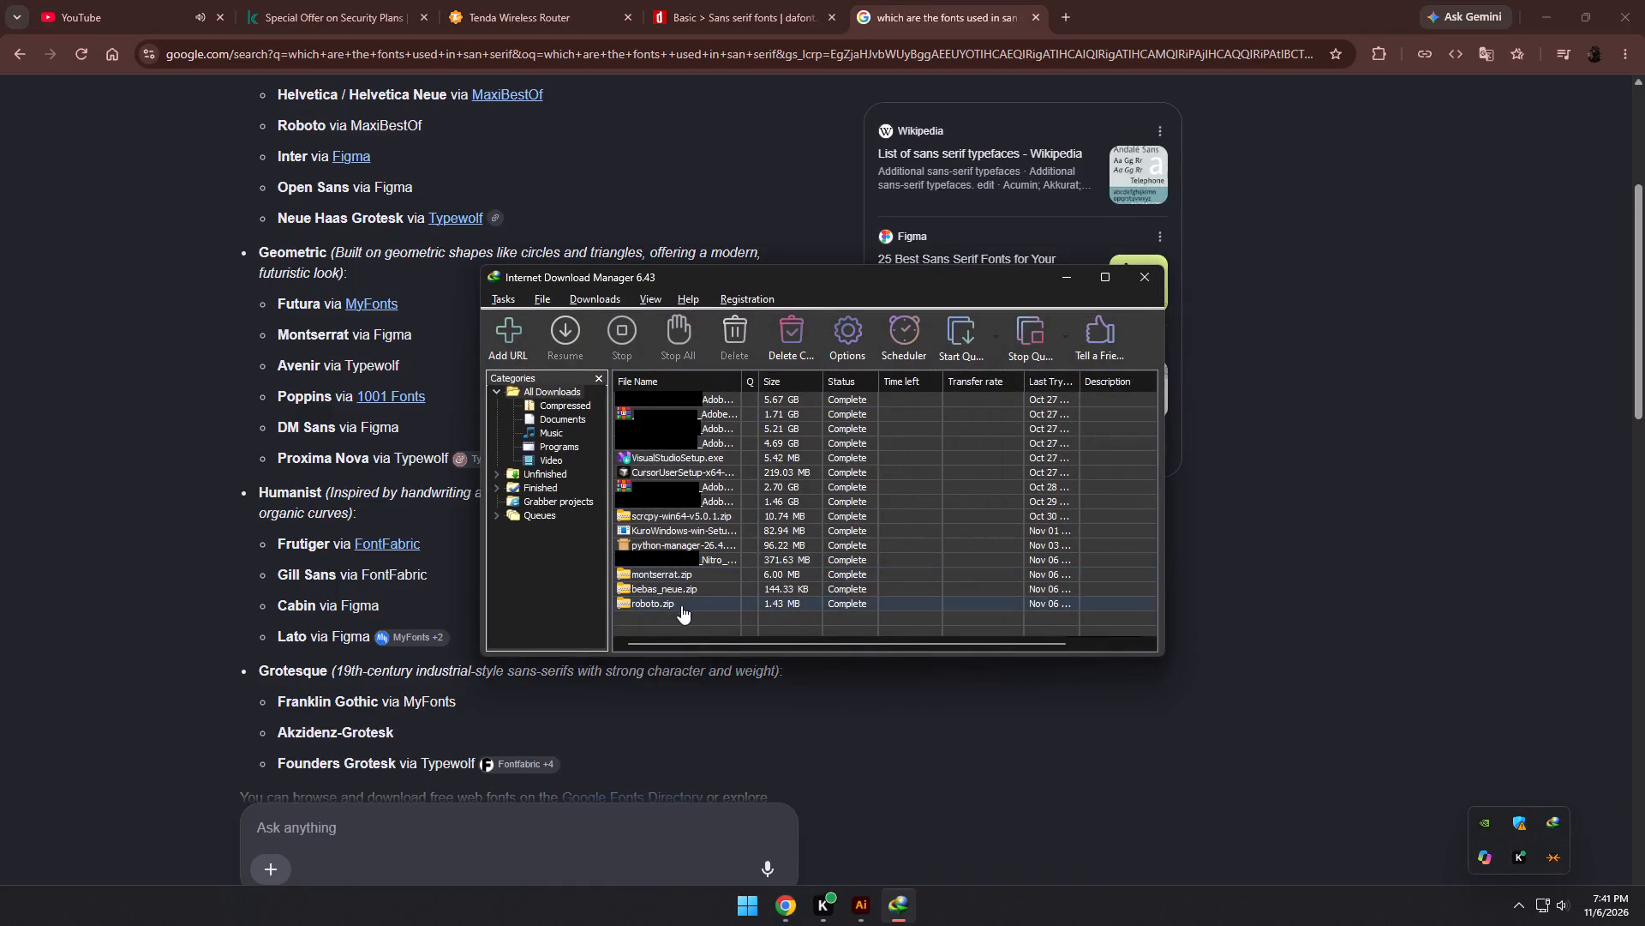
right_click(674, 604)
left_click(747, 658)
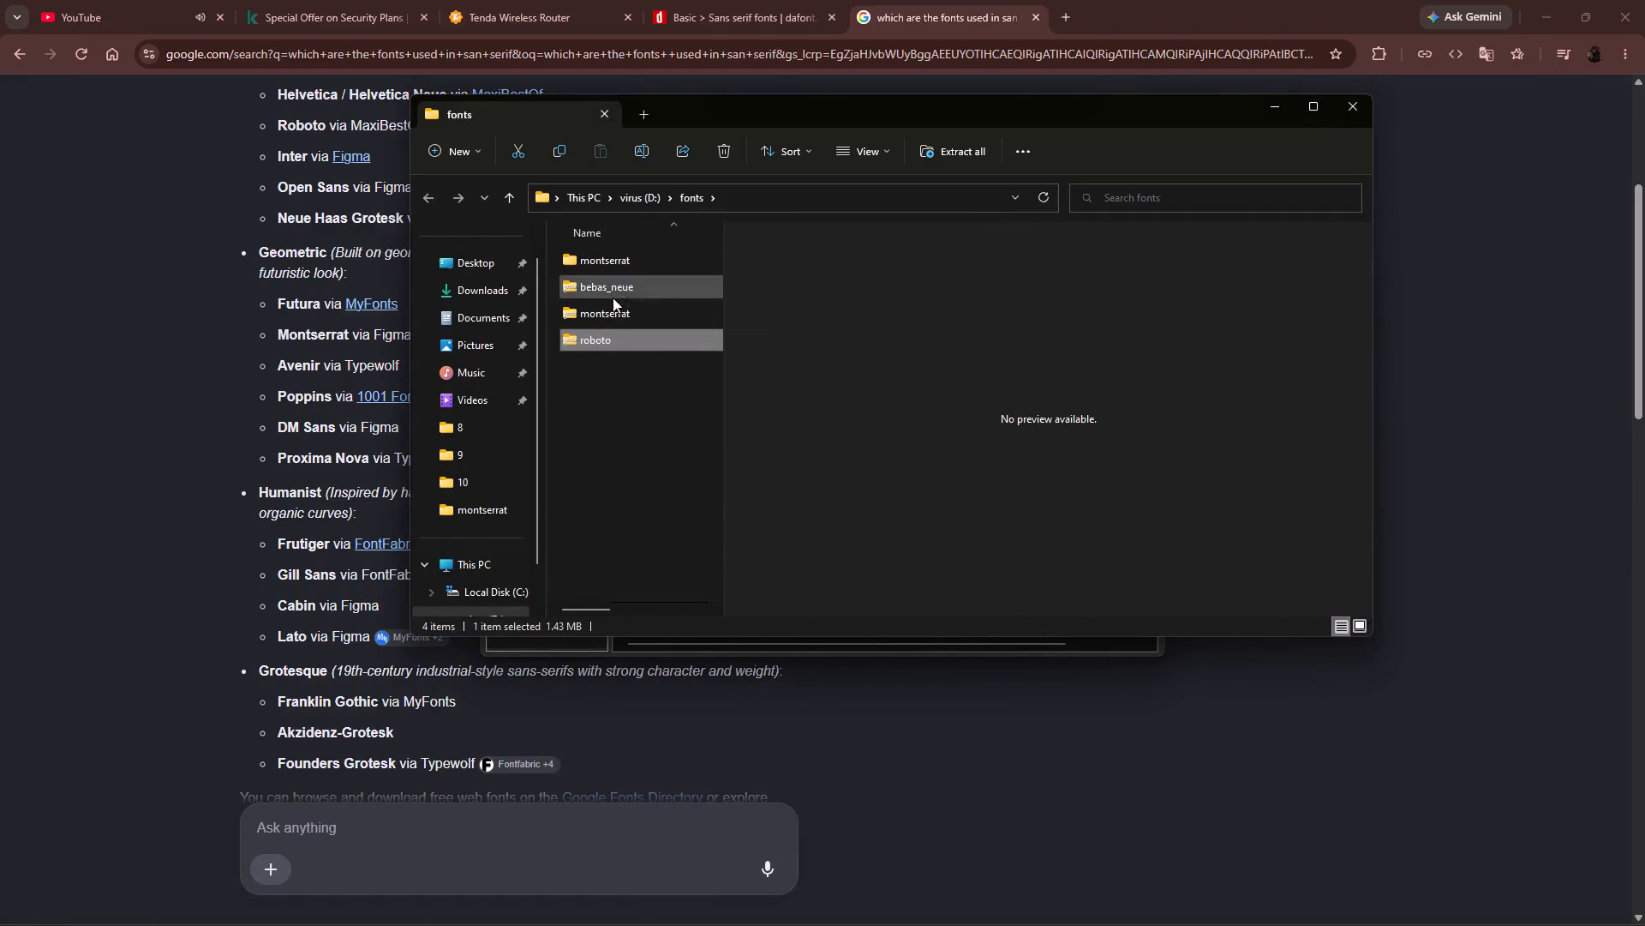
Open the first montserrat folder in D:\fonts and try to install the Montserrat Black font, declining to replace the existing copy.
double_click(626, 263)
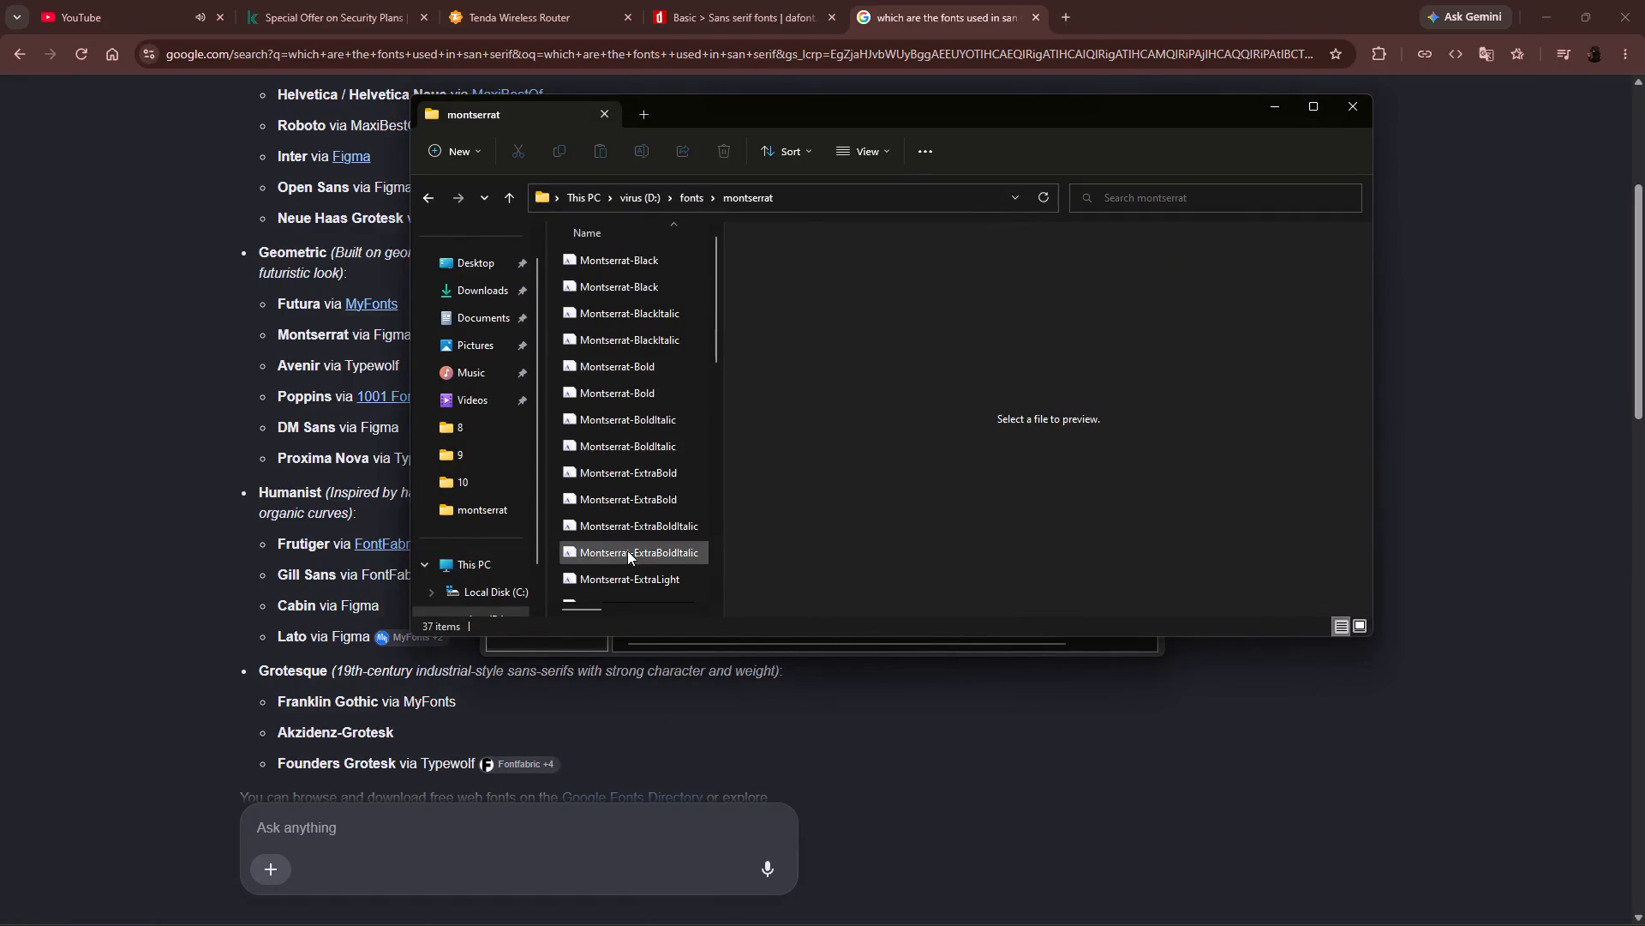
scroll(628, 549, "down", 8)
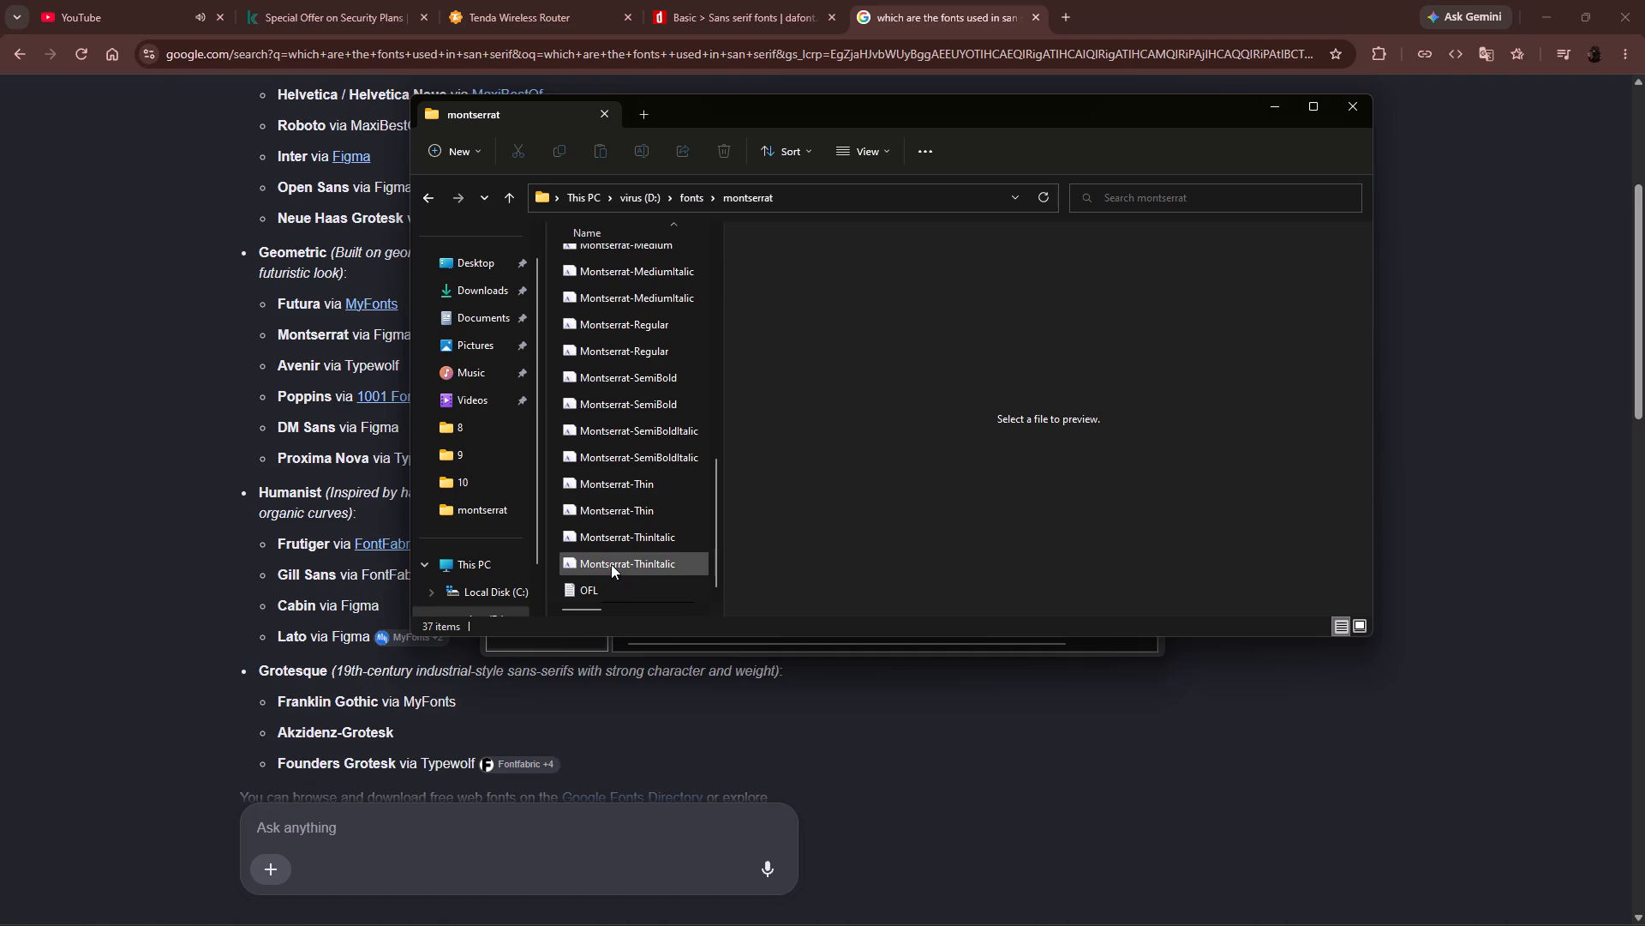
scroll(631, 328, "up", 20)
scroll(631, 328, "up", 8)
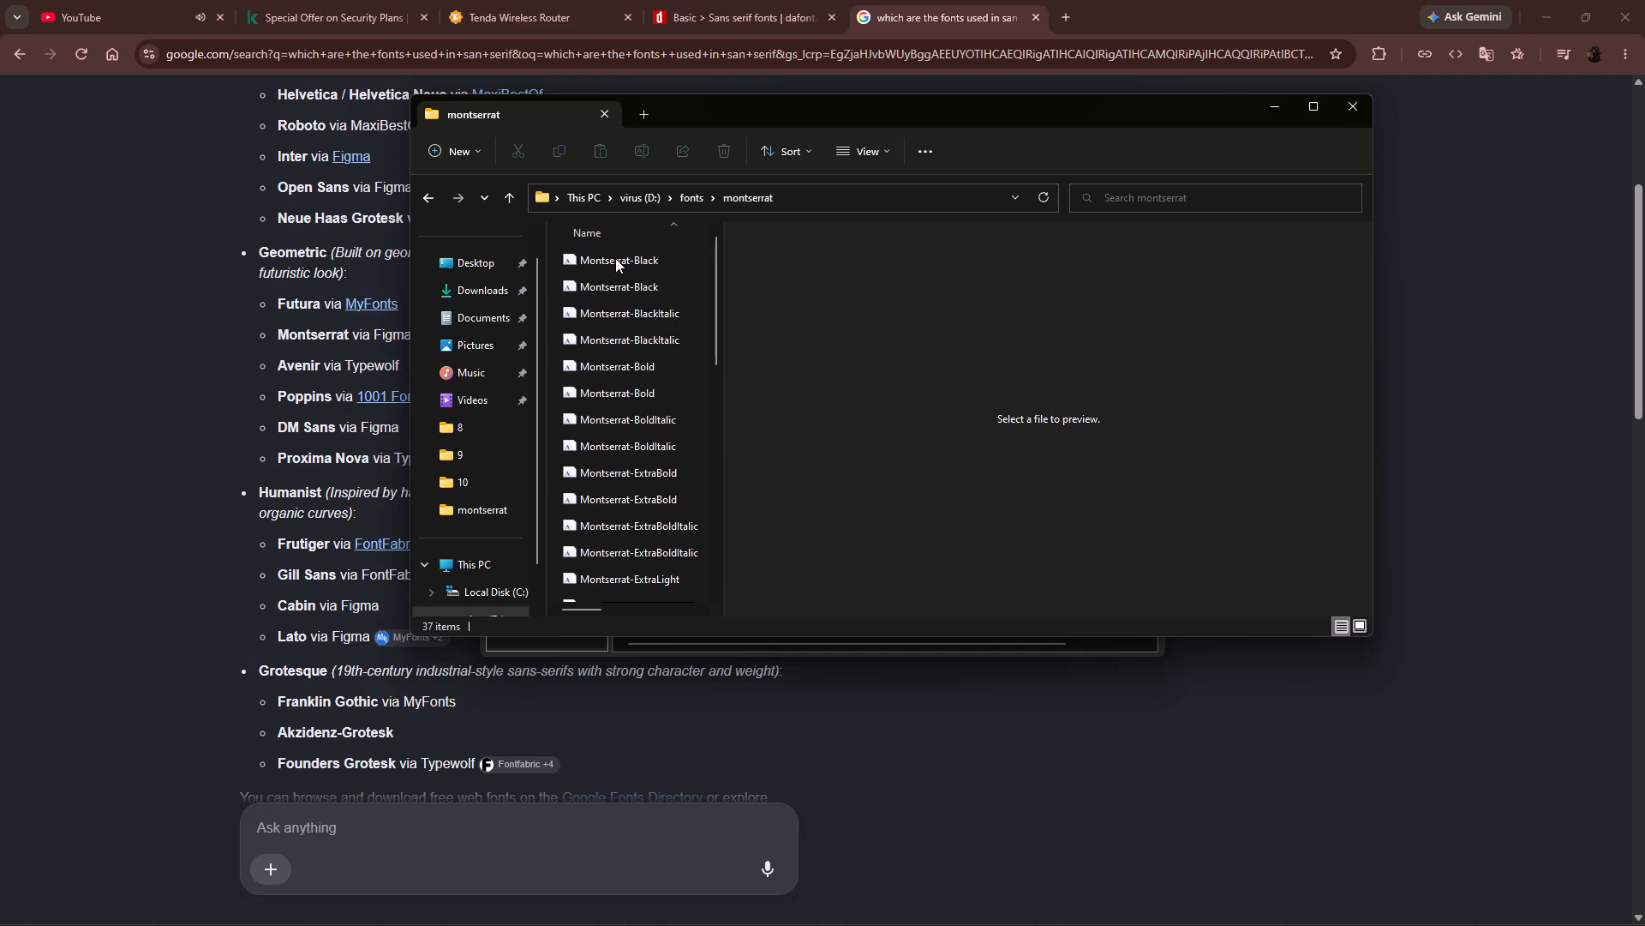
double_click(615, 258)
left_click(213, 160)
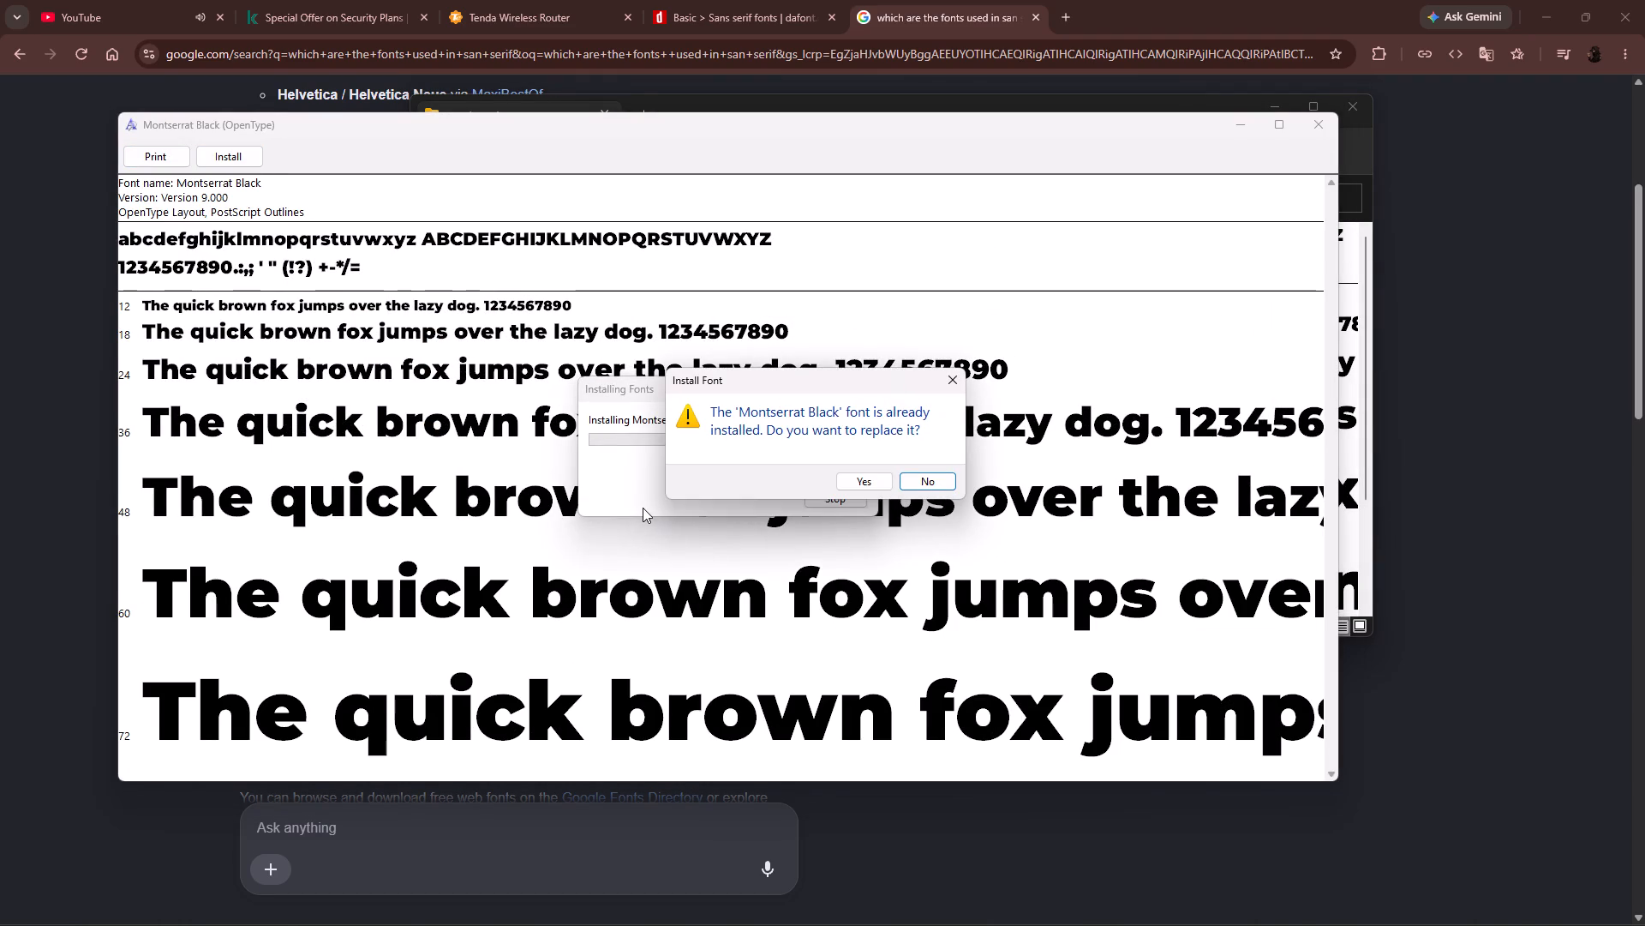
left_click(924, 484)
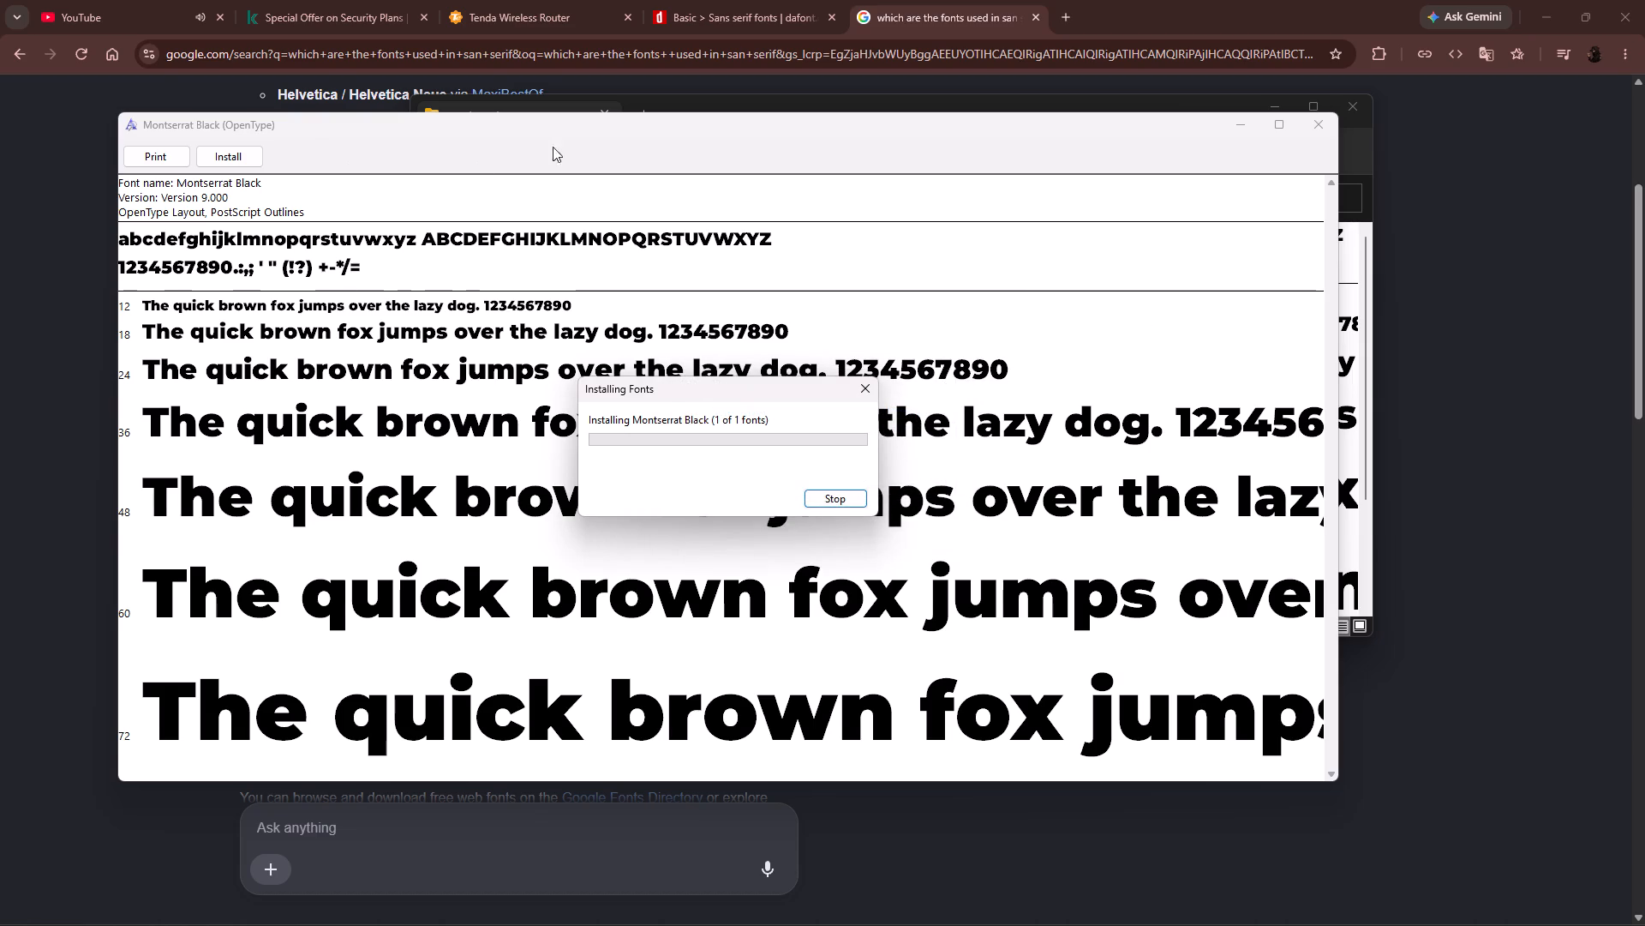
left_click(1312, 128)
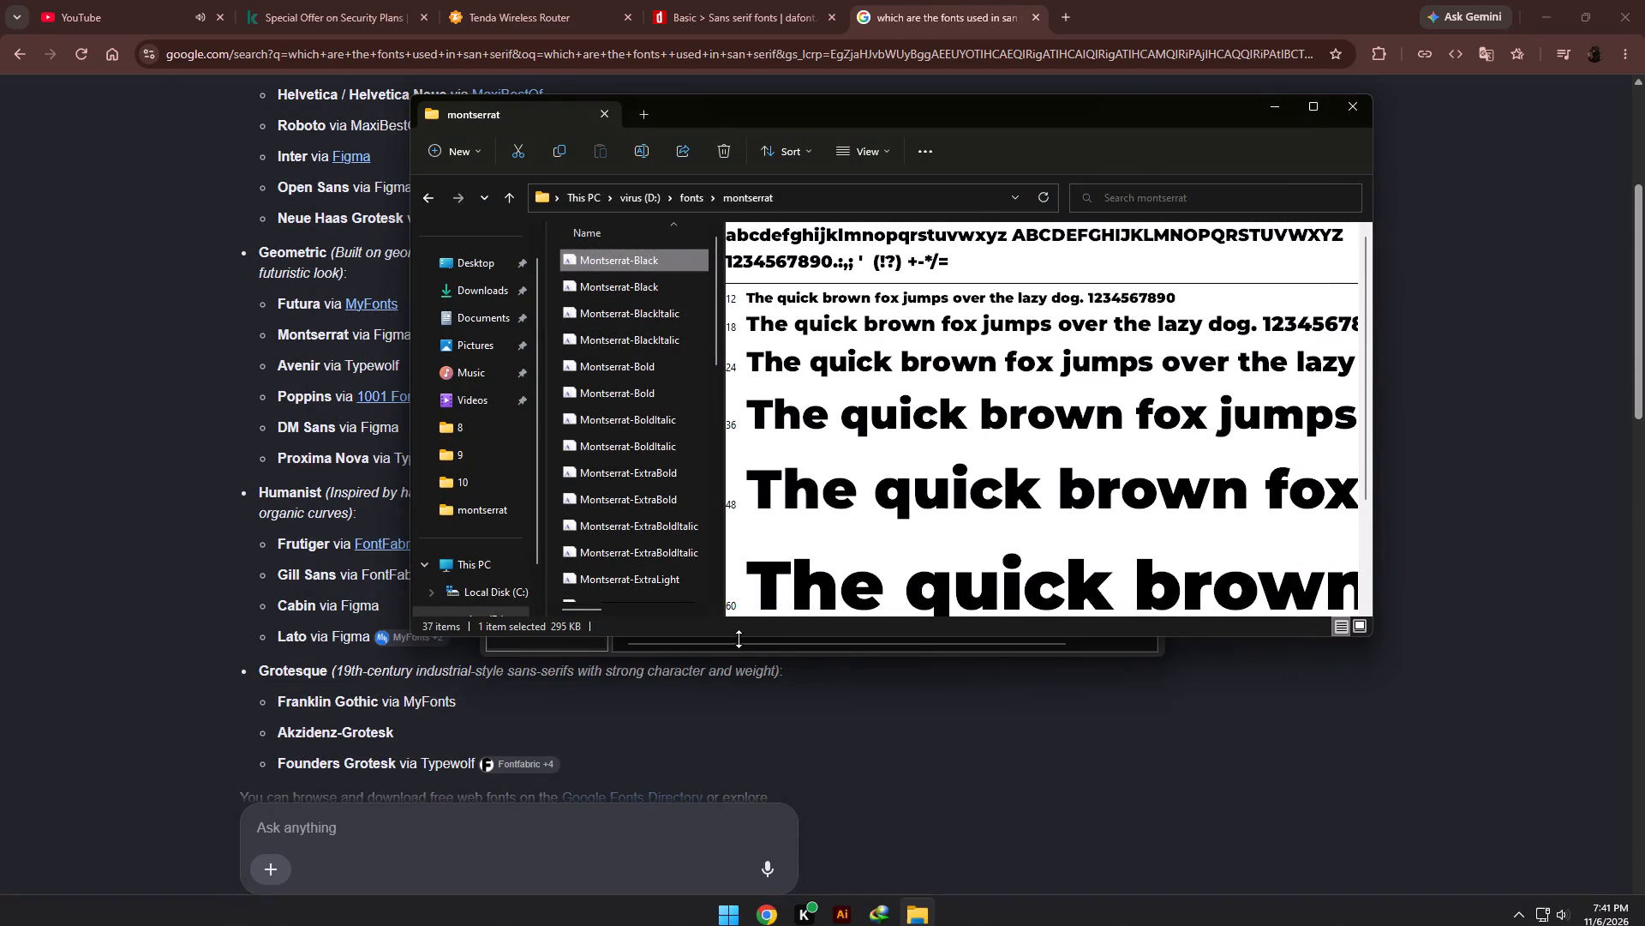
Switch to Illustrator and search the font list for "mont" to examine the Montserrat styles on the STRAWBERRY MOON text.
left_click(842, 914)
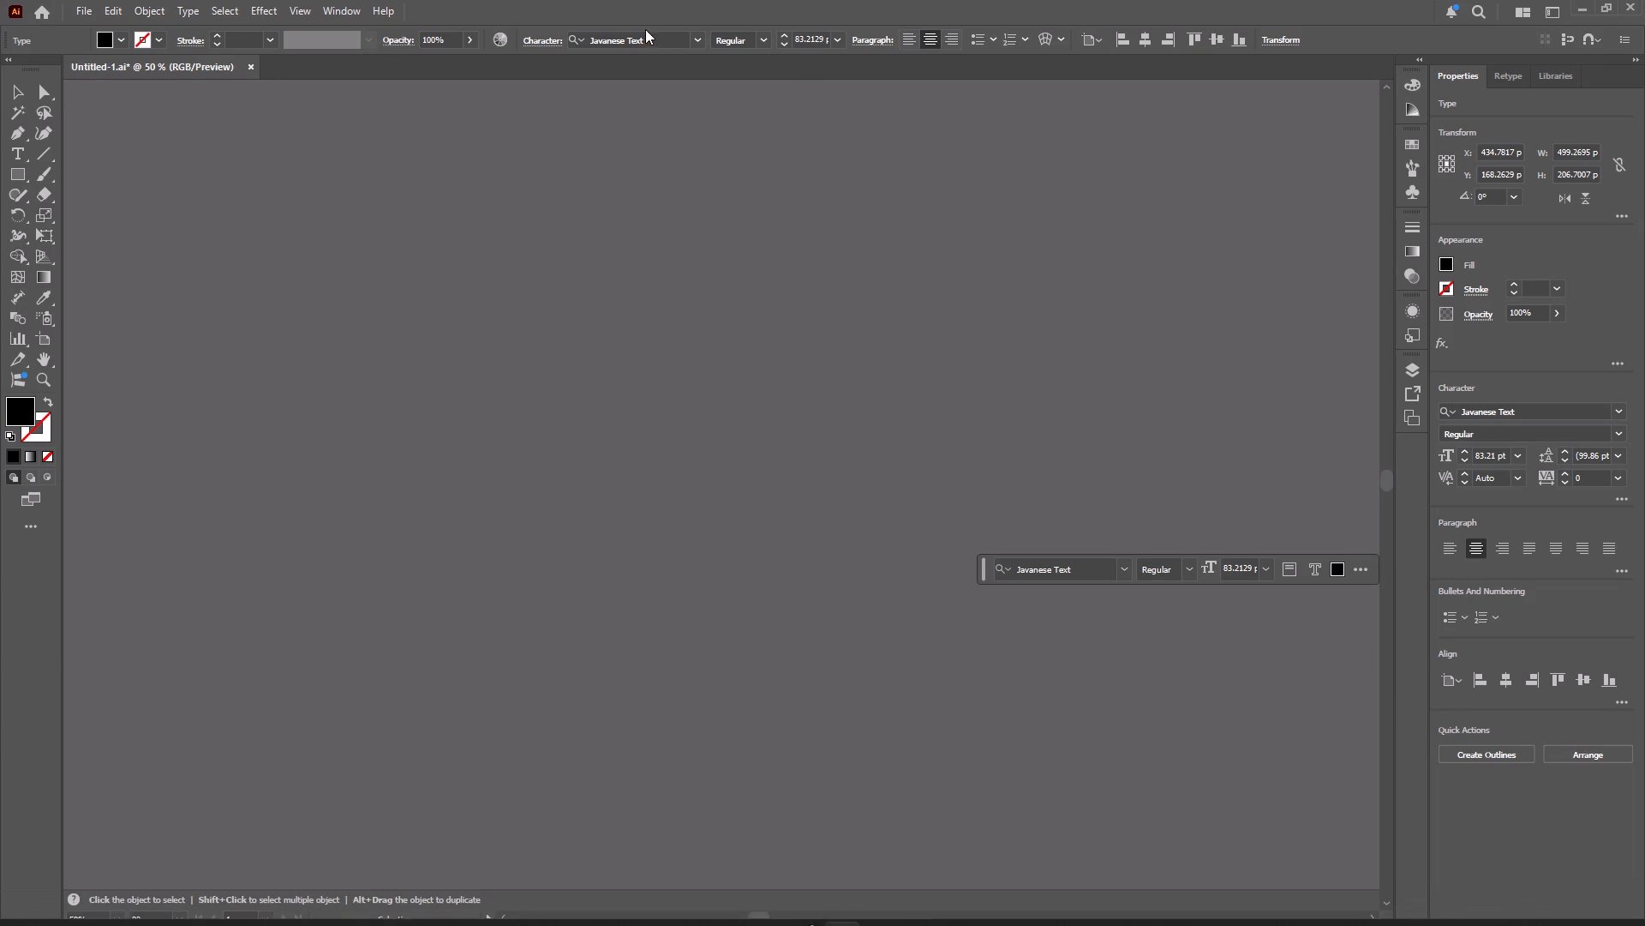
left_click(703, 39)
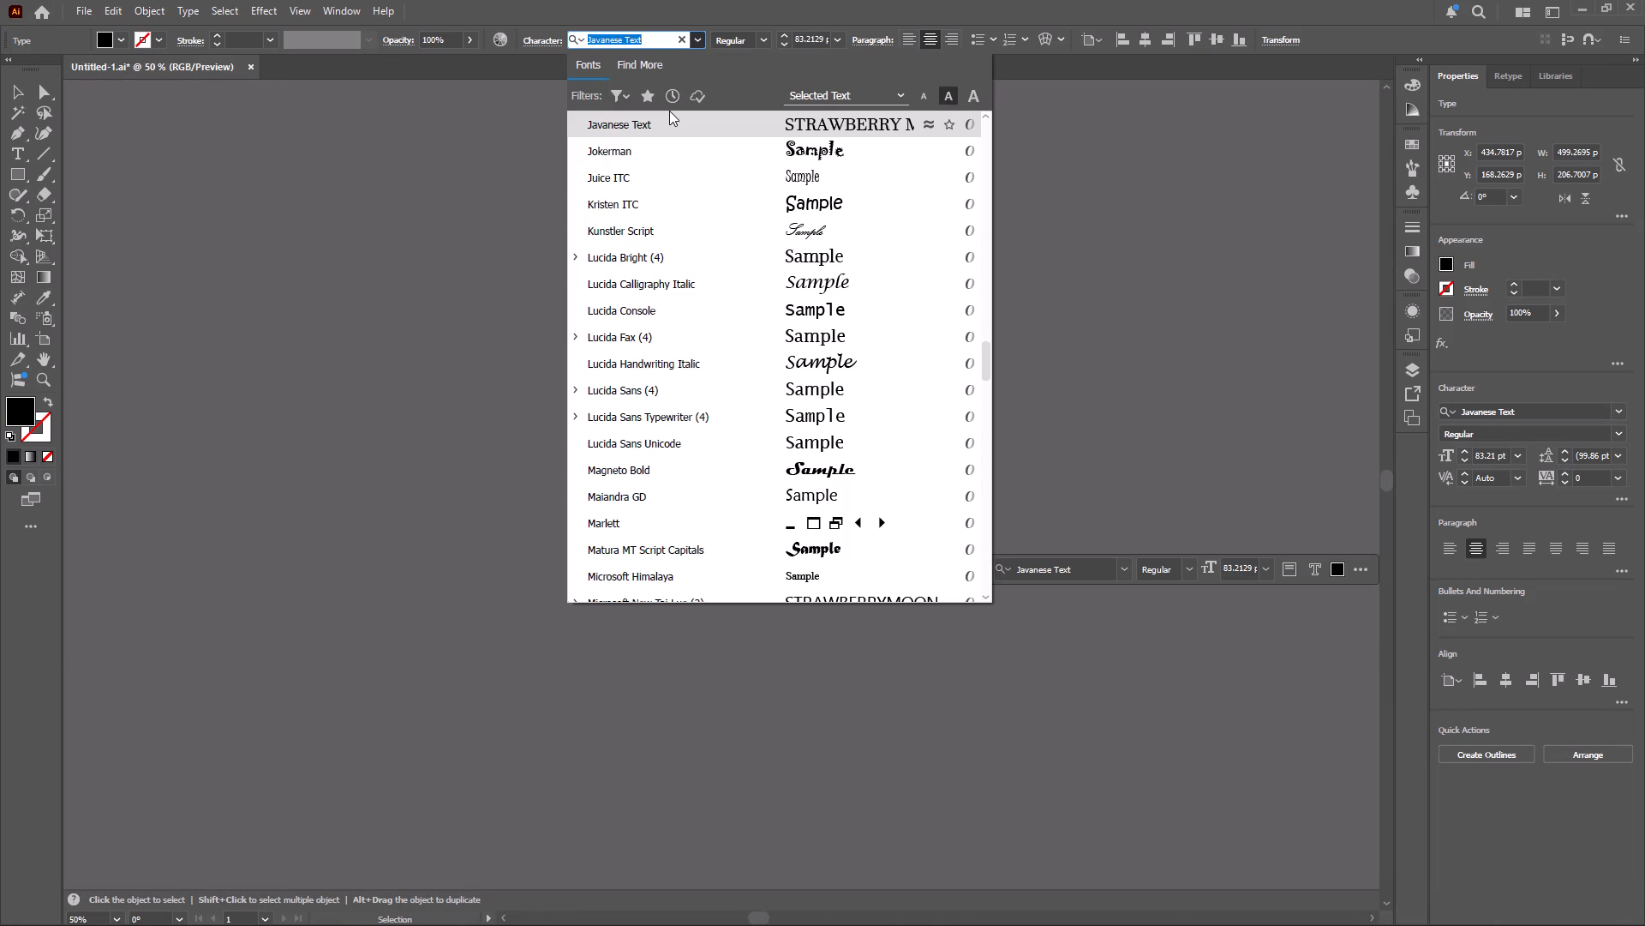
type("mon")
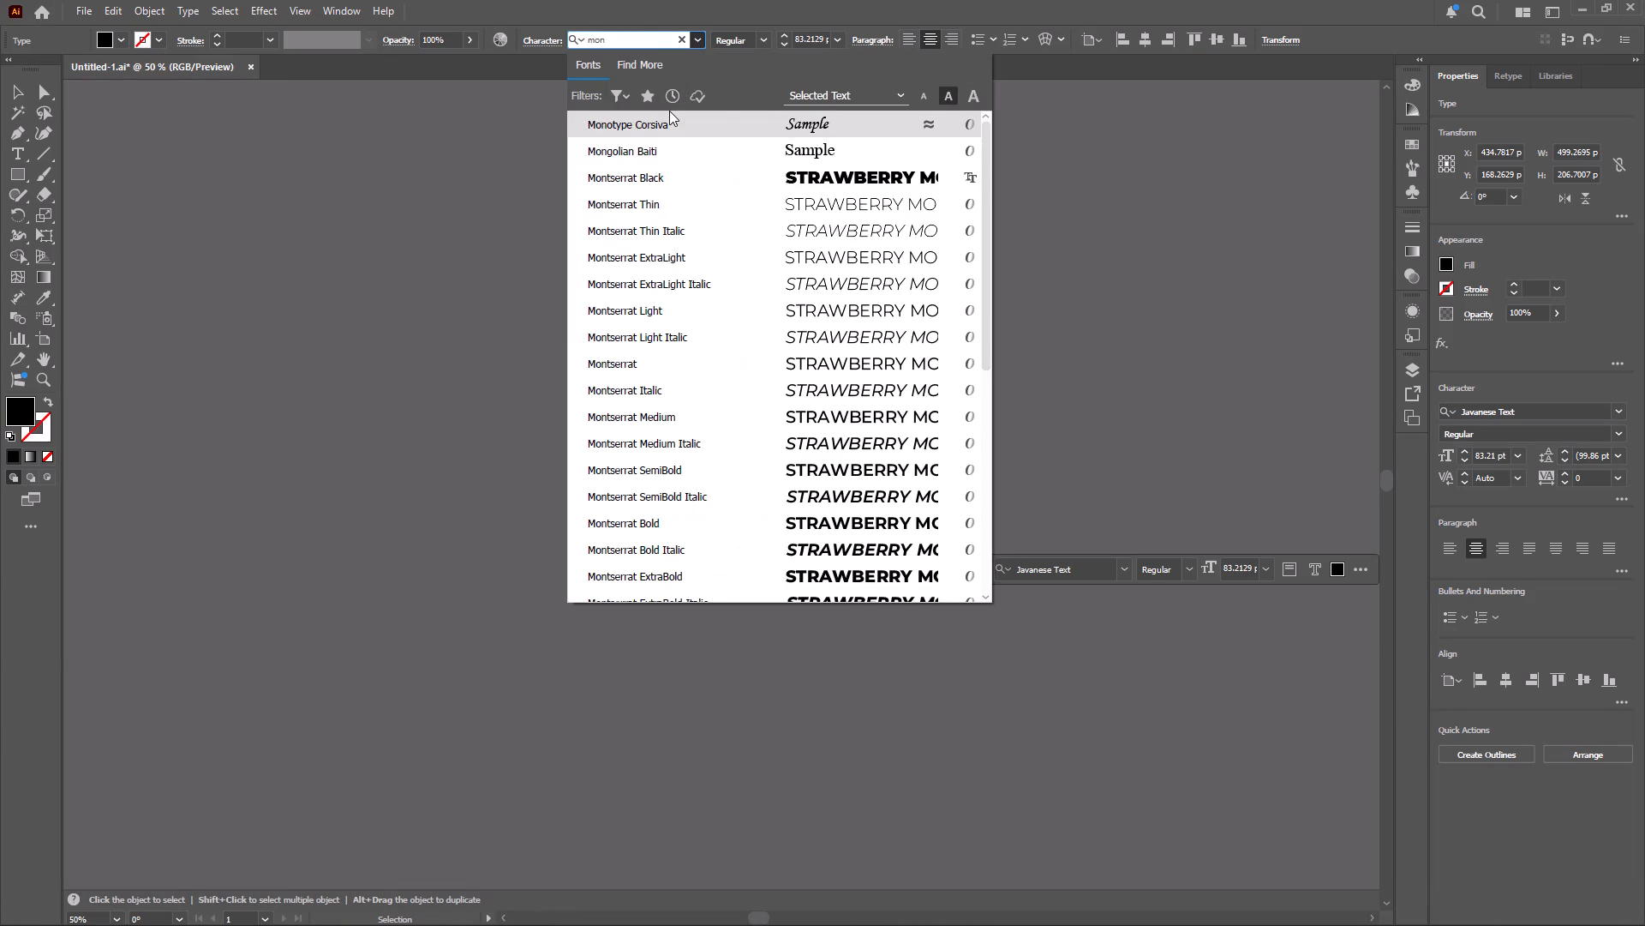
key("t")
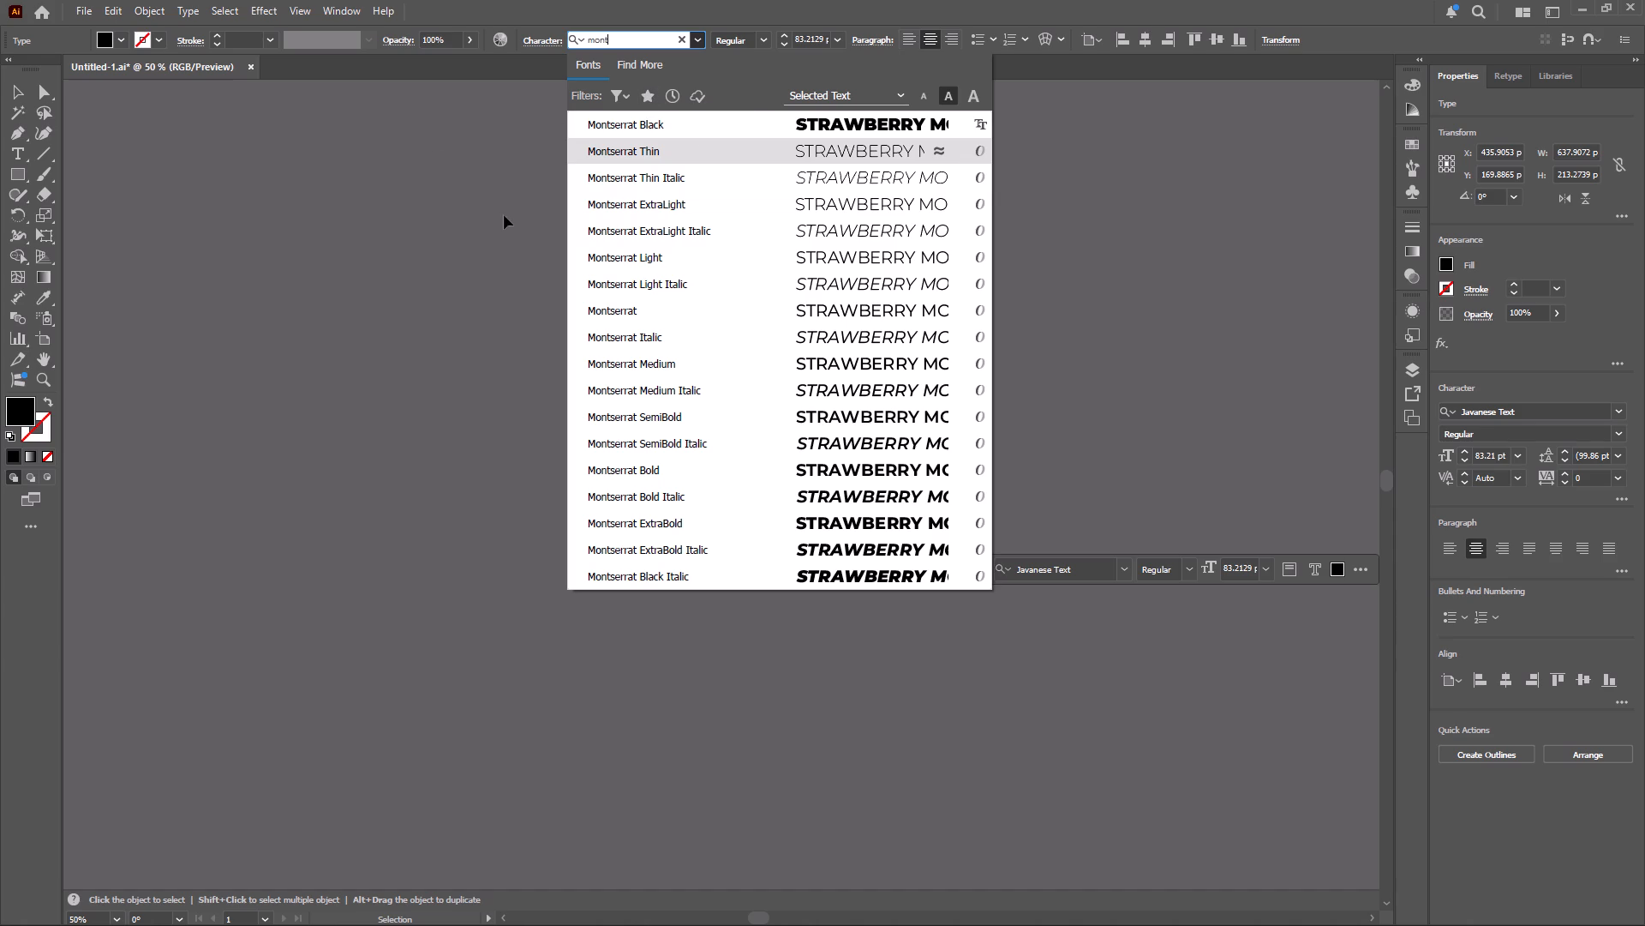
left_click_drag(298, 191, 306, 185)
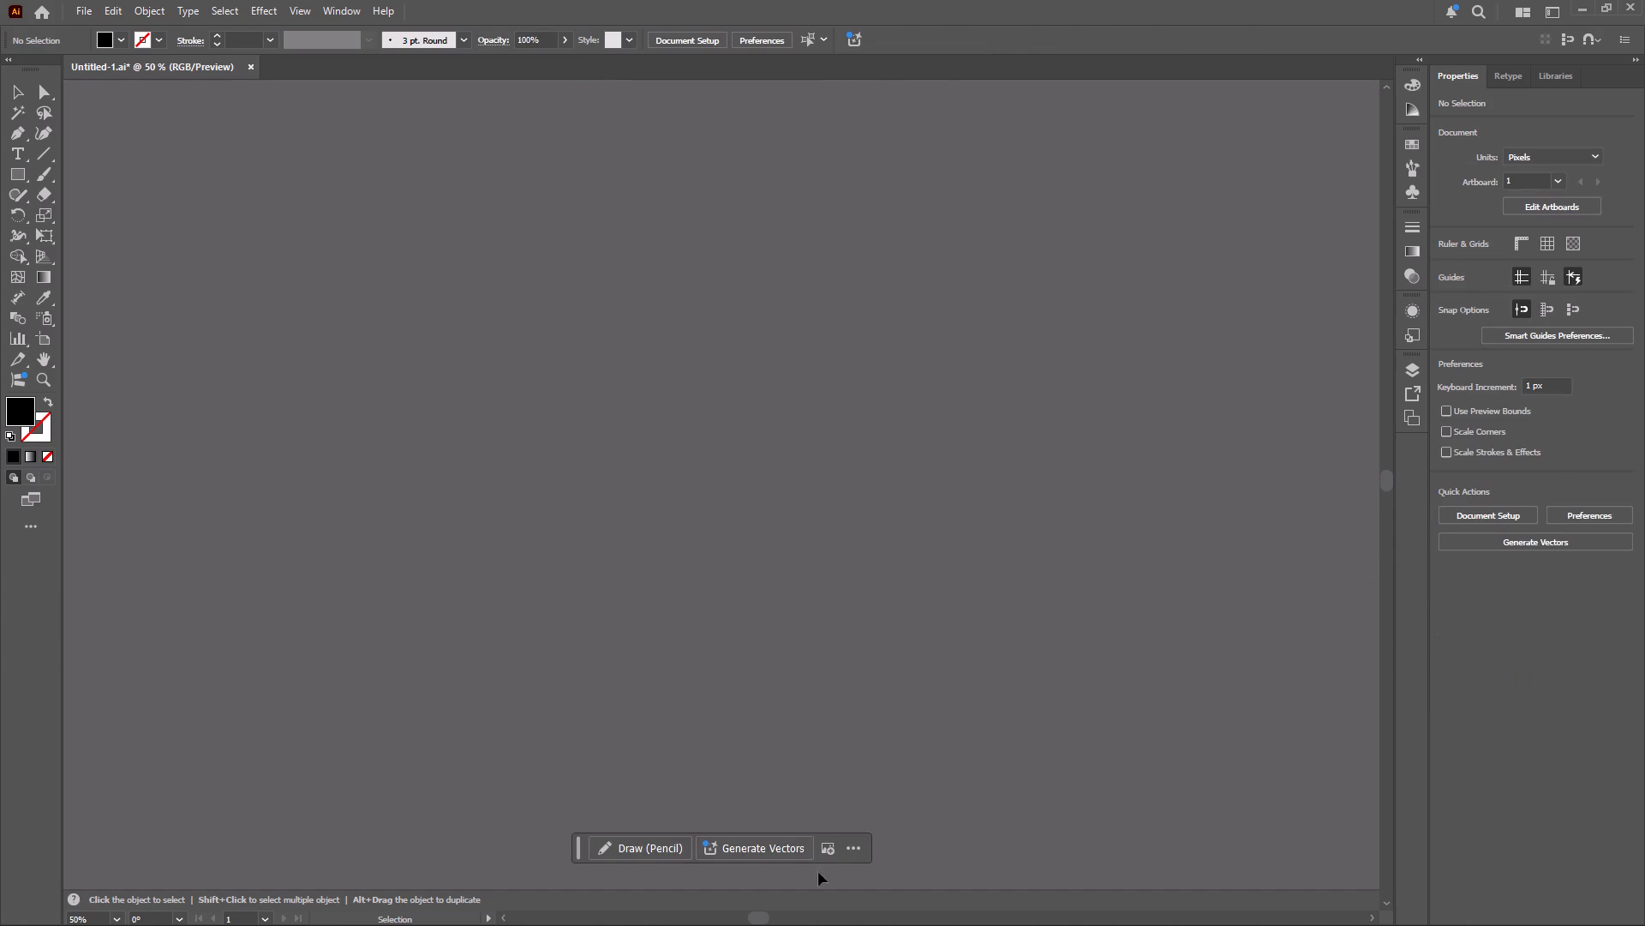
Switch to Chrome and bring up the open YouTube page.
left_click(762, 923)
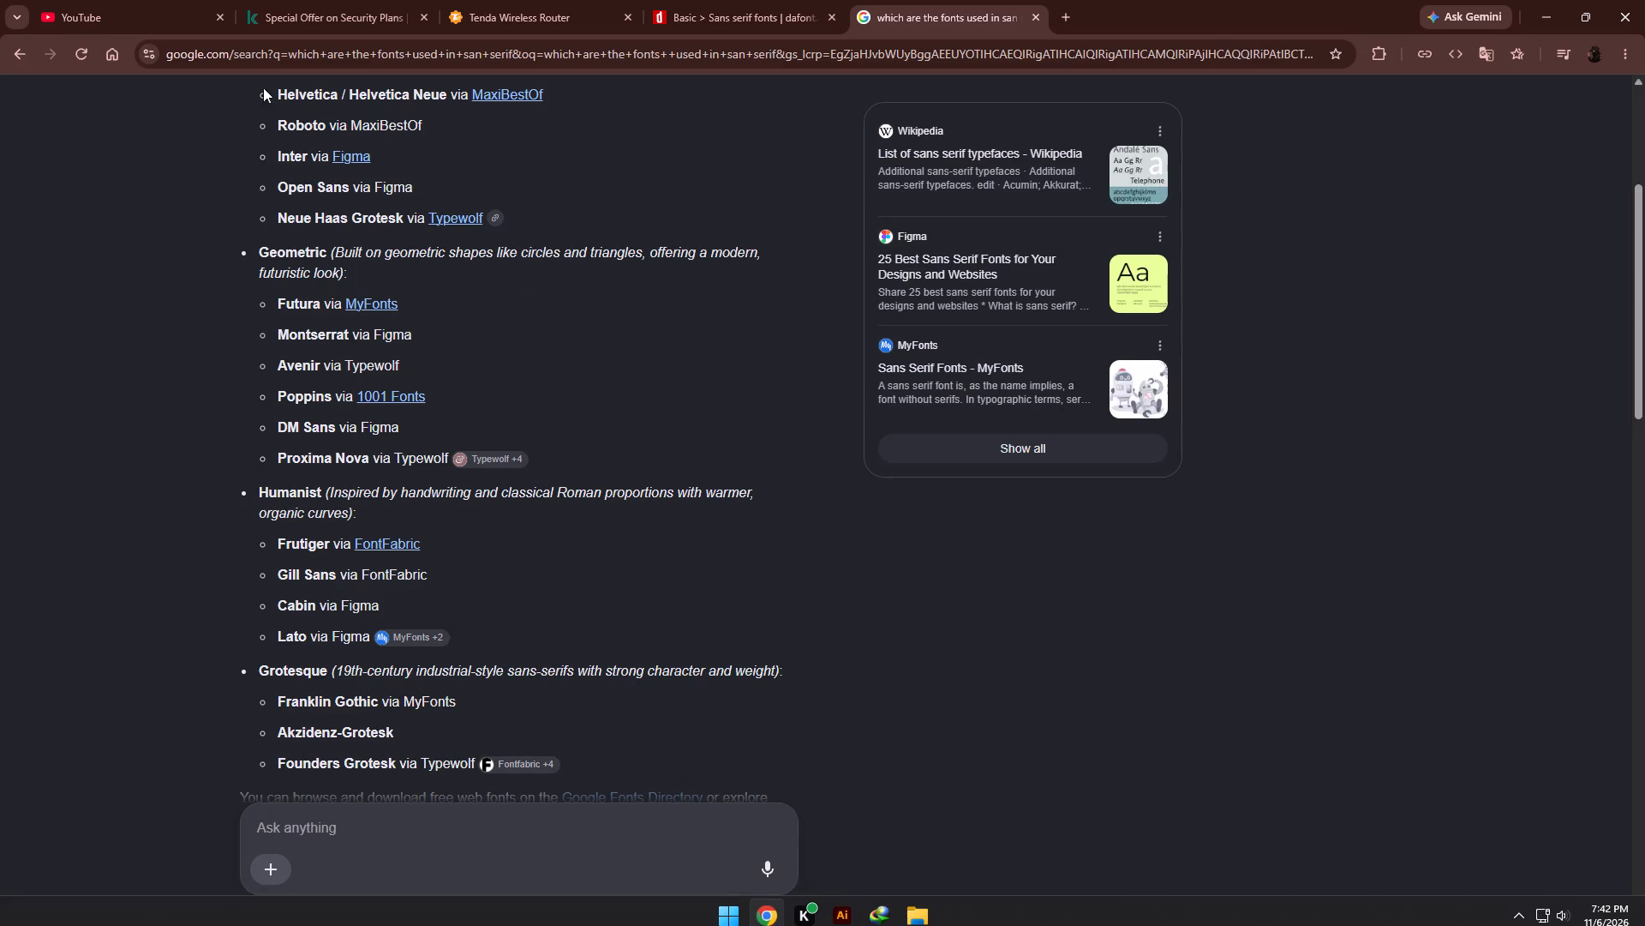
left_click(115, 15)
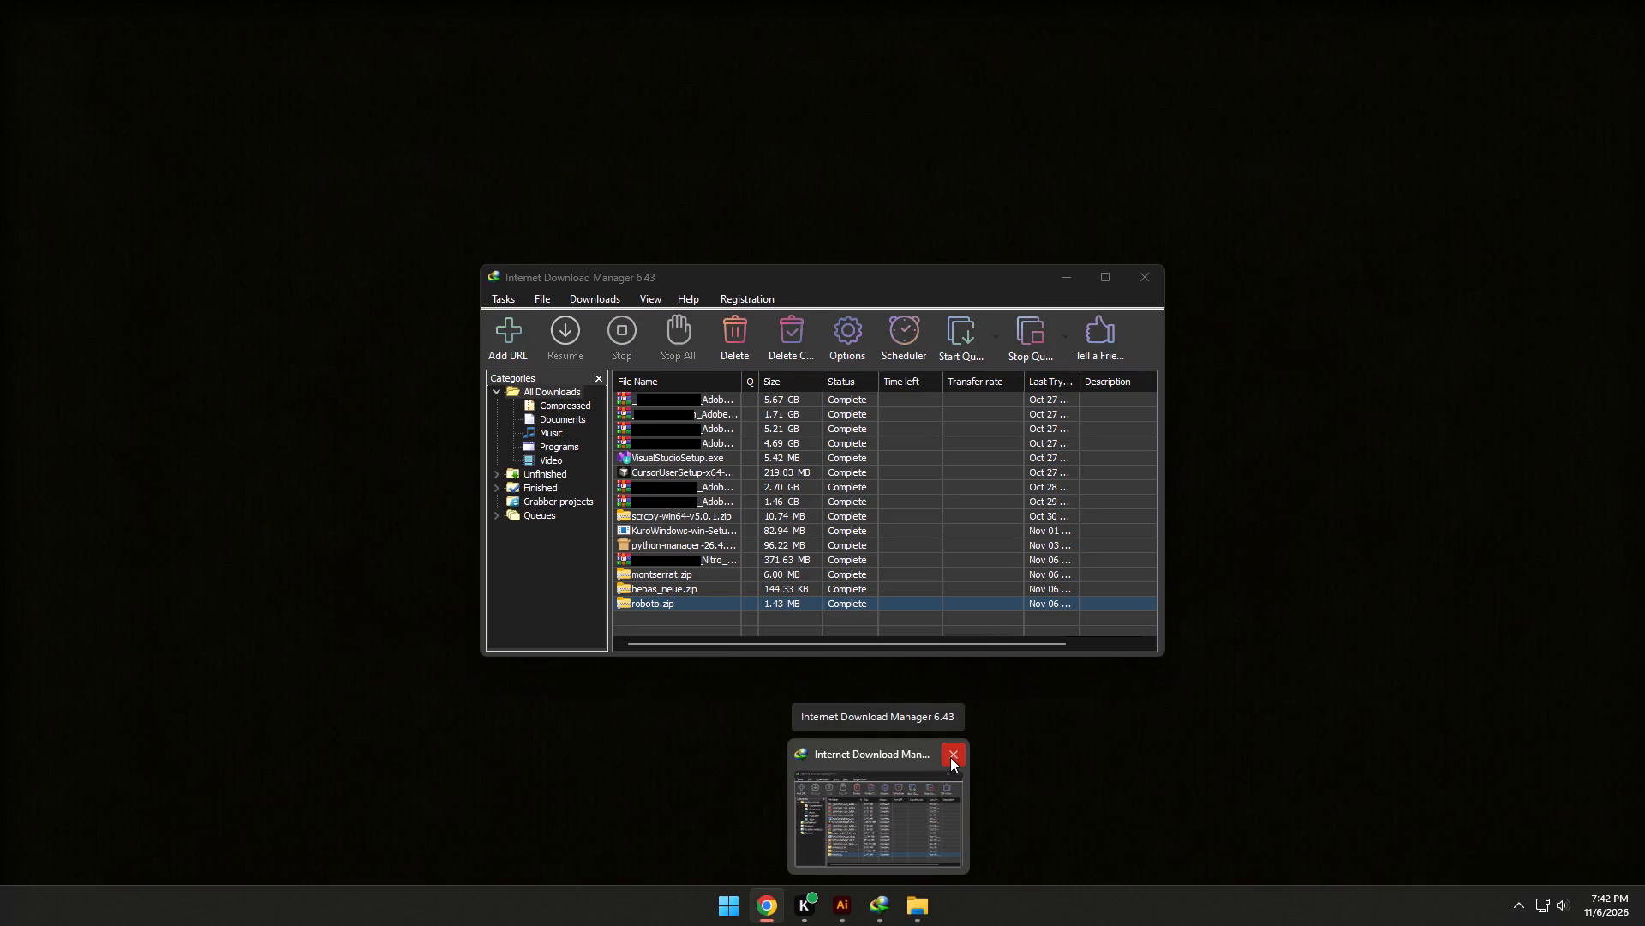
Close the Internet Download Manager window.
left_click(950, 757)
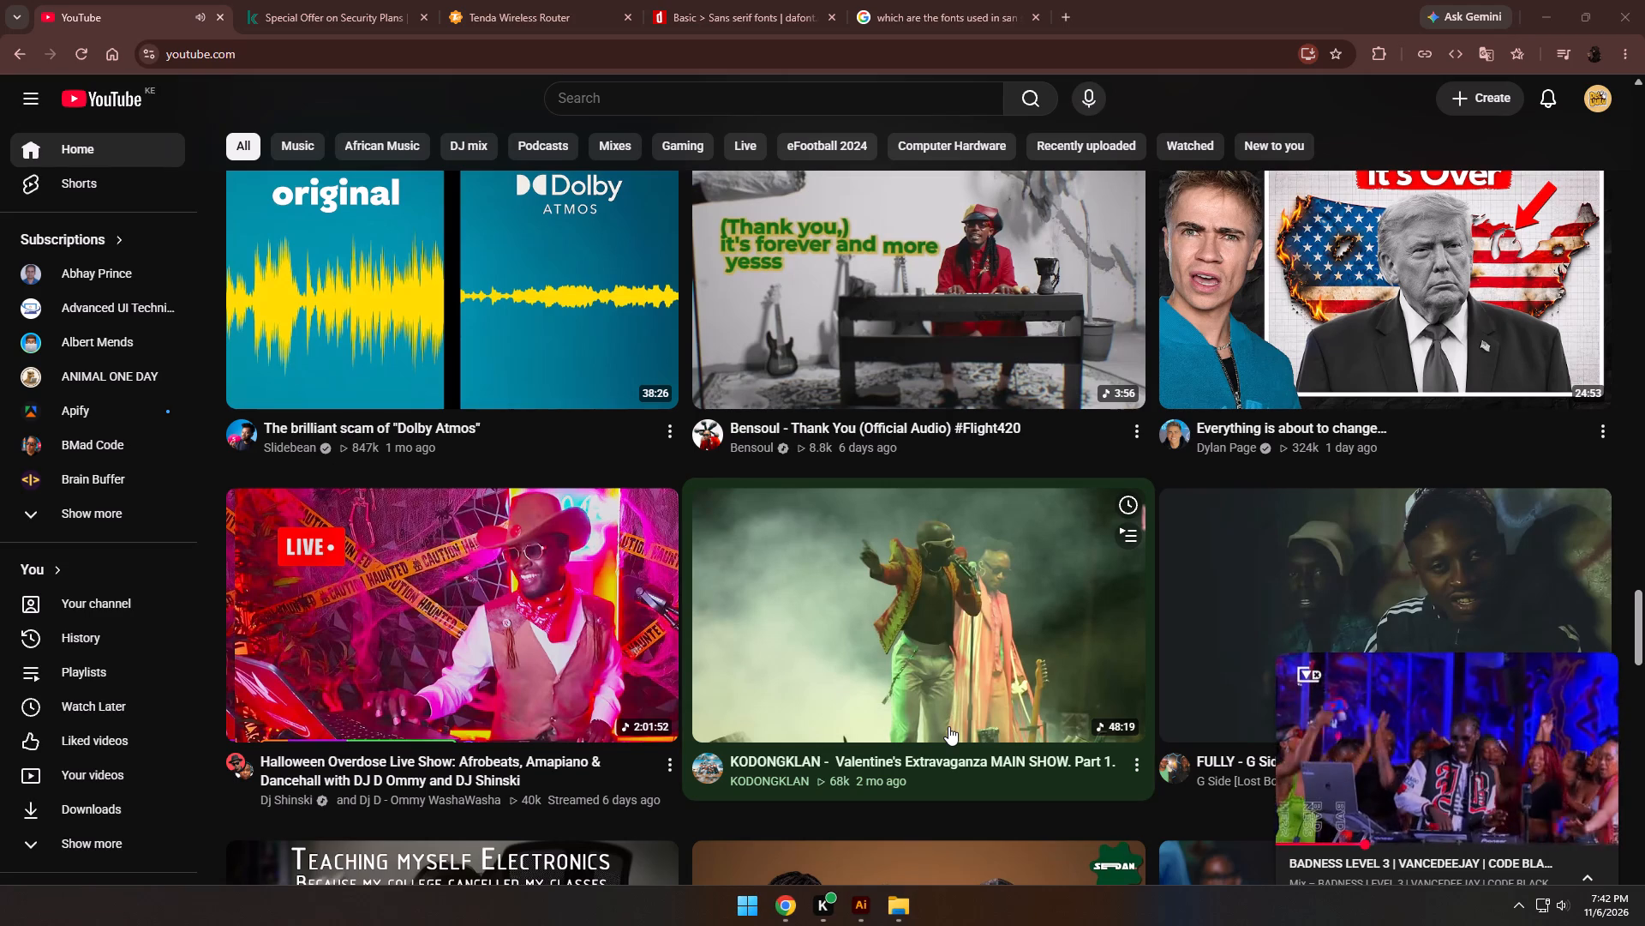
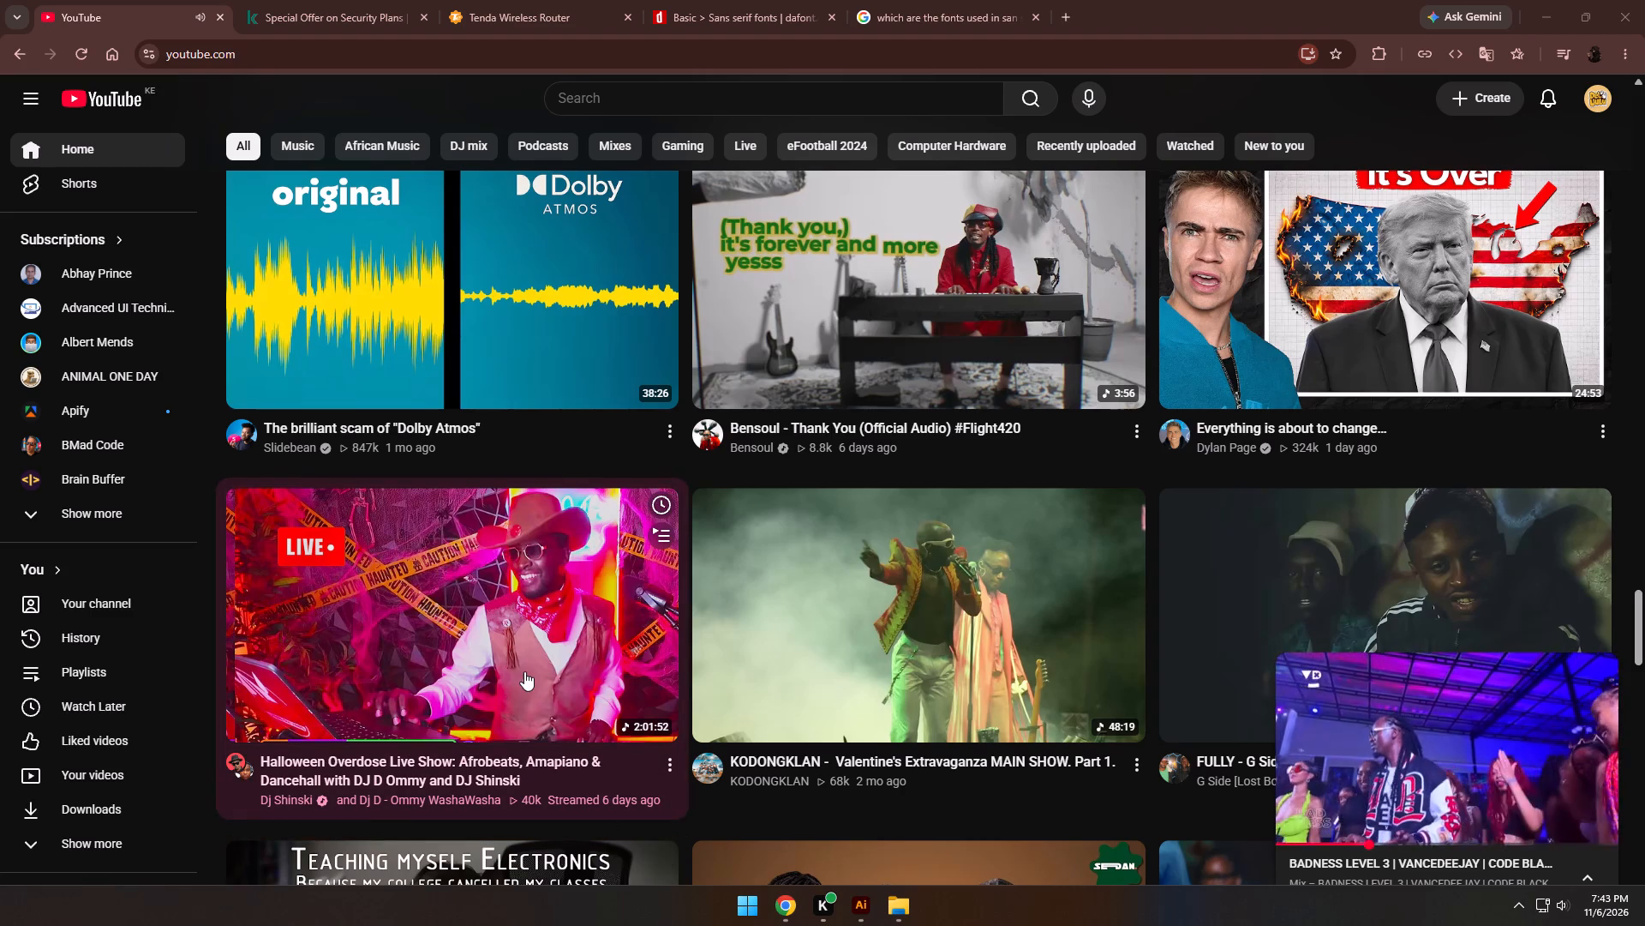
Switch to Illustrator and set the STRAWBERRY MOON text in Montserrat Black, searching the fonts for "mont".
left_click(852, 905)
scroll(517, 318, "up", 14)
scroll(529, 336, "down", 11)
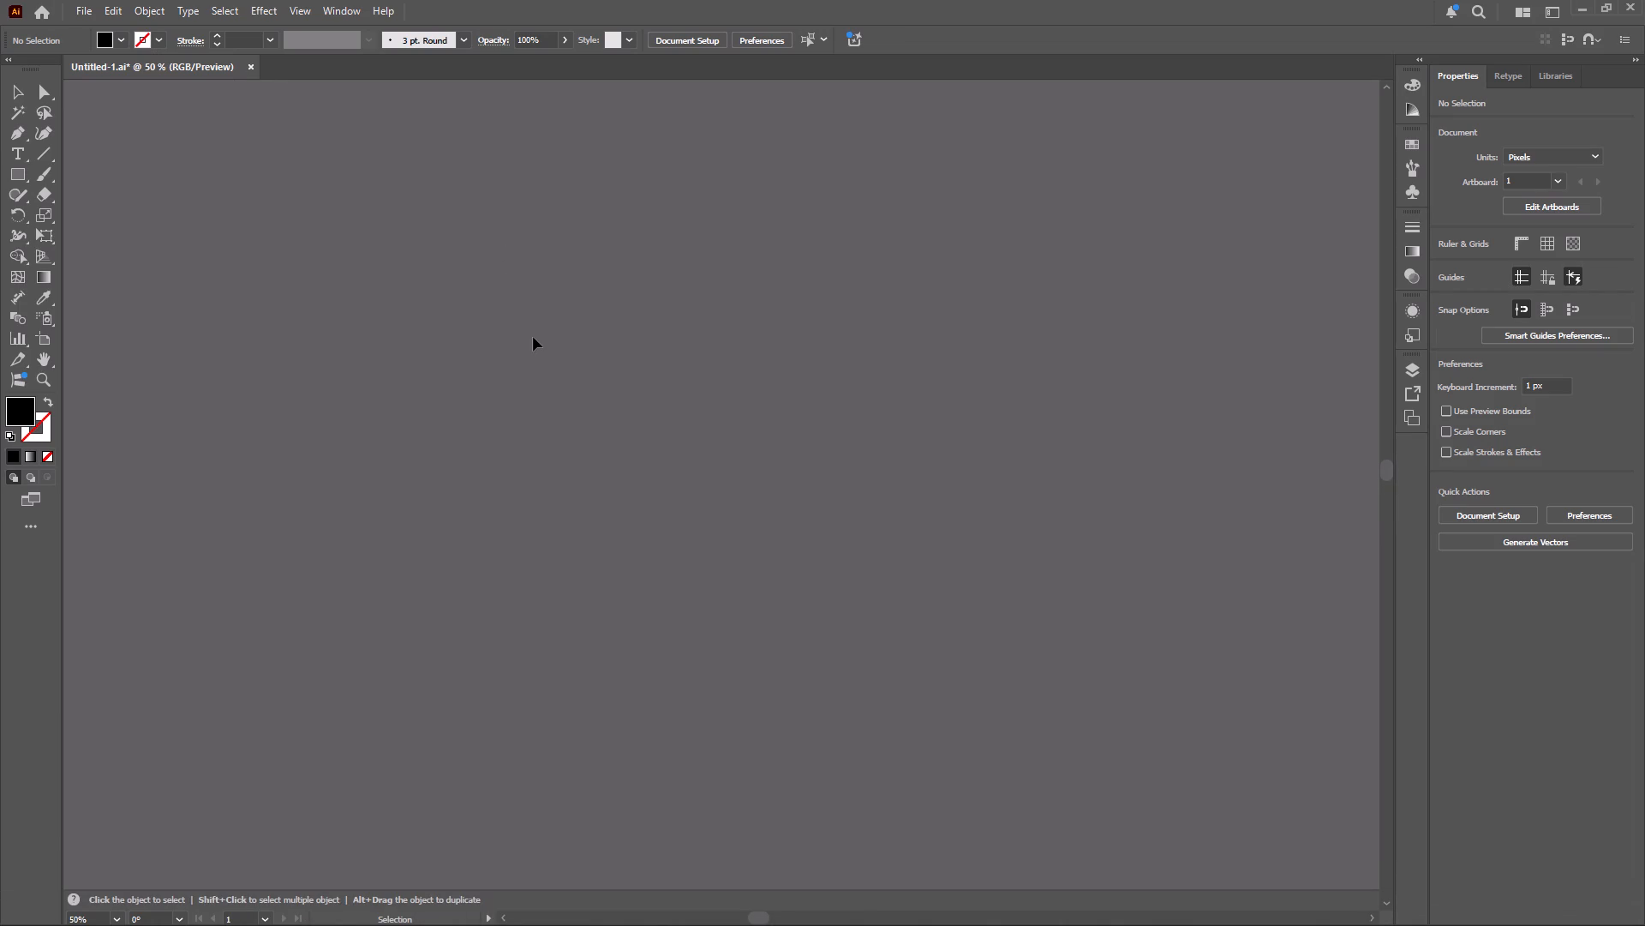
scroll(533, 337, "down", 20)
scroll(533, 337, "down", 13)
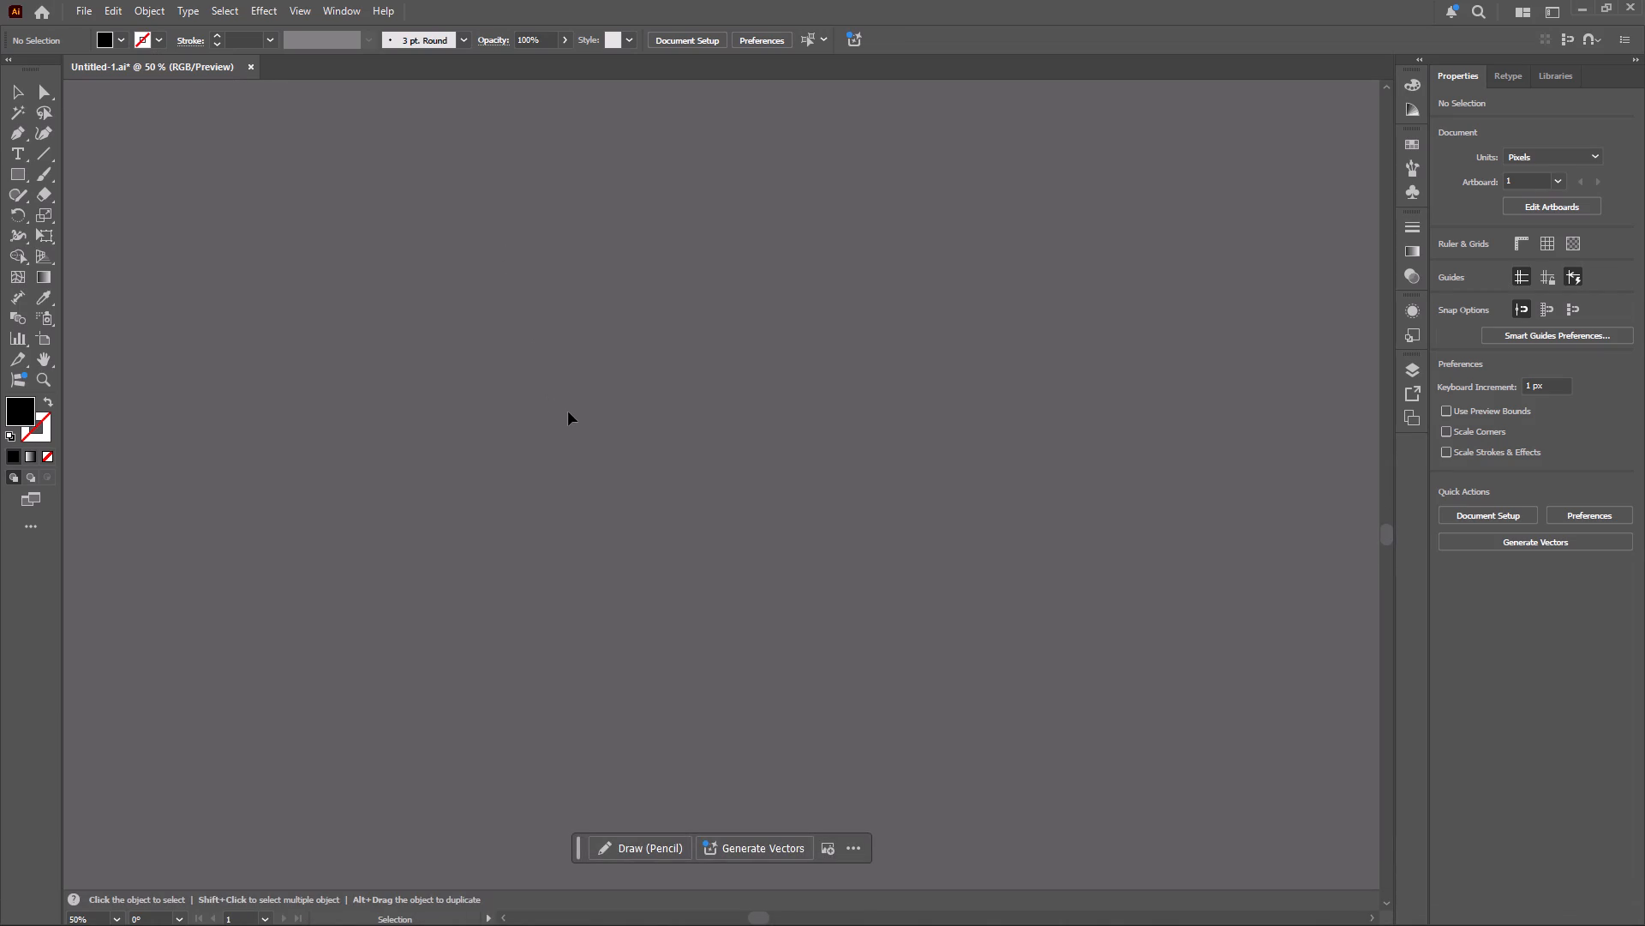
scroll(568, 412, "up", 6)
scroll(568, 412, "up", 3, "alt")
scroll(568, 412, "down", 9, "alt")
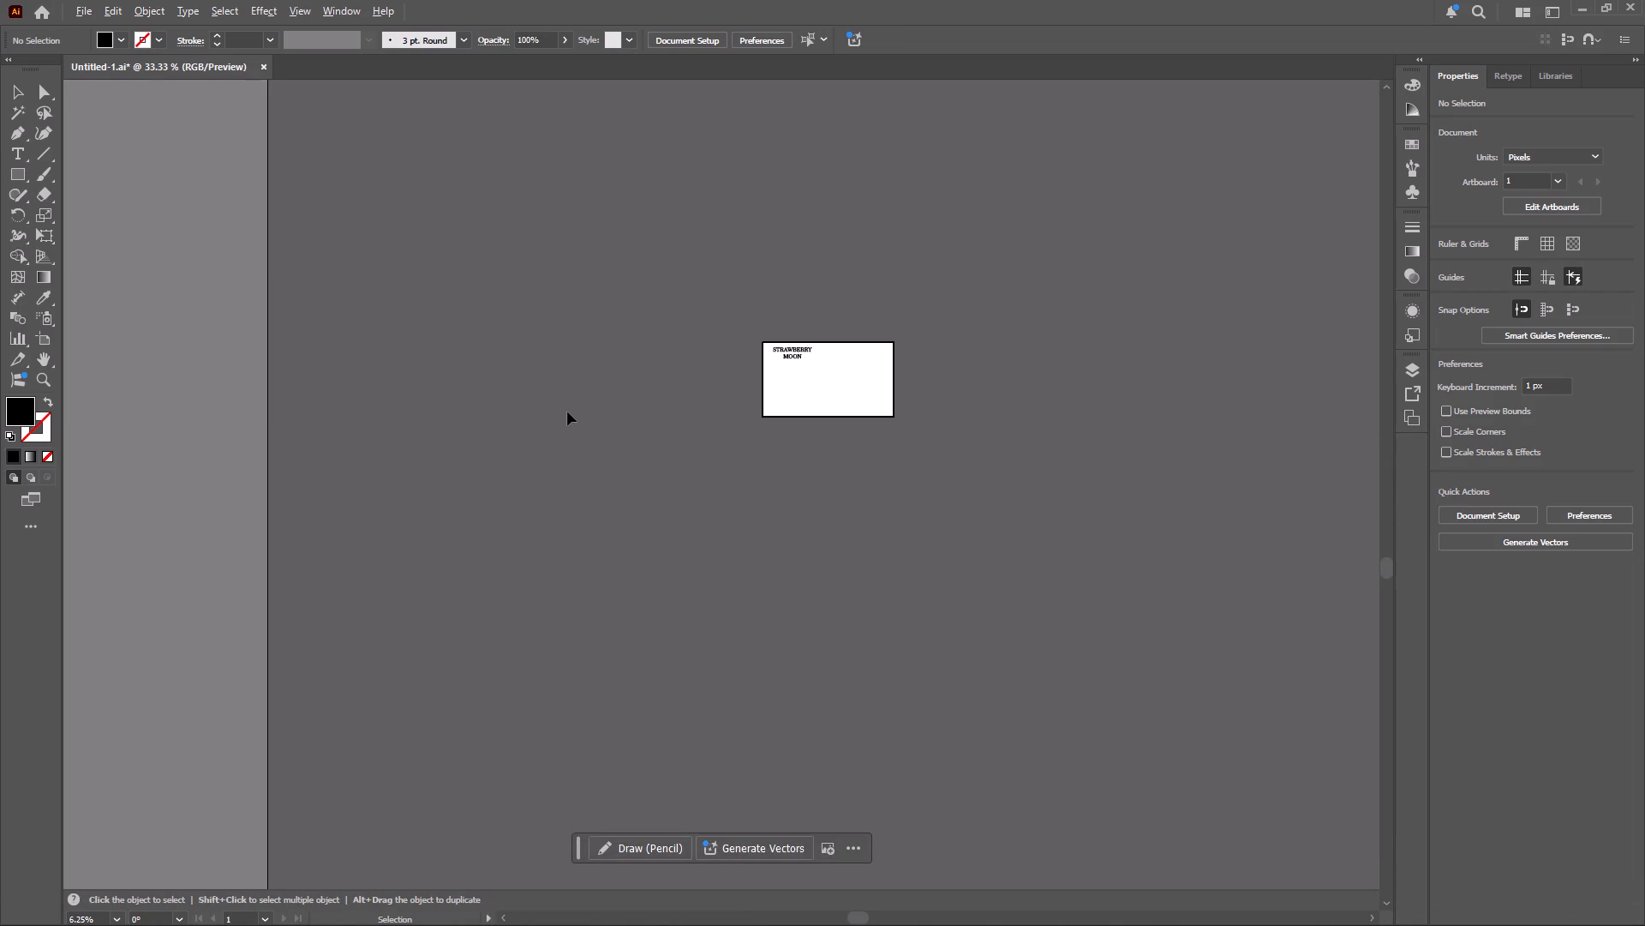
scroll(828, 409, "up", 4, "alt")
left_click_drag(828, 336, 804, 380)
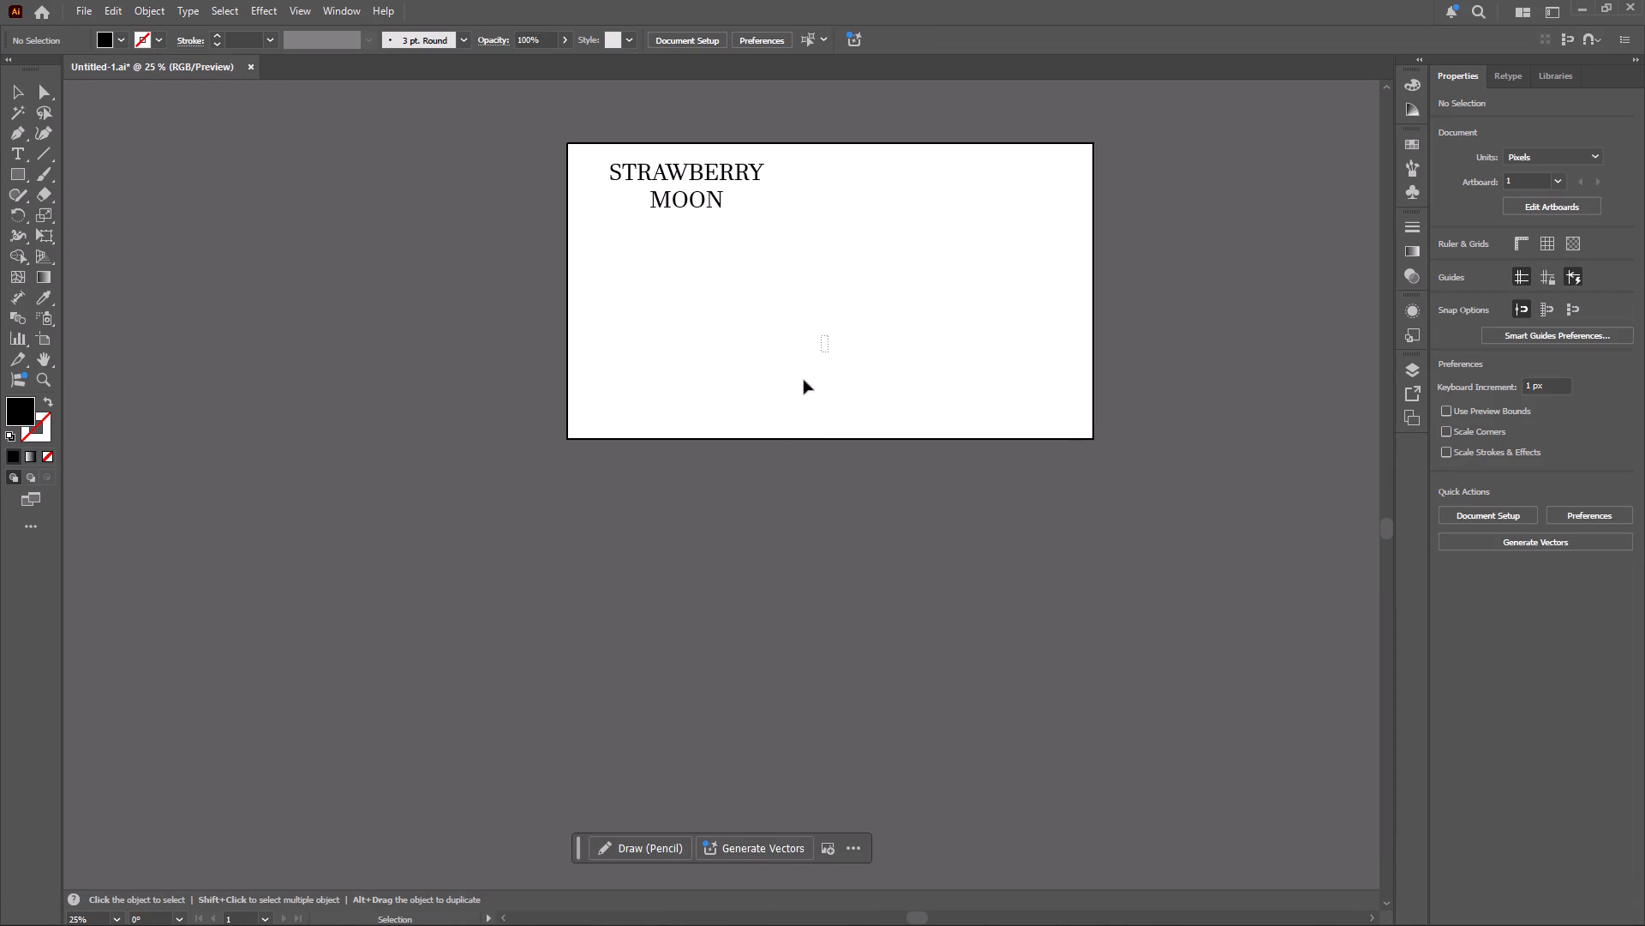
left_click_drag(804, 380, 723, 518)
key("space")
key("space")
key("space")
key("space")
key("space")
key("space")
key("space")
key("space")
key("space")
key("space")
key("space")
key("space")
key("space")
key("space")
key("space")
key("space")
key("space")
left_click_drag(820, 268, 670, 475)
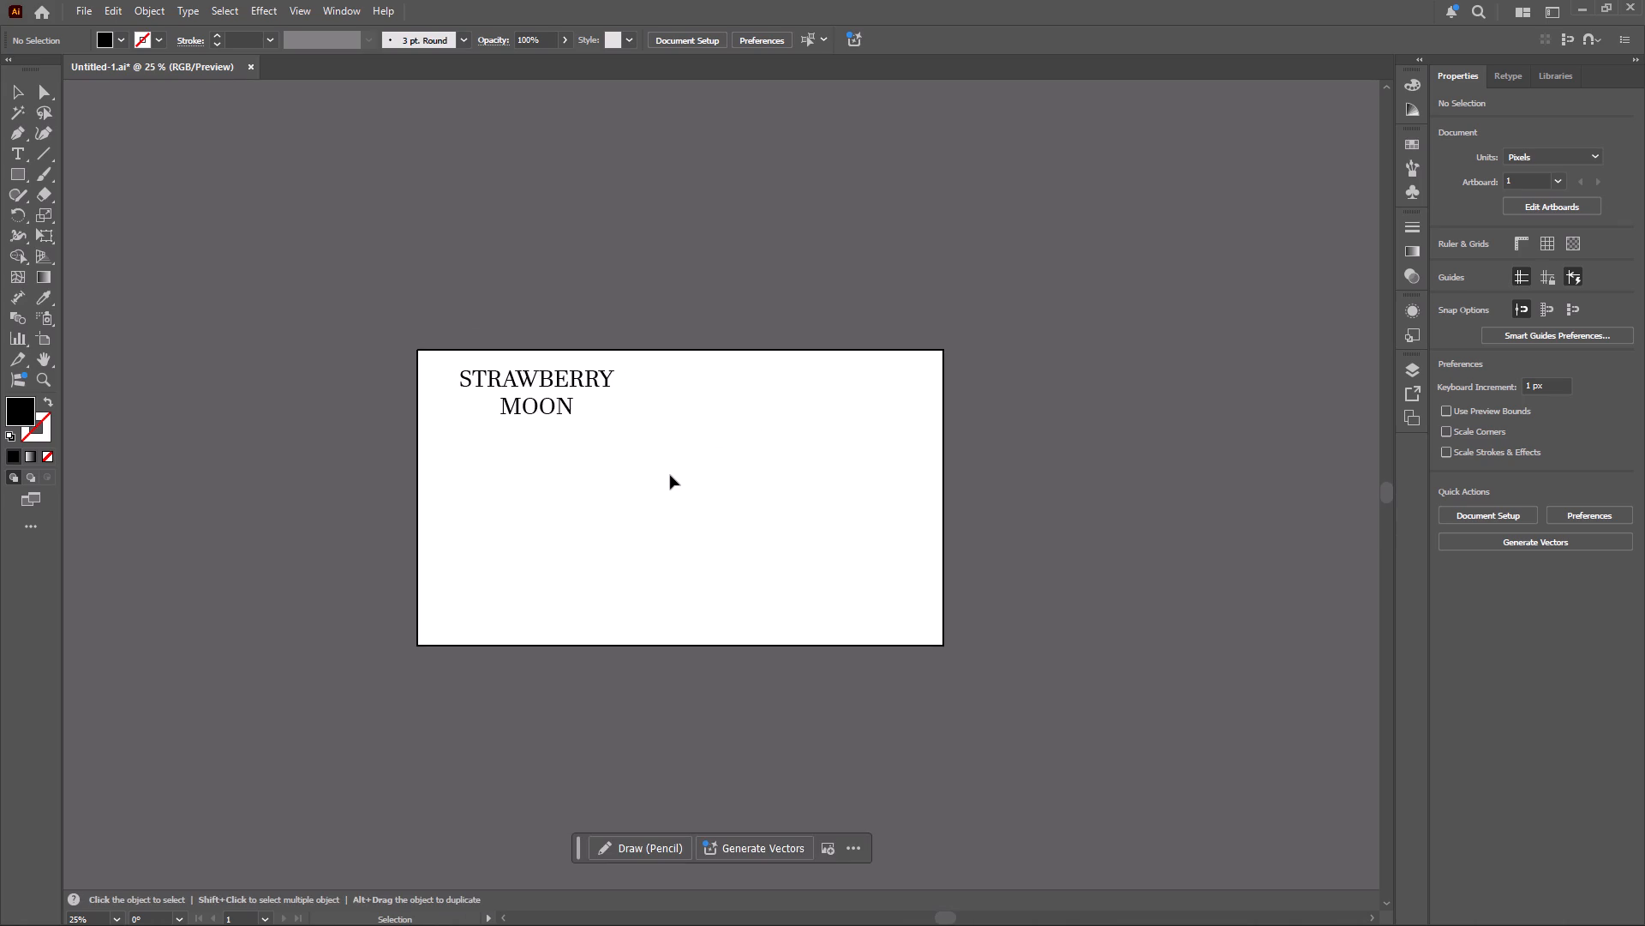
scroll(658, 473, "up", 5, "alt")
scroll(657, 476, "down", 5)
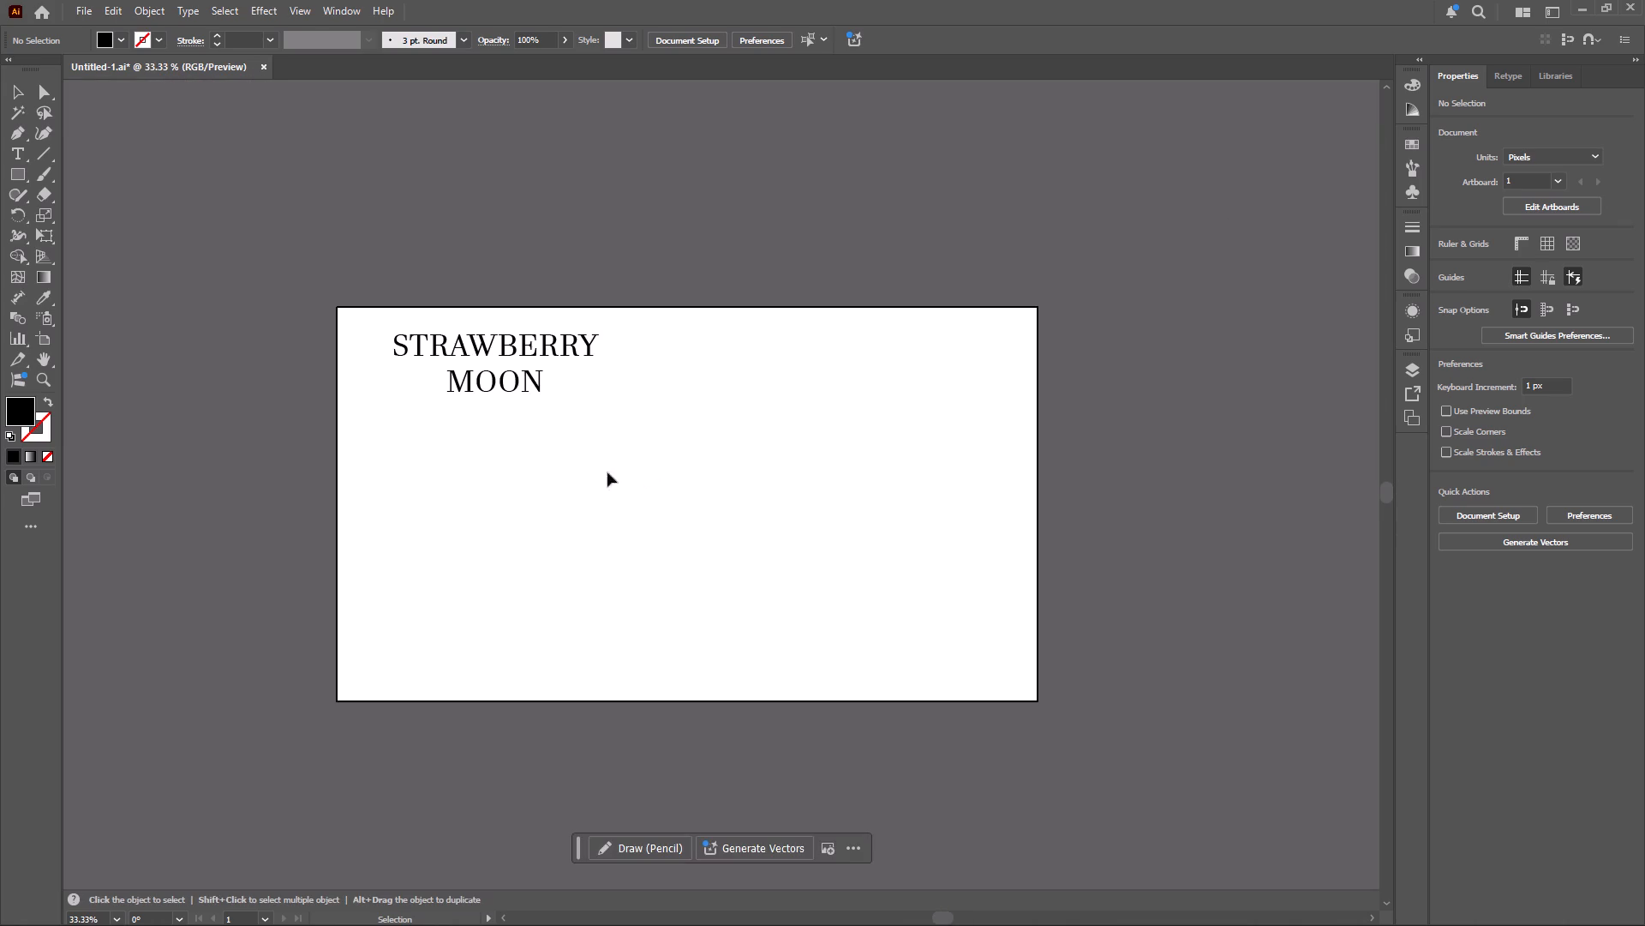
key("space")
left_click_drag(521, 463, 577, 545)
left_click(565, 460)
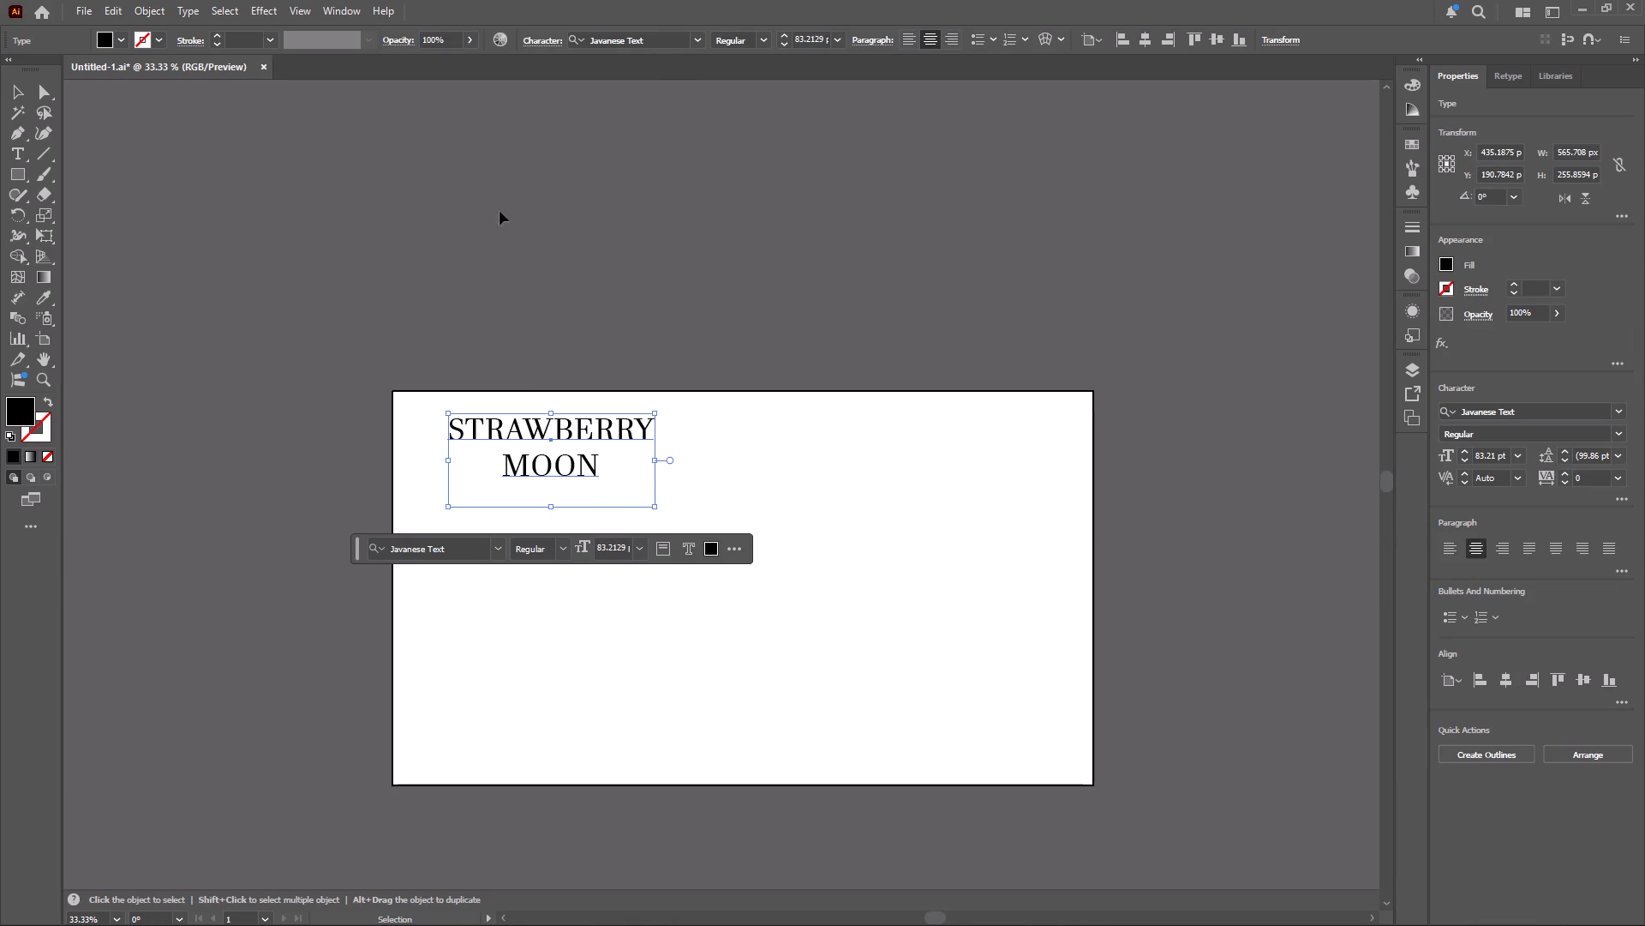
left_click(694, 45)
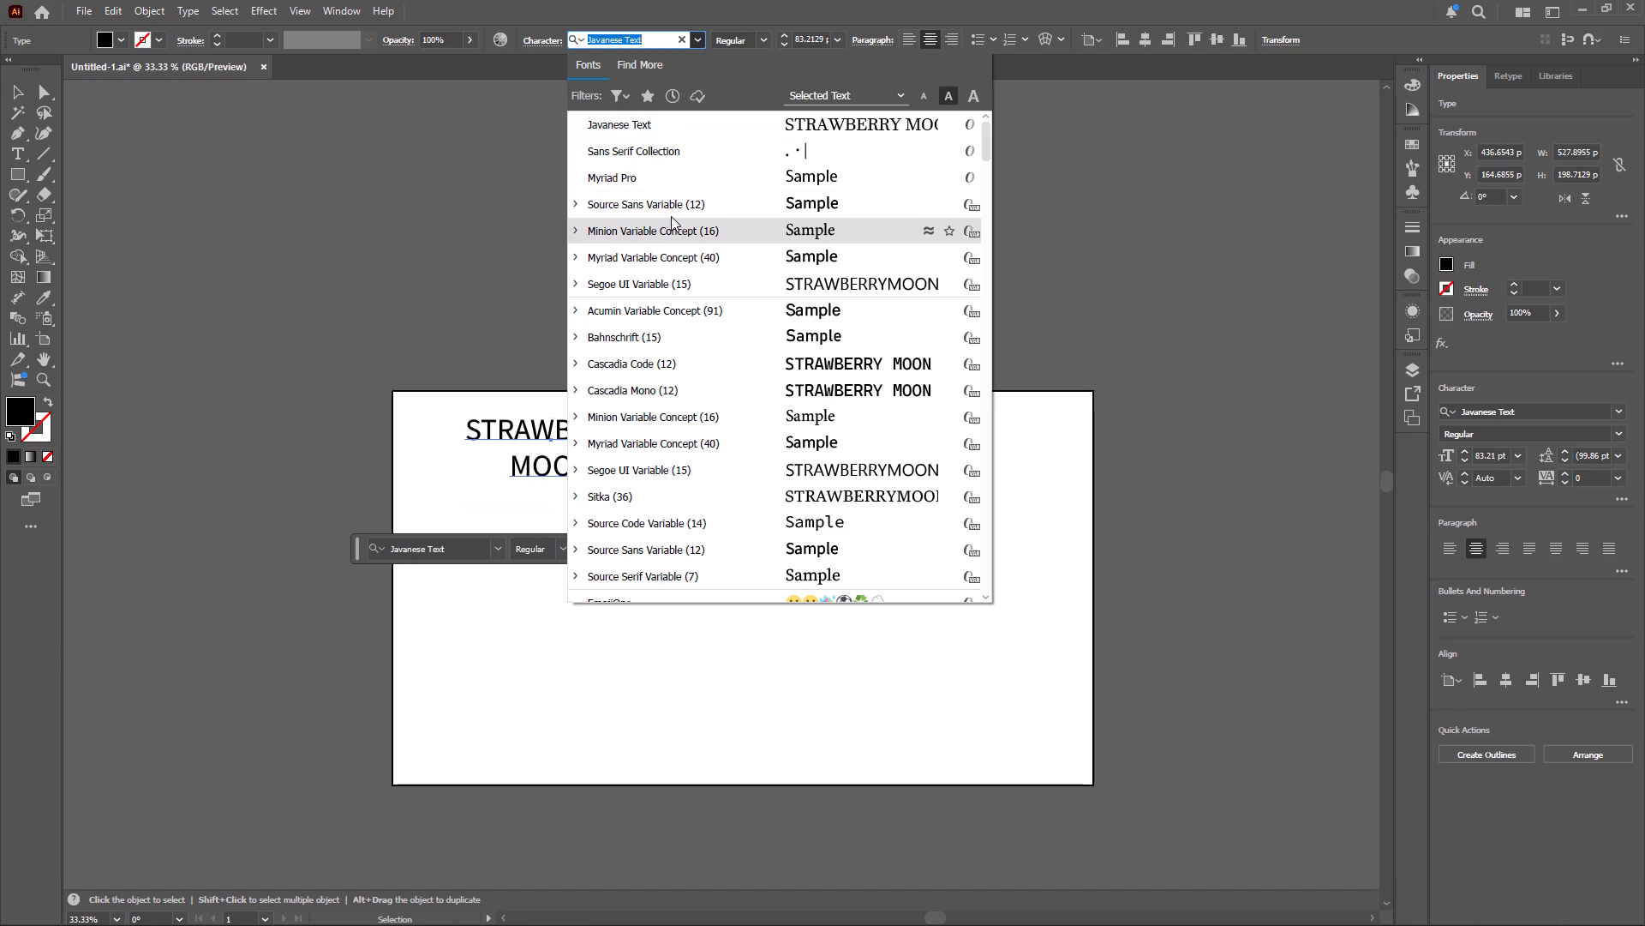
scroll(682, 249, "down", 20)
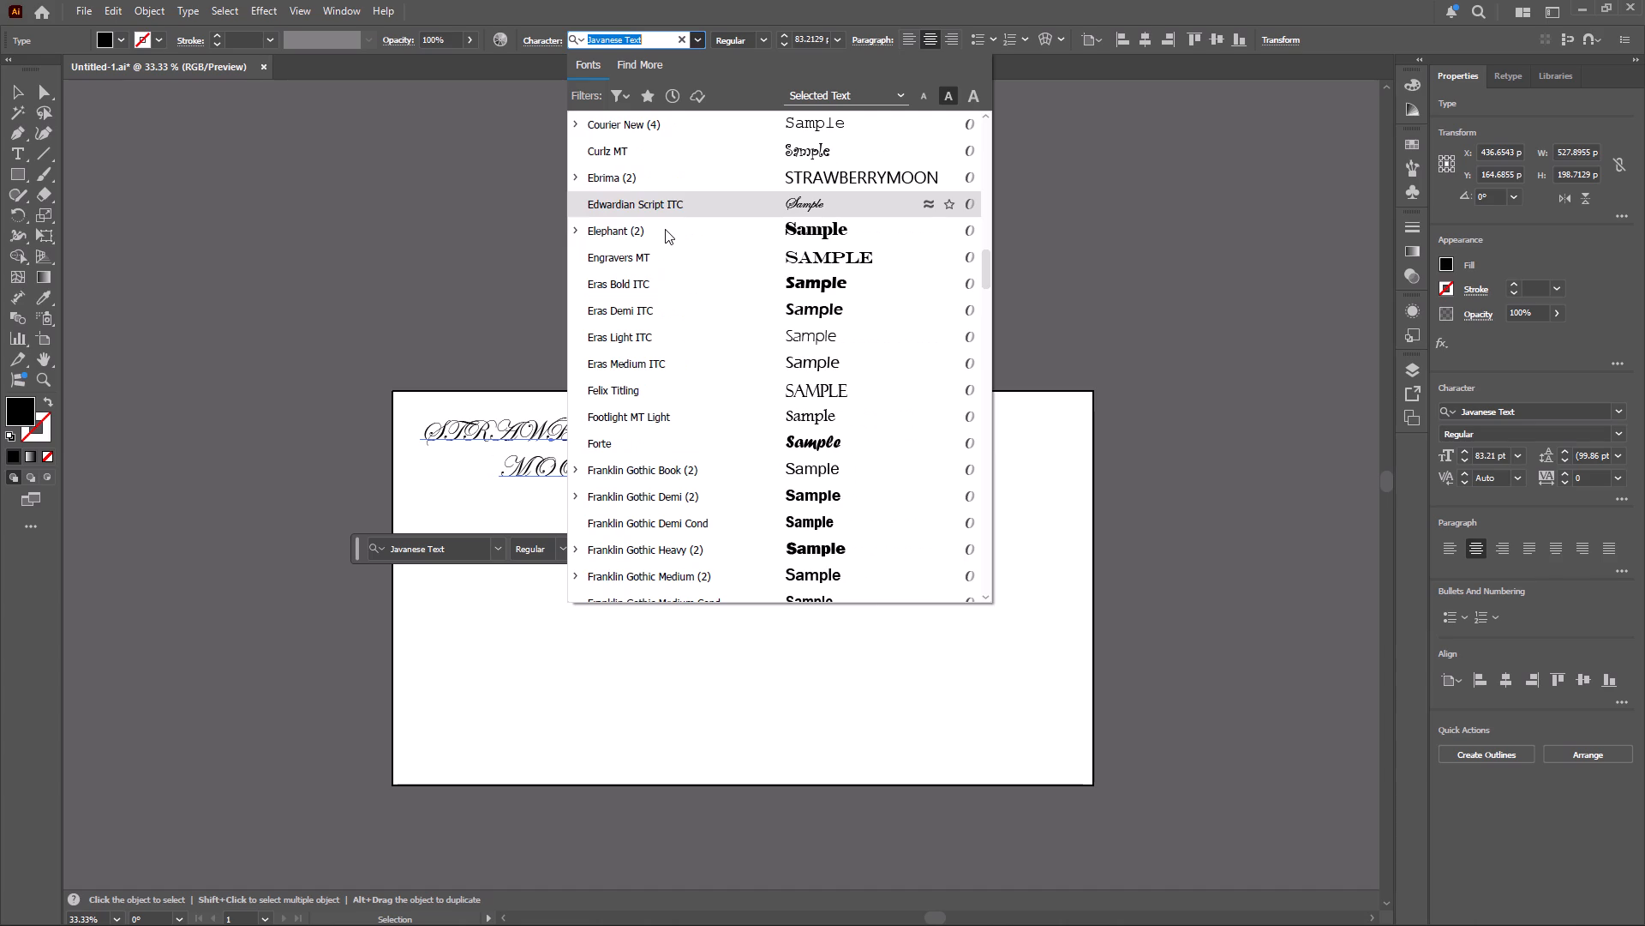
type("mont")
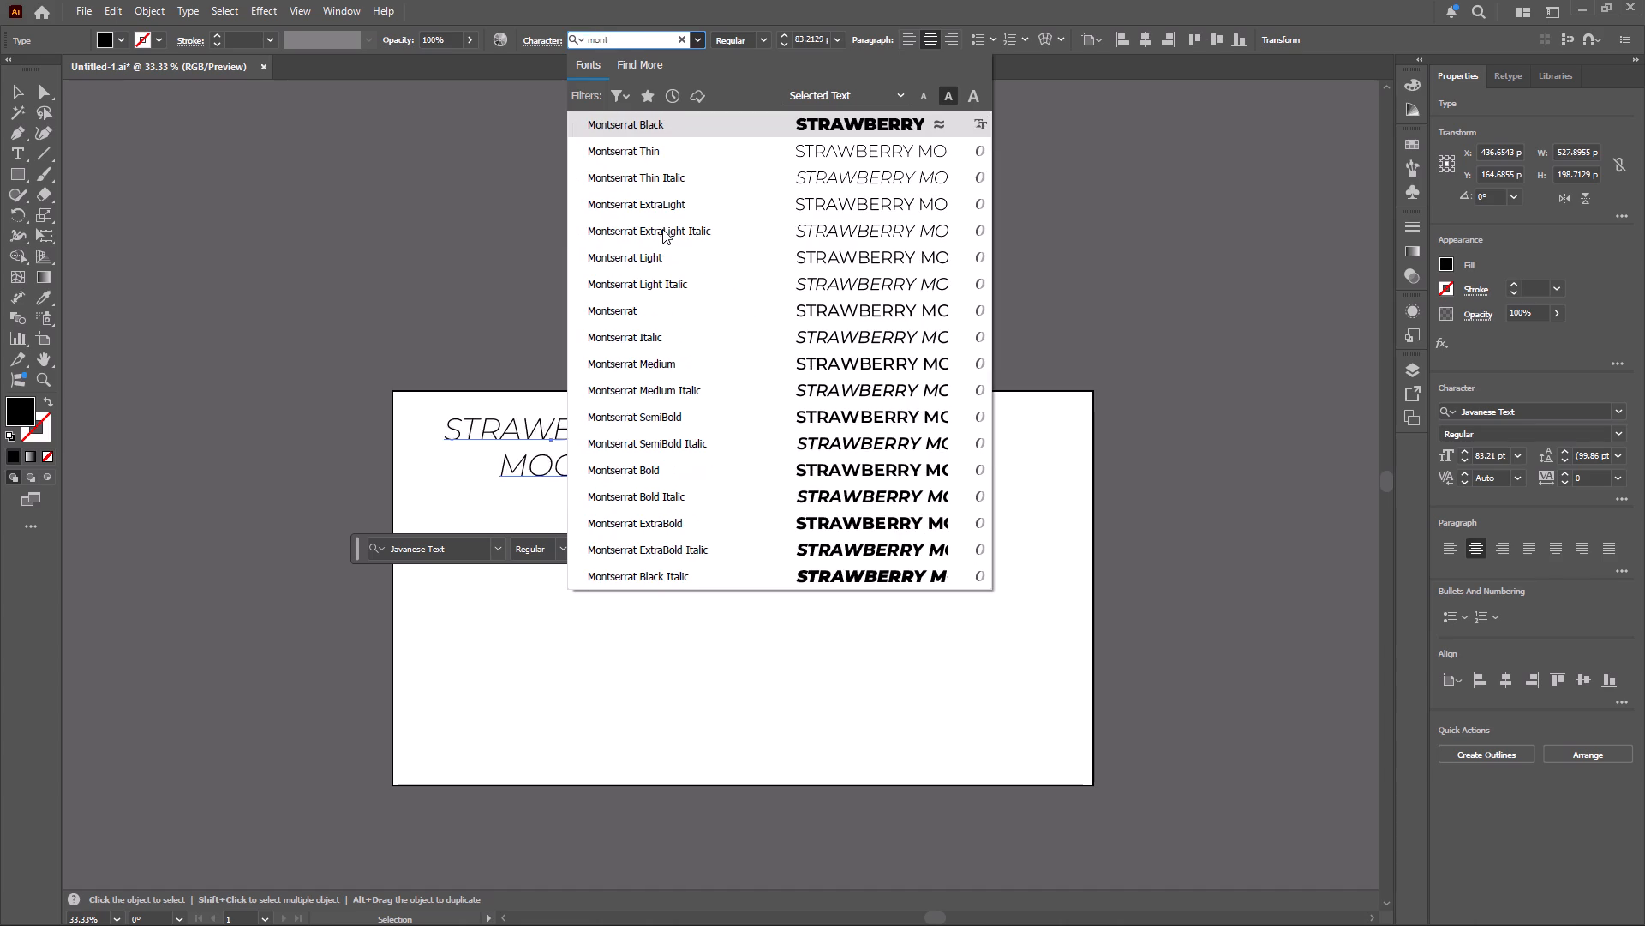
left_click(676, 121)
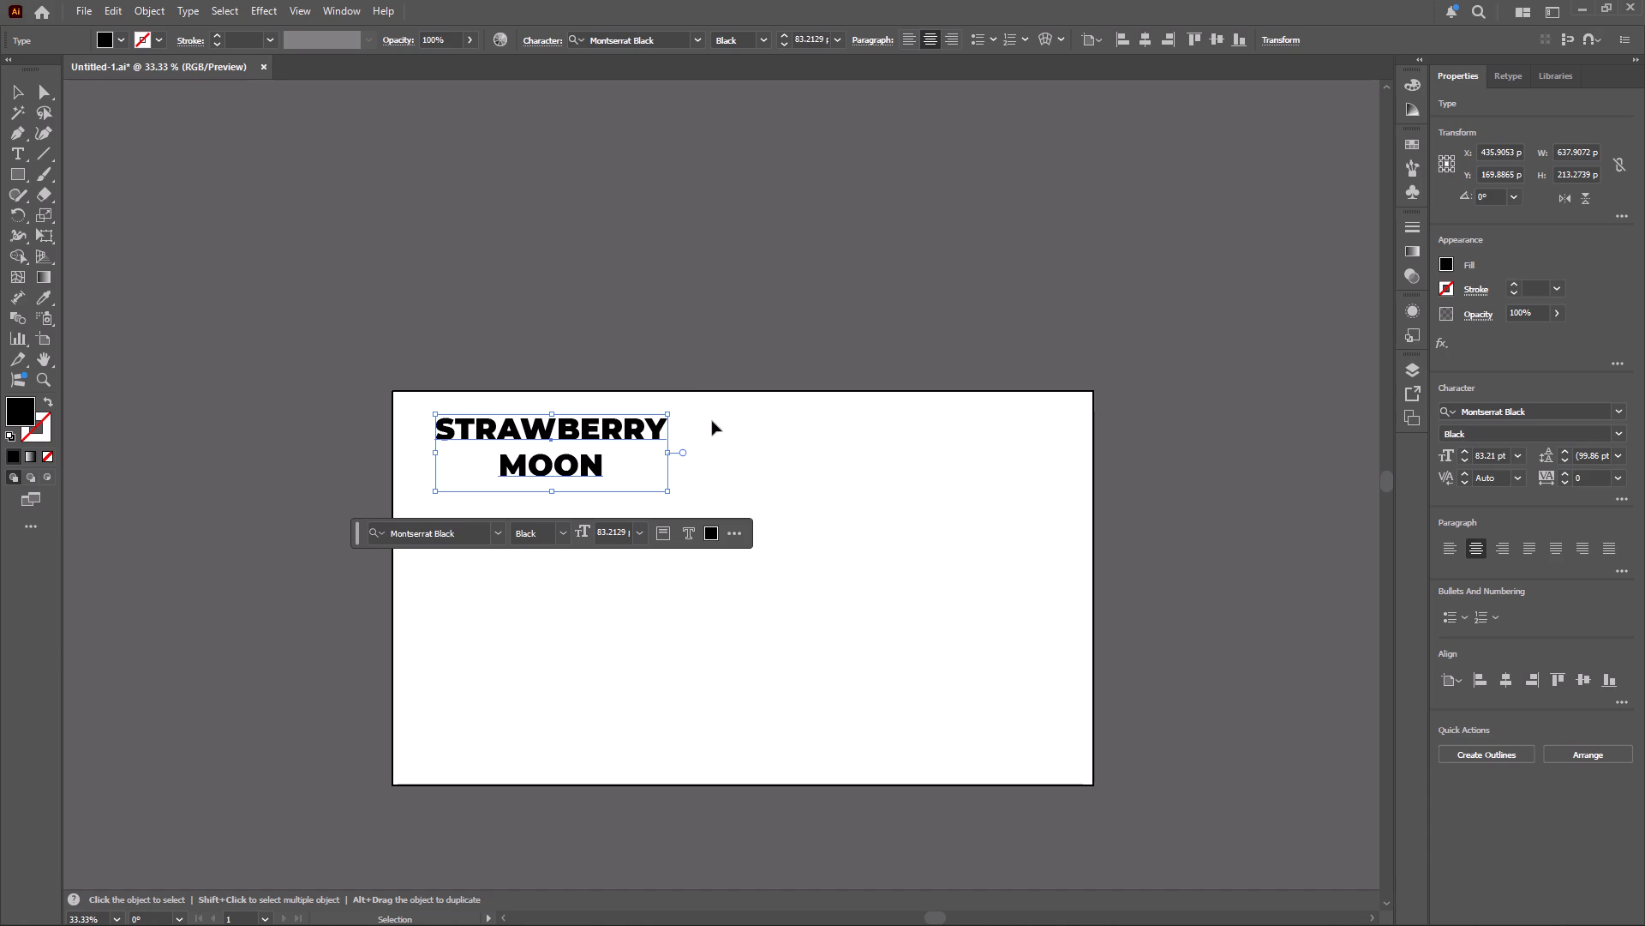
left_click(860, 476)
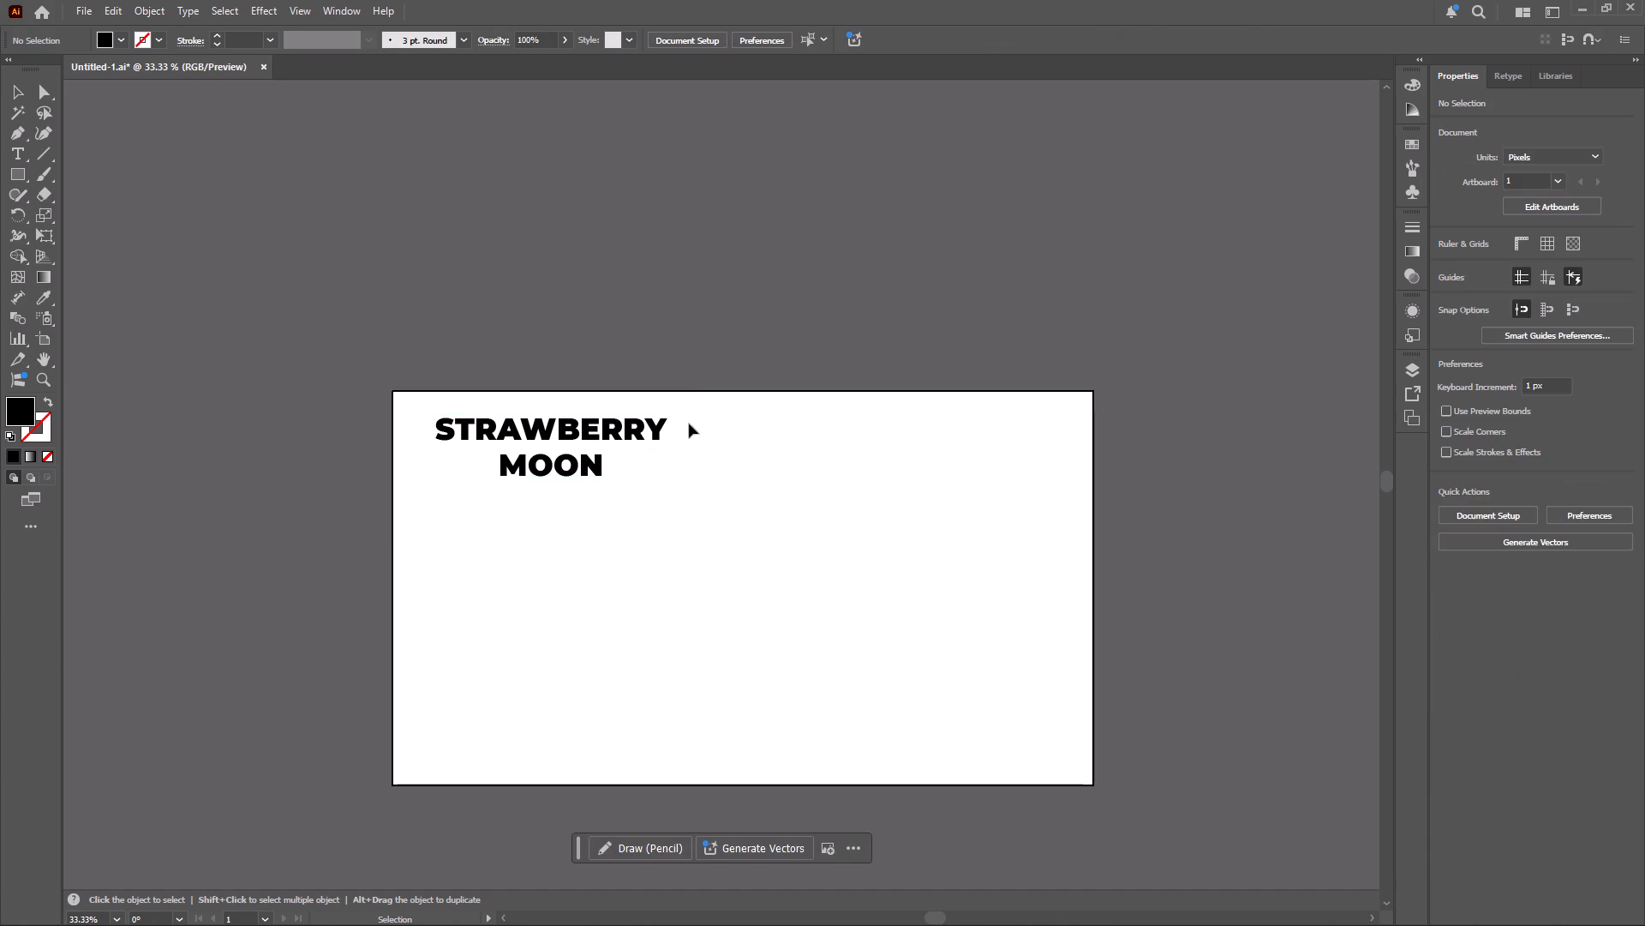
Scale the STRAWBERRY MOON text down proportionally to about 183 px wide and place it near the artboard's upper-left corner.
scroll(596, 441, "up", 3, "alt")
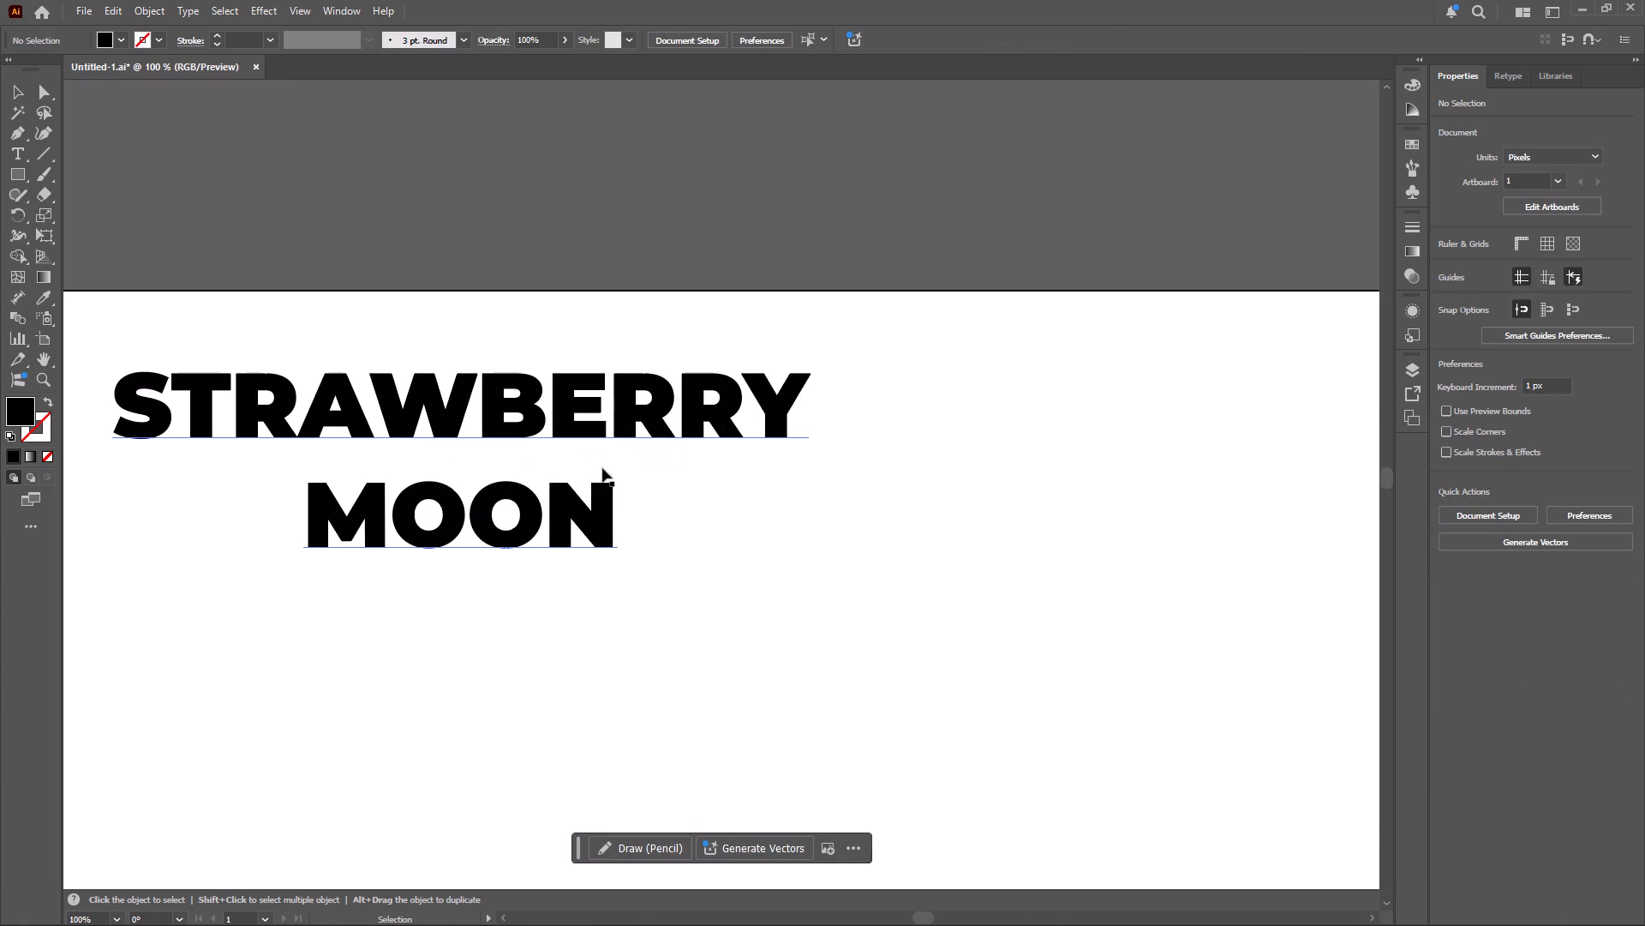
key("space")
key("space")
key("space")
key("space")
key("space")
key("space")
key("space")
key("space")
key("space")
key("space")
key("space")
key("space")
key("space")
key("space")
key("space")
key("space")
key("space")
key("space")
key("space")
key("space")
left_click_drag(392, 629, 834, 567)
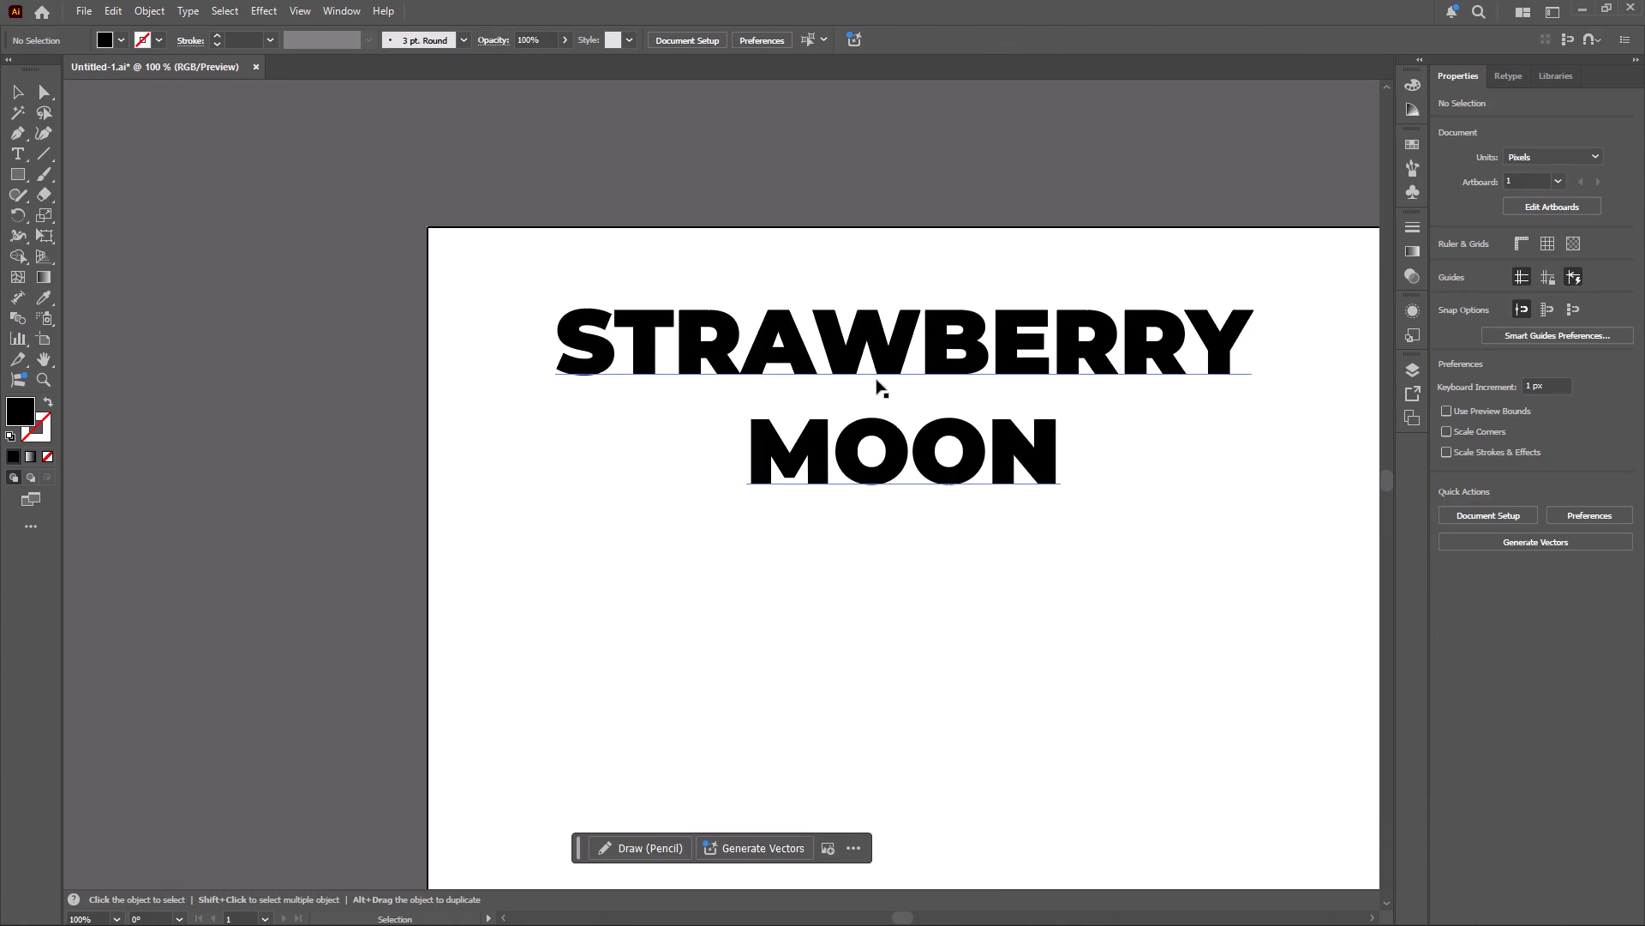
left_click_drag(880, 363, 739, 302)
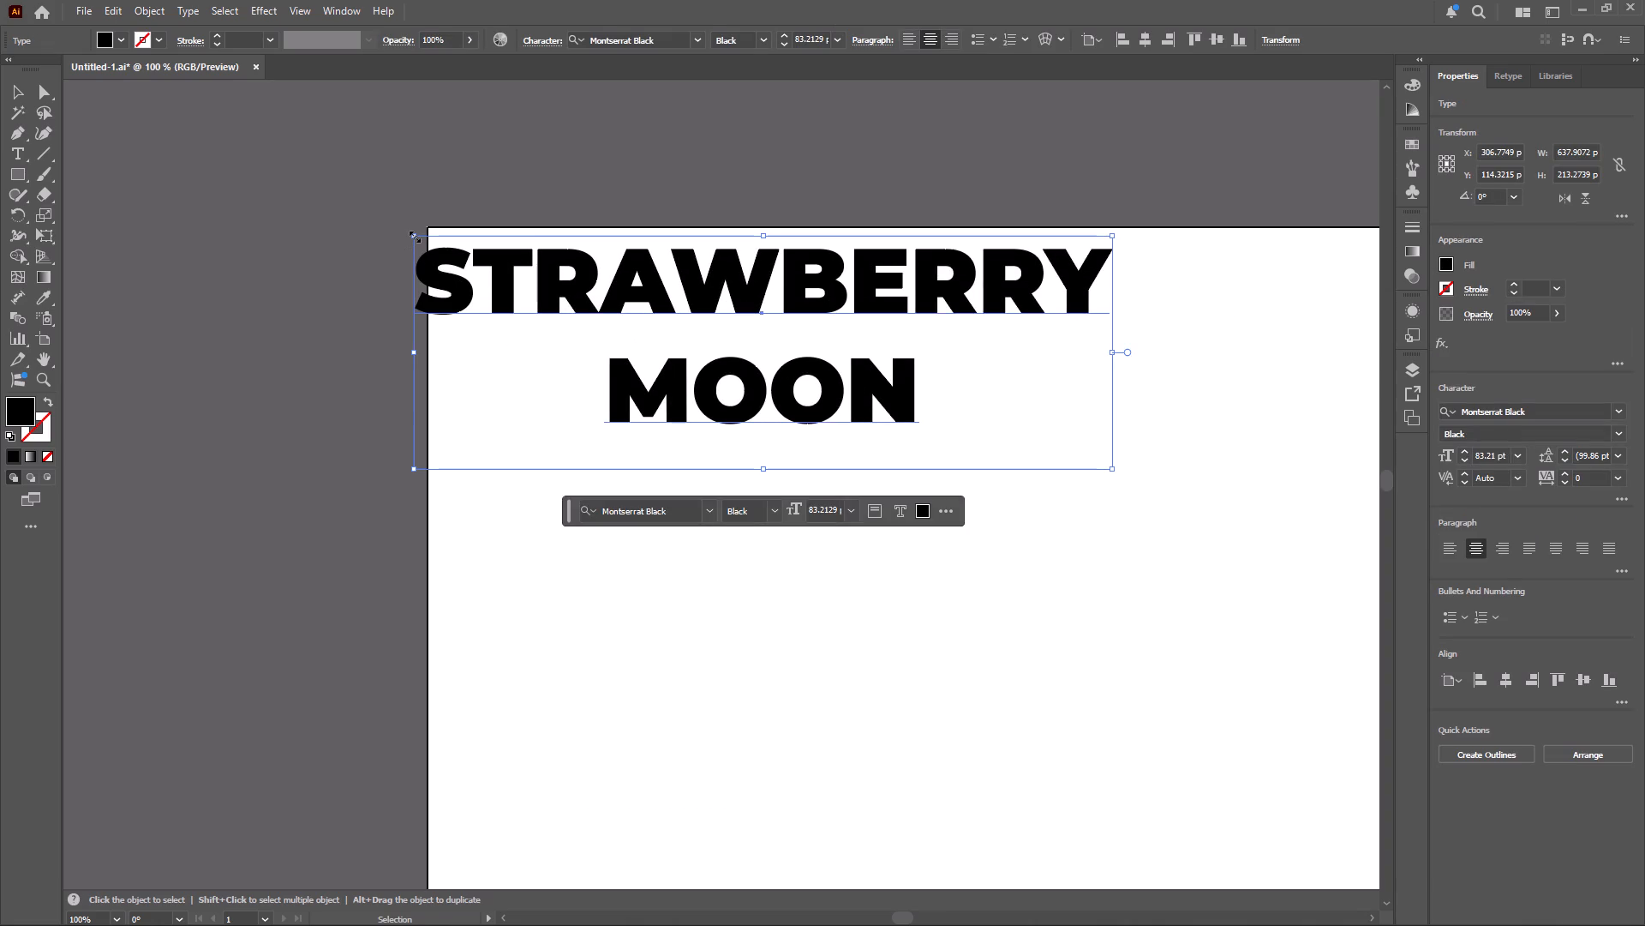
left_click_drag(413, 235, 621, 337, "shift")
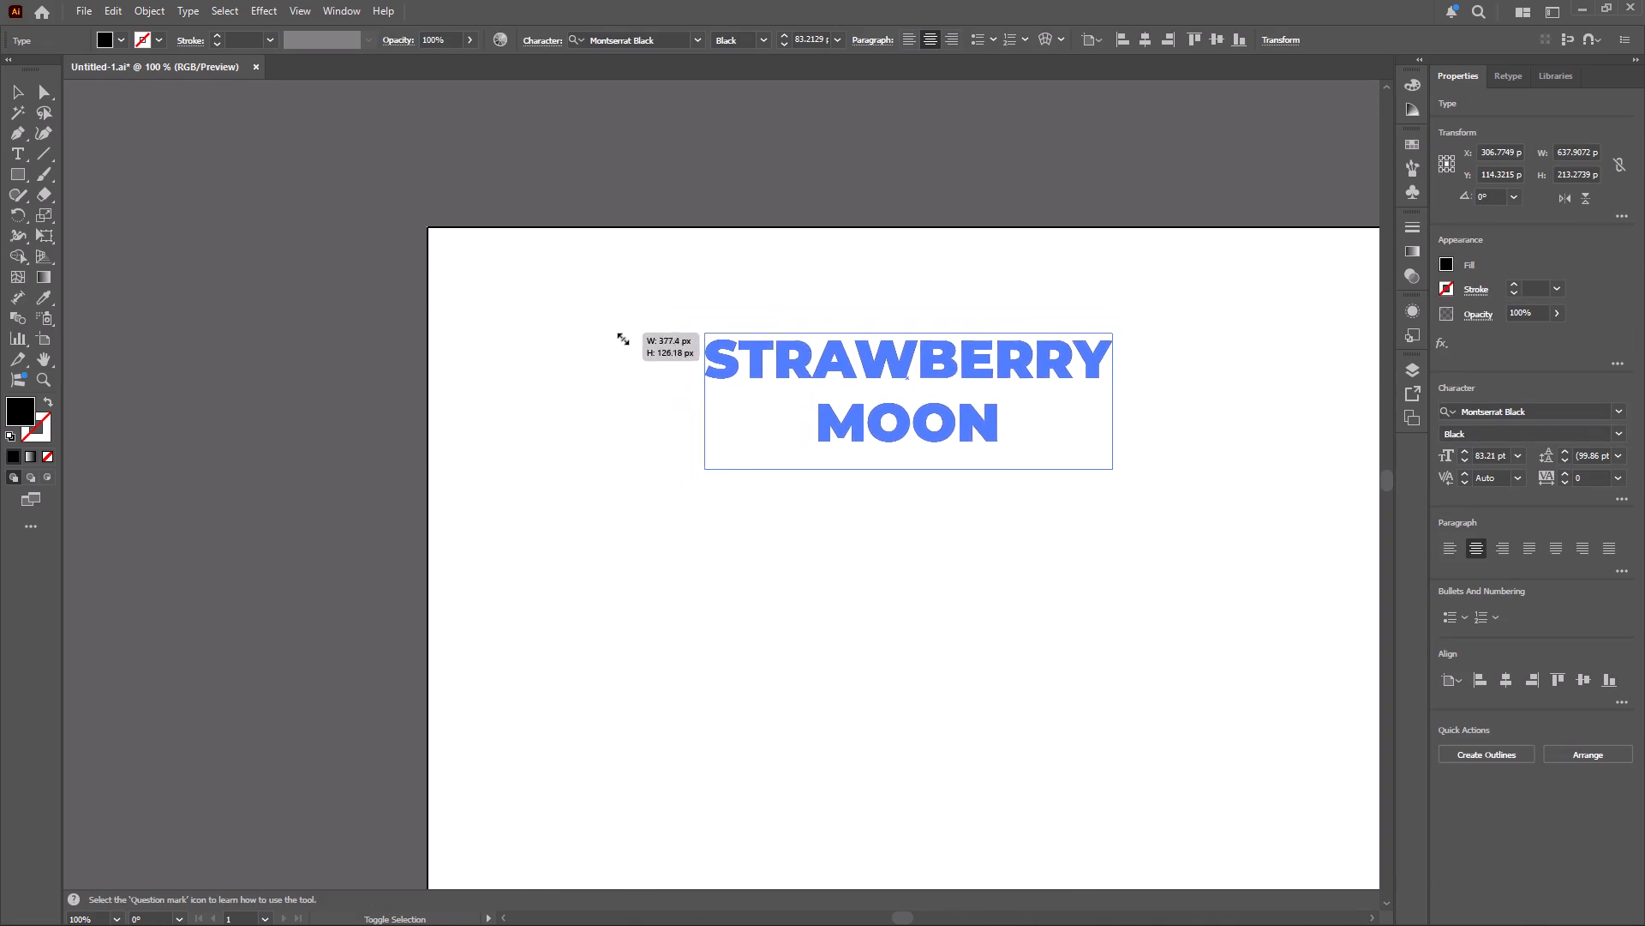
left_click_drag(621, 337, 655, 345, "shift")
left_click_drag(848, 383, 559, 280)
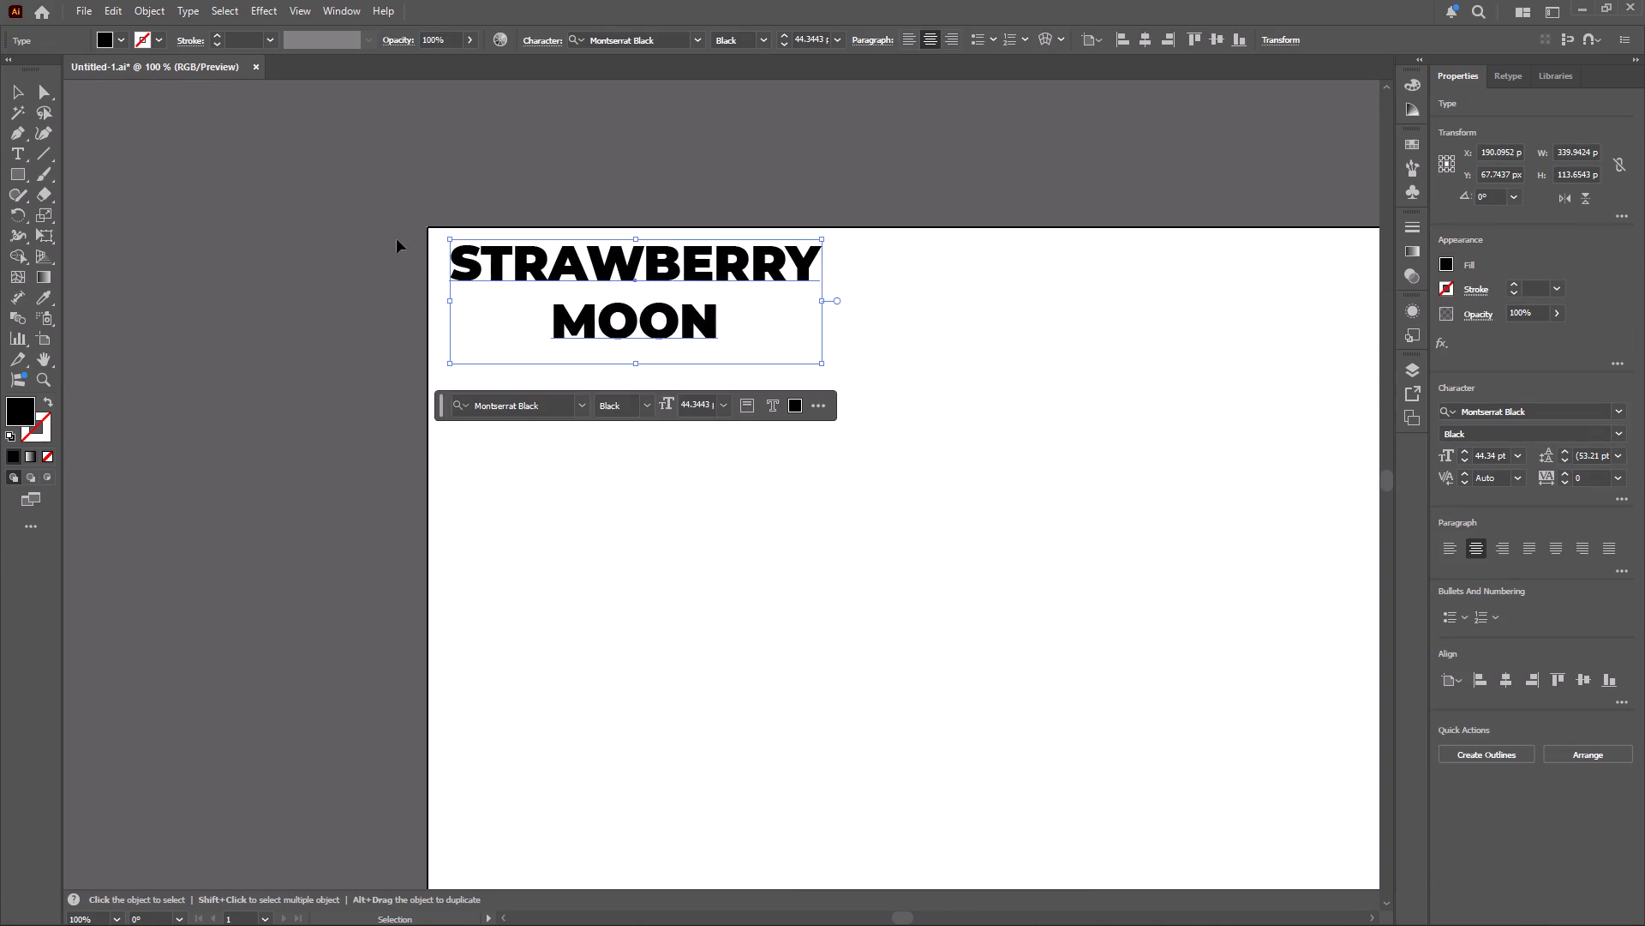
left_click_drag(449, 239, 533, 297, "shift")
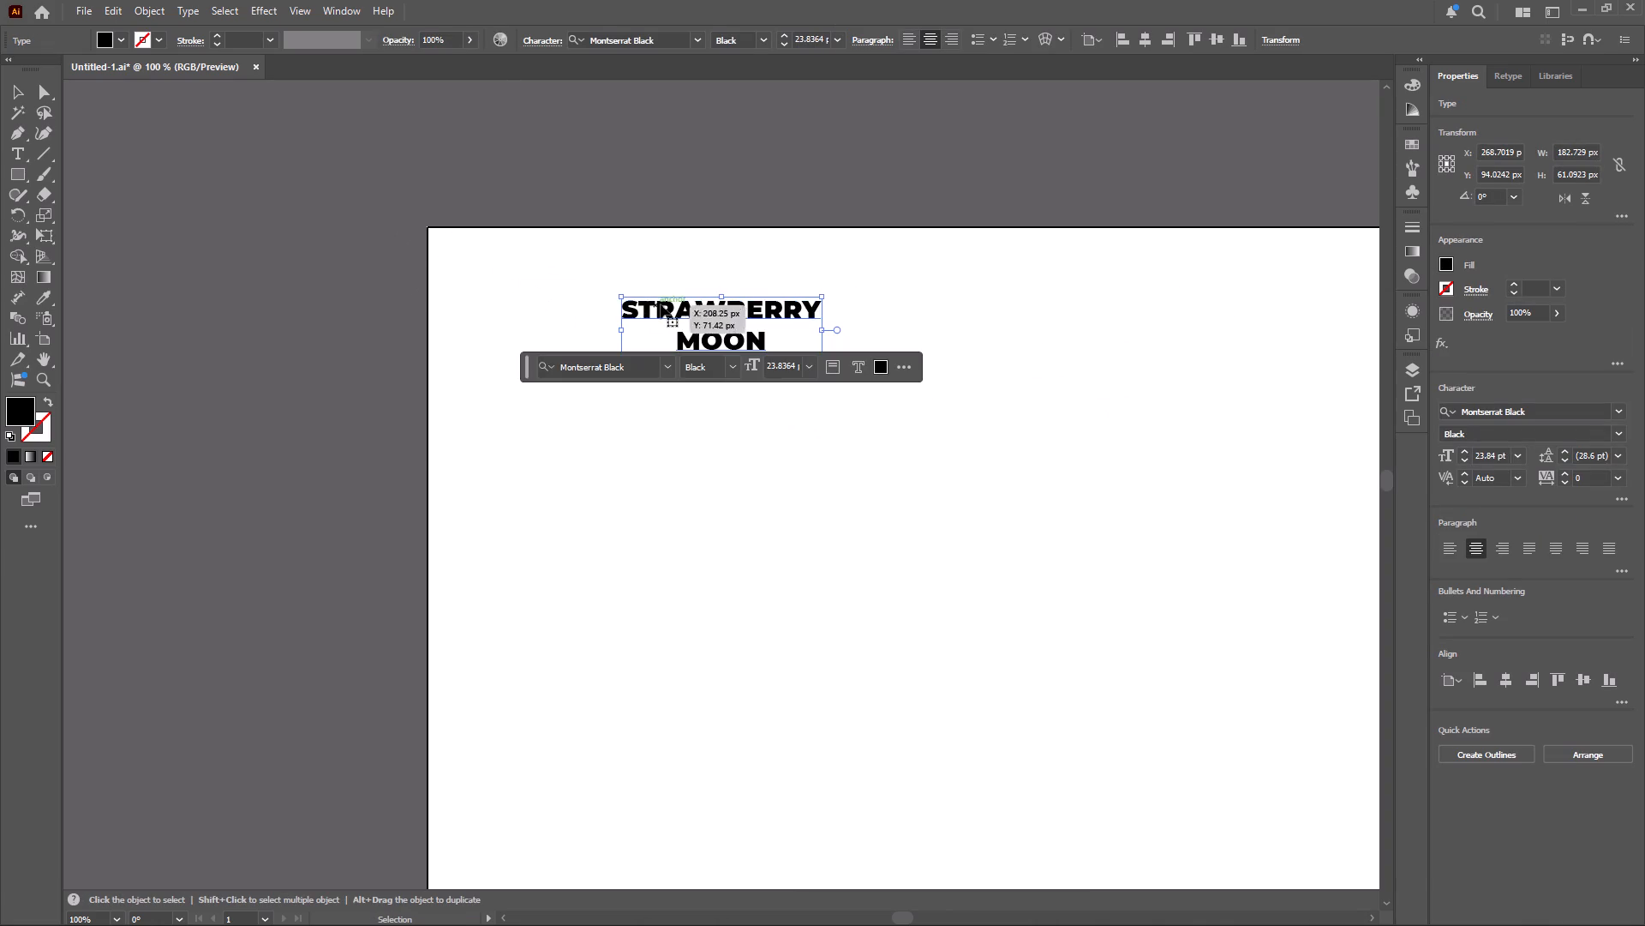
left_click_drag(661, 304, 561, 319)
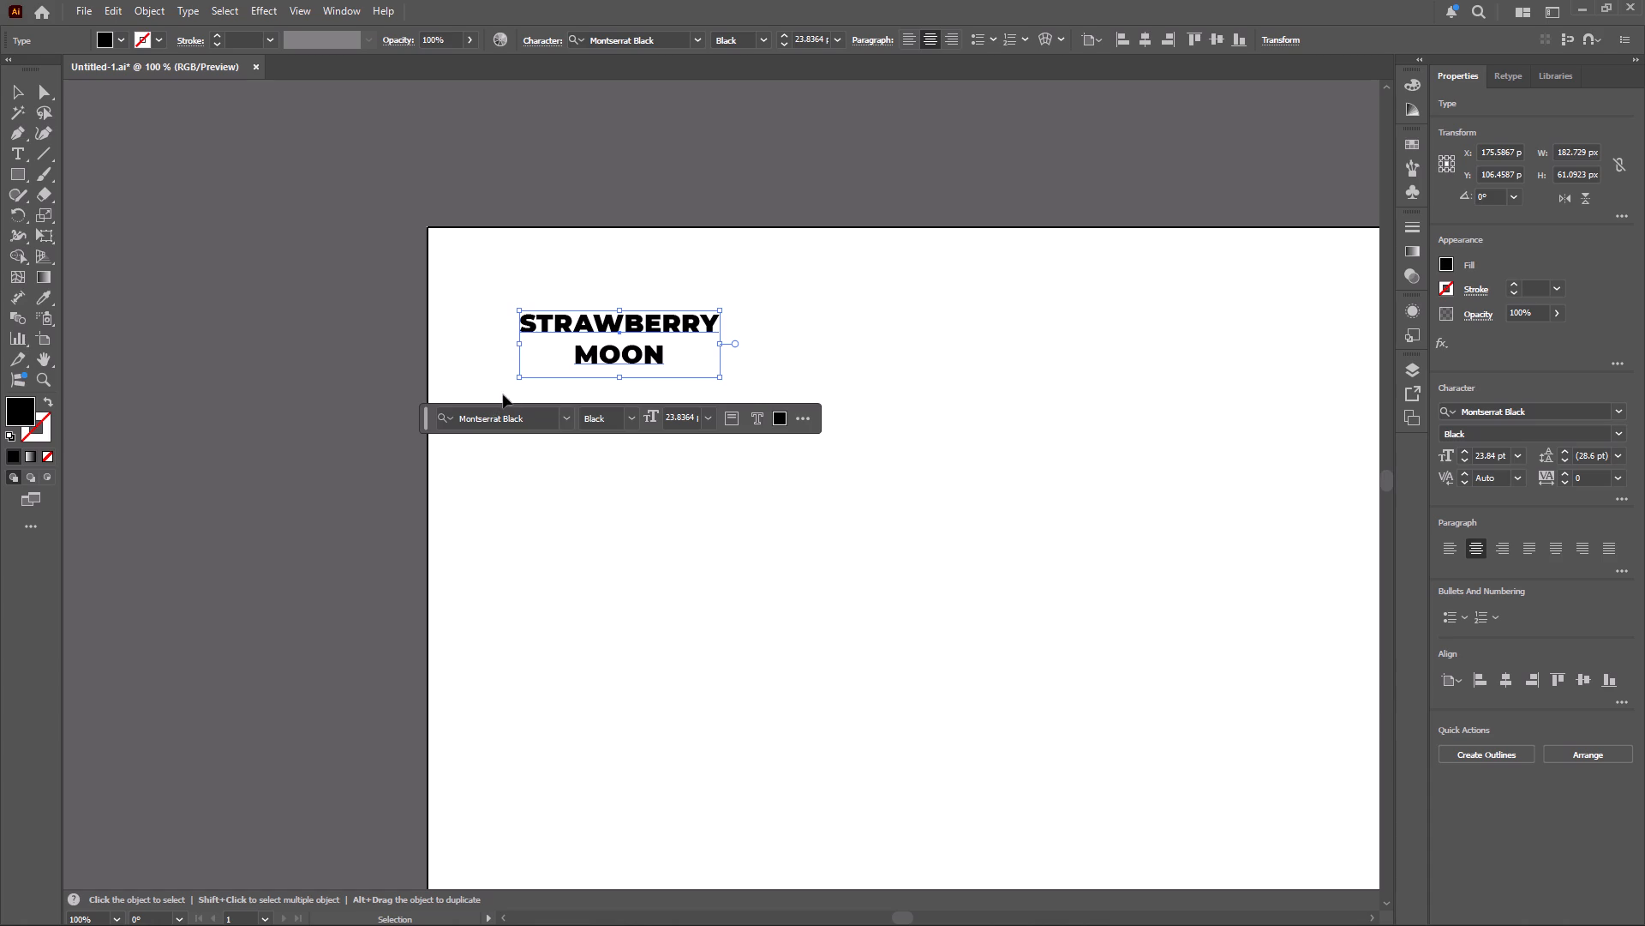
Switch to Chrome and search Google for "strawberry png" in the tab holding the sans serif fonts search.
left_click(793, 918)
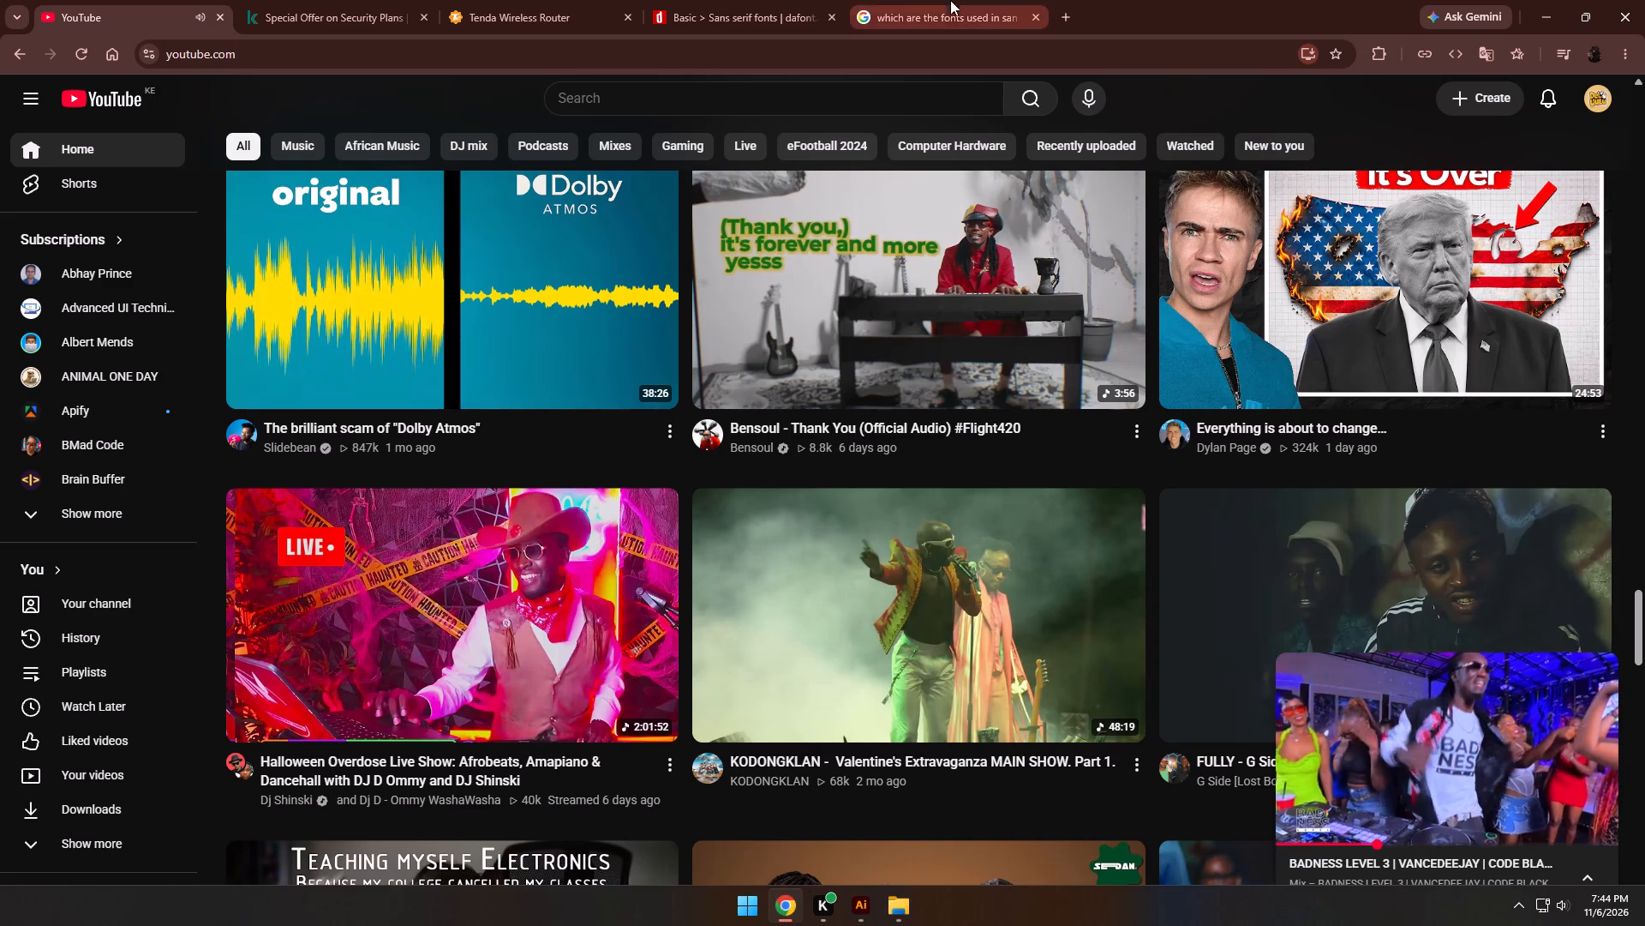
left_click(960, 26)
left_click(953, 51)
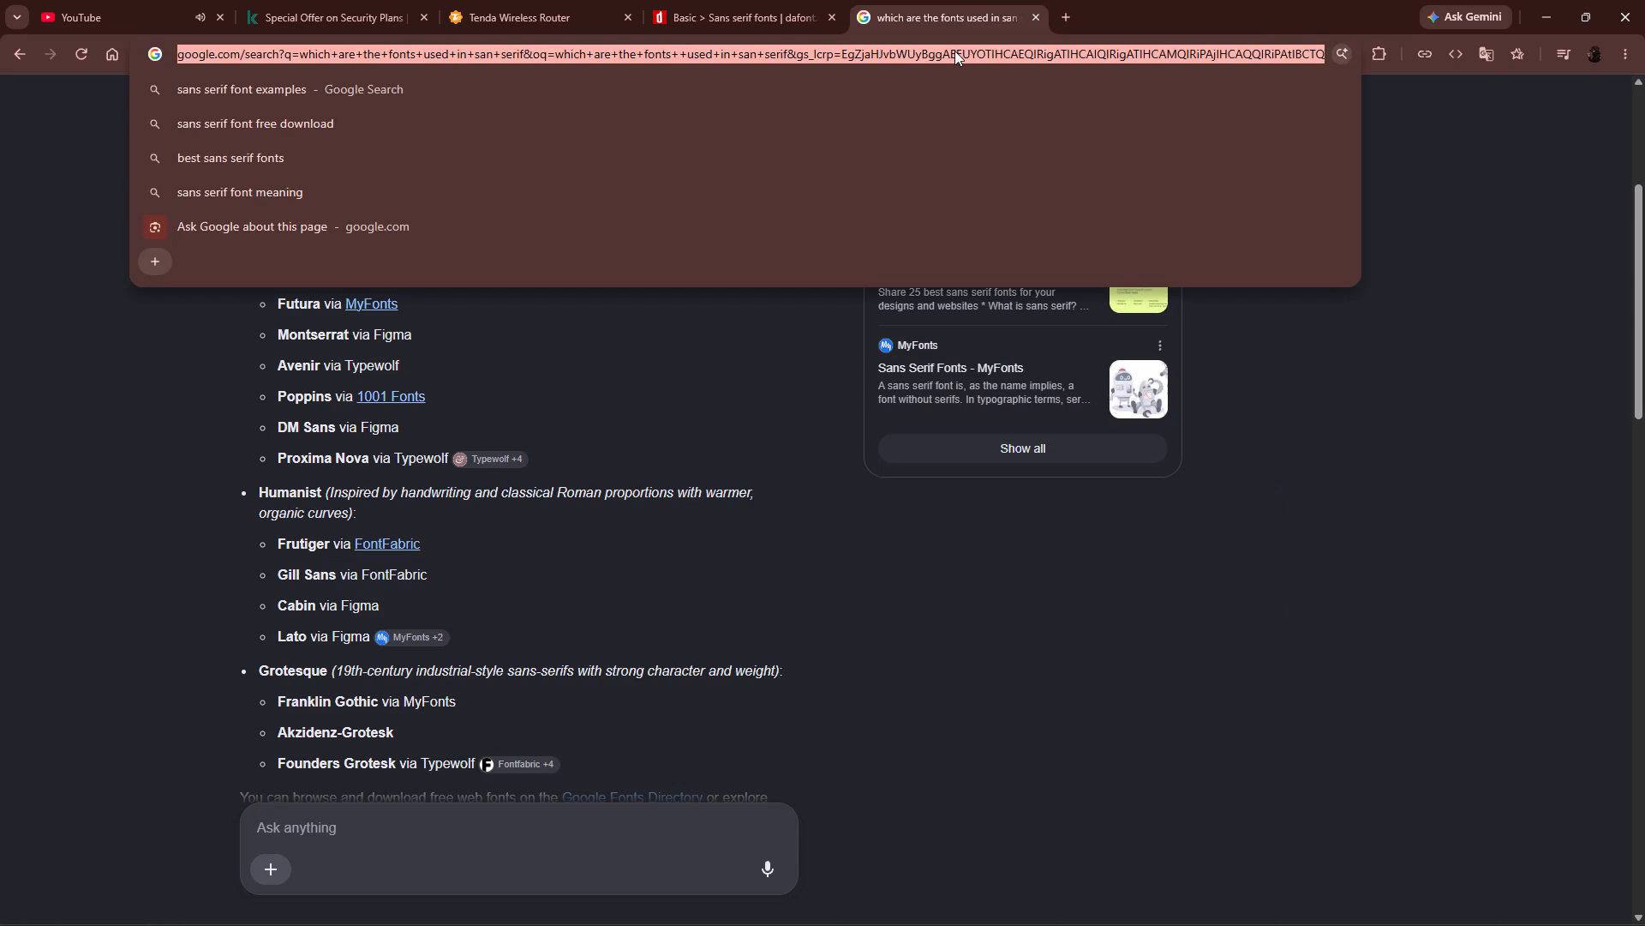
type("strawberry")
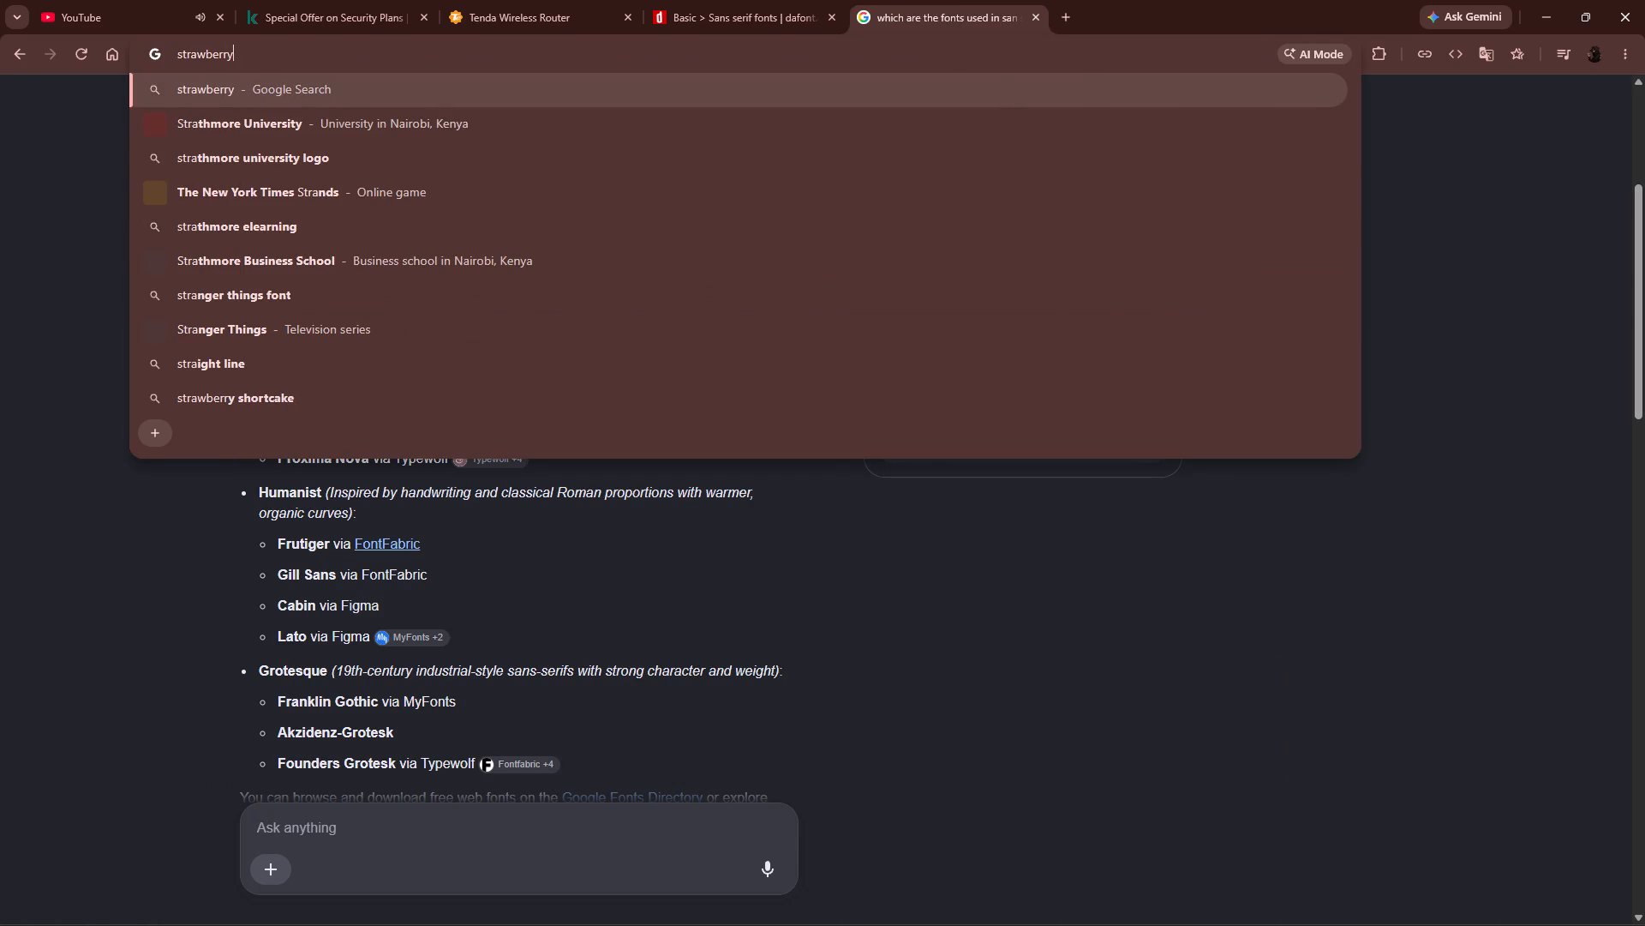
key("space")
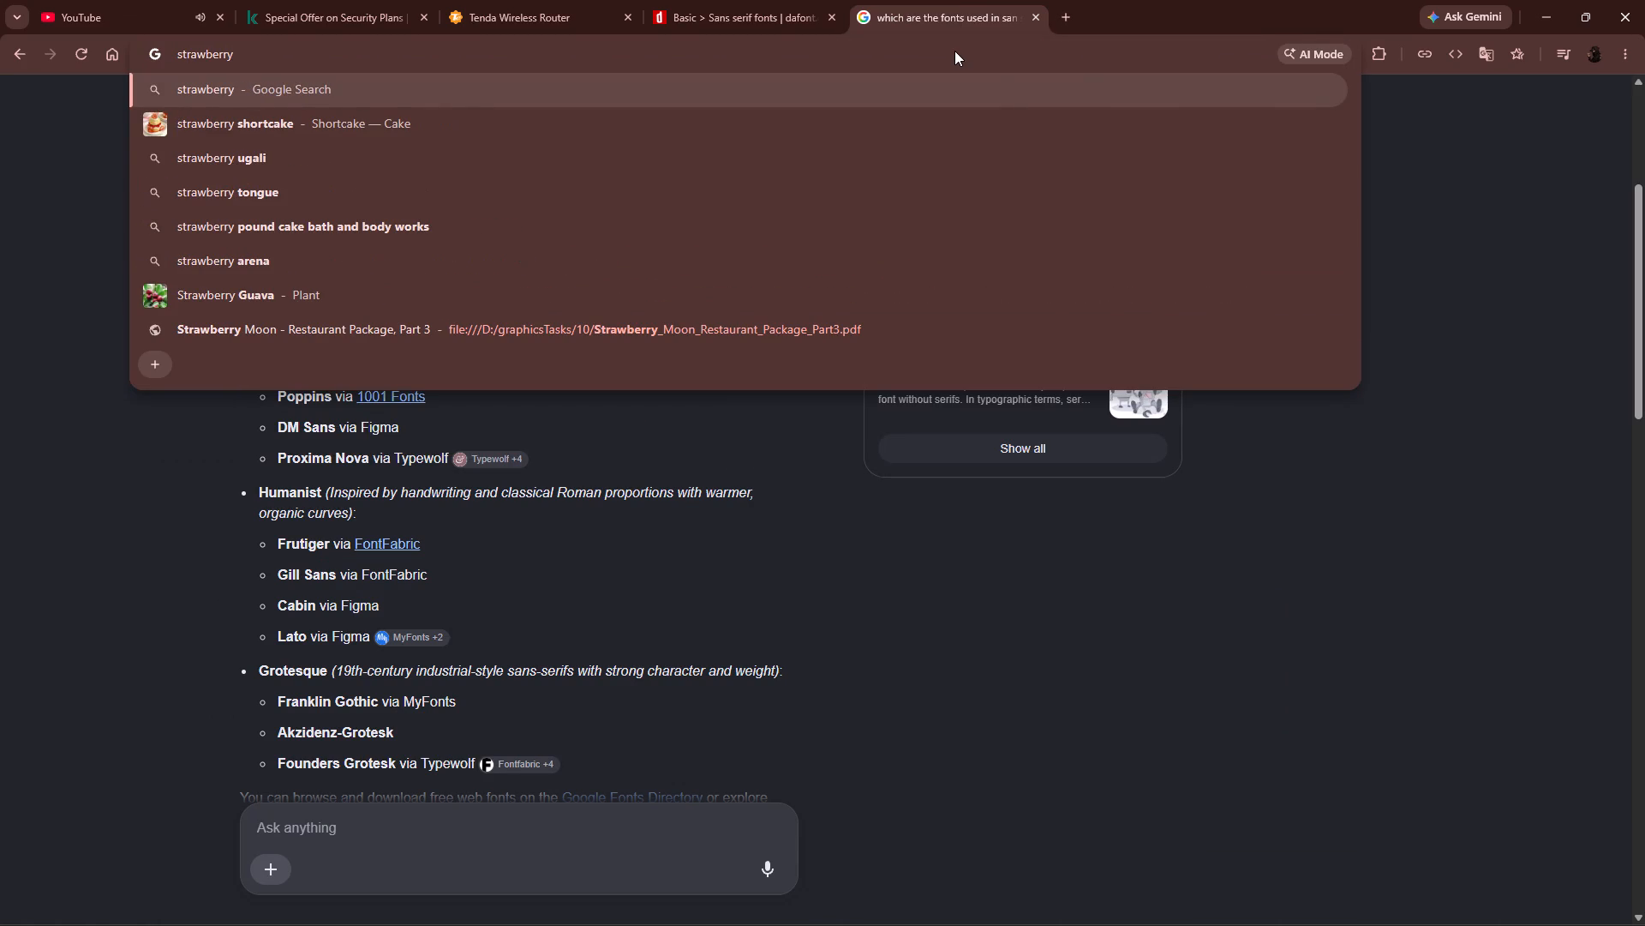
type("png")
key("Return")
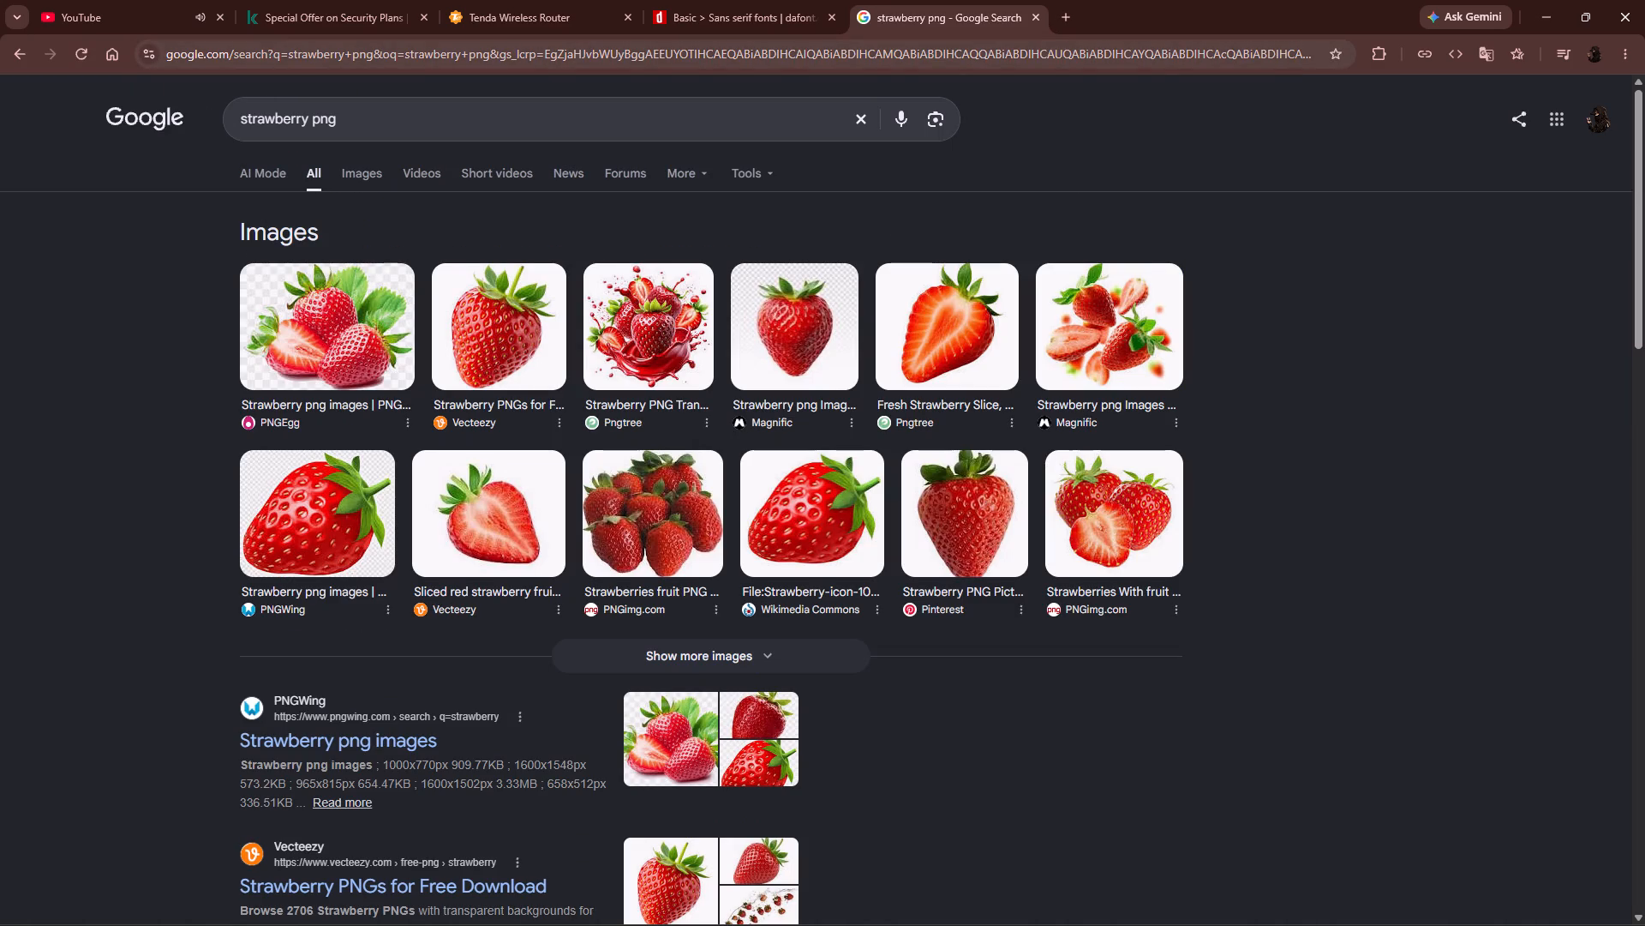
left_click(316, 124)
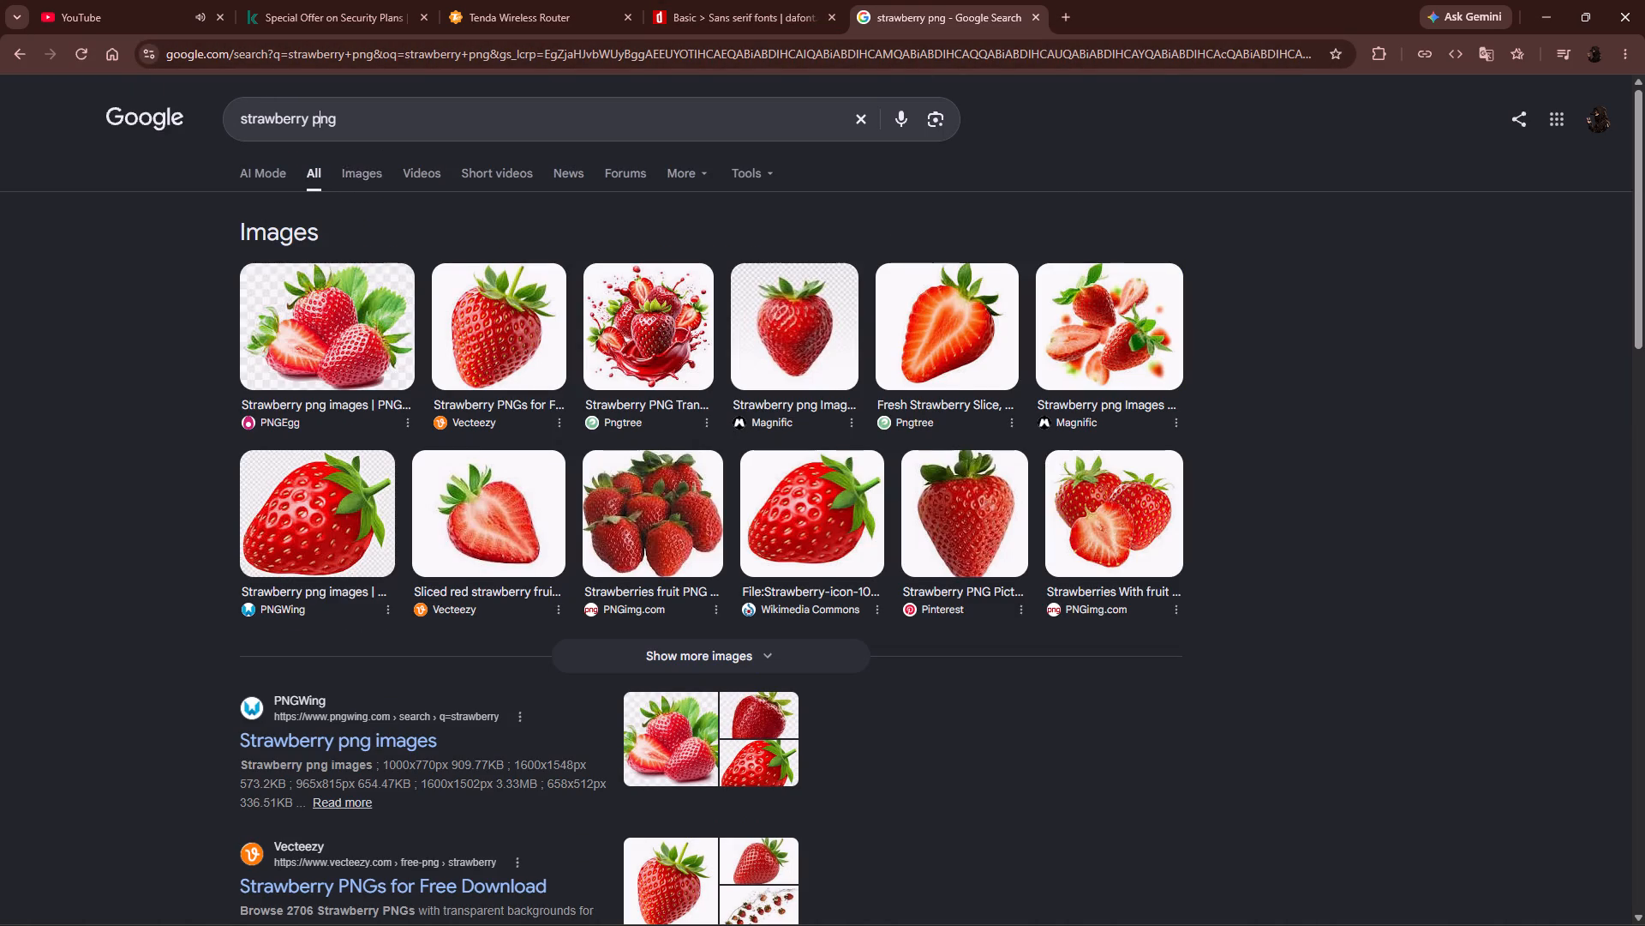
key("Left")
type("vecti")
key("BackSpace")
type("or")
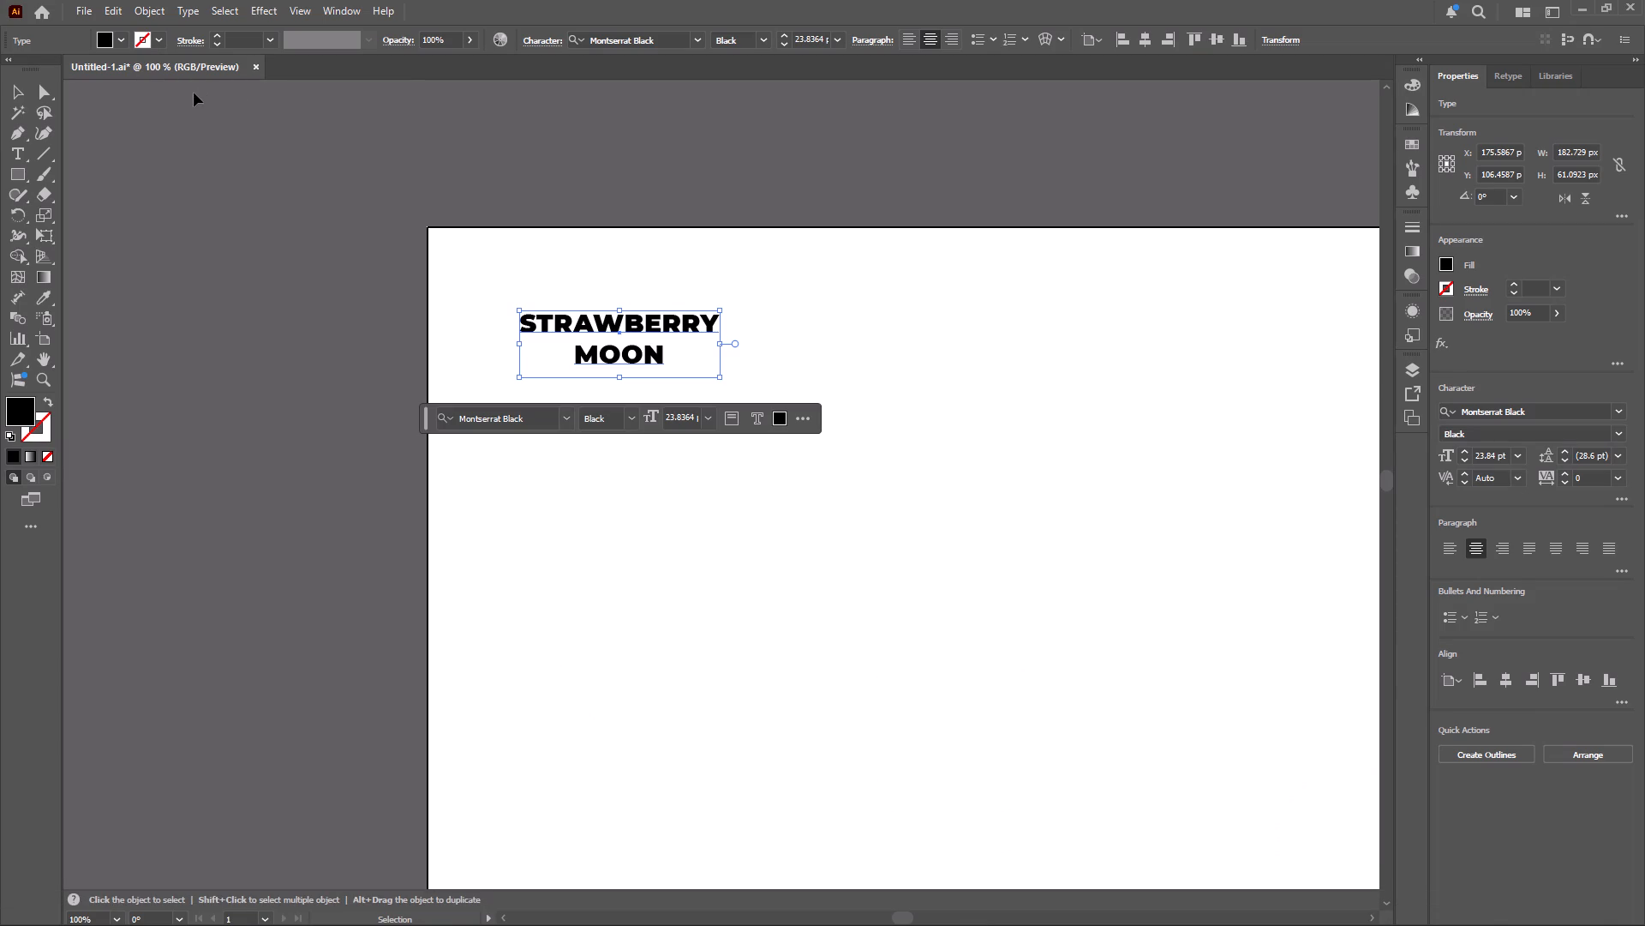
left_click(80, 15)
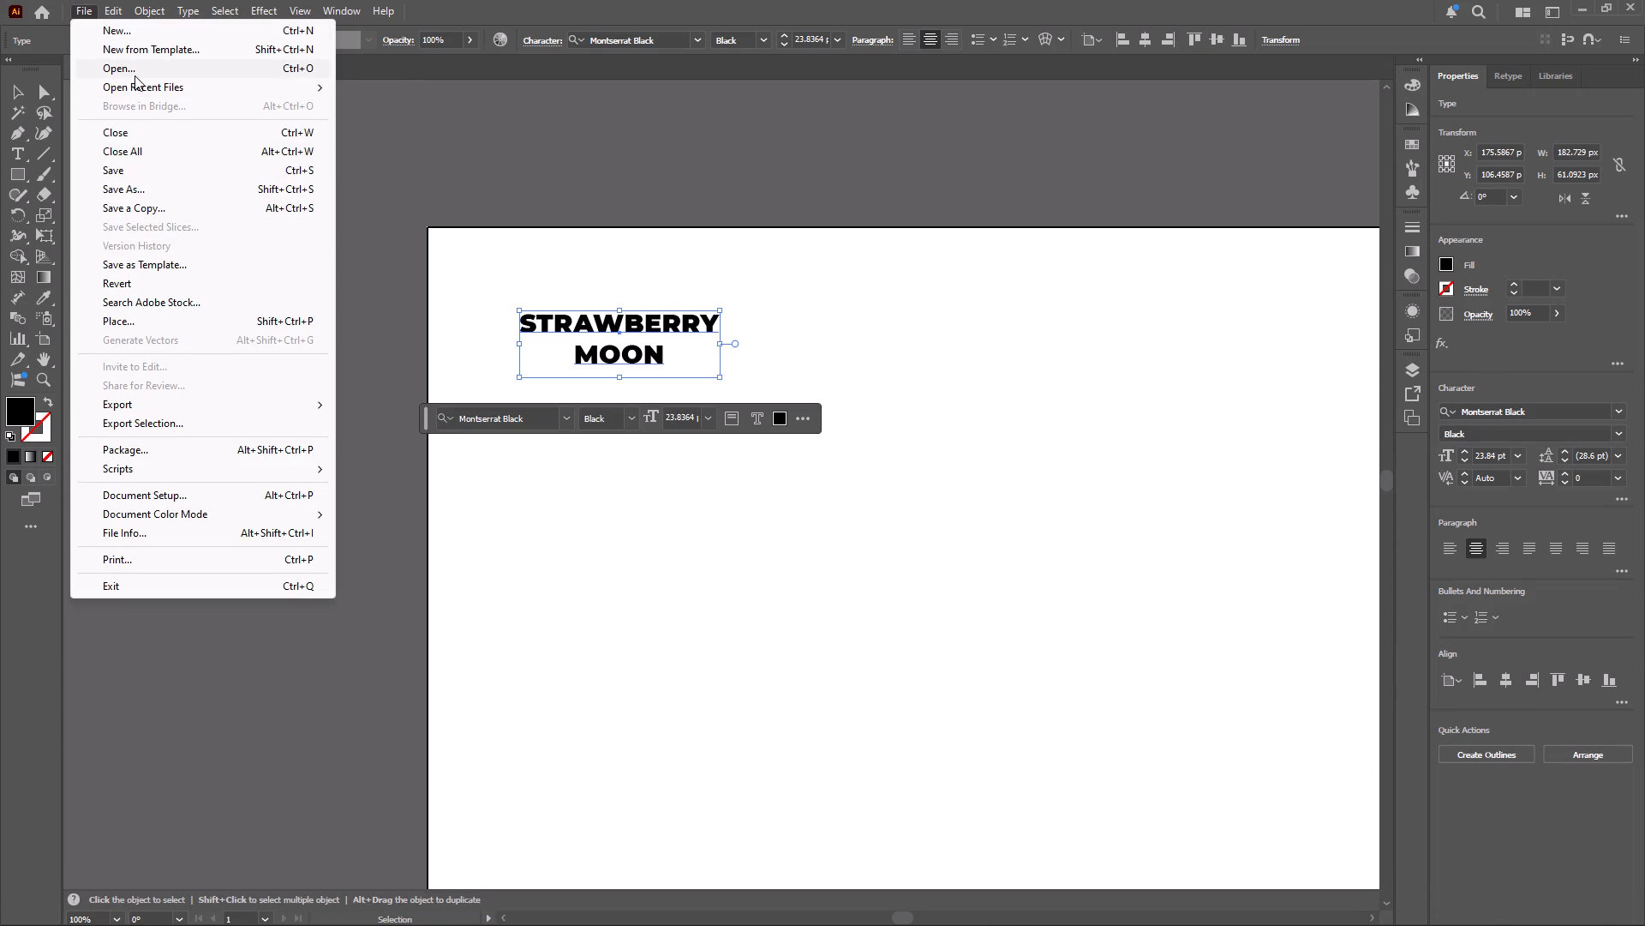
left_click(135, 75)
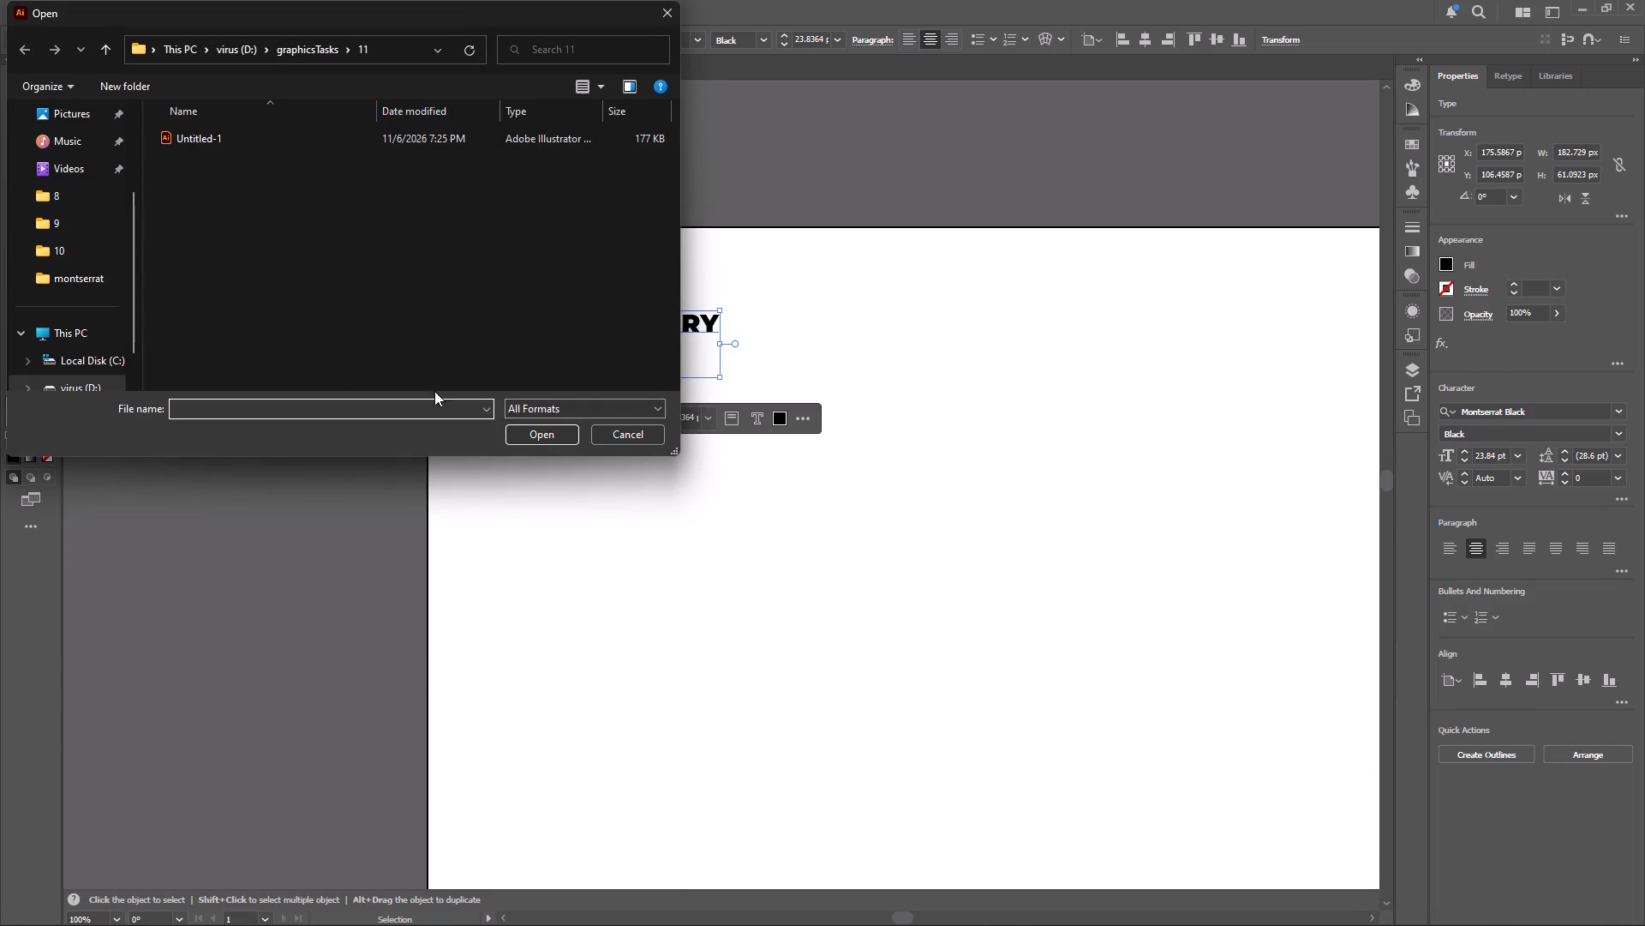
left_click(322, 53)
double_click(228, 341)
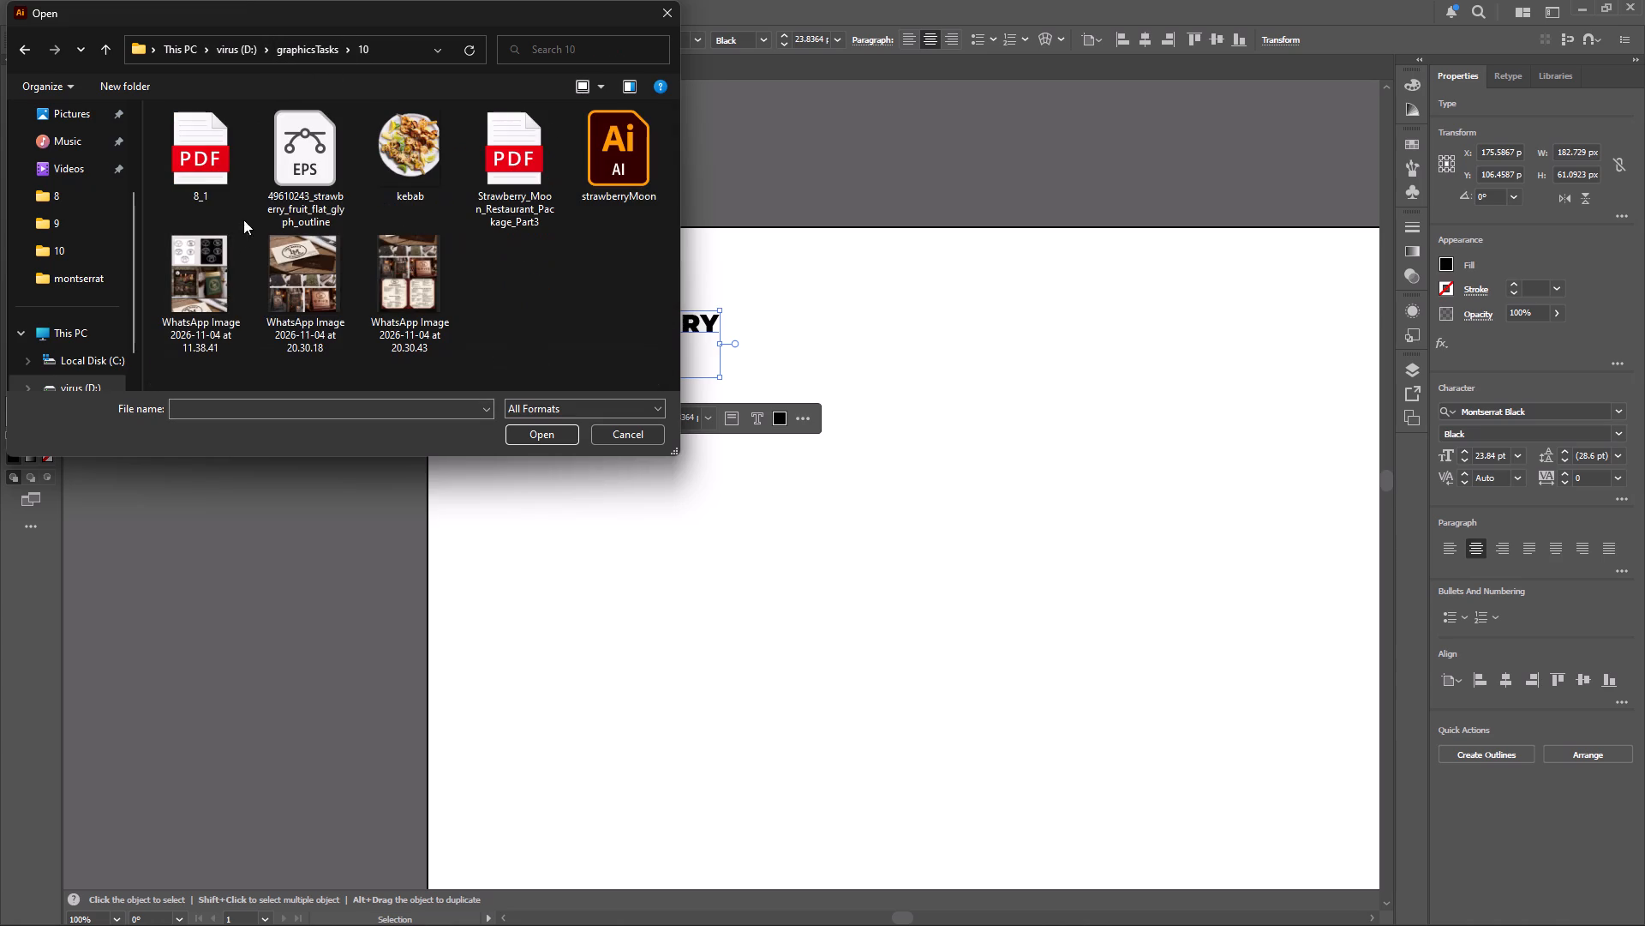
left_click(301, 175)
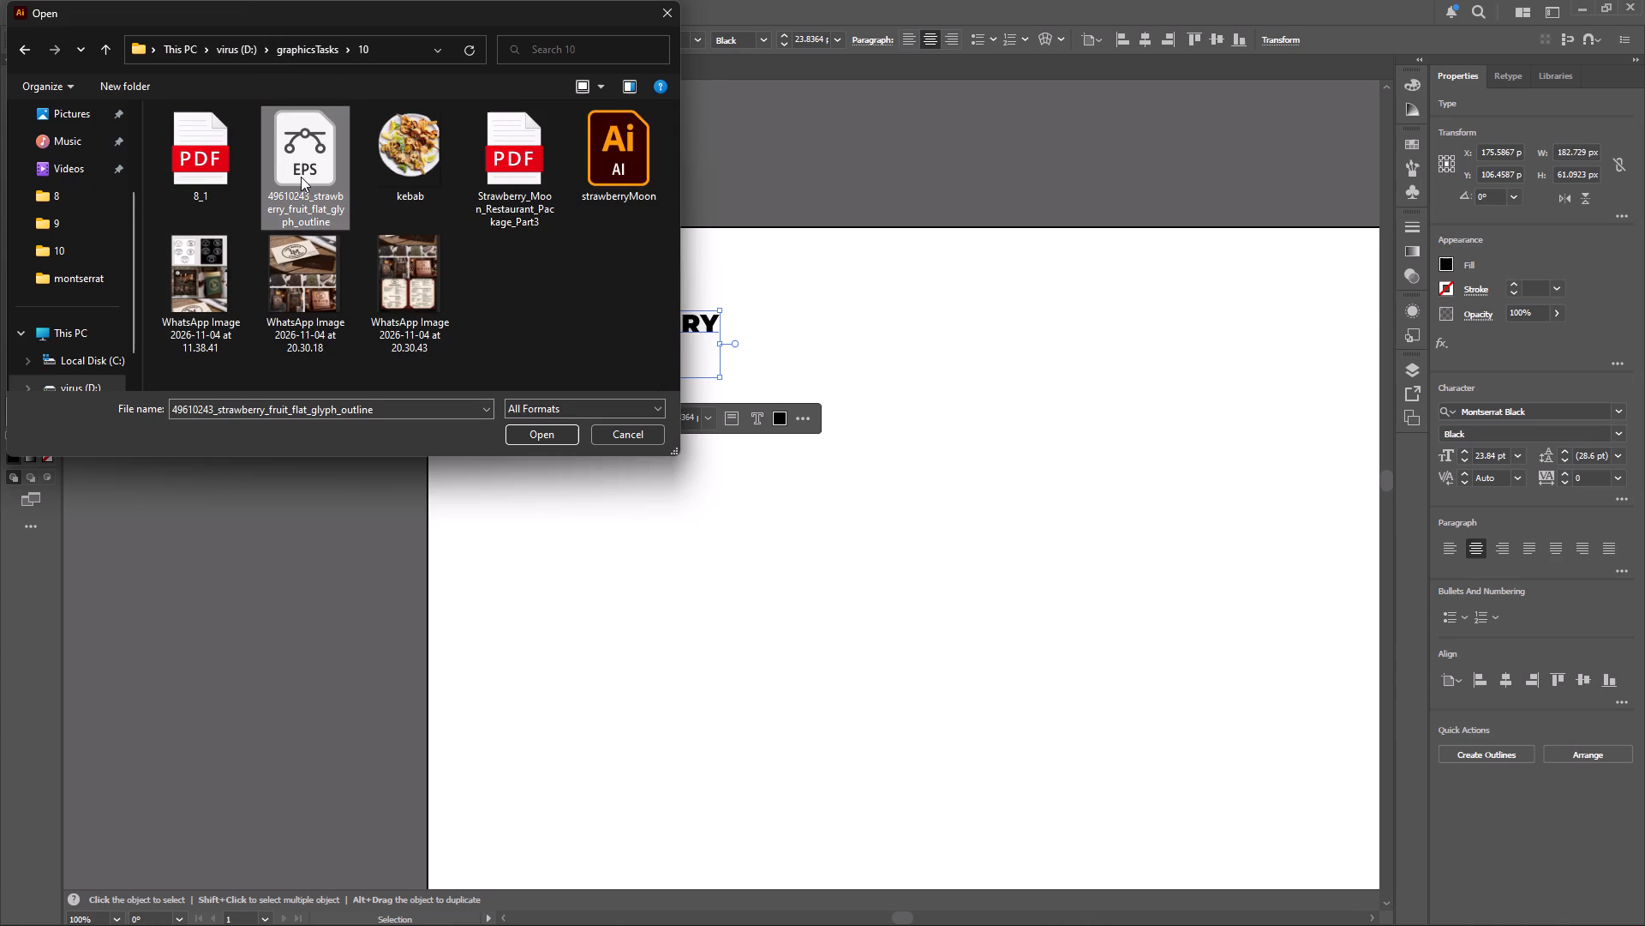
key("ctrl+x")
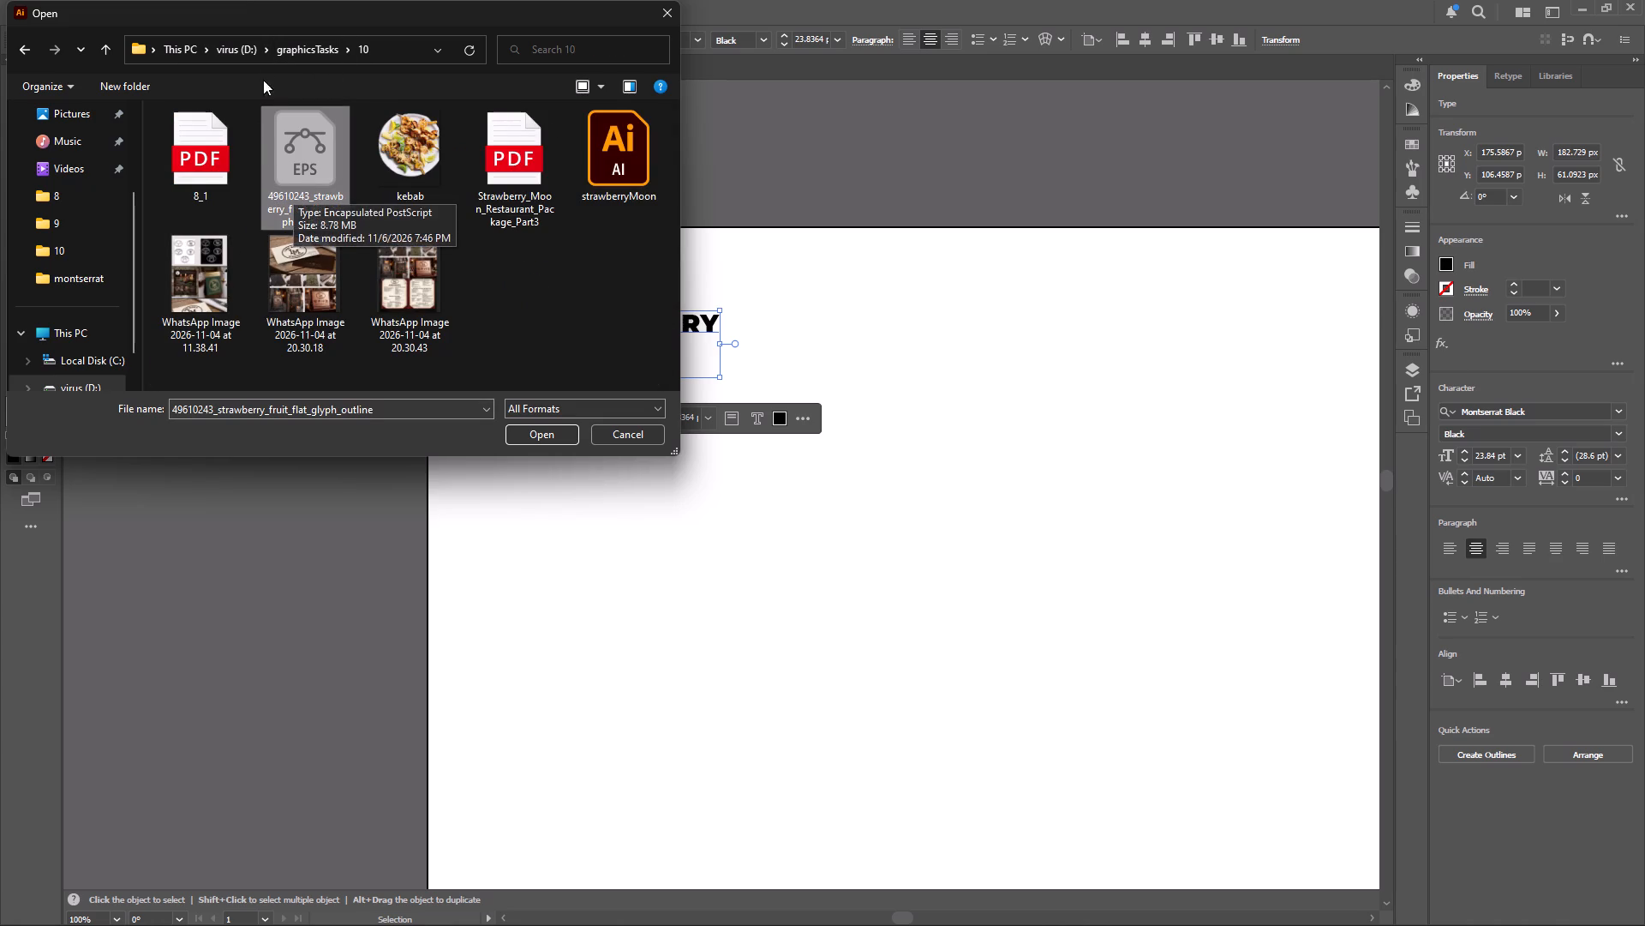
left_click(308, 52)
scroll(212, 377, "down", 5)
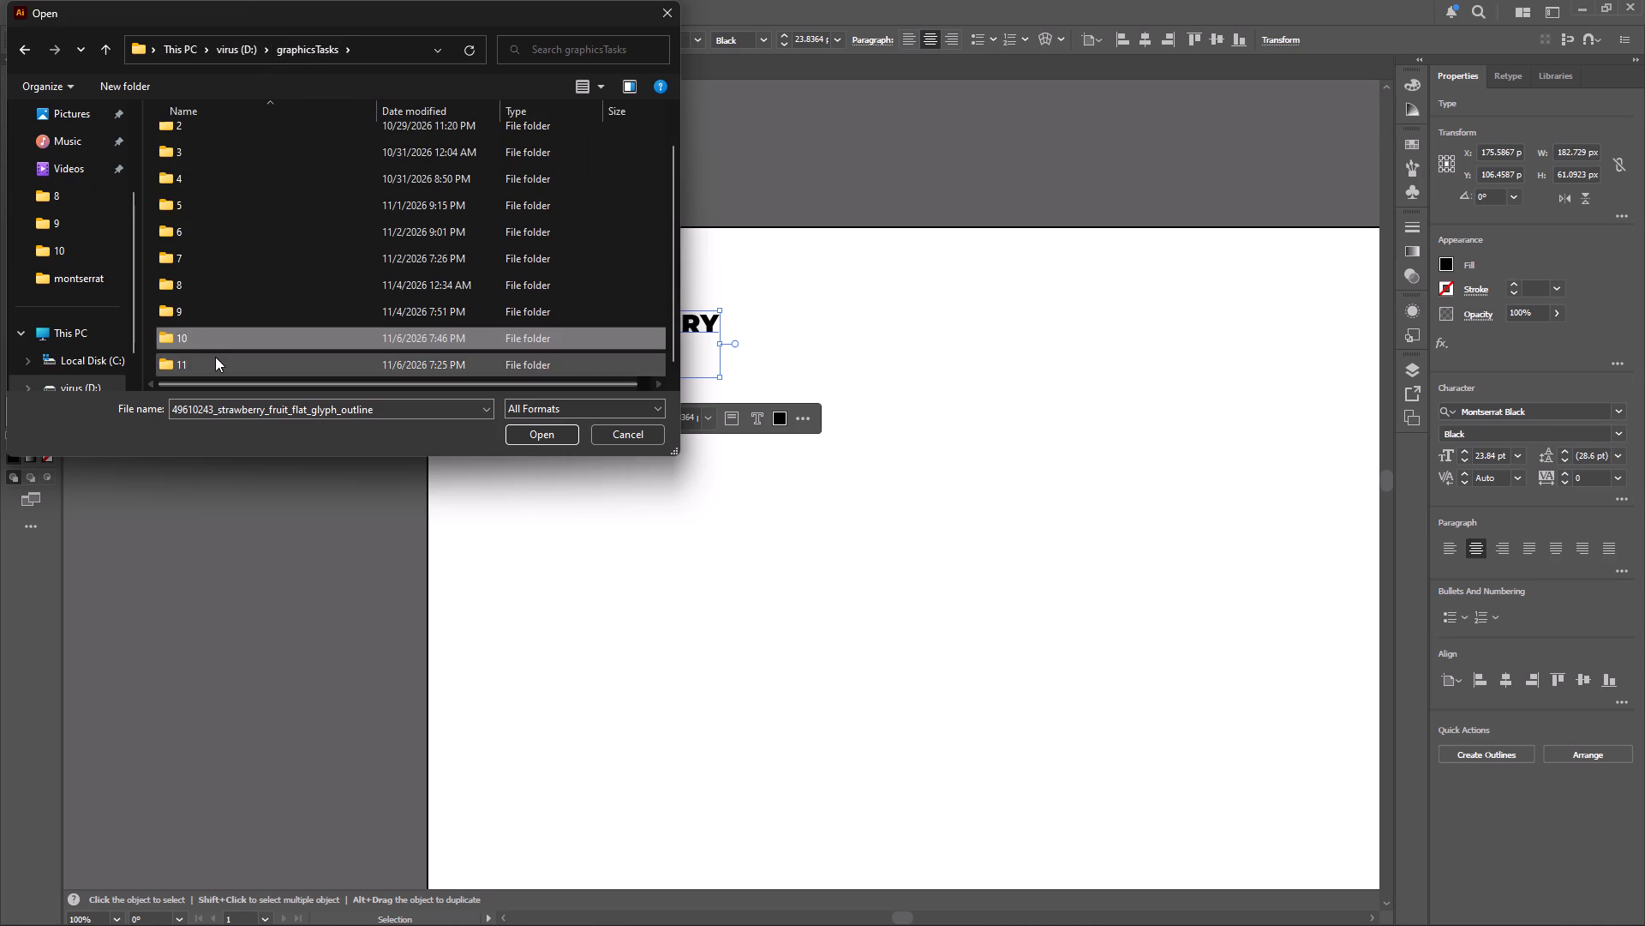
double_click(218, 366)
left_click(249, 302)
key("ctrl+v")
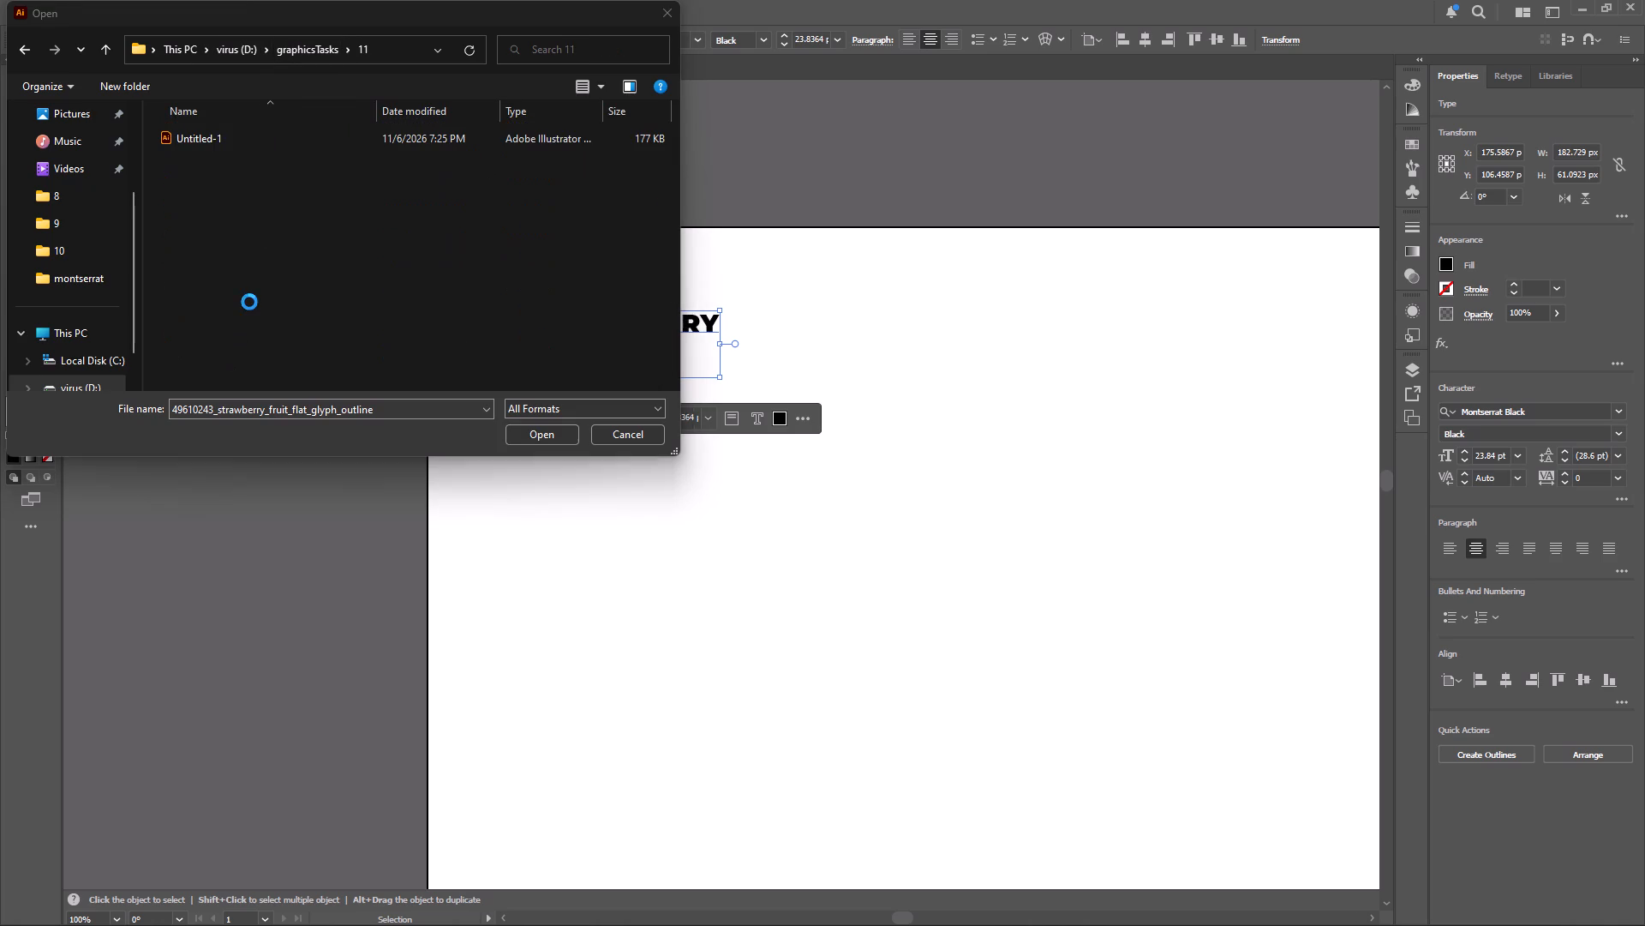
left_click(522, 434)
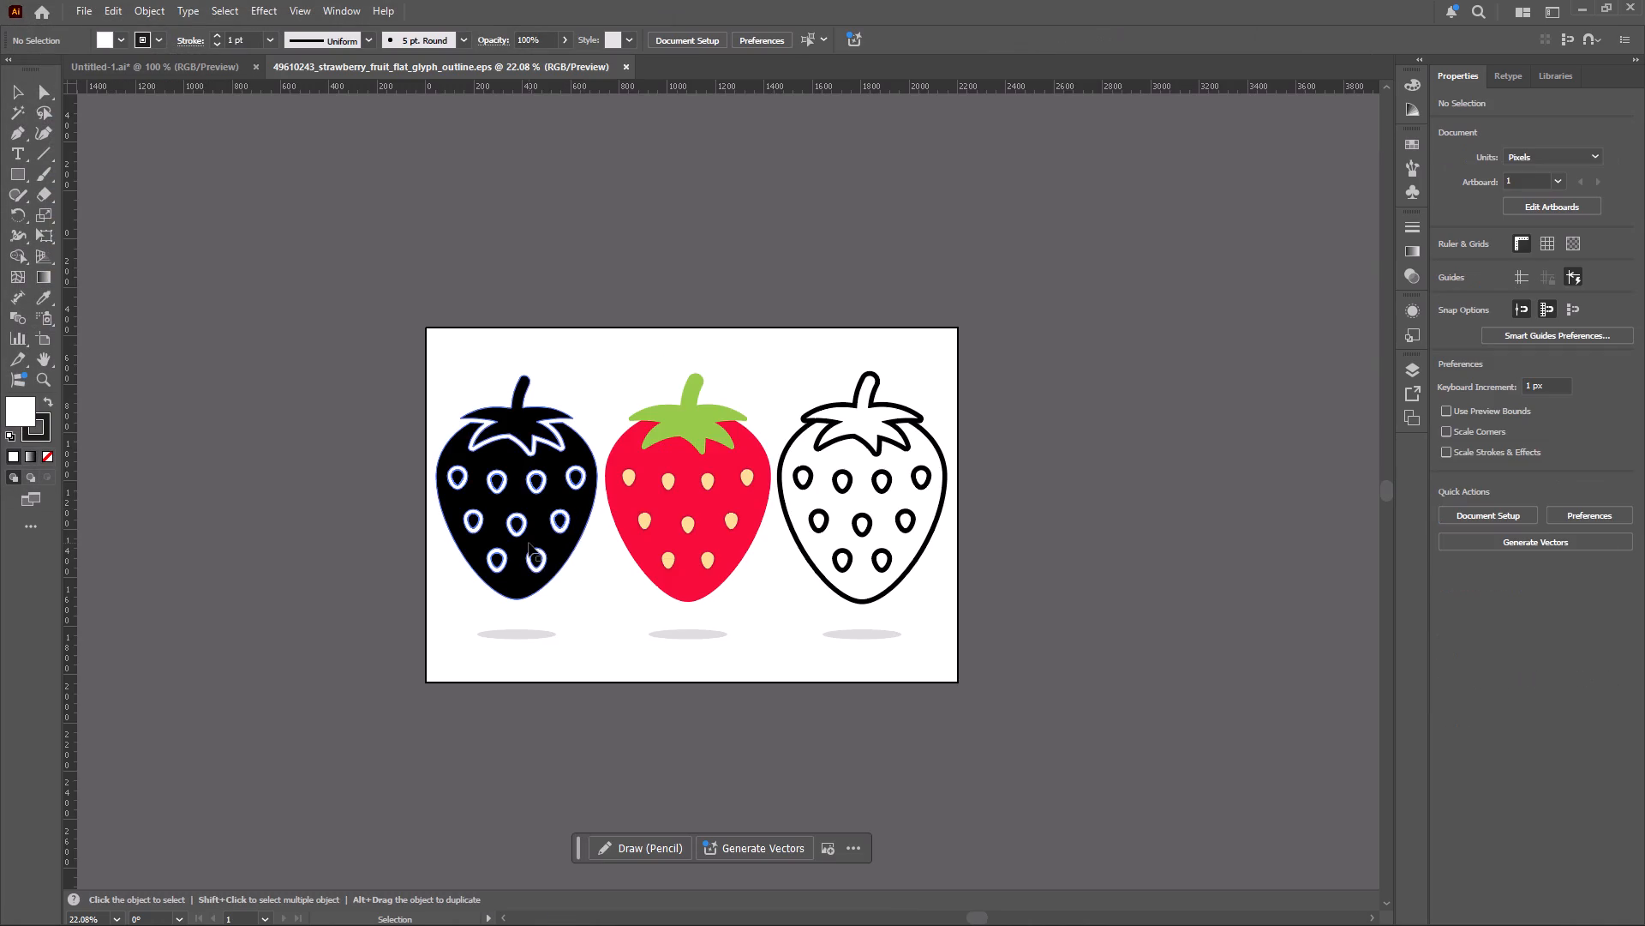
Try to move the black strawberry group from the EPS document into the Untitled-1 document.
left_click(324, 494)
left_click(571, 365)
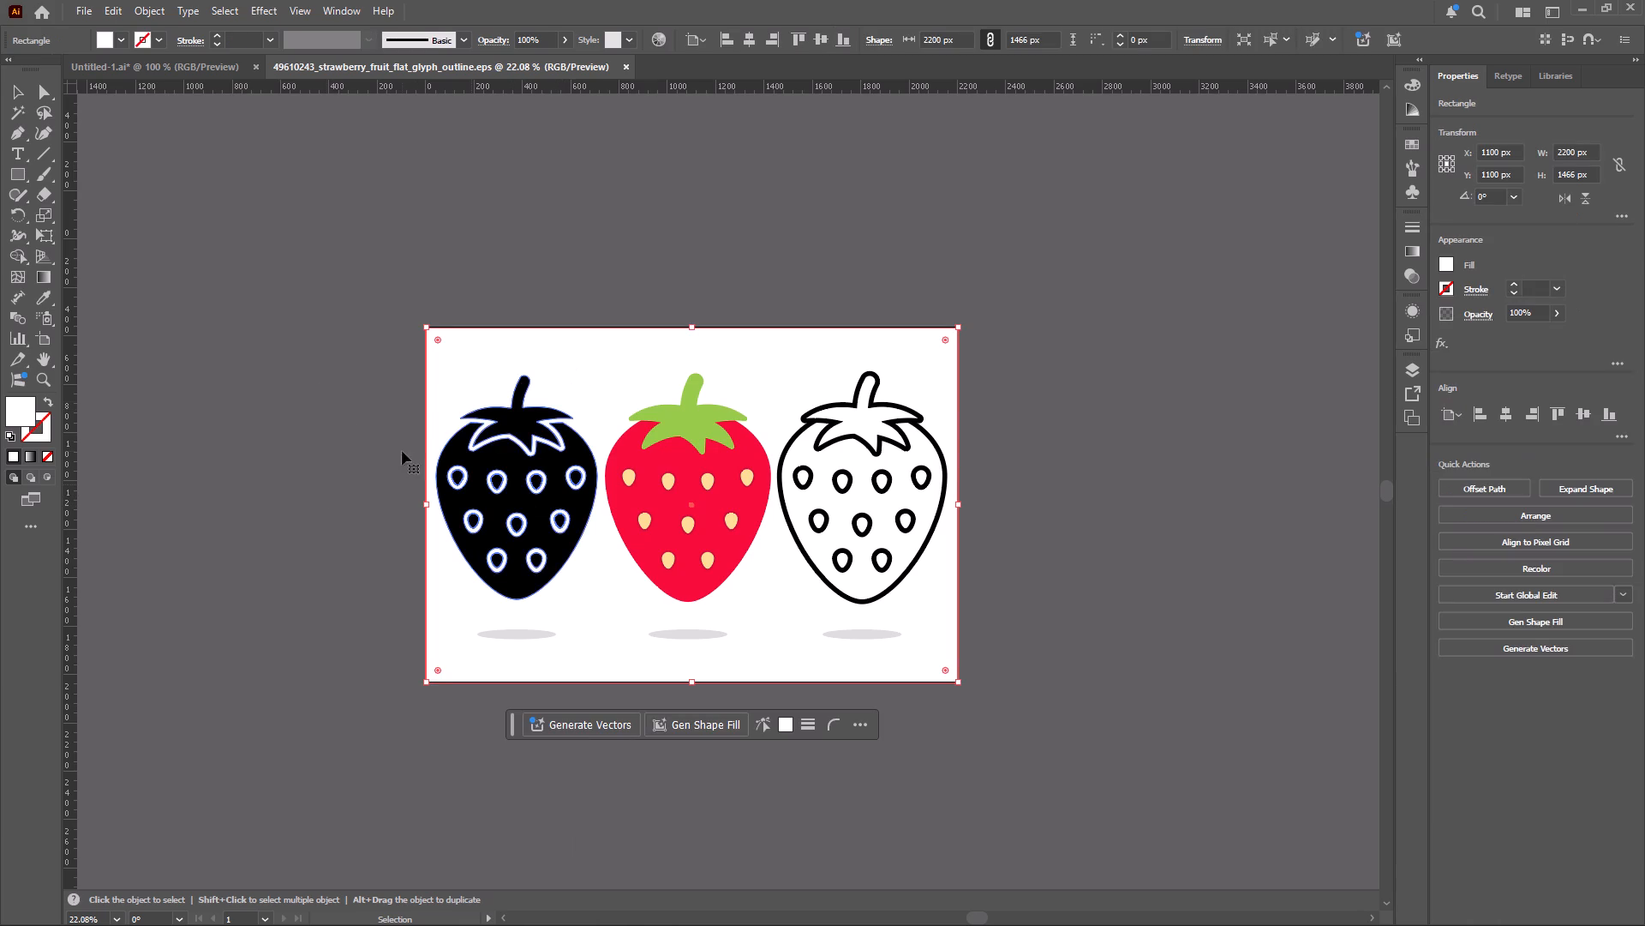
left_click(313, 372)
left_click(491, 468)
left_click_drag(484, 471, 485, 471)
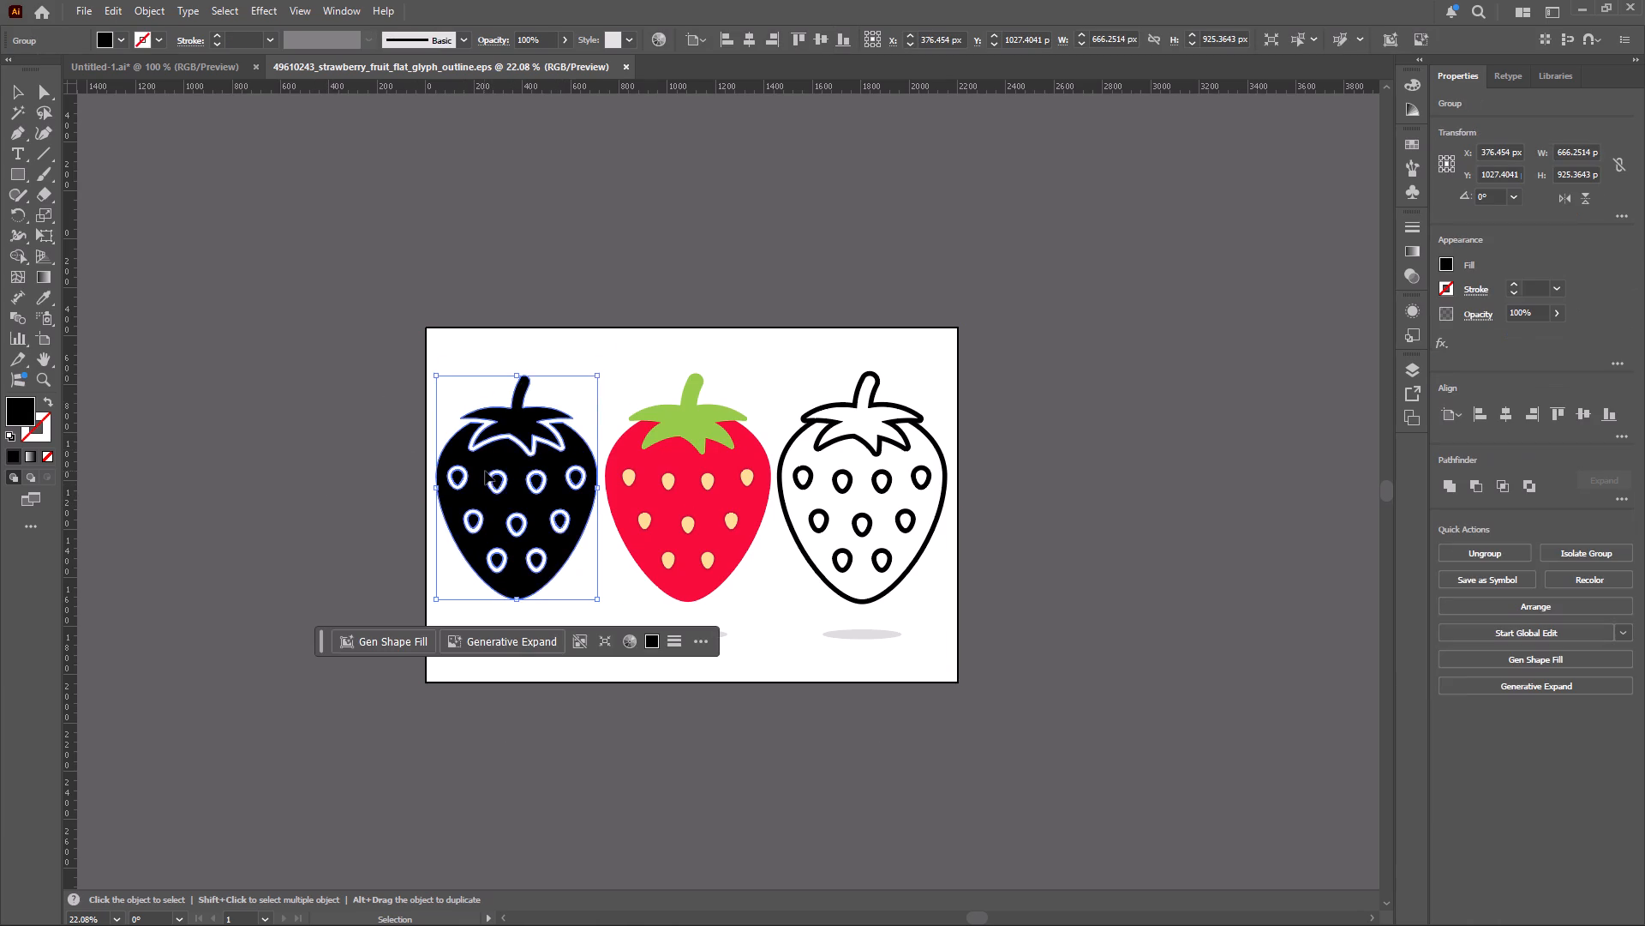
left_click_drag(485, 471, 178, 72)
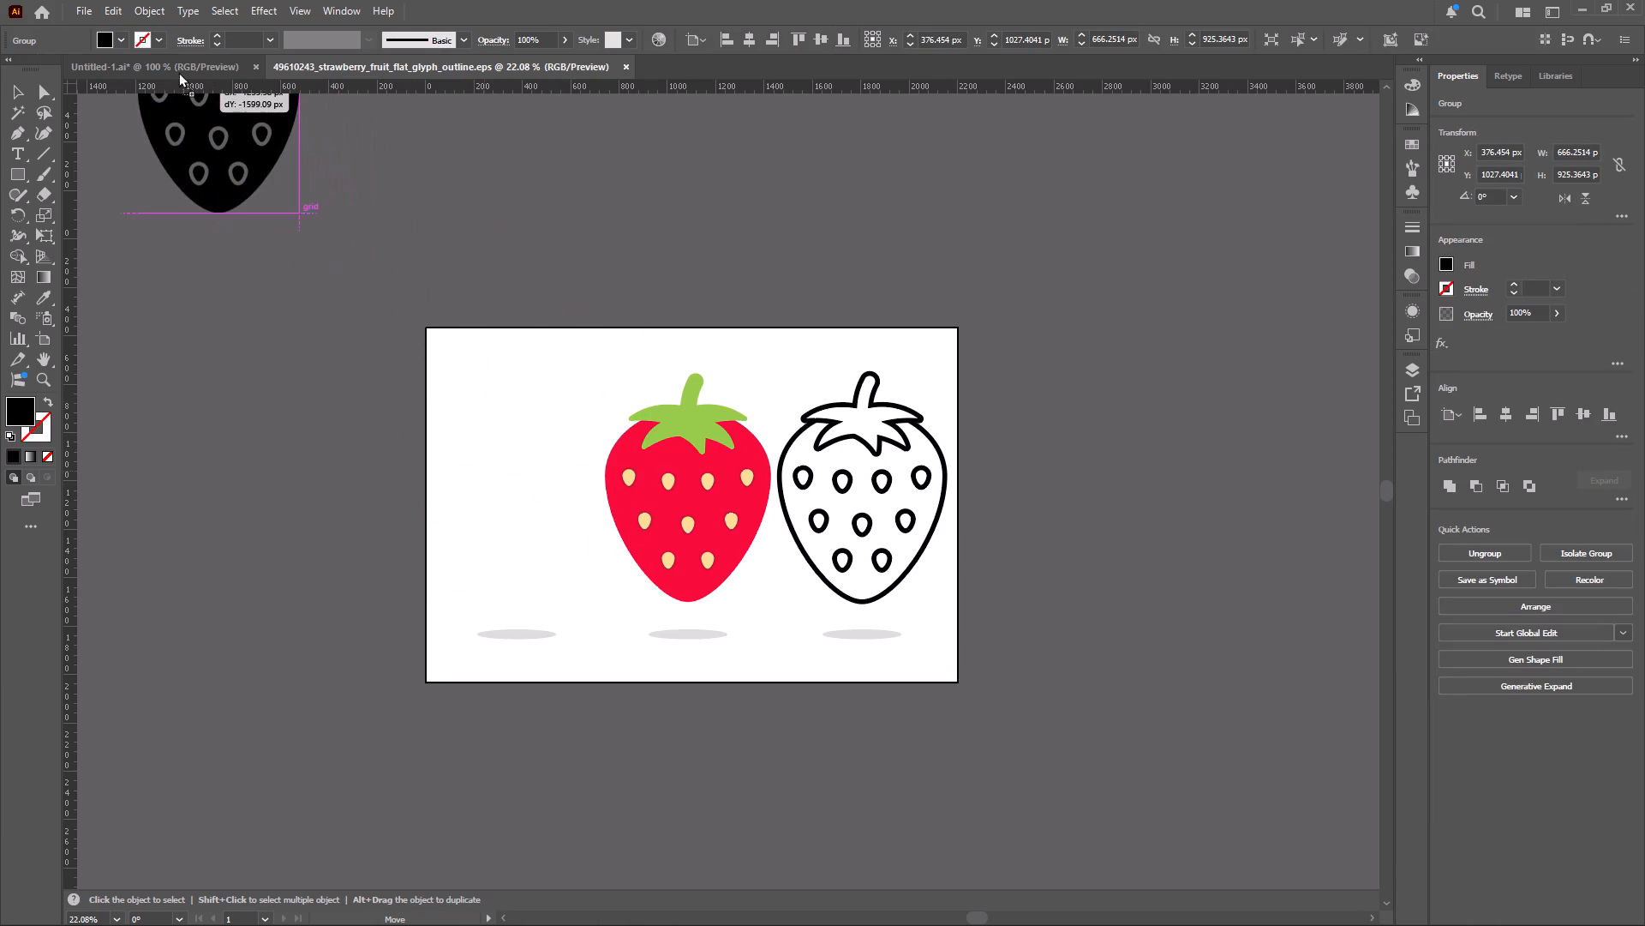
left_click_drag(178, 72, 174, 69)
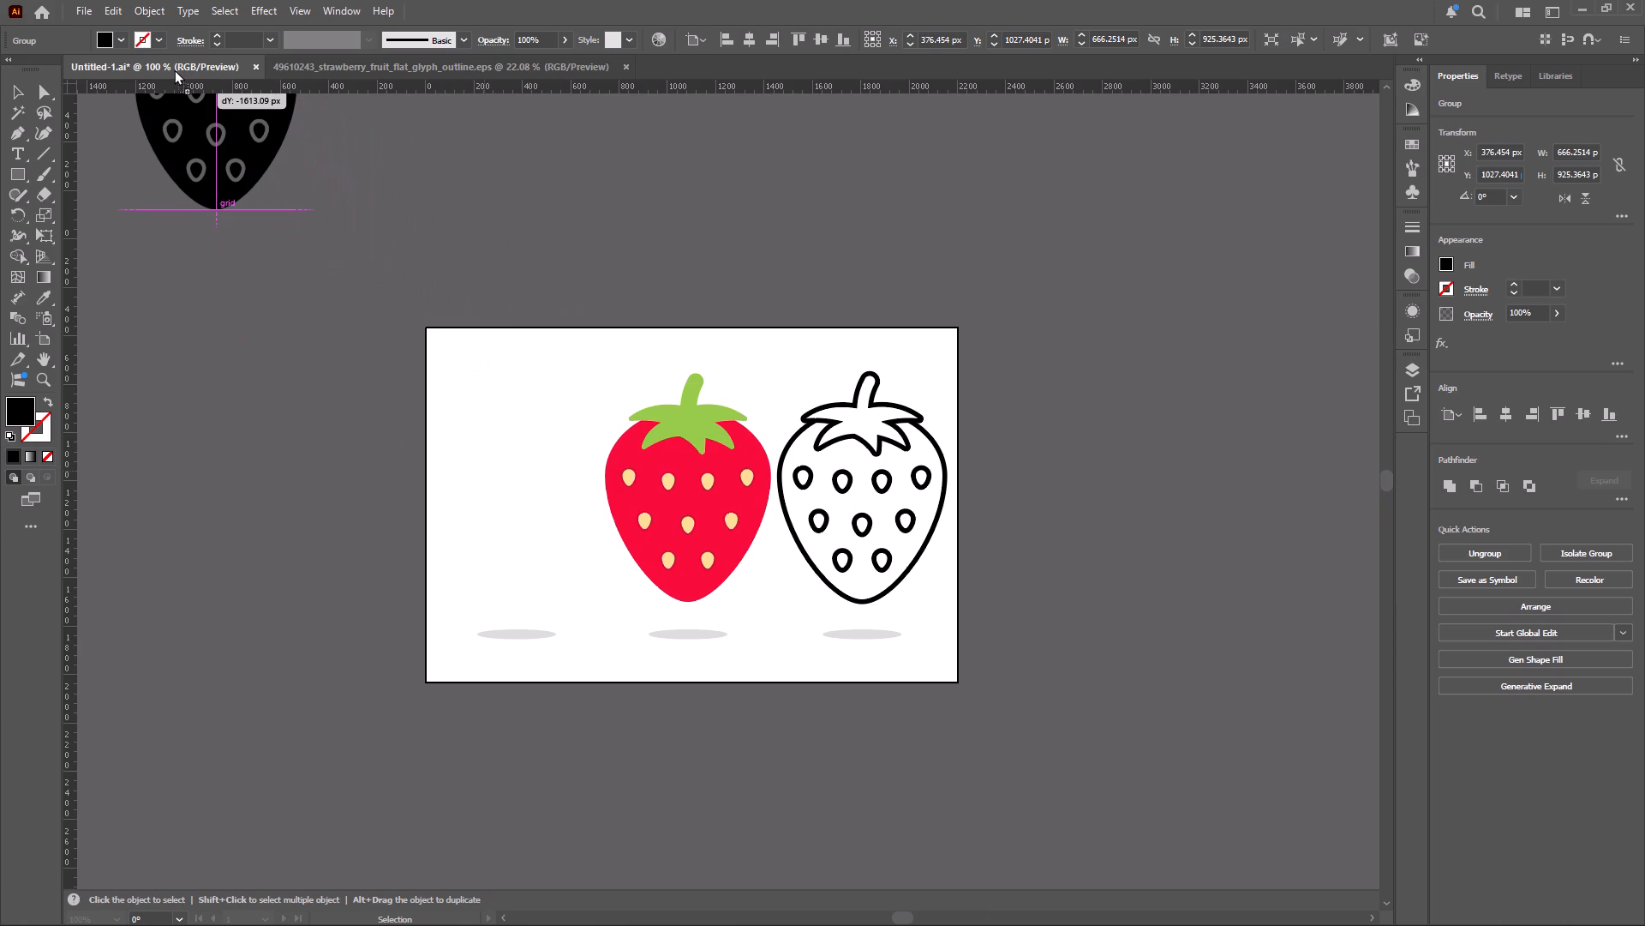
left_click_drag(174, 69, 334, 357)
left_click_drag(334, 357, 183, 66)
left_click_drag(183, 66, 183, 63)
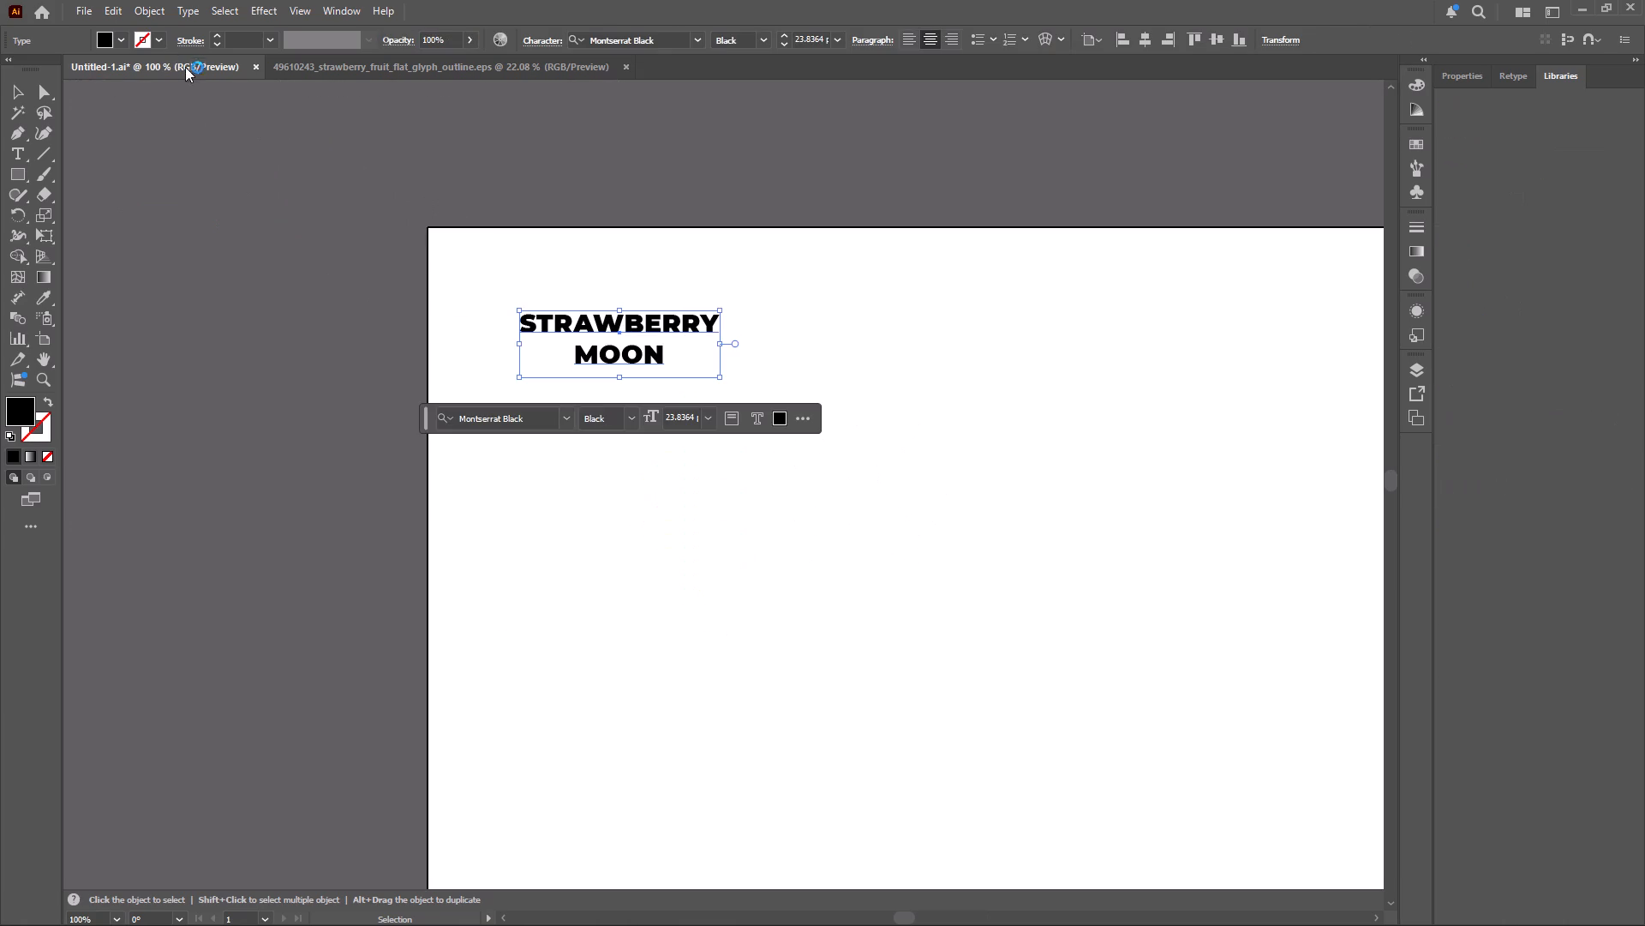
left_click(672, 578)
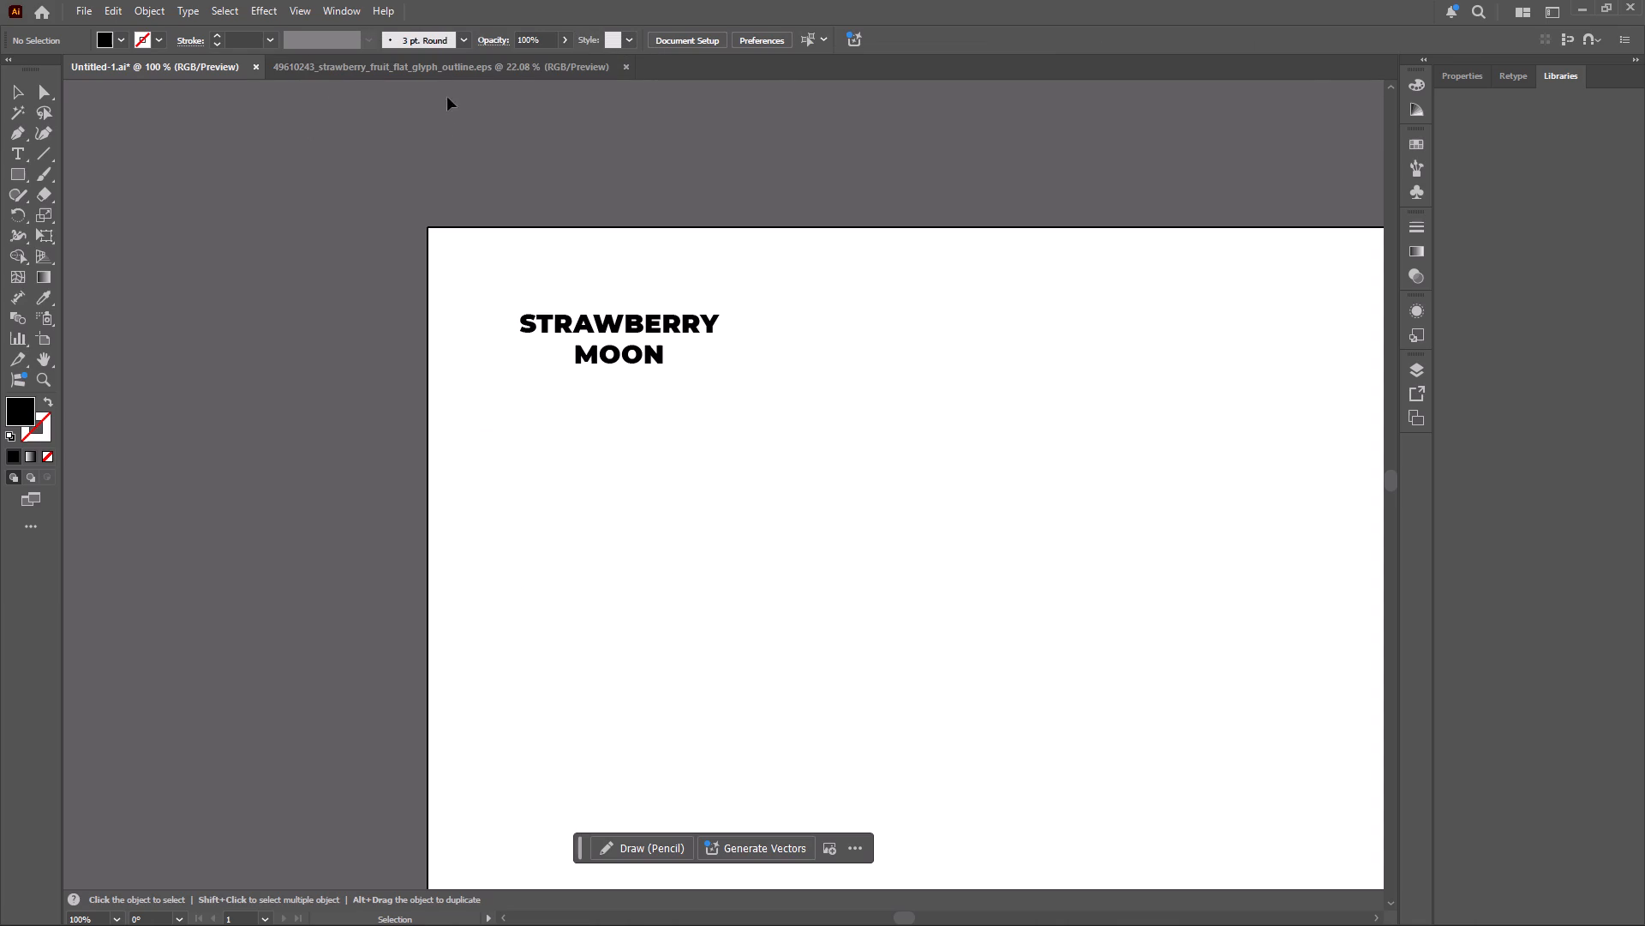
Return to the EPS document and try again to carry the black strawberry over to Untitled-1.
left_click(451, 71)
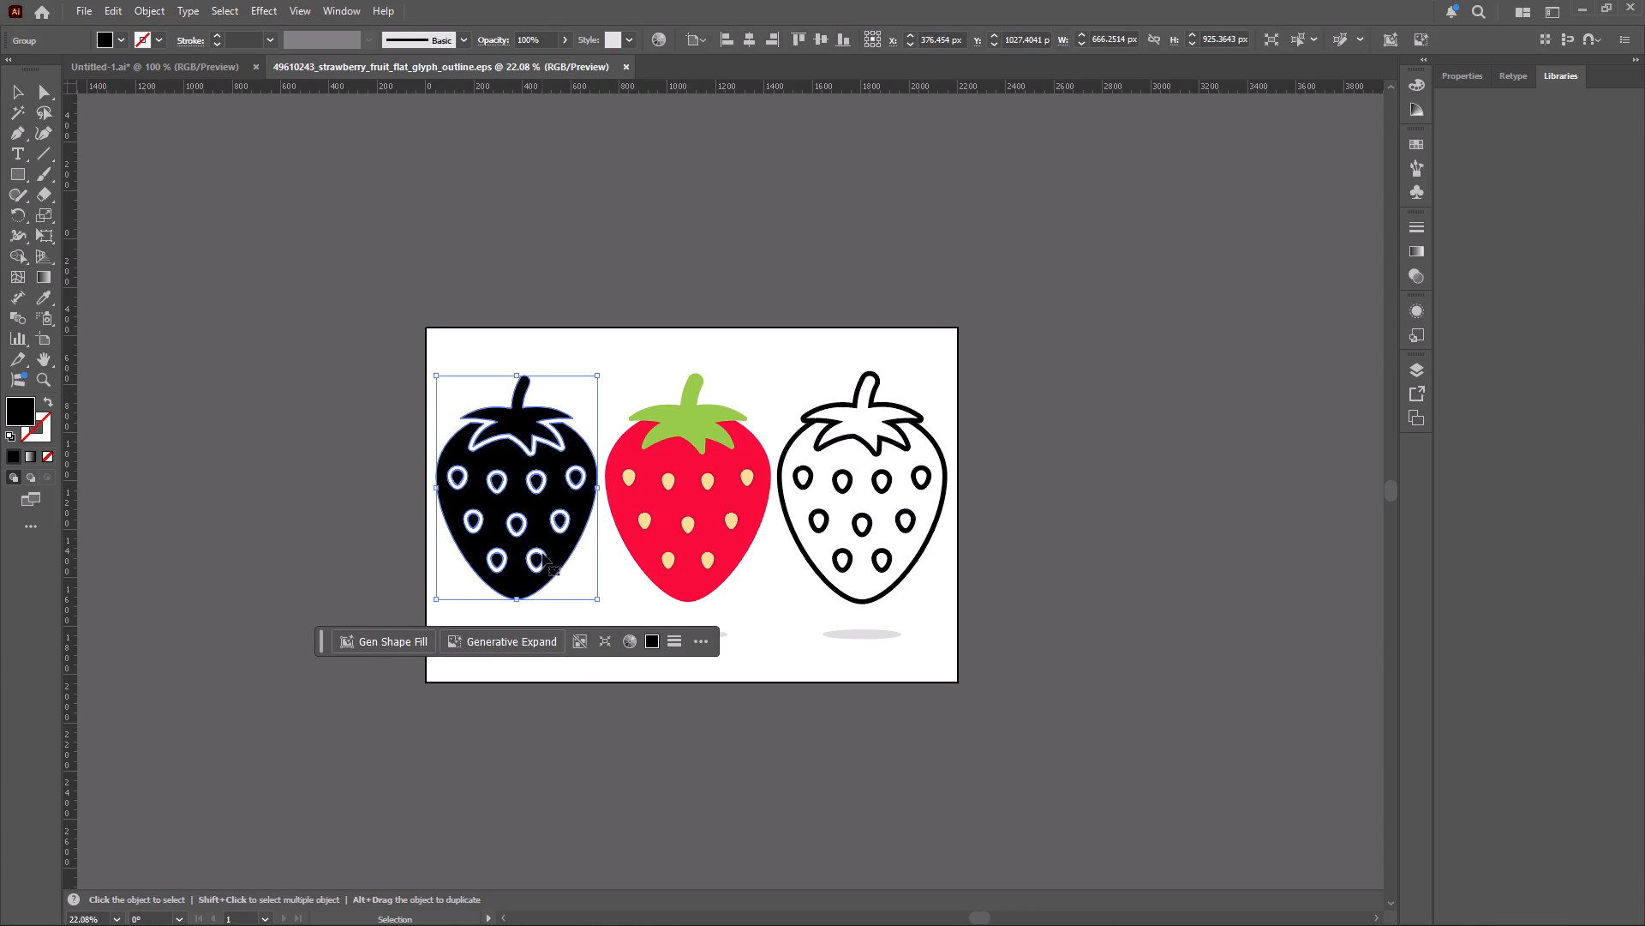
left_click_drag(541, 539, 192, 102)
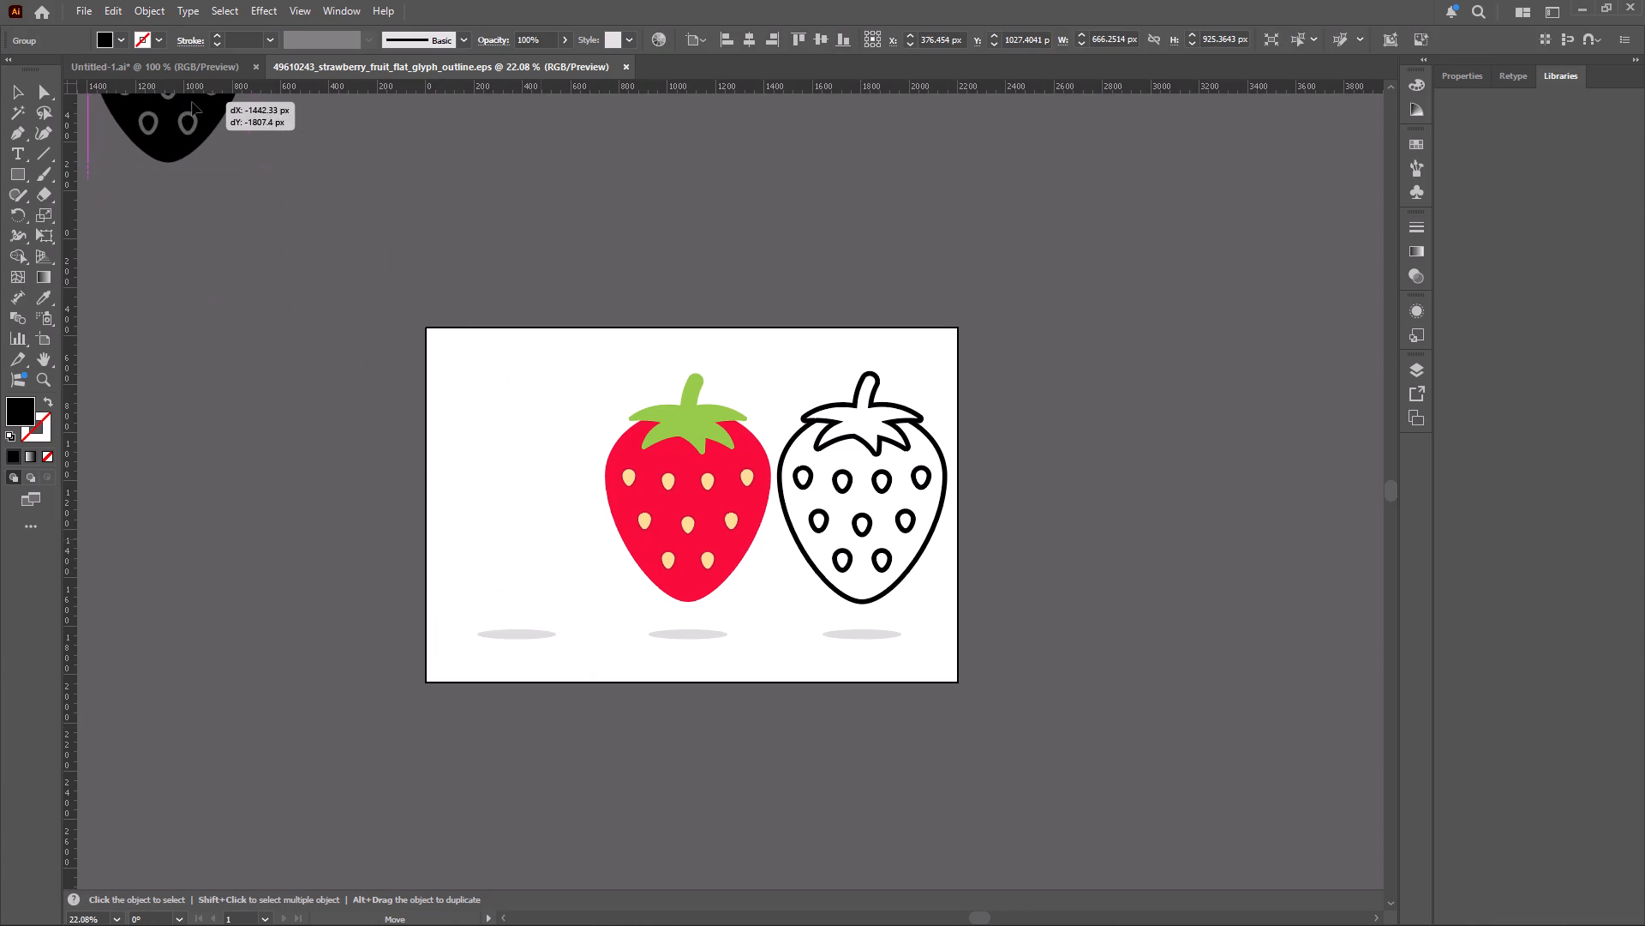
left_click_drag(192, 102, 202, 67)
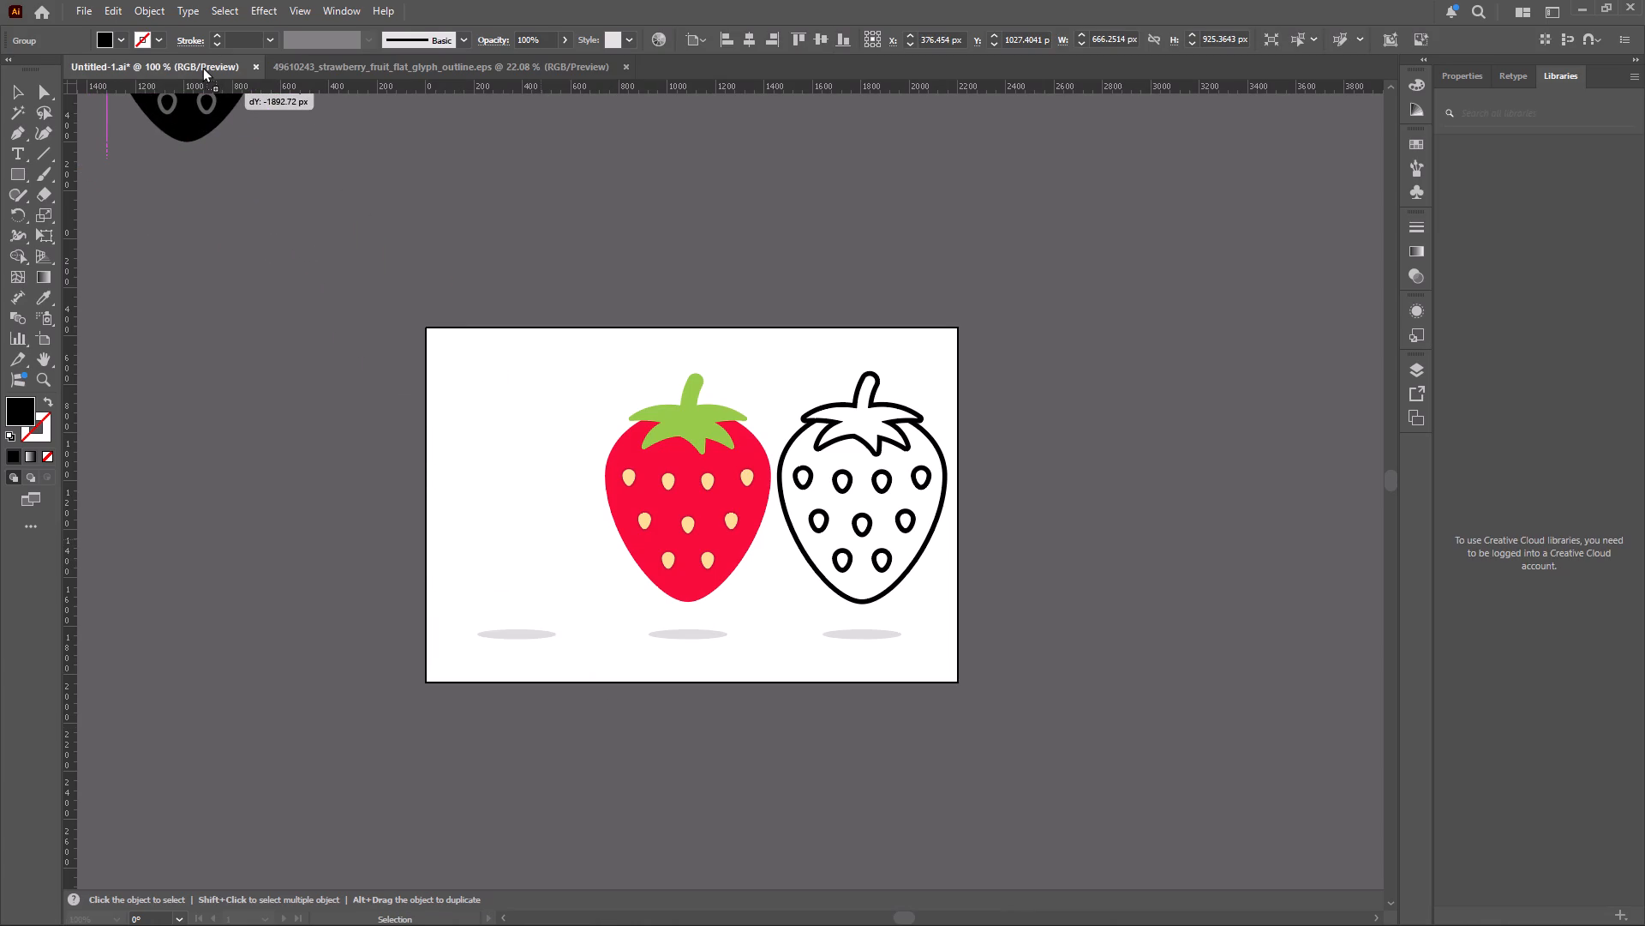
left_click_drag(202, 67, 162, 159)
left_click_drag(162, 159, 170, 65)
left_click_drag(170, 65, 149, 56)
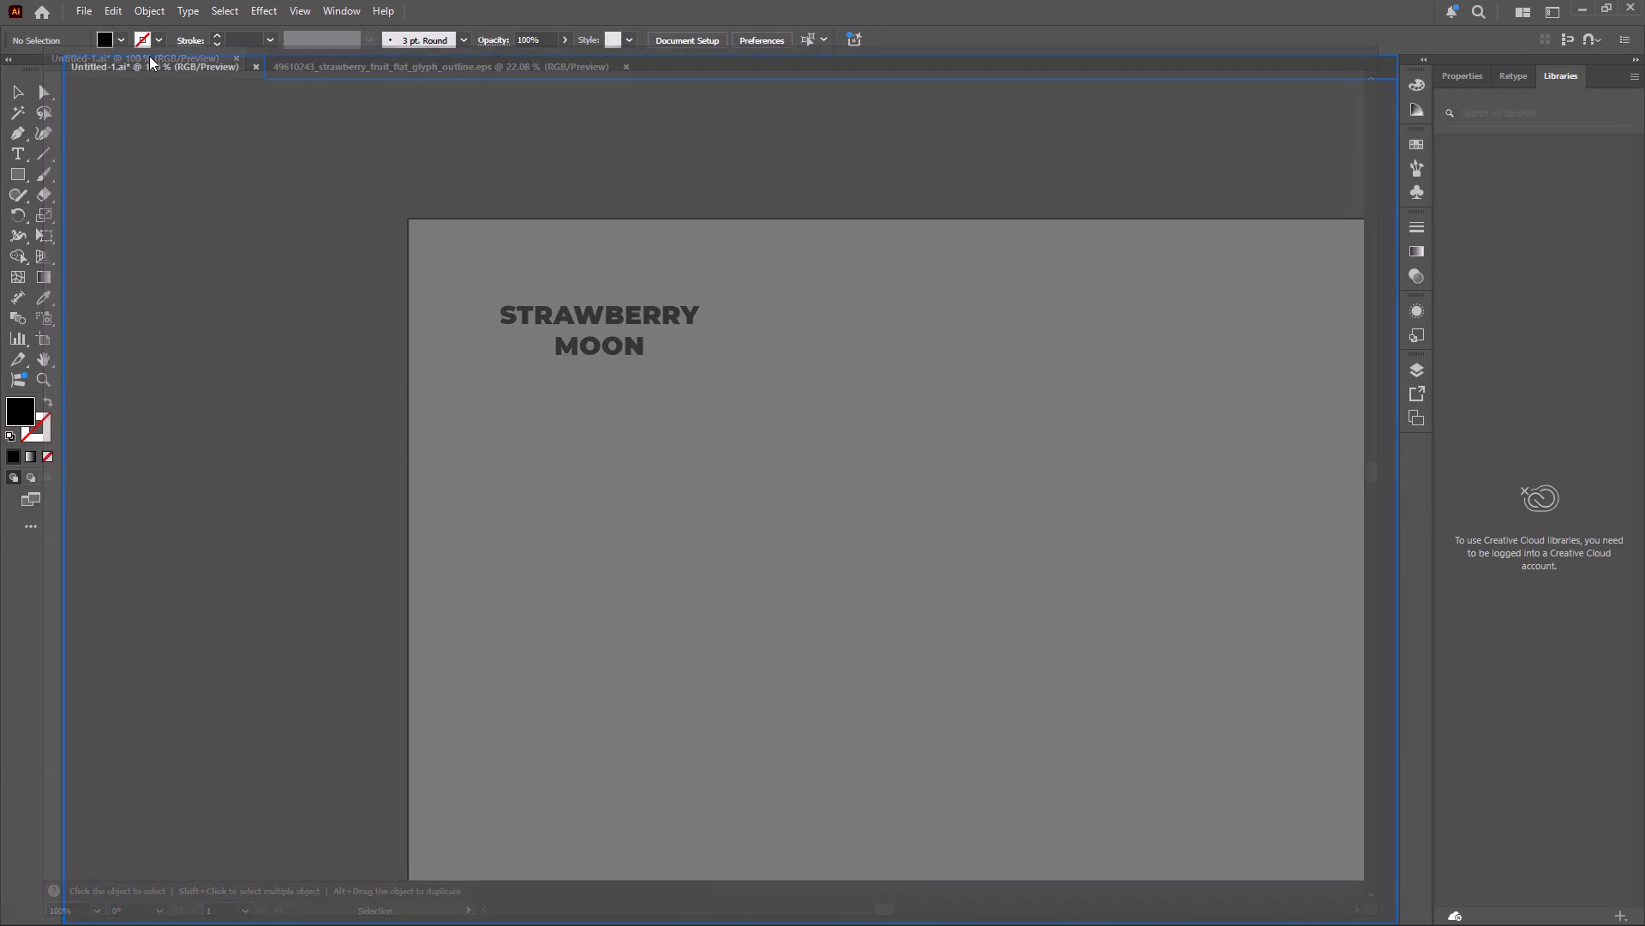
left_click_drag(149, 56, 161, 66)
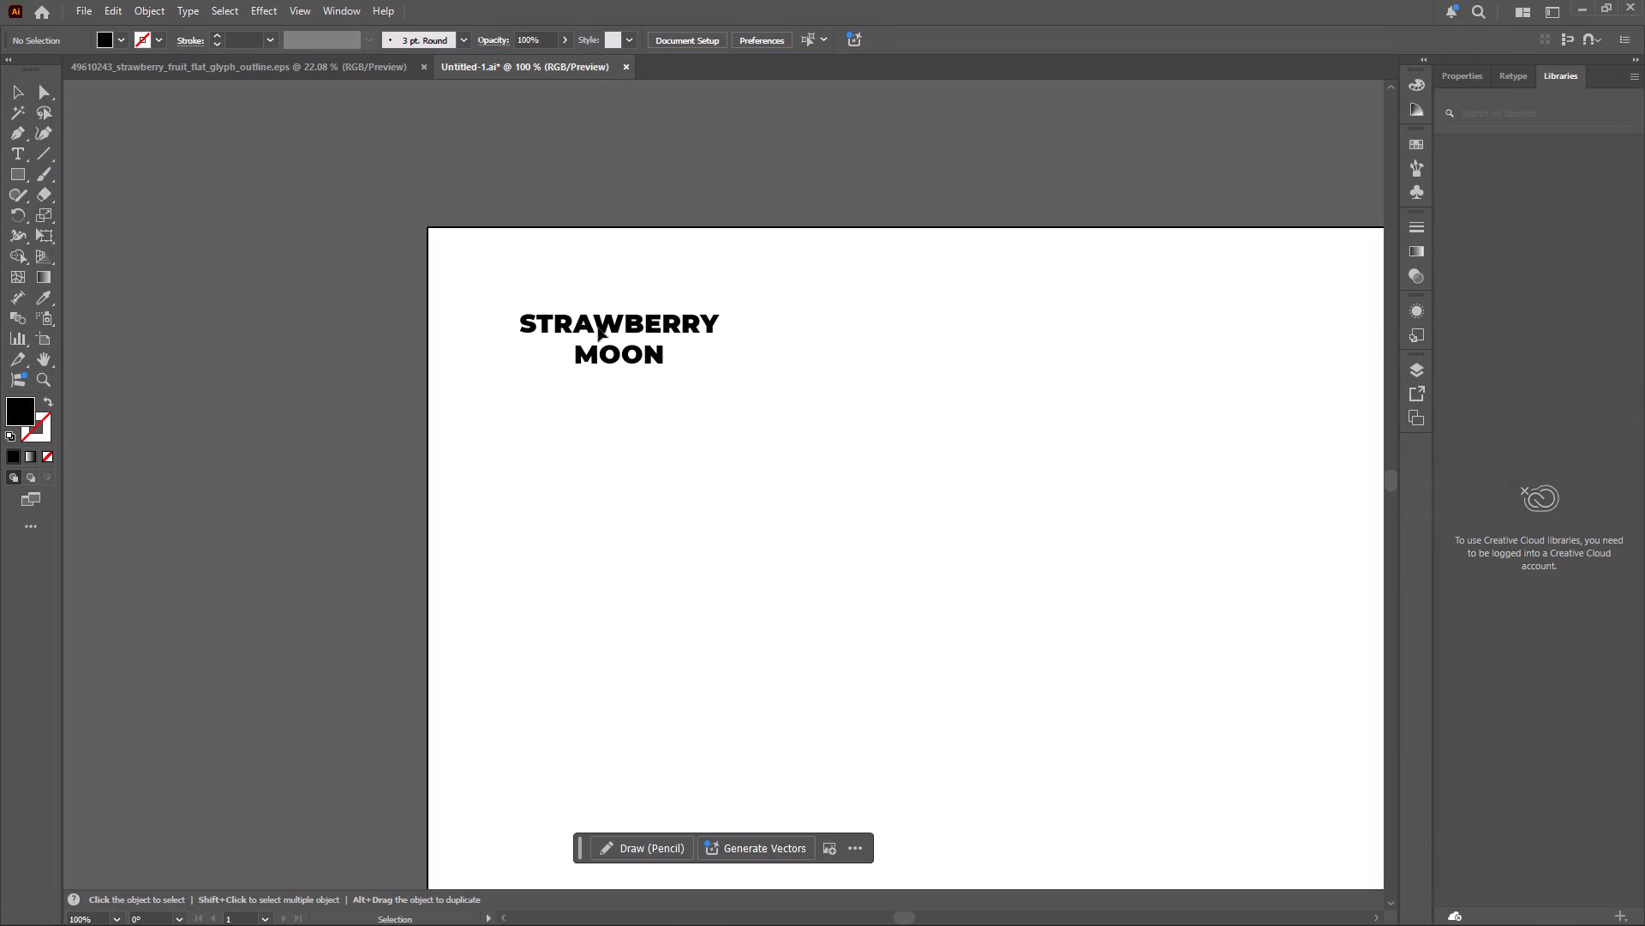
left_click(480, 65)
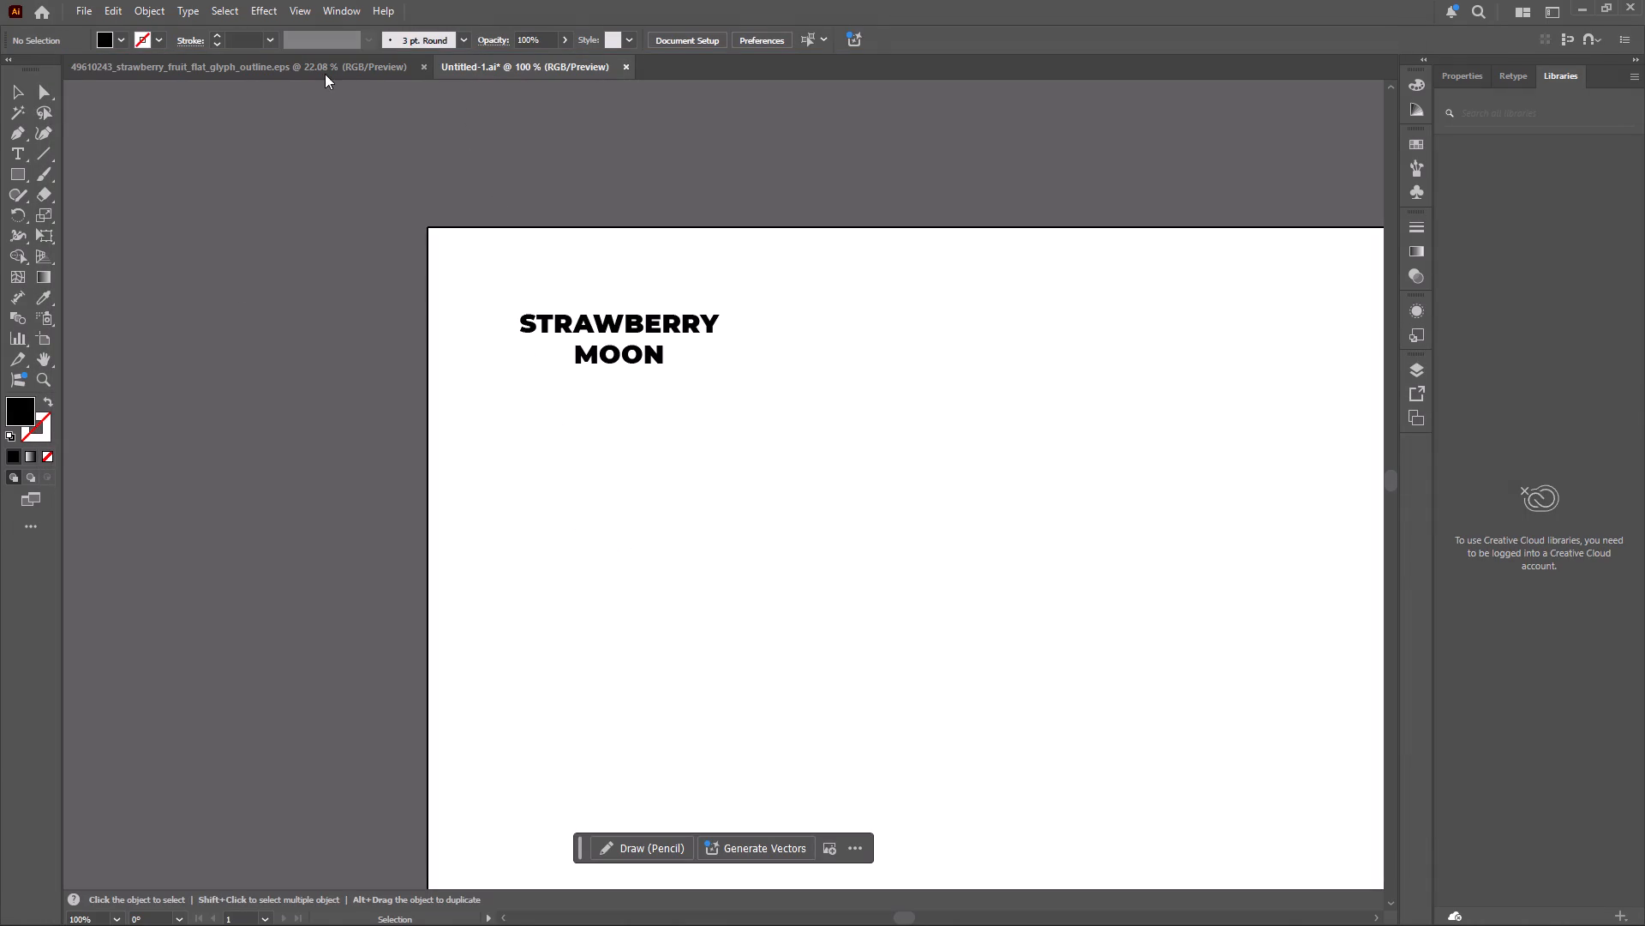
Move the black strawberry from the strawberry EPS document into Untitled-1, which holds the STRAWBERRY MOON wordmark.
left_click(326, 69)
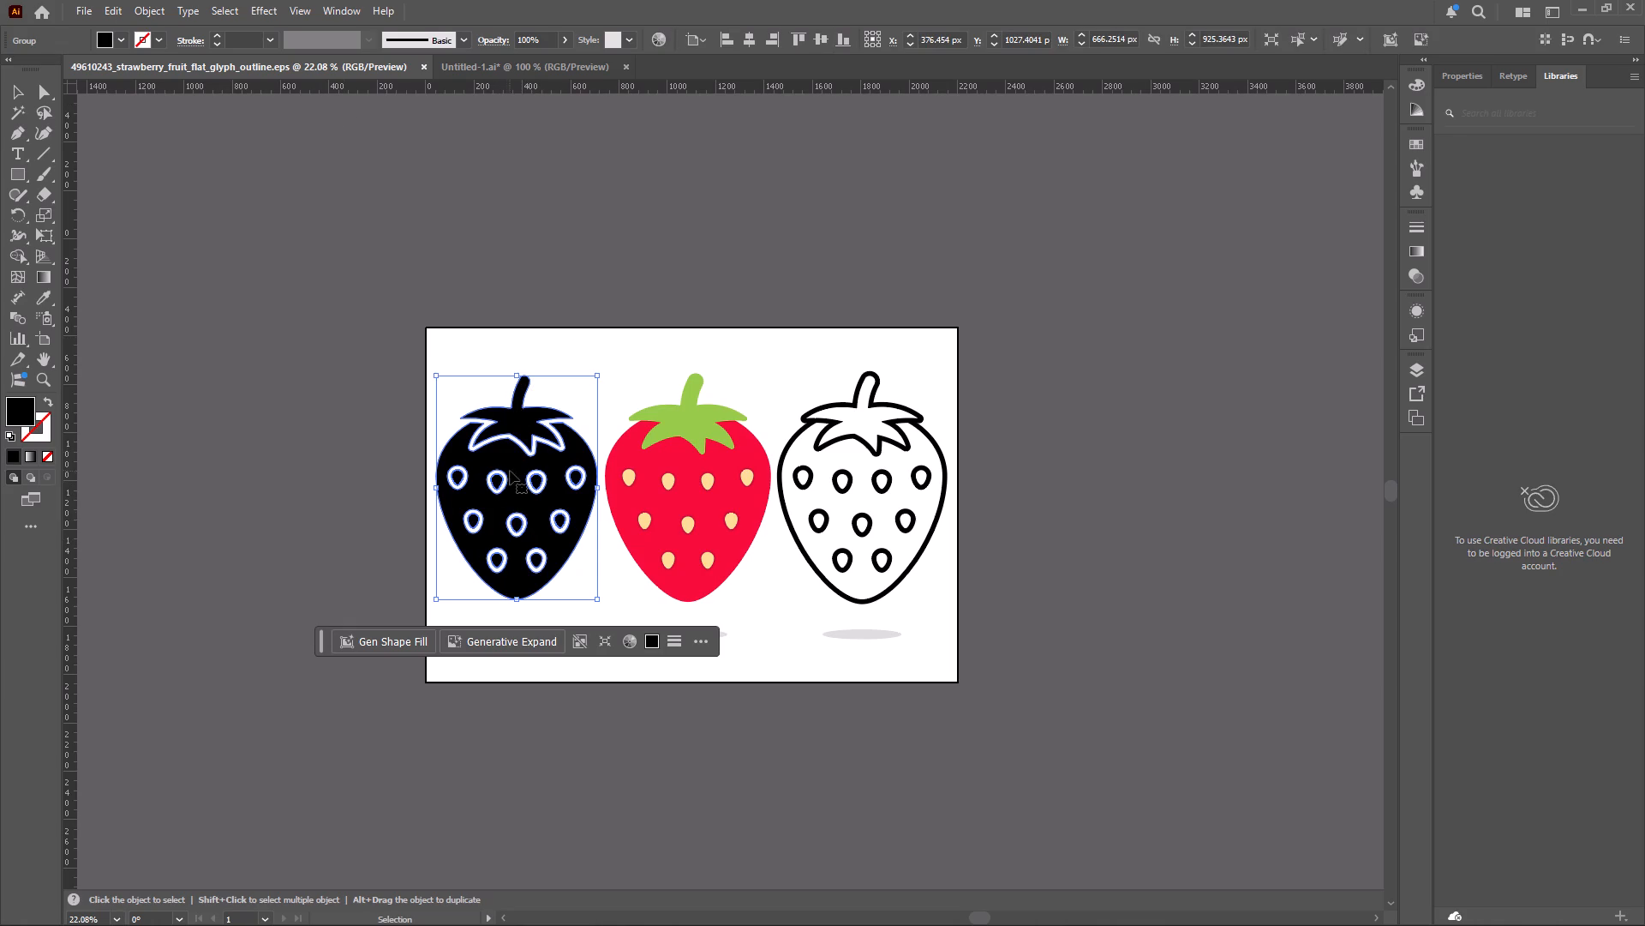
left_click_drag(511, 467, 548, 443)
right_click(548, 443)
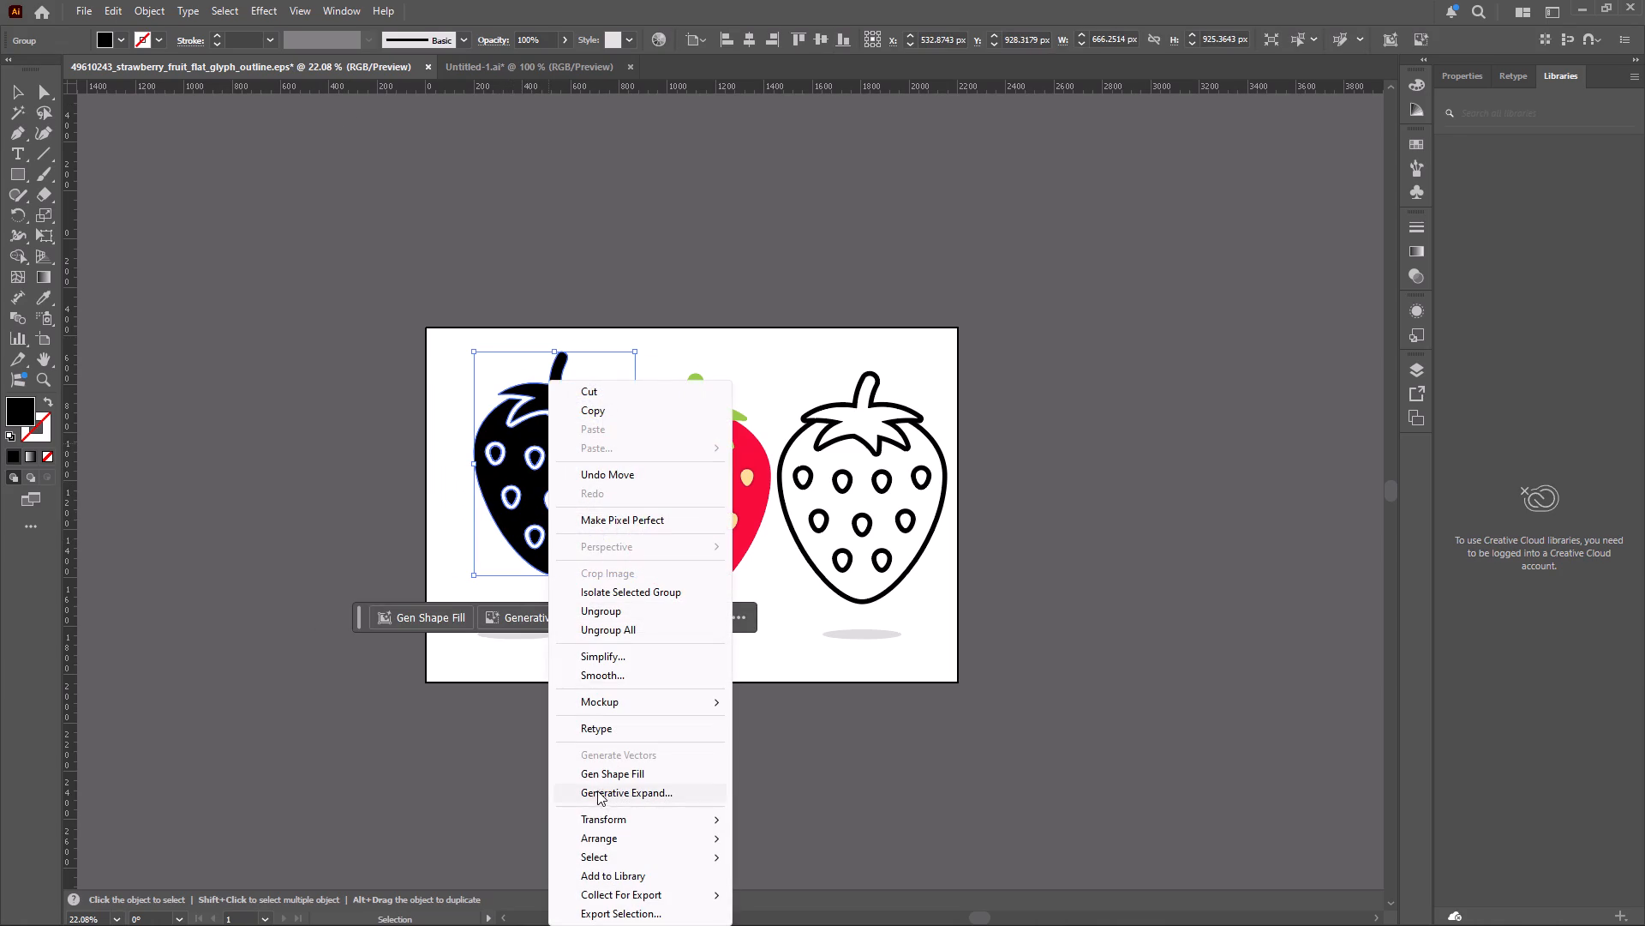
left_click(437, 539)
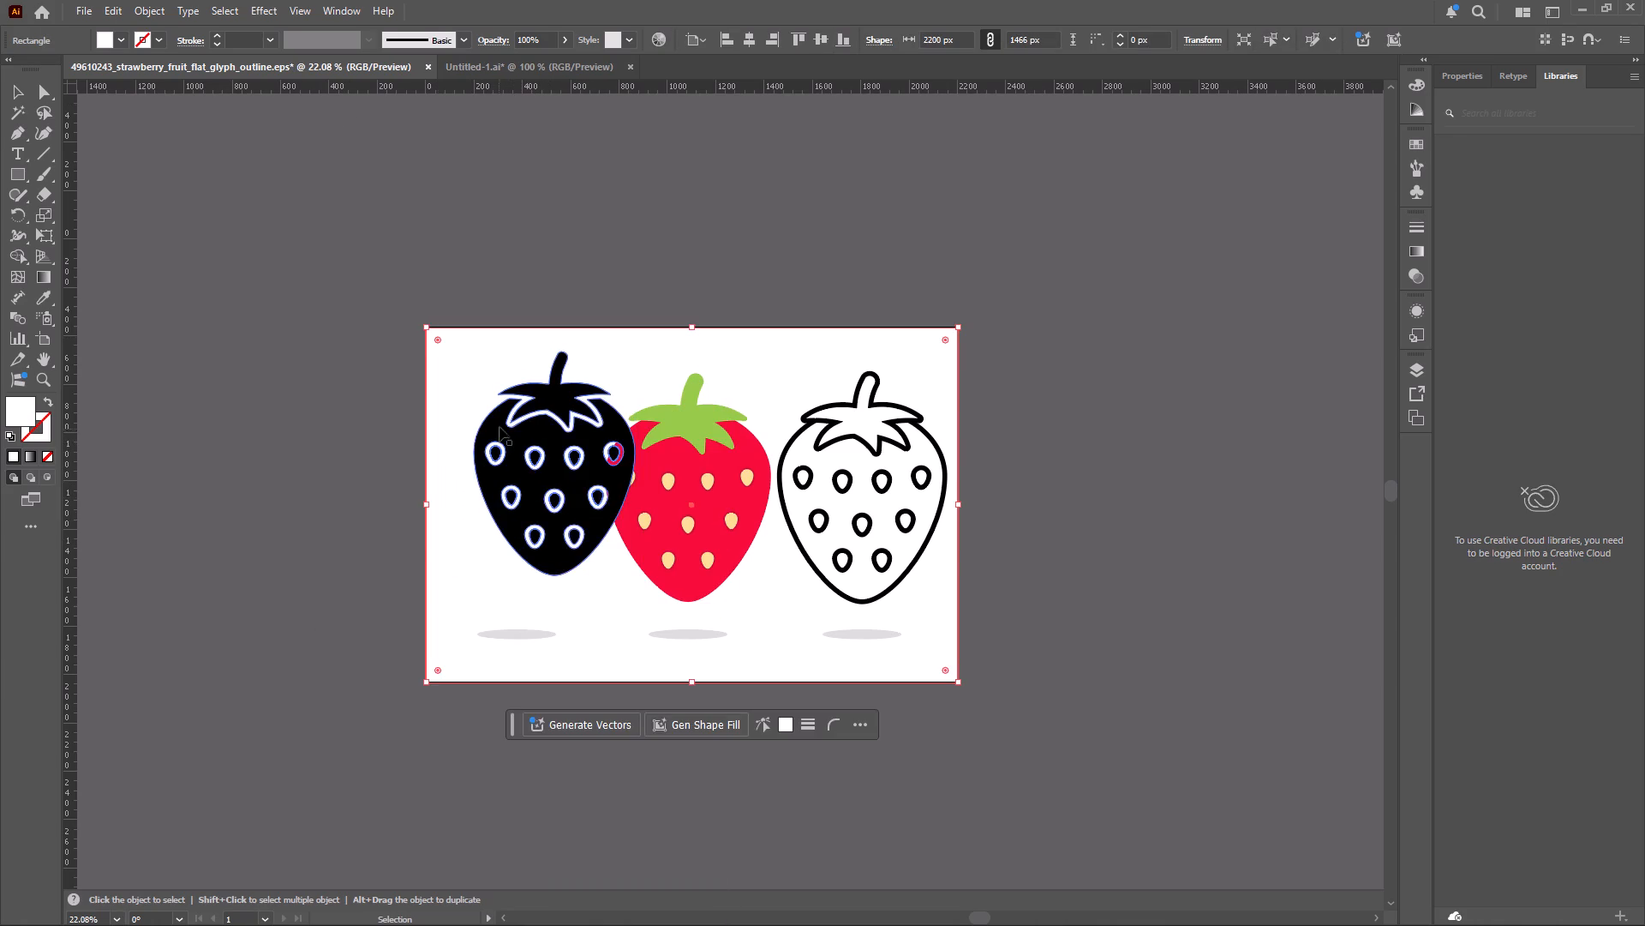
left_click_drag(499, 427, 396, 371)
left_click(680, 270)
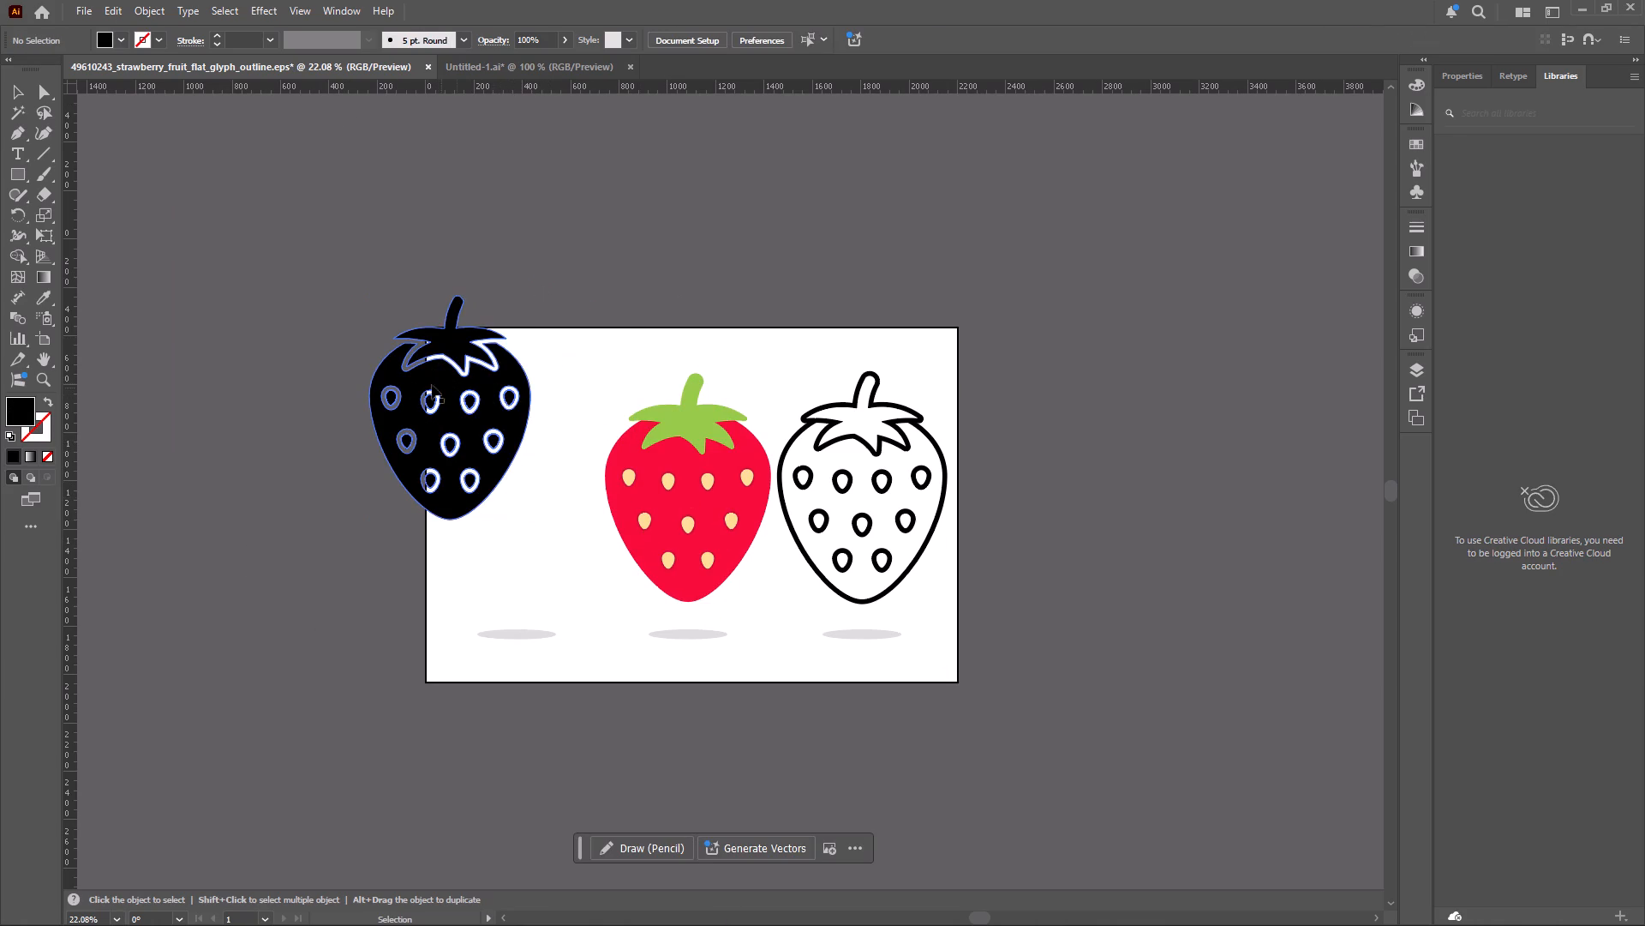
left_click_drag(389, 374, 507, 70)
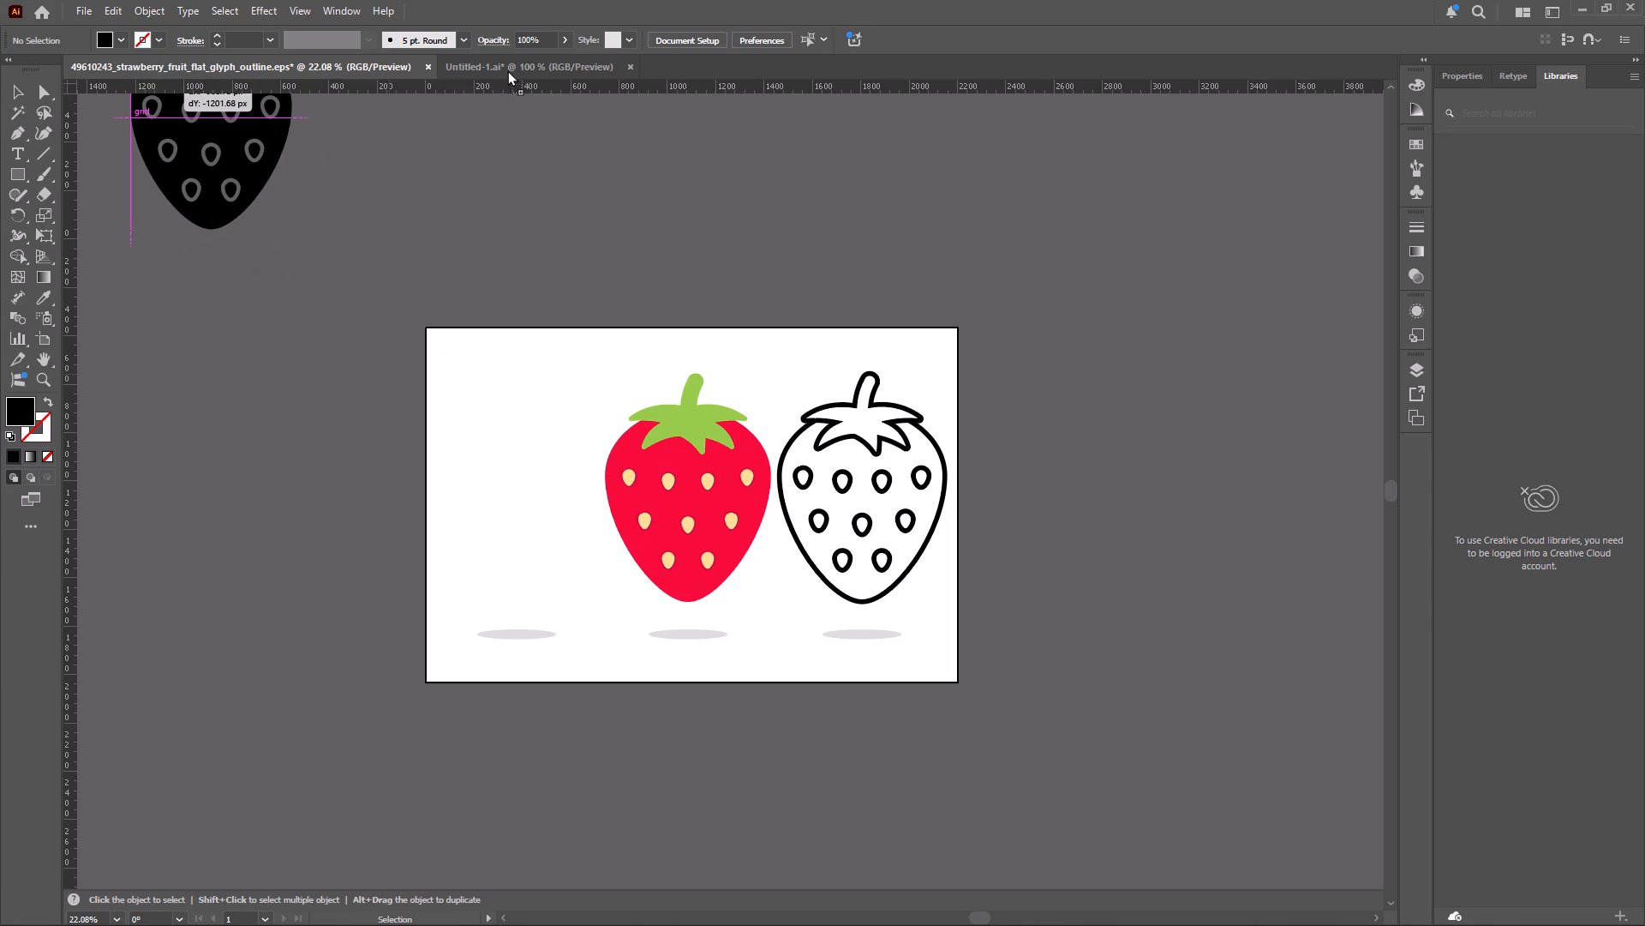
left_click_drag(507, 70, 593, 64)
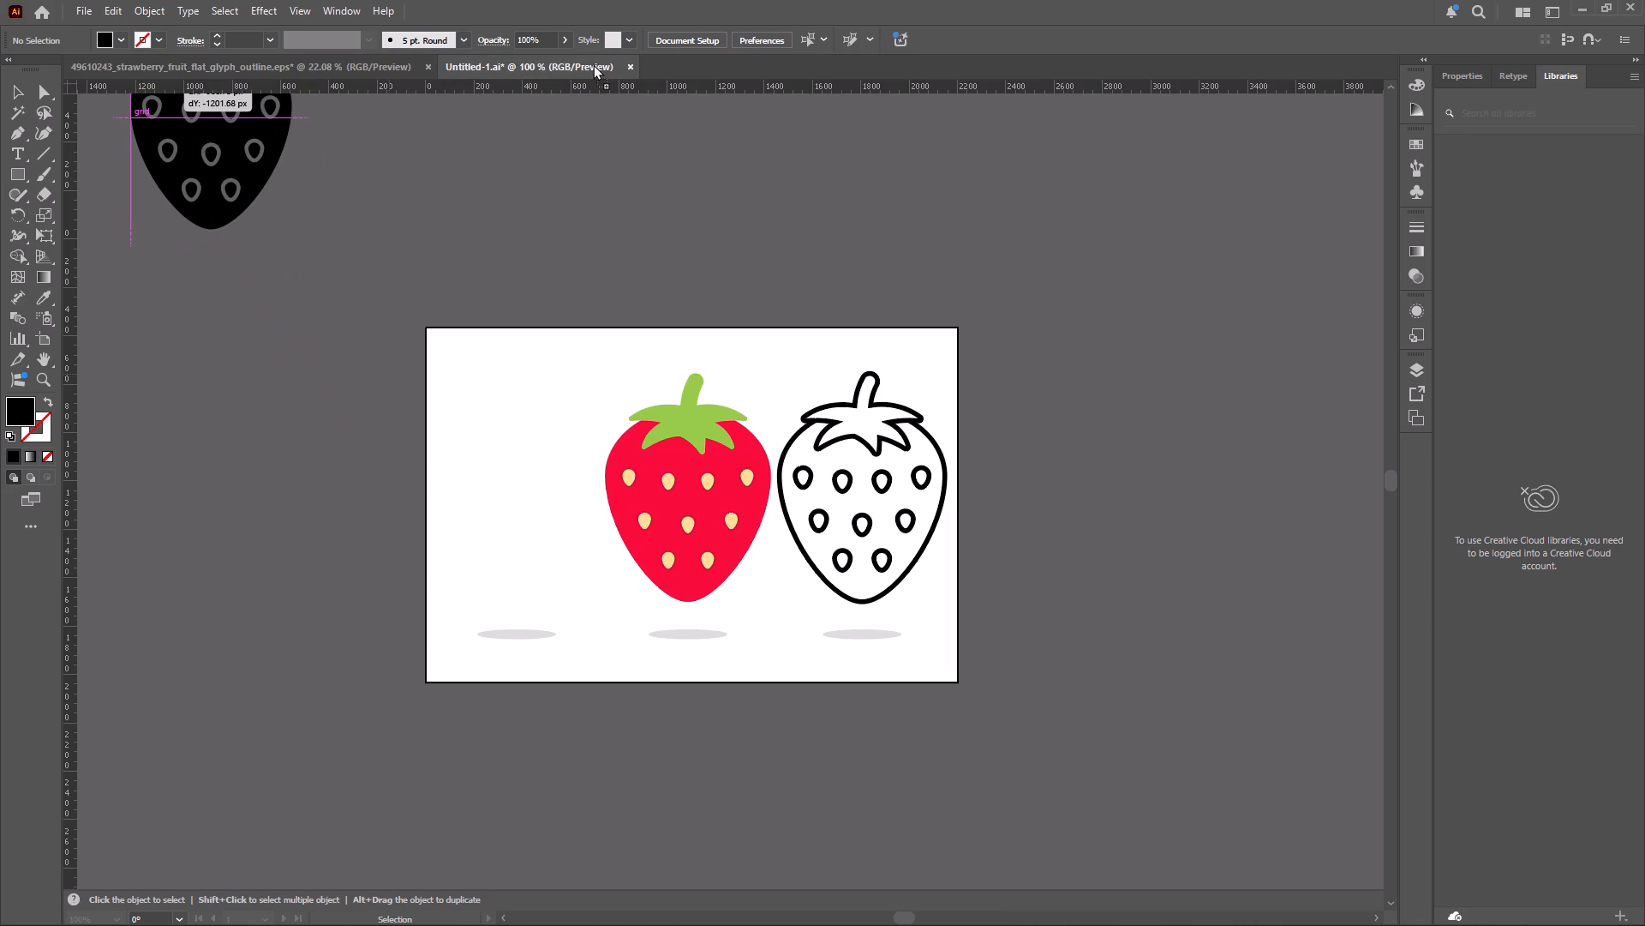
left_click_drag(593, 64, 487, 571)
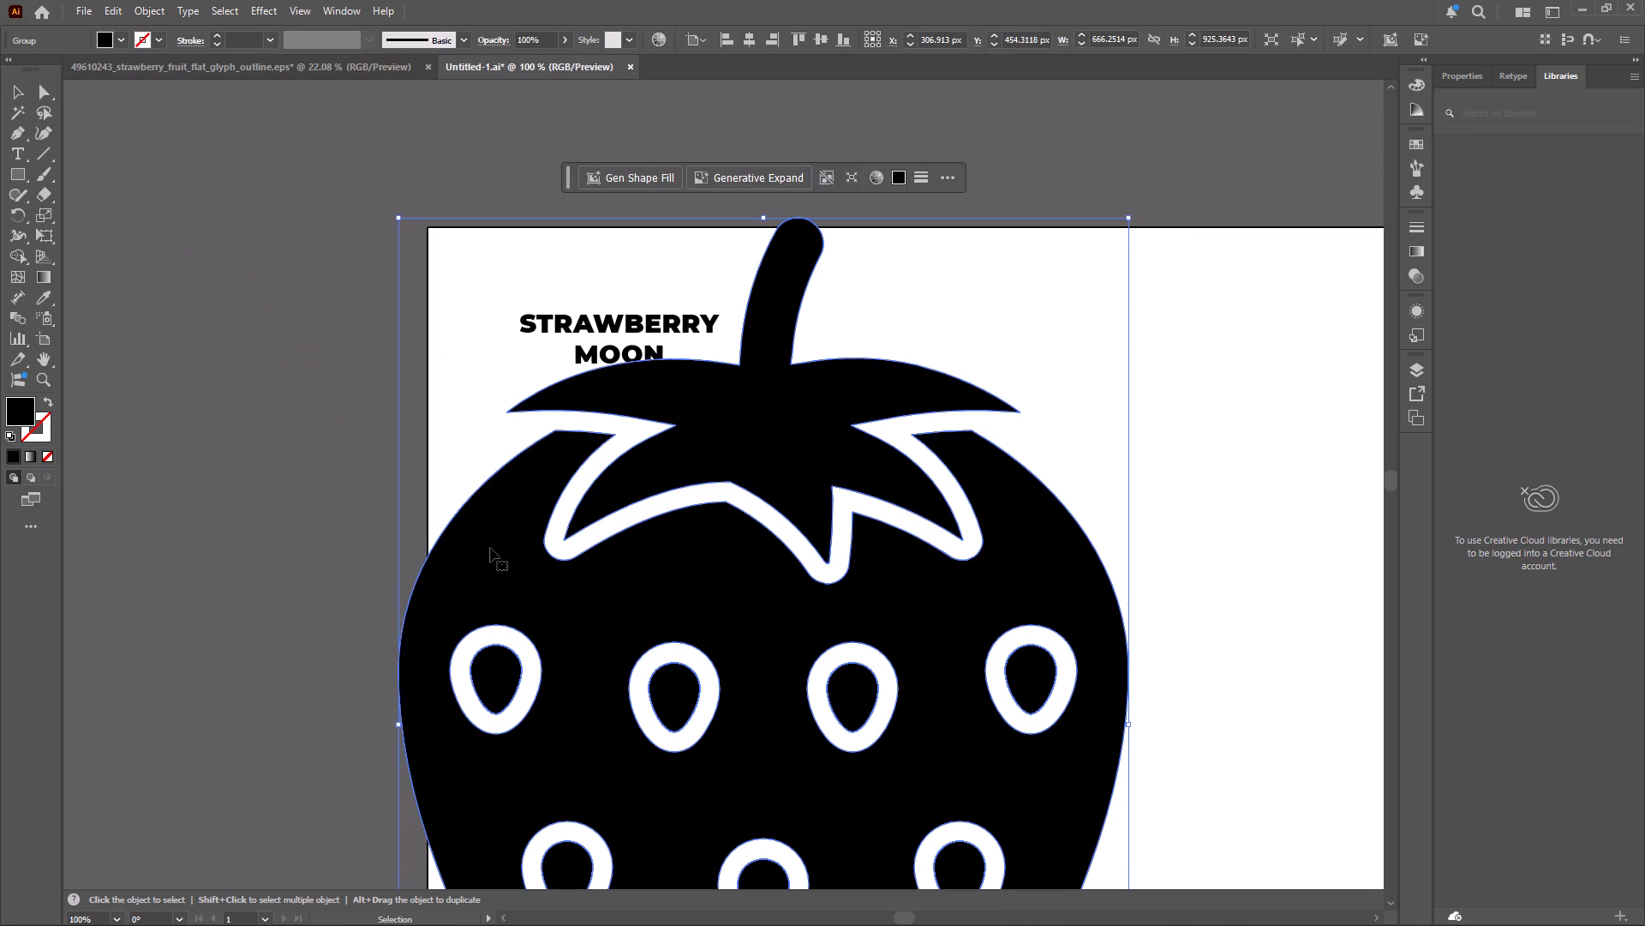
Scale the black strawberry down proportionally to about 211 by 292 px.
scroll(667, 558, "down", 3)
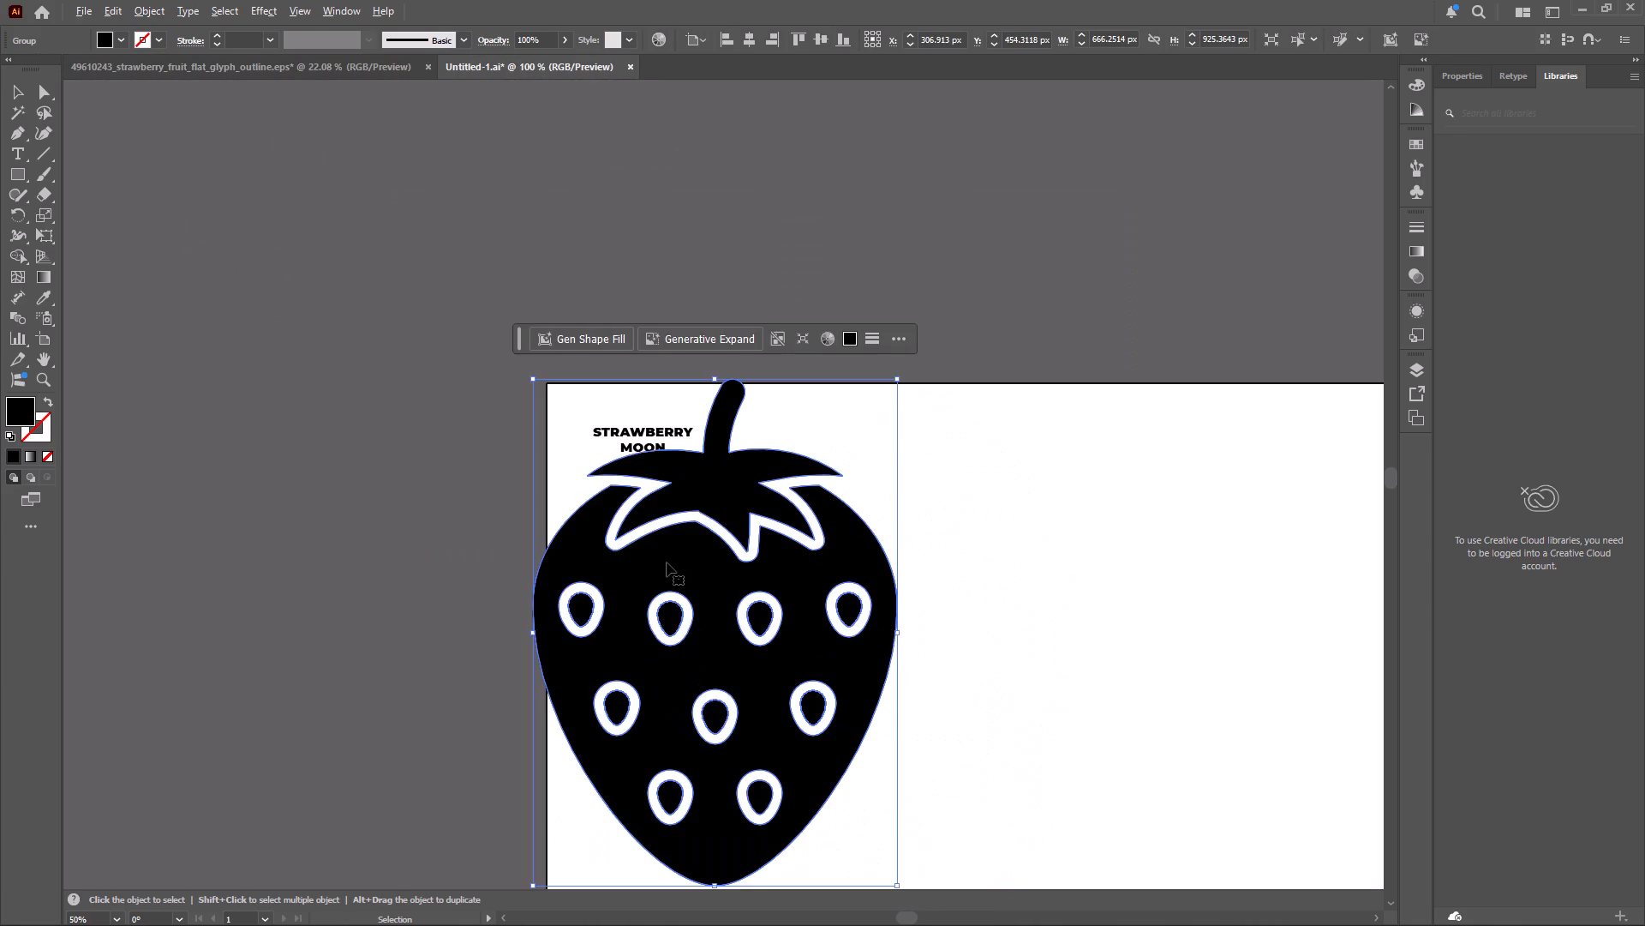
scroll(667, 562, "down", 2)
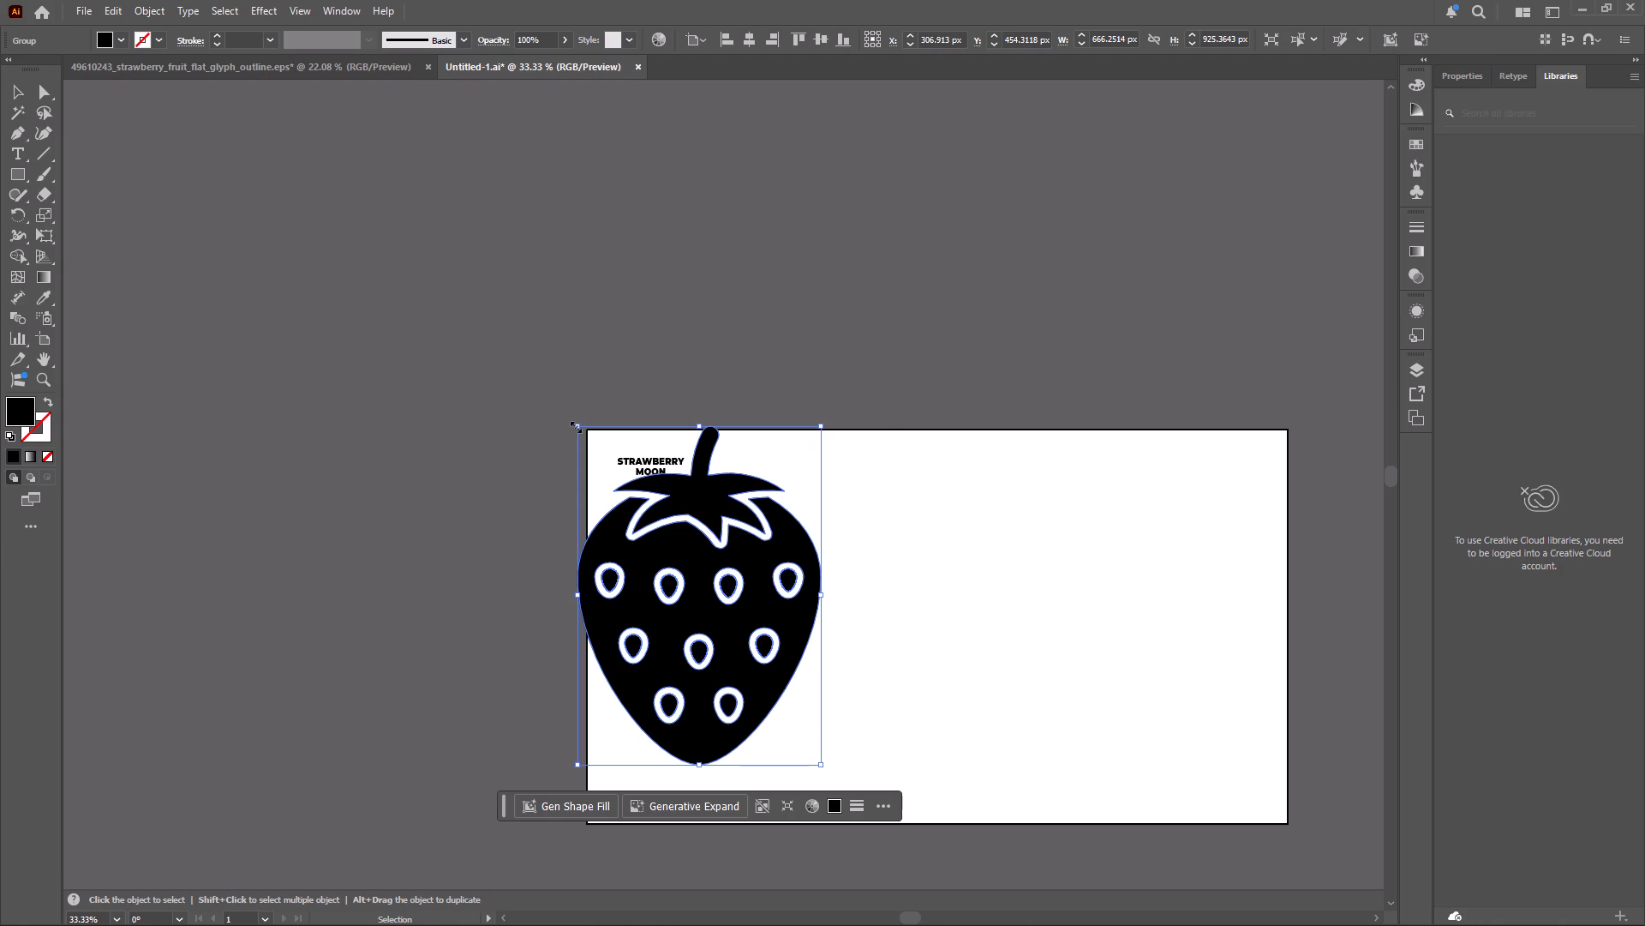
left_click_drag(574, 425, 757, 674, "shift")
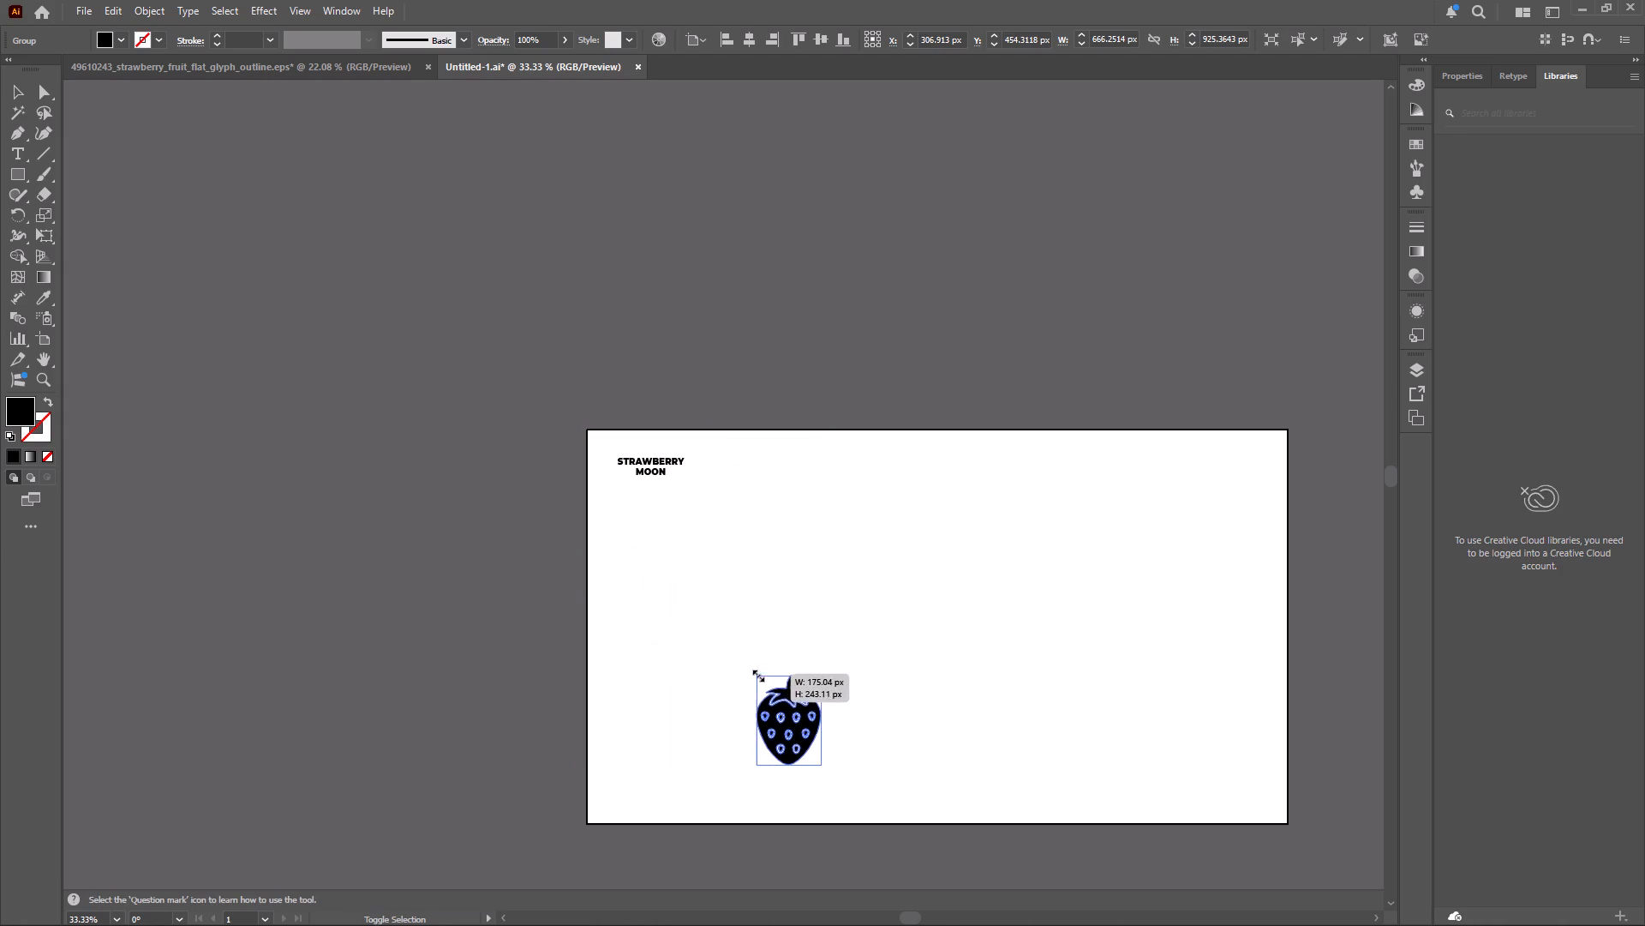
left_click_drag(757, 674, 715, 658, "shift")
Place the black strawberry centred directly below the STRAWBERRY MOON wordmark and deselect it.
scroll(741, 679, "down", 6, "alt")
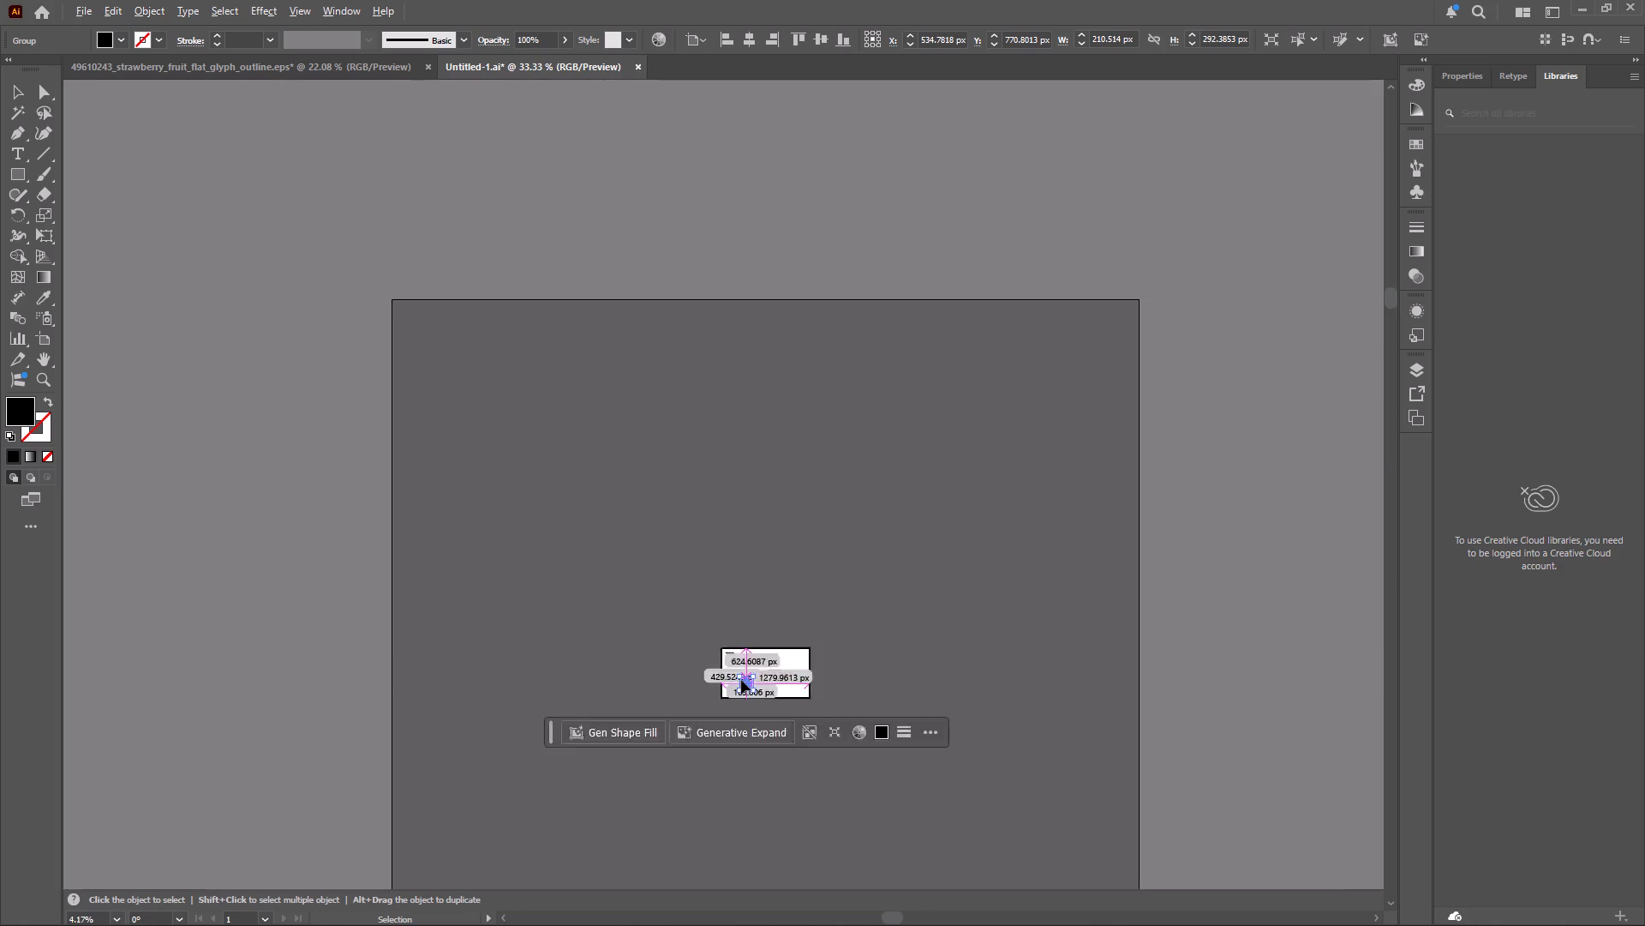
scroll(741, 680, "up", 11, "alt")
scroll(1014, 815, "down", 3, "alt")
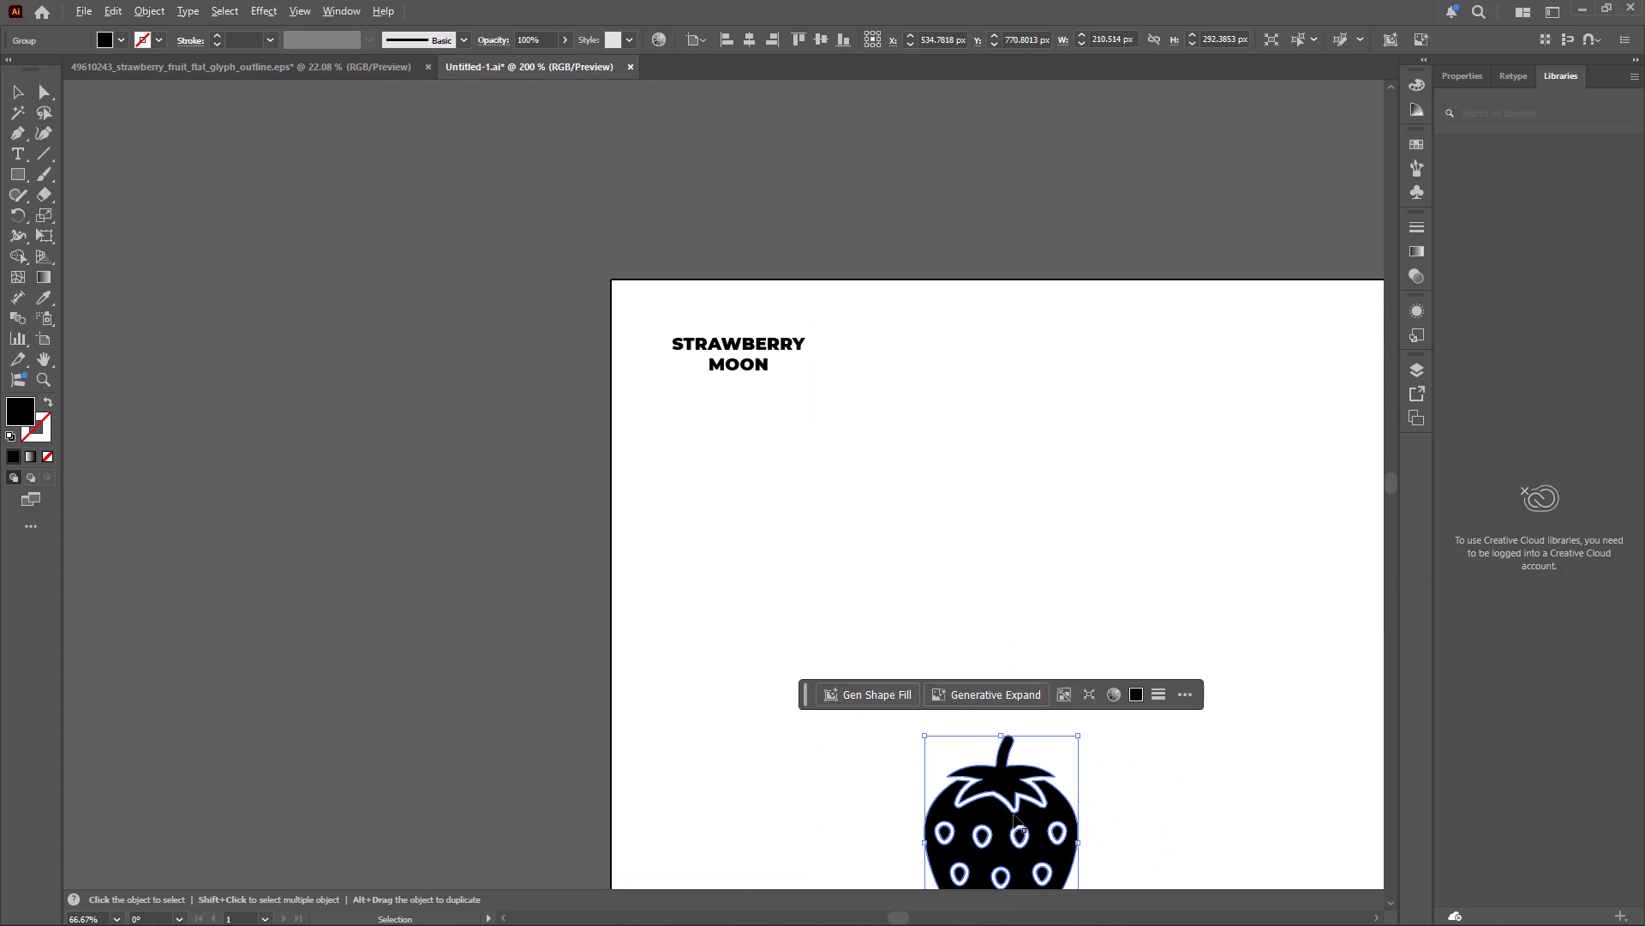
left_click_drag(1001, 818, 737, 495)
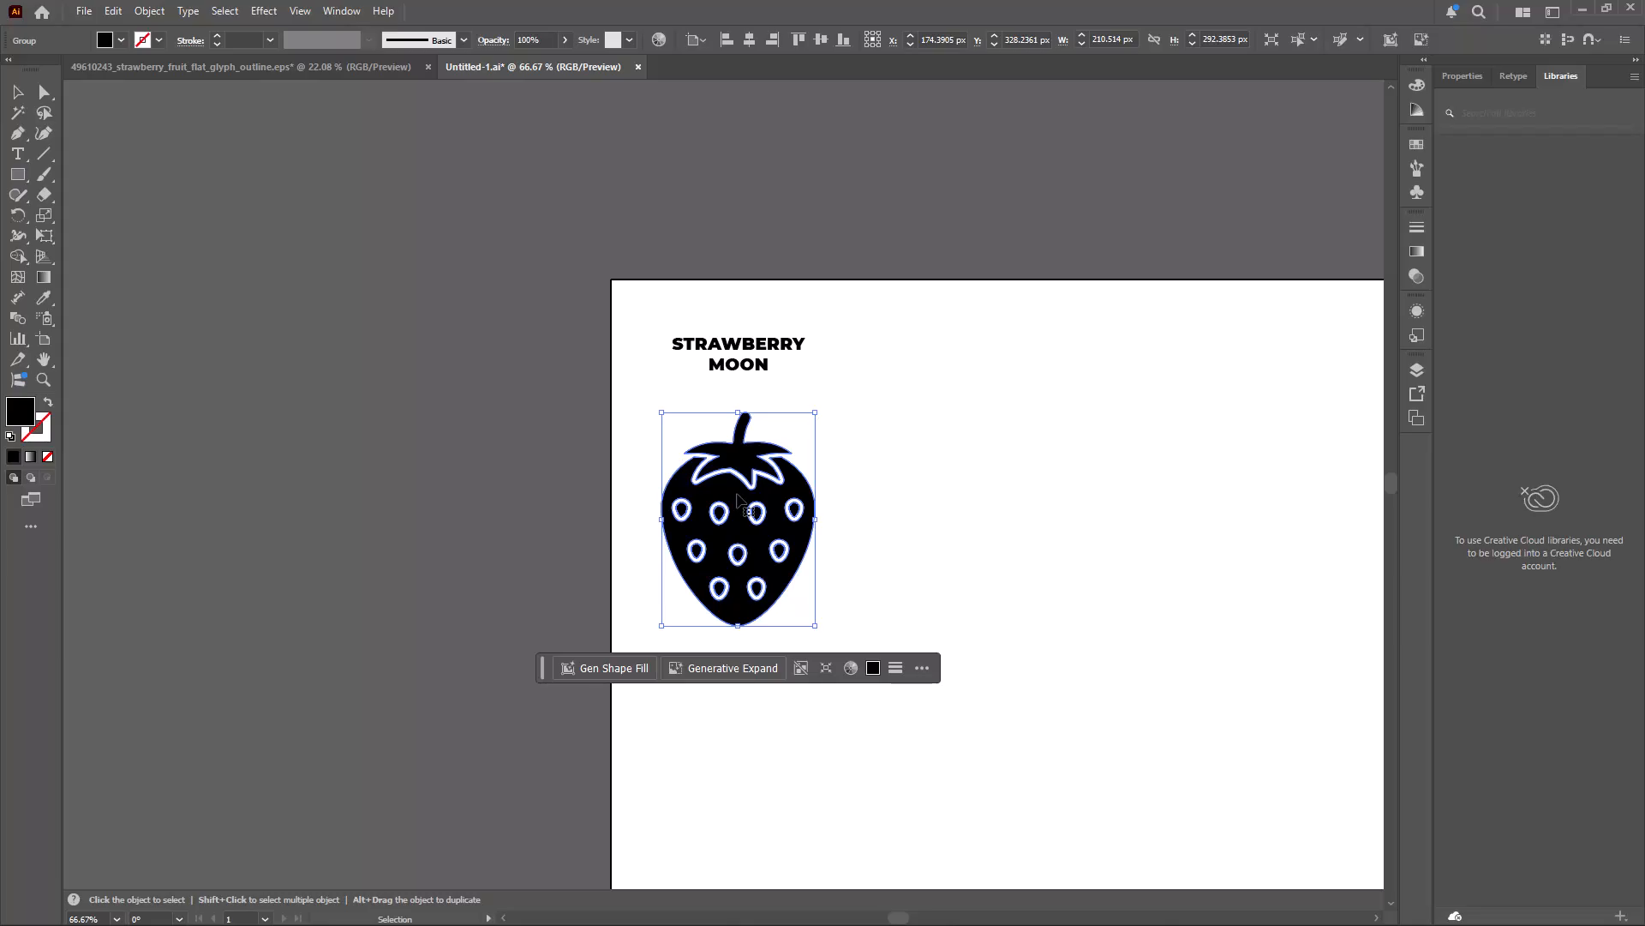
left_click(978, 431)
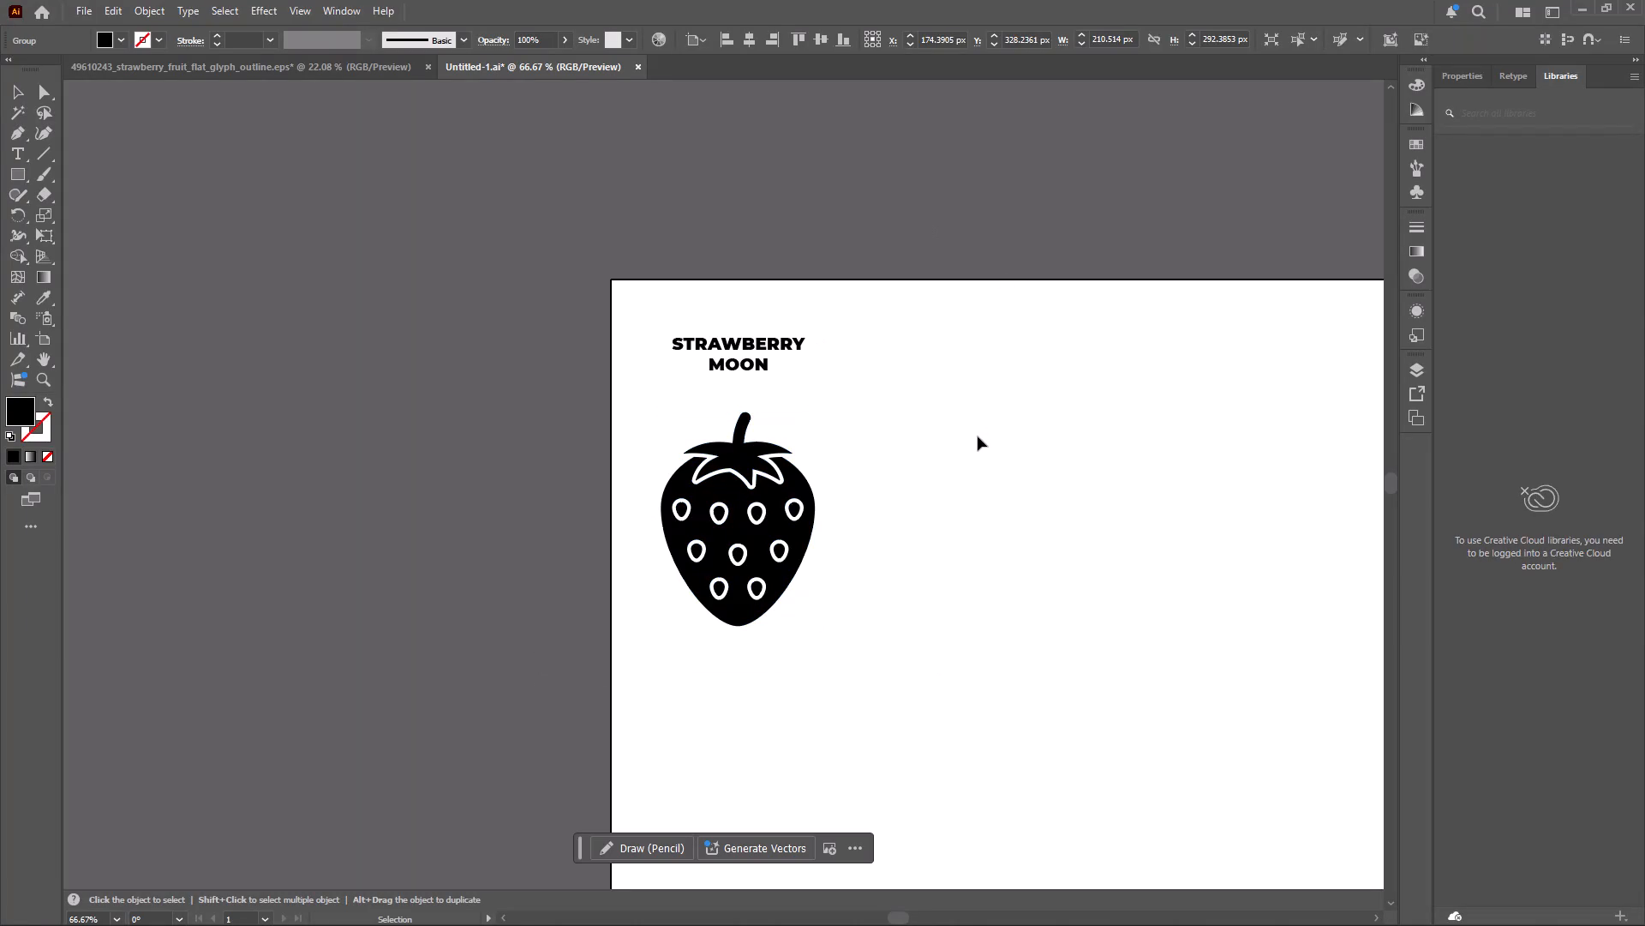
Save the Untitled-1 logo document.
key("ctrl+s")
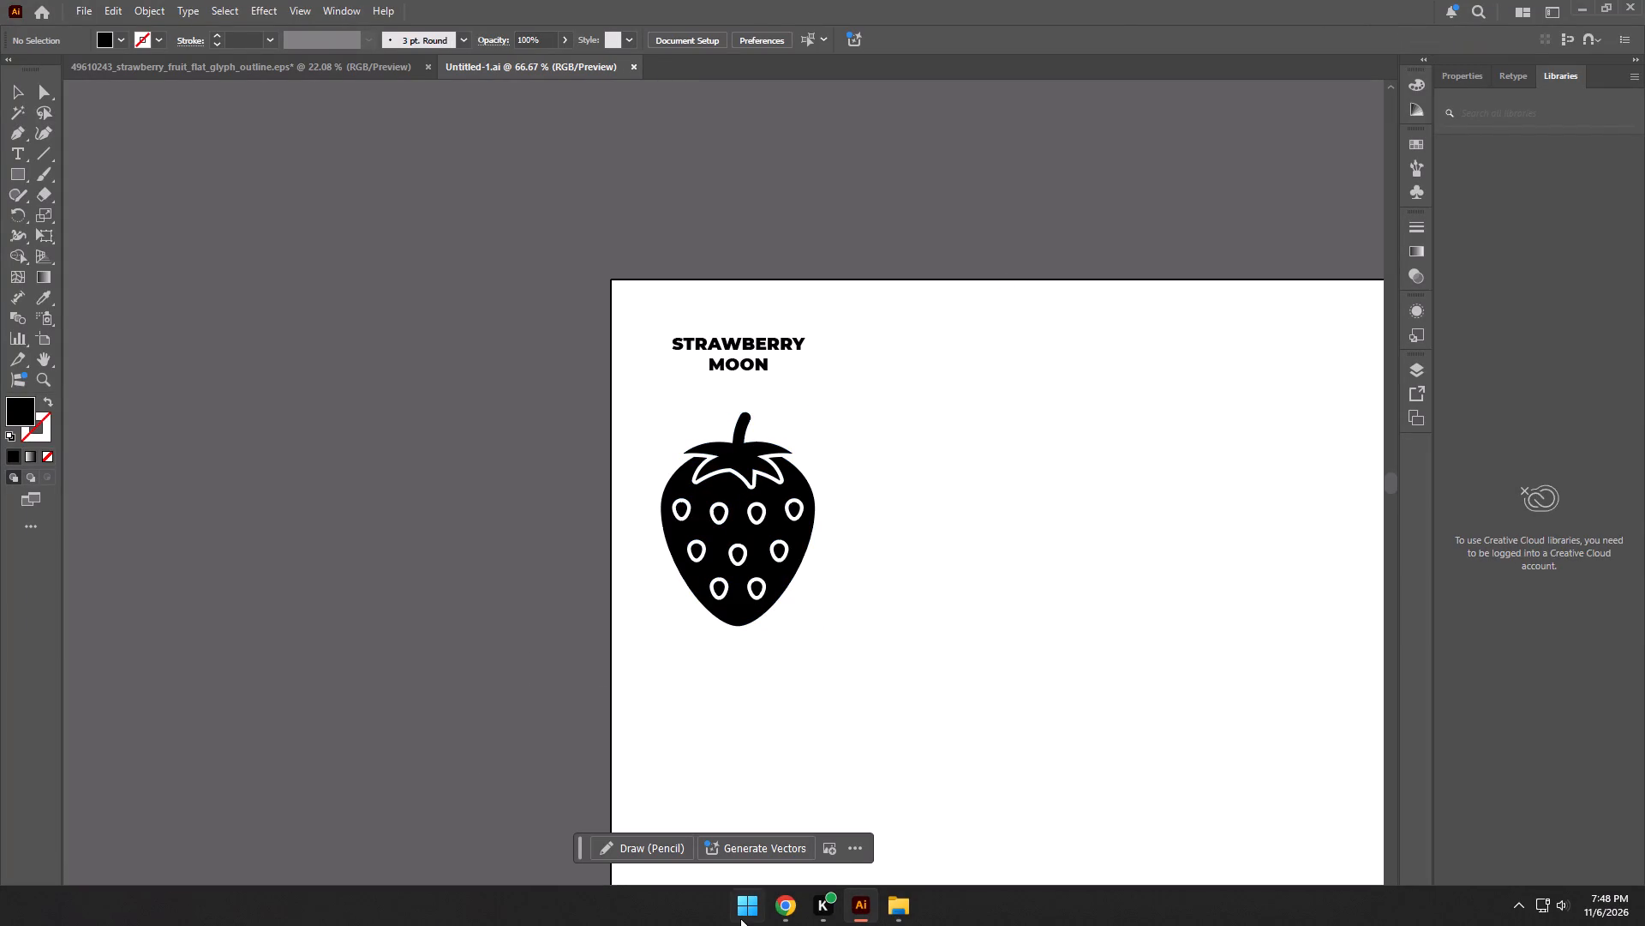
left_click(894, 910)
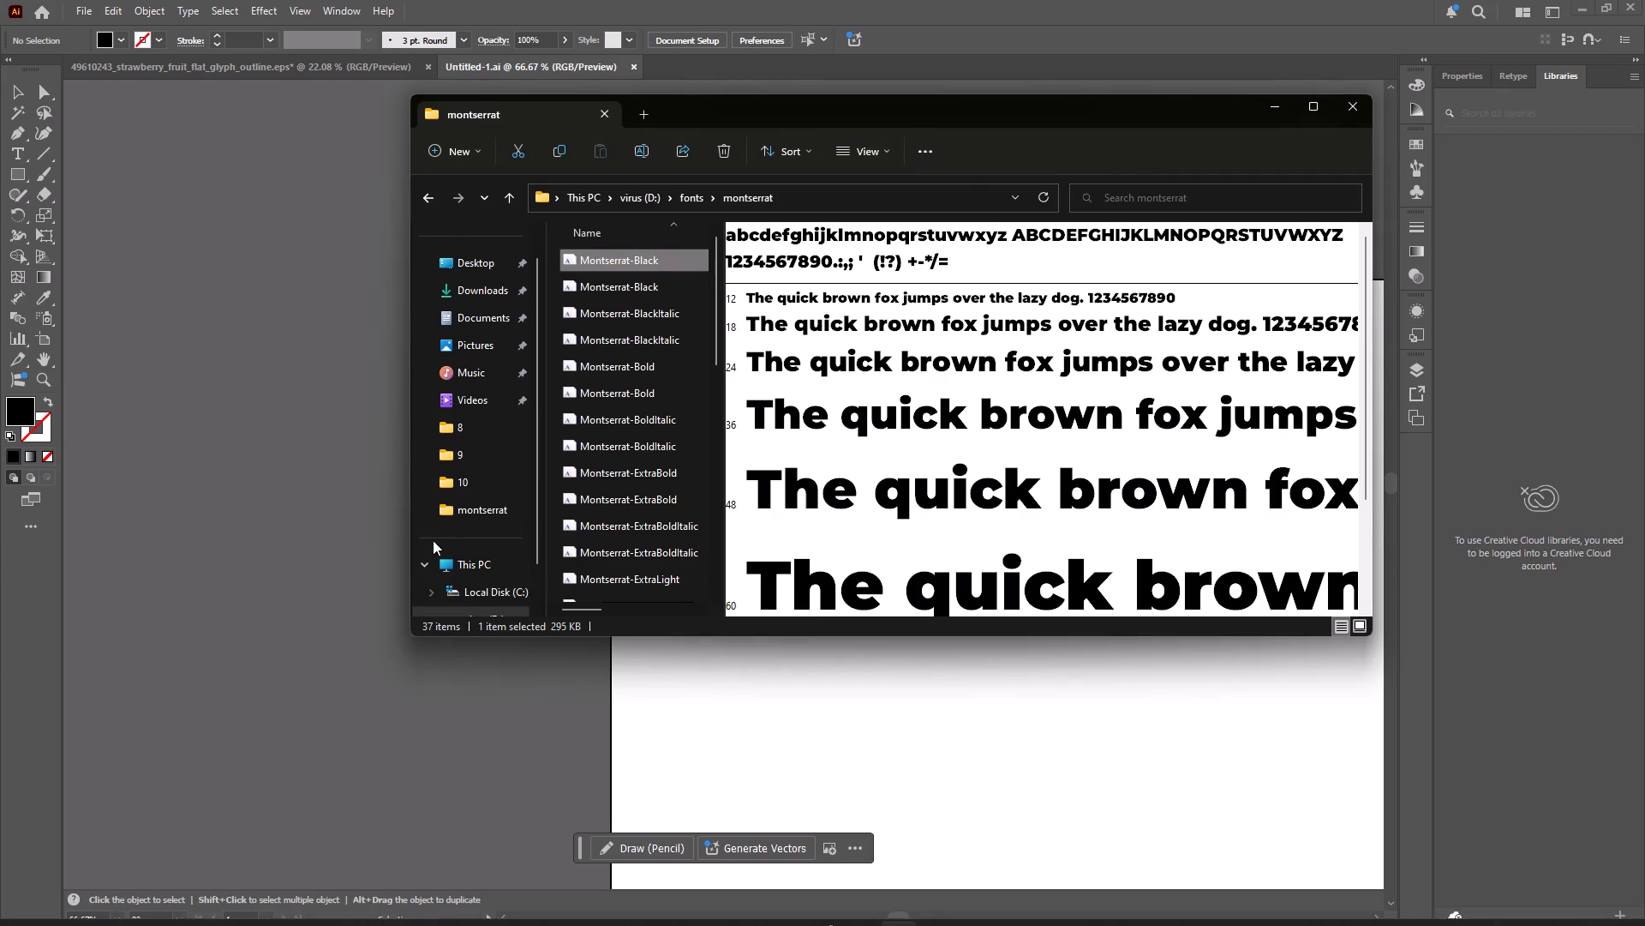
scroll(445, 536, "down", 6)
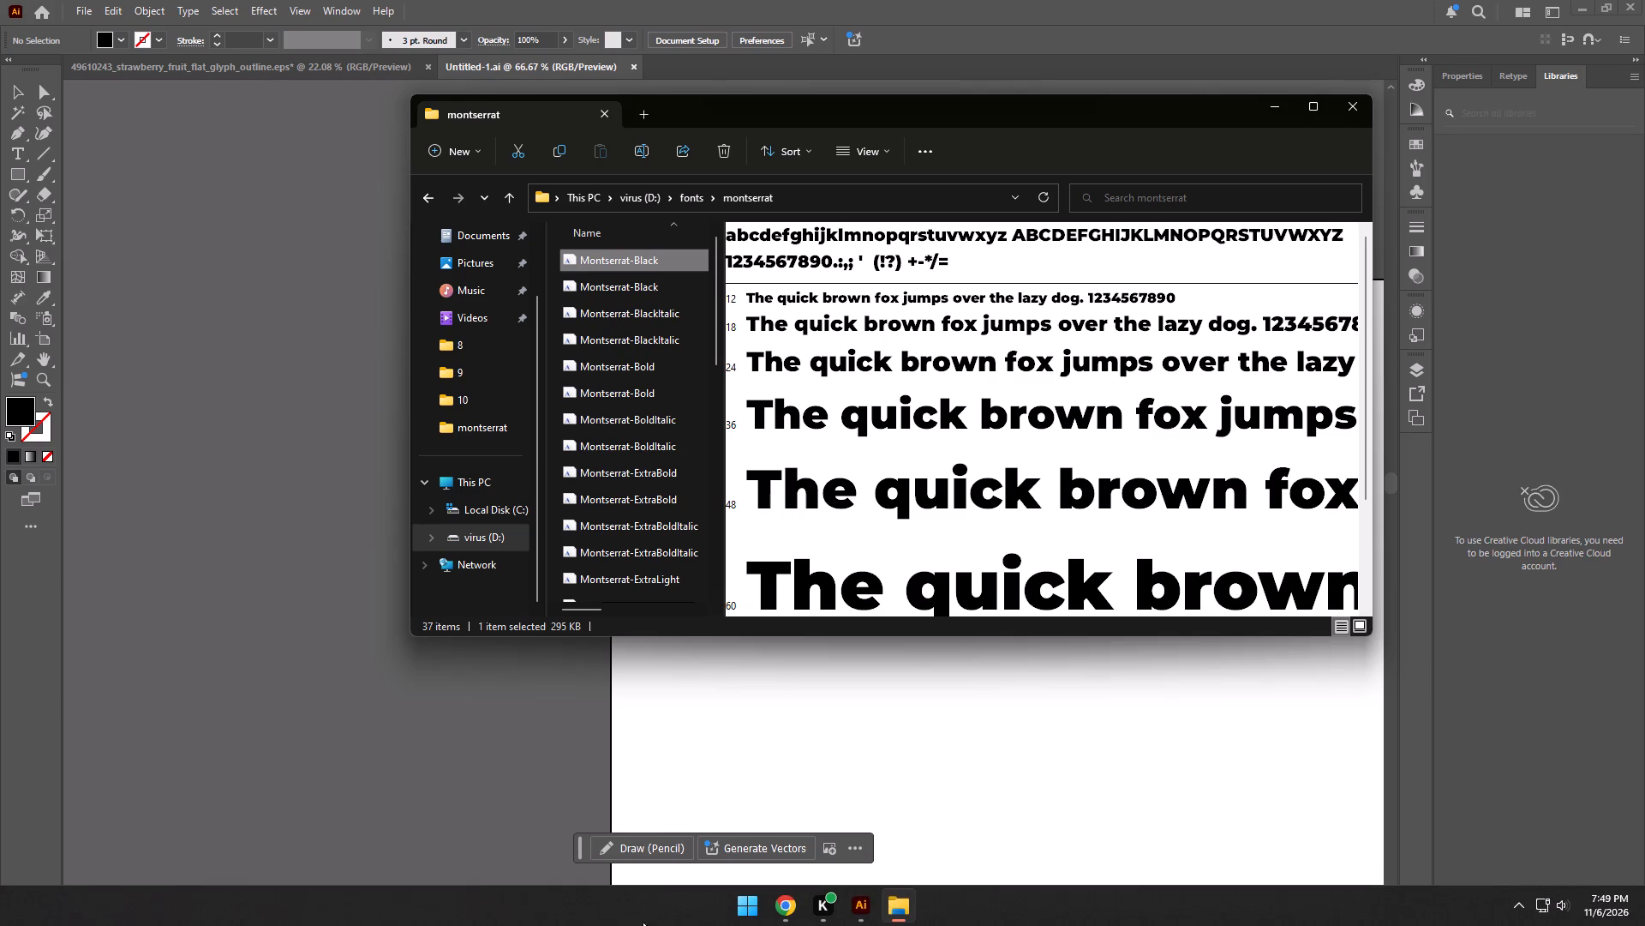
Switch to Chrome, back to the Magnific page of the strawberry vector.
left_click(791, 908)
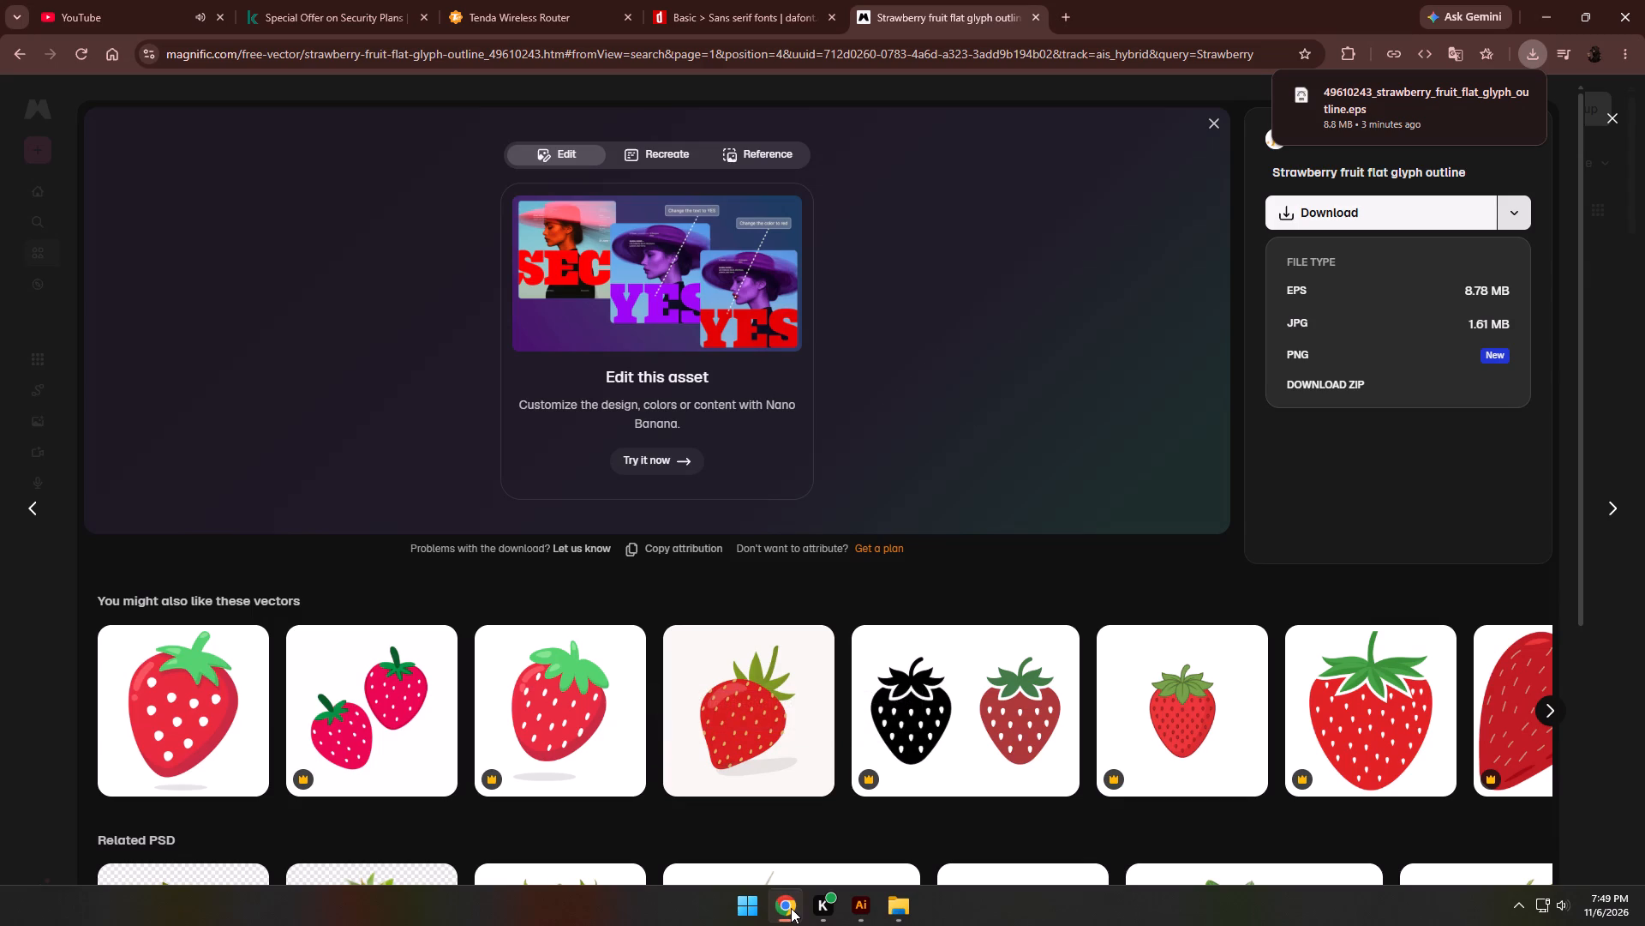
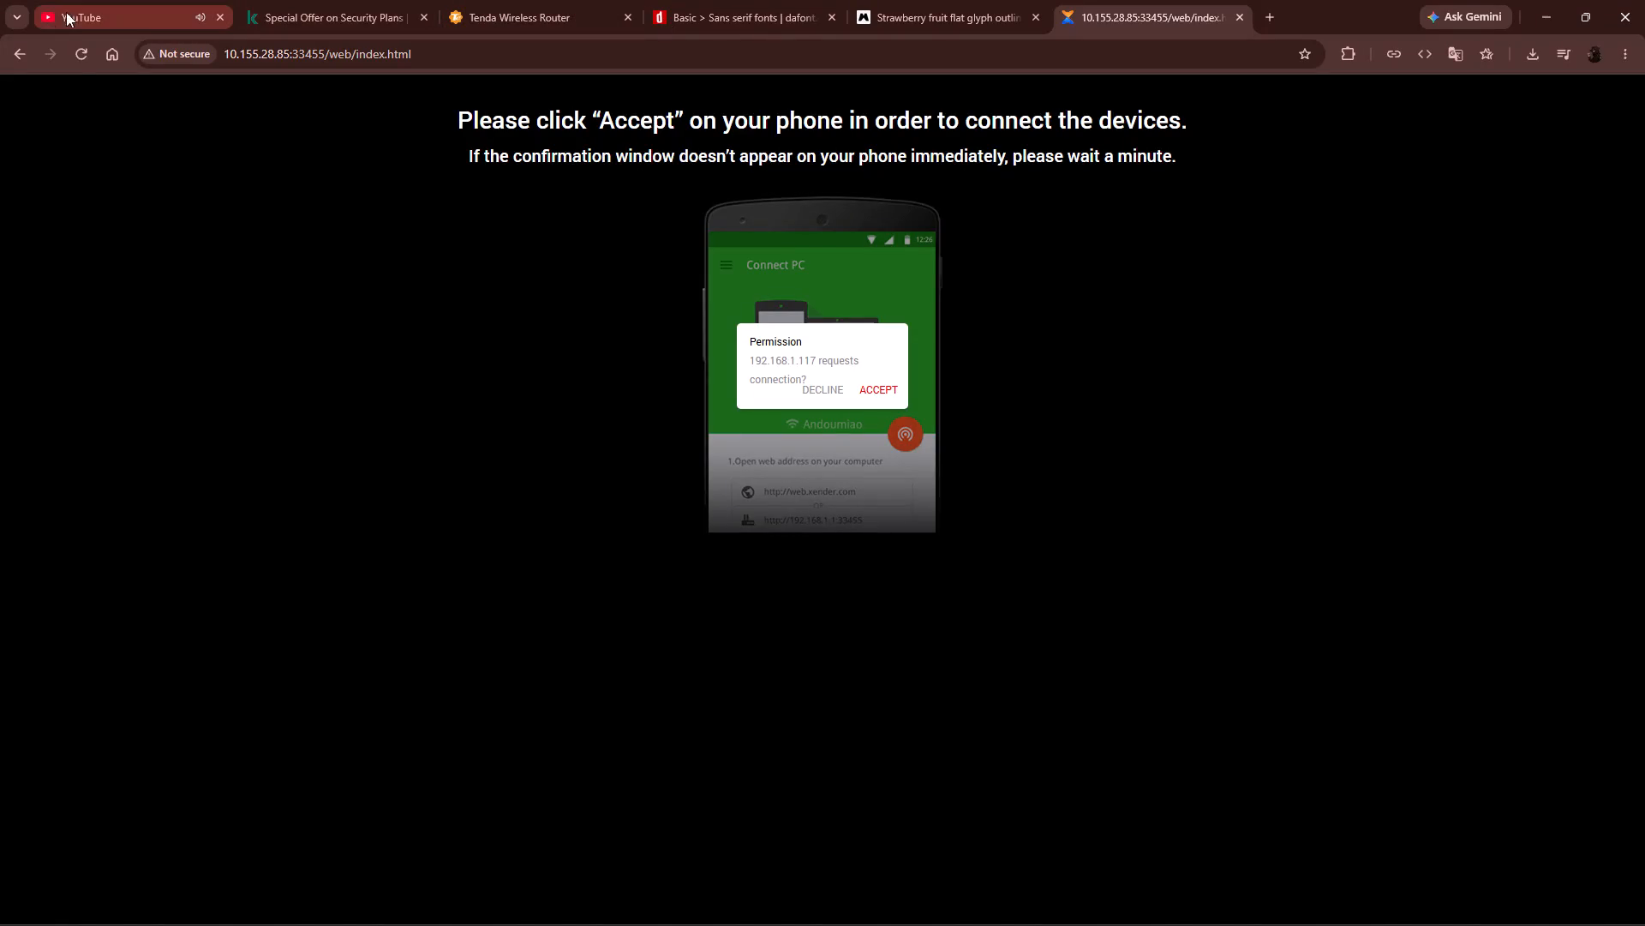
Reload the Xender page, shrink the browser window to show Illustrator beside it, and close the montserrat folder window.
left_click(75, 57)
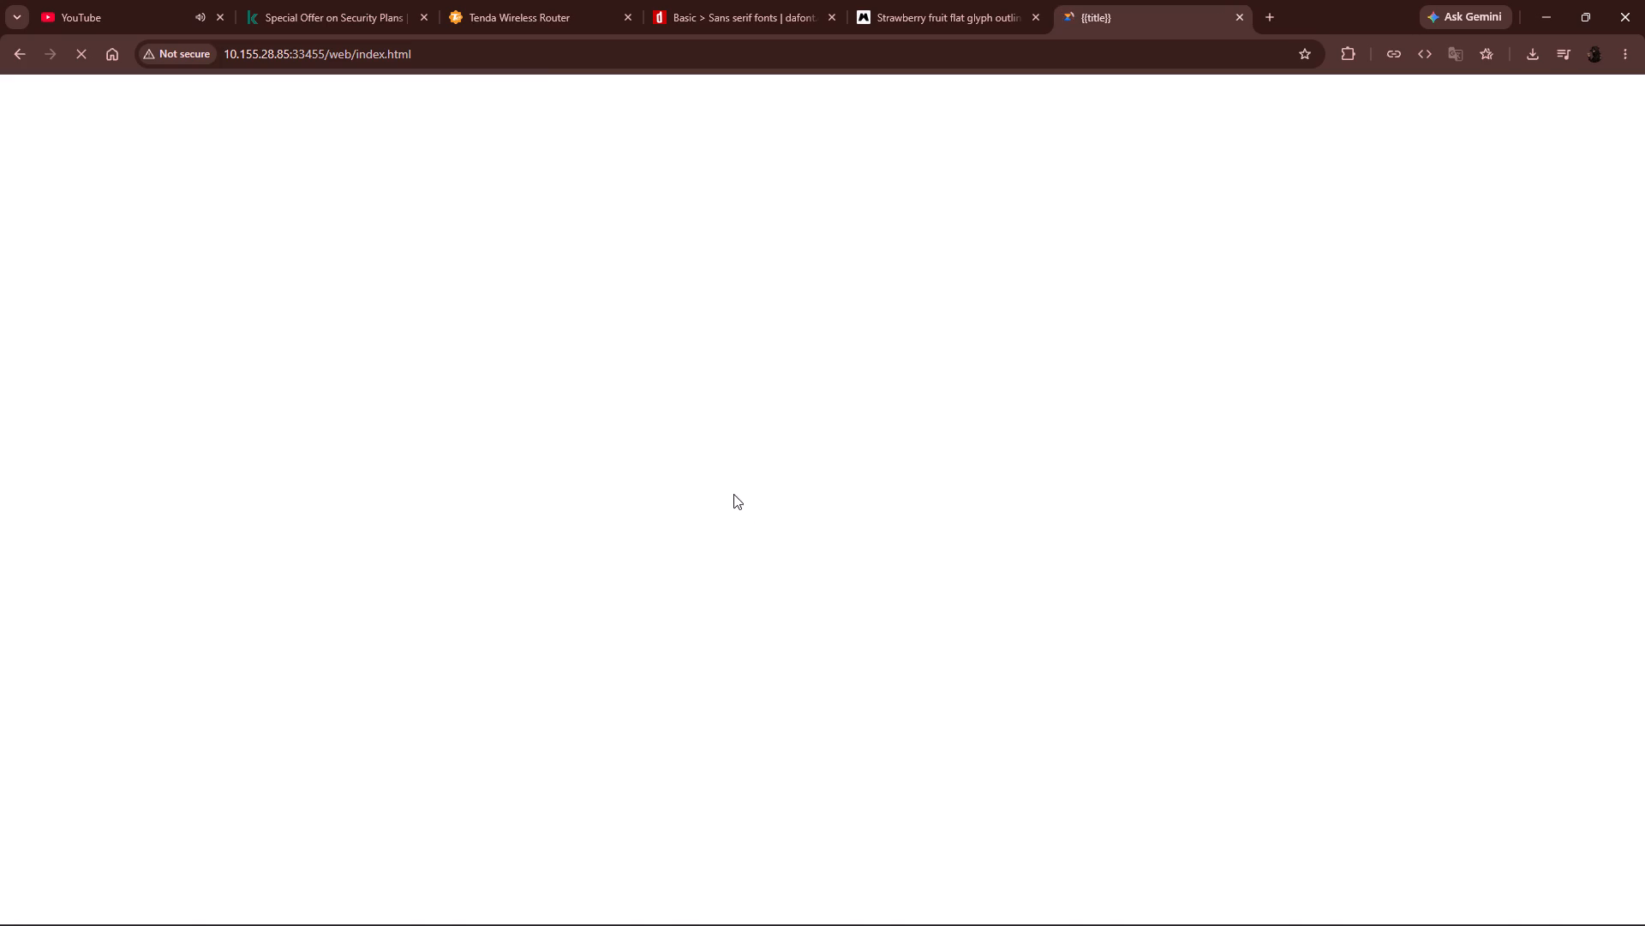
left_click(1588, 20)
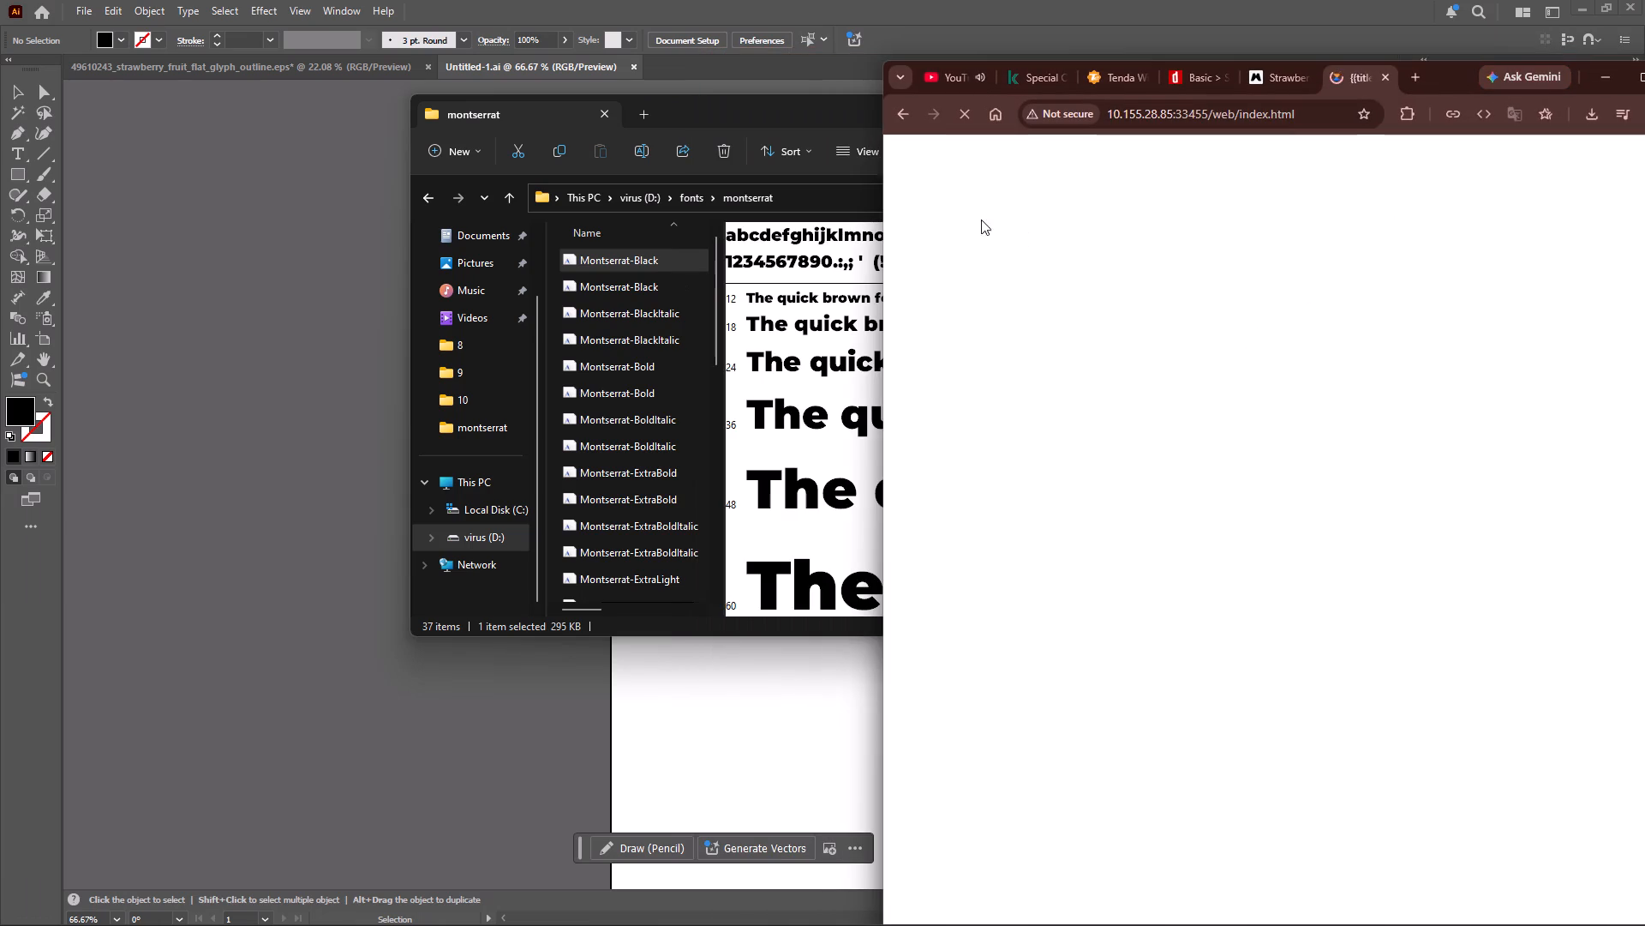
left_click(680, 115)
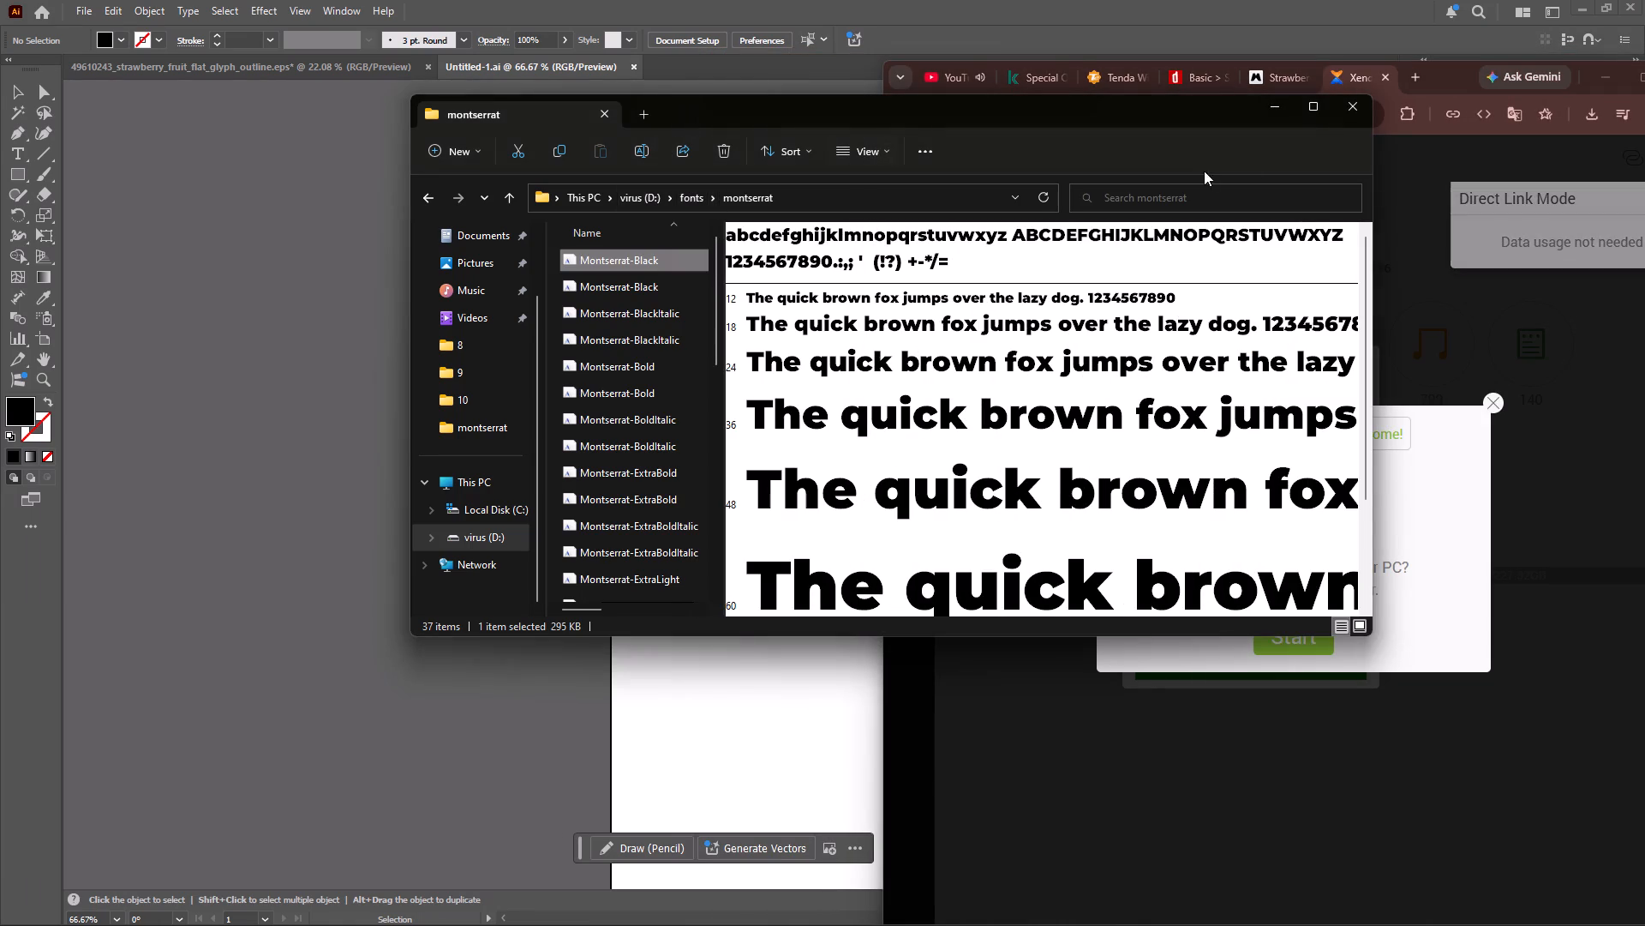
left_click(1355, 110)
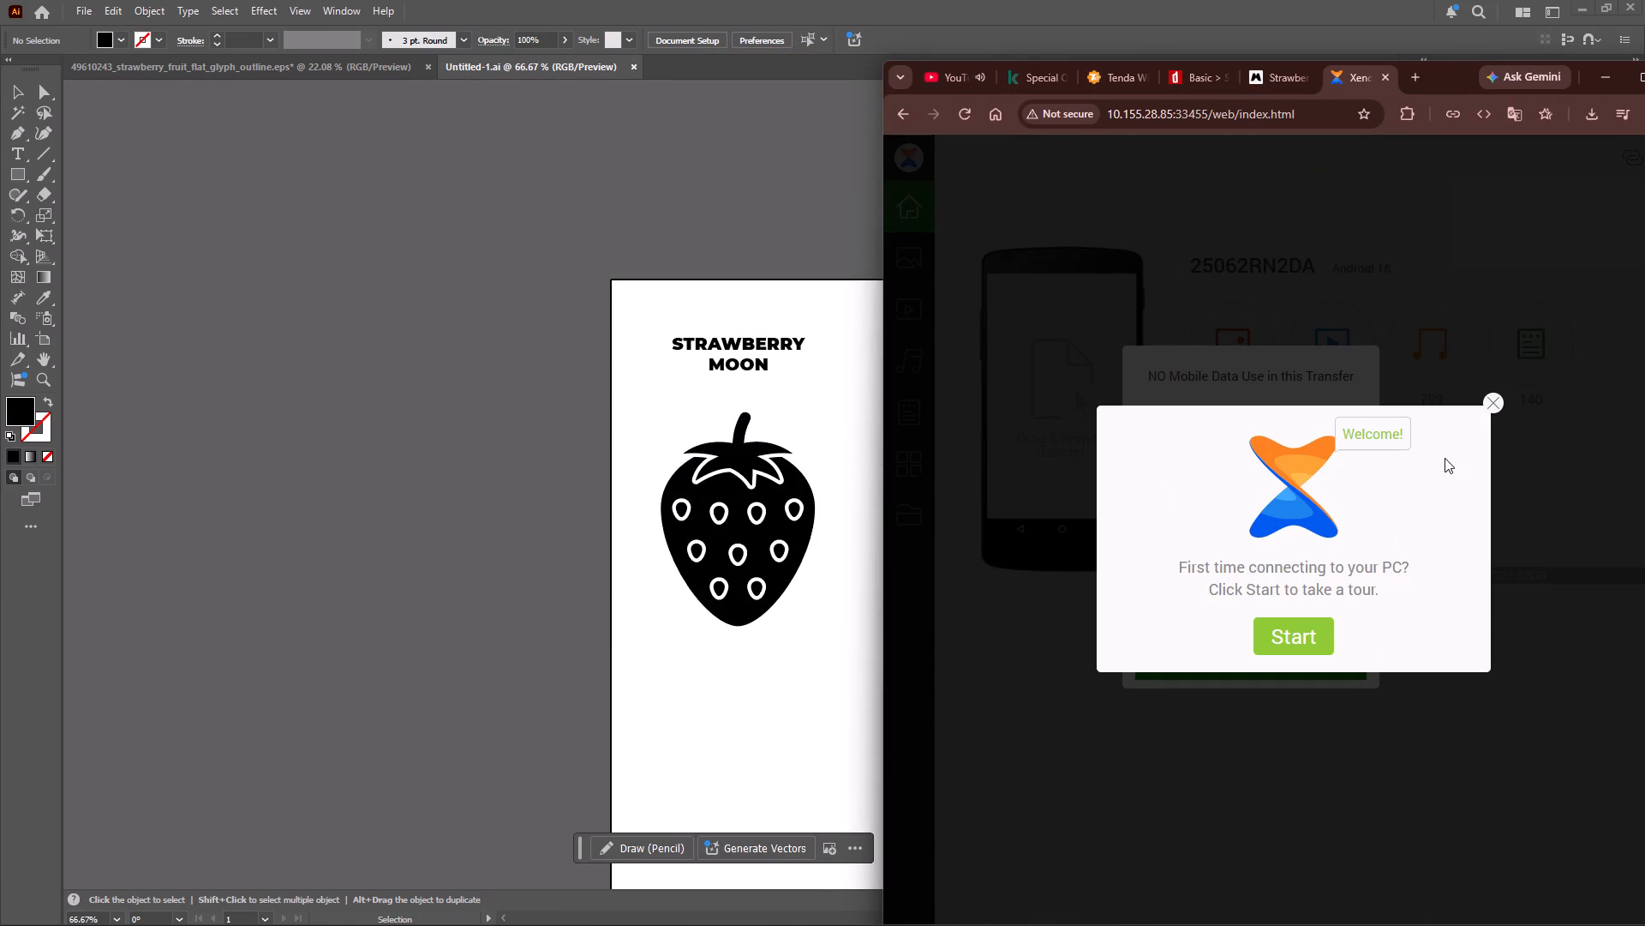
Dismiss the welcome tour and the mobile data notice on the Xender page.
left_click(1493, 404)
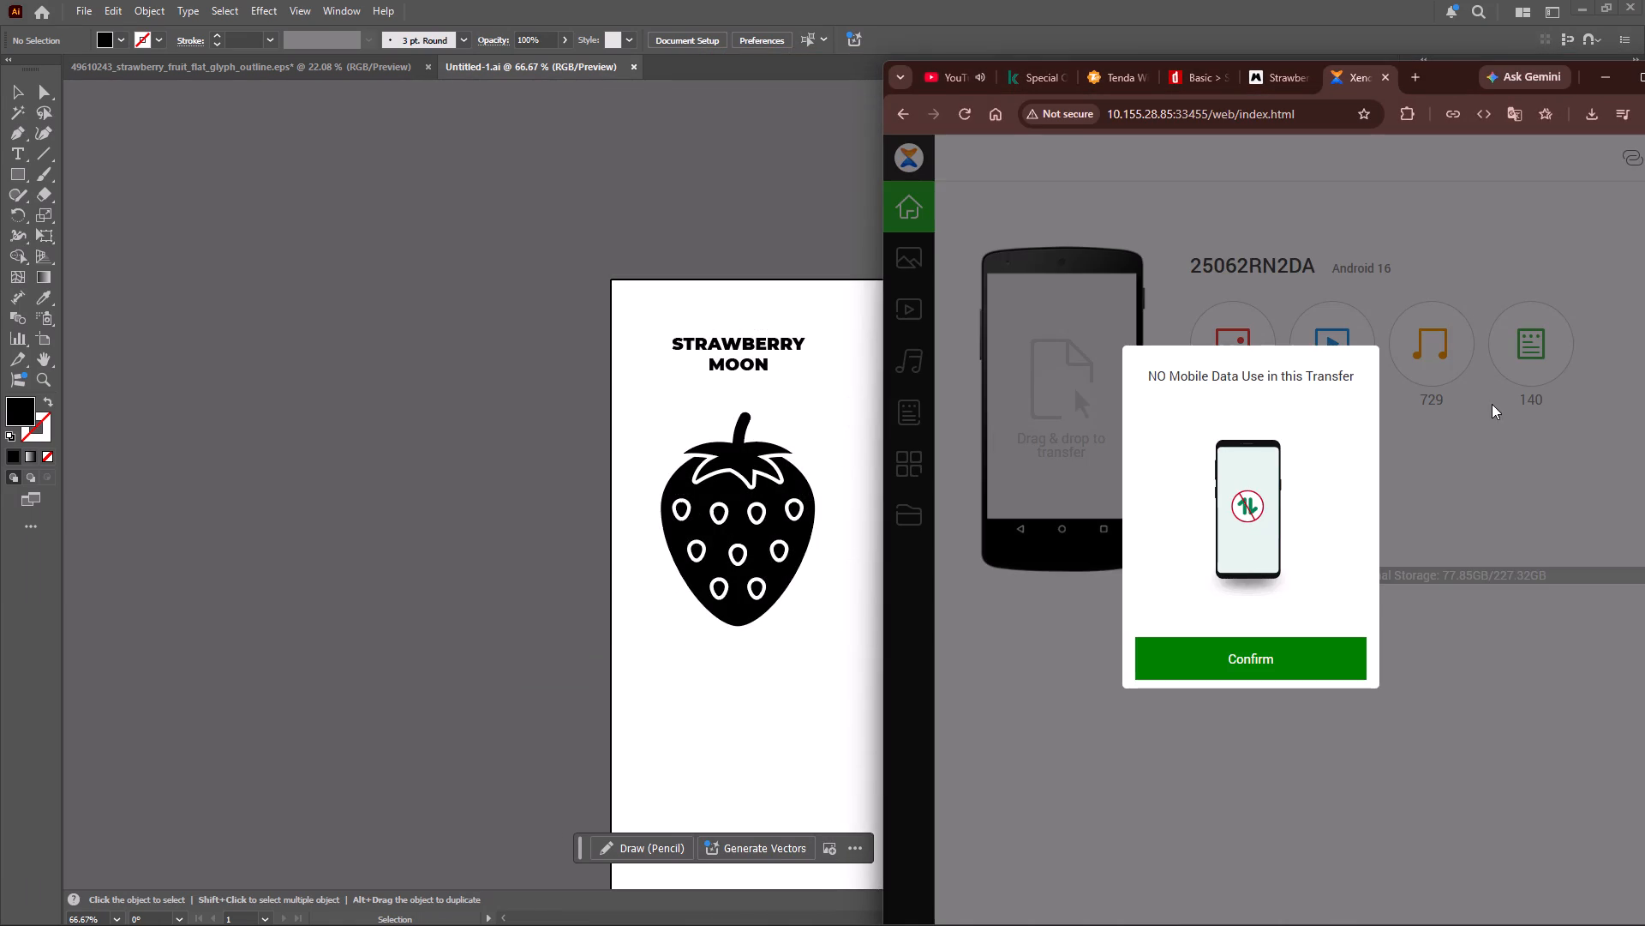
left_click(1306, 662)
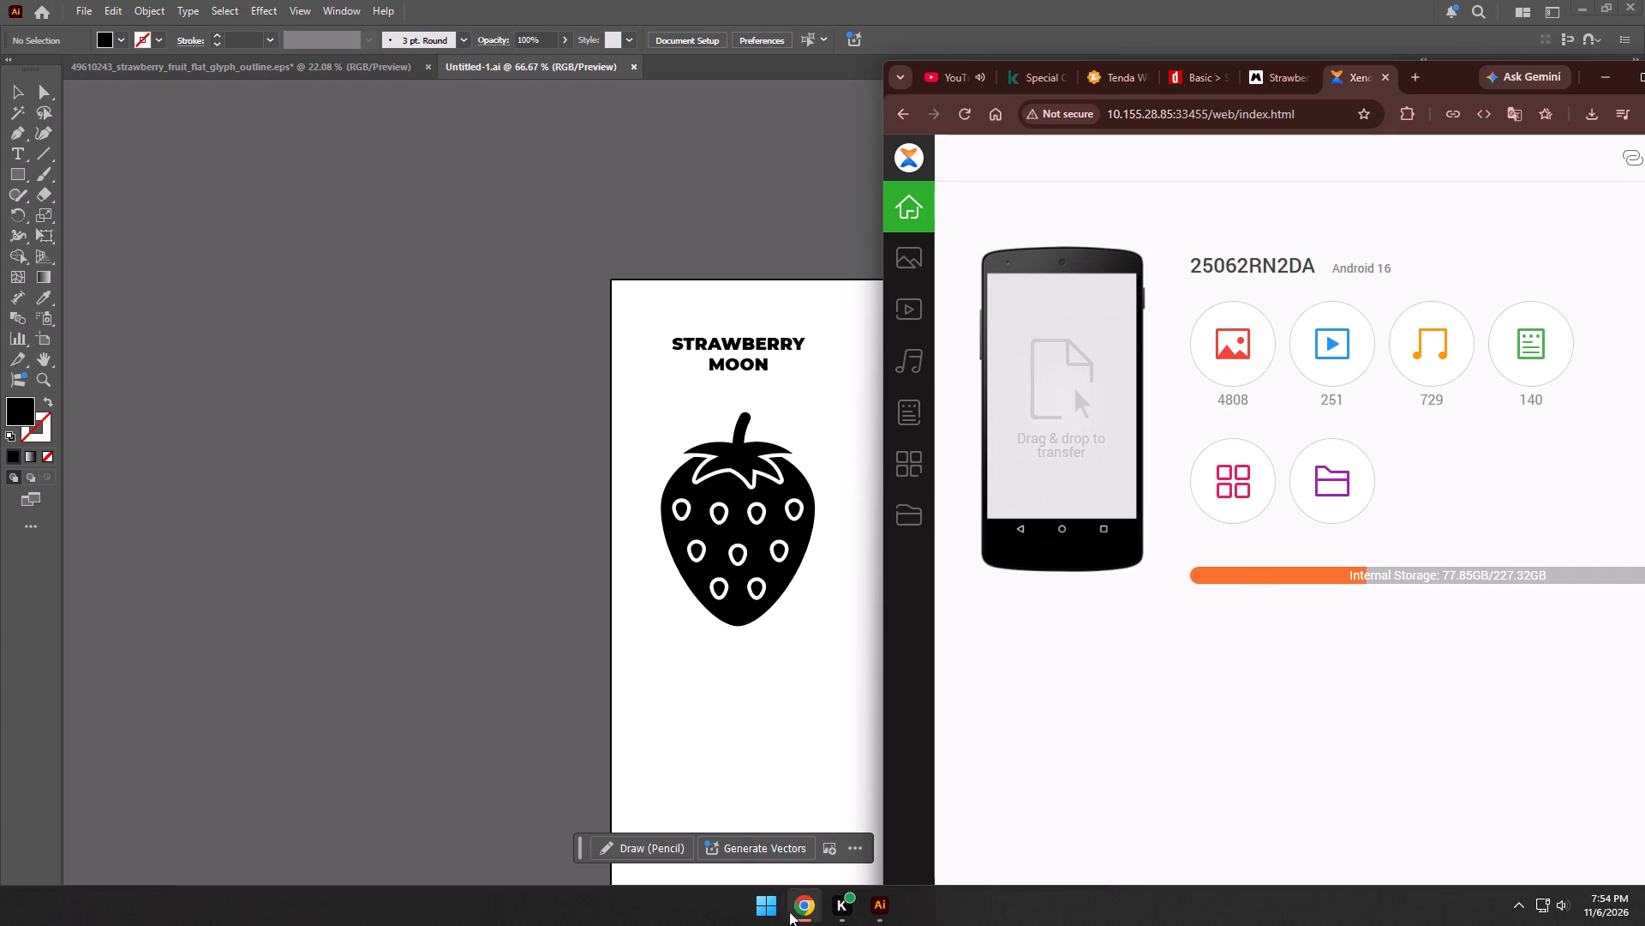
Open a new File Explorer window, make it narrower and place it beside the Xender browser window.
type("file")
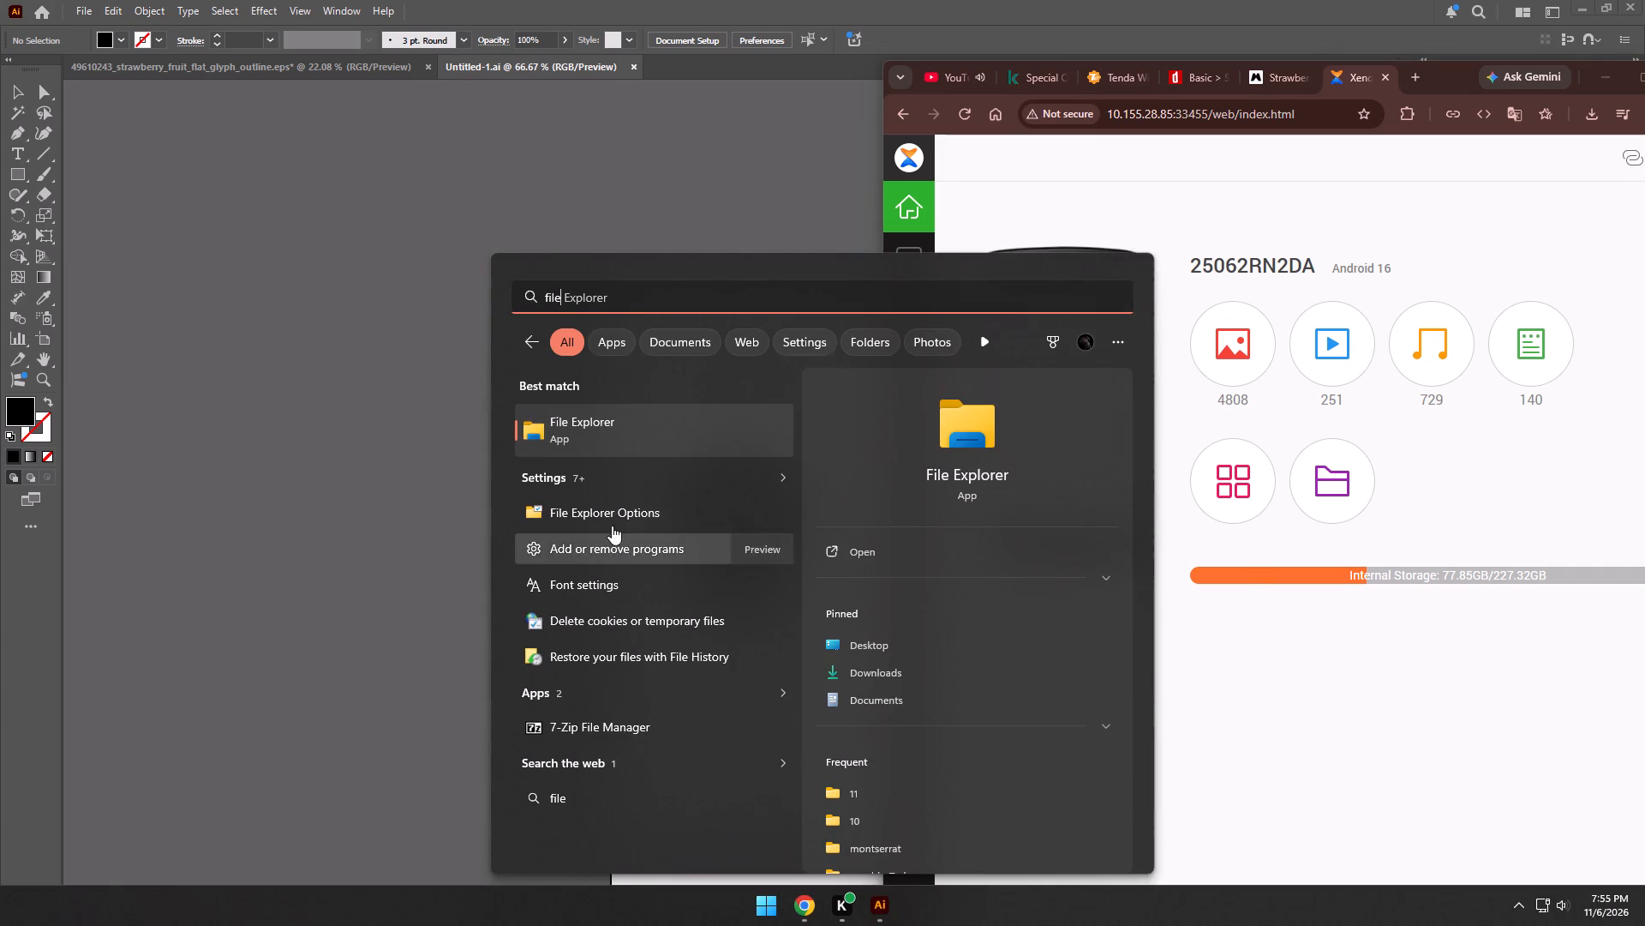
left_click(631, 447)
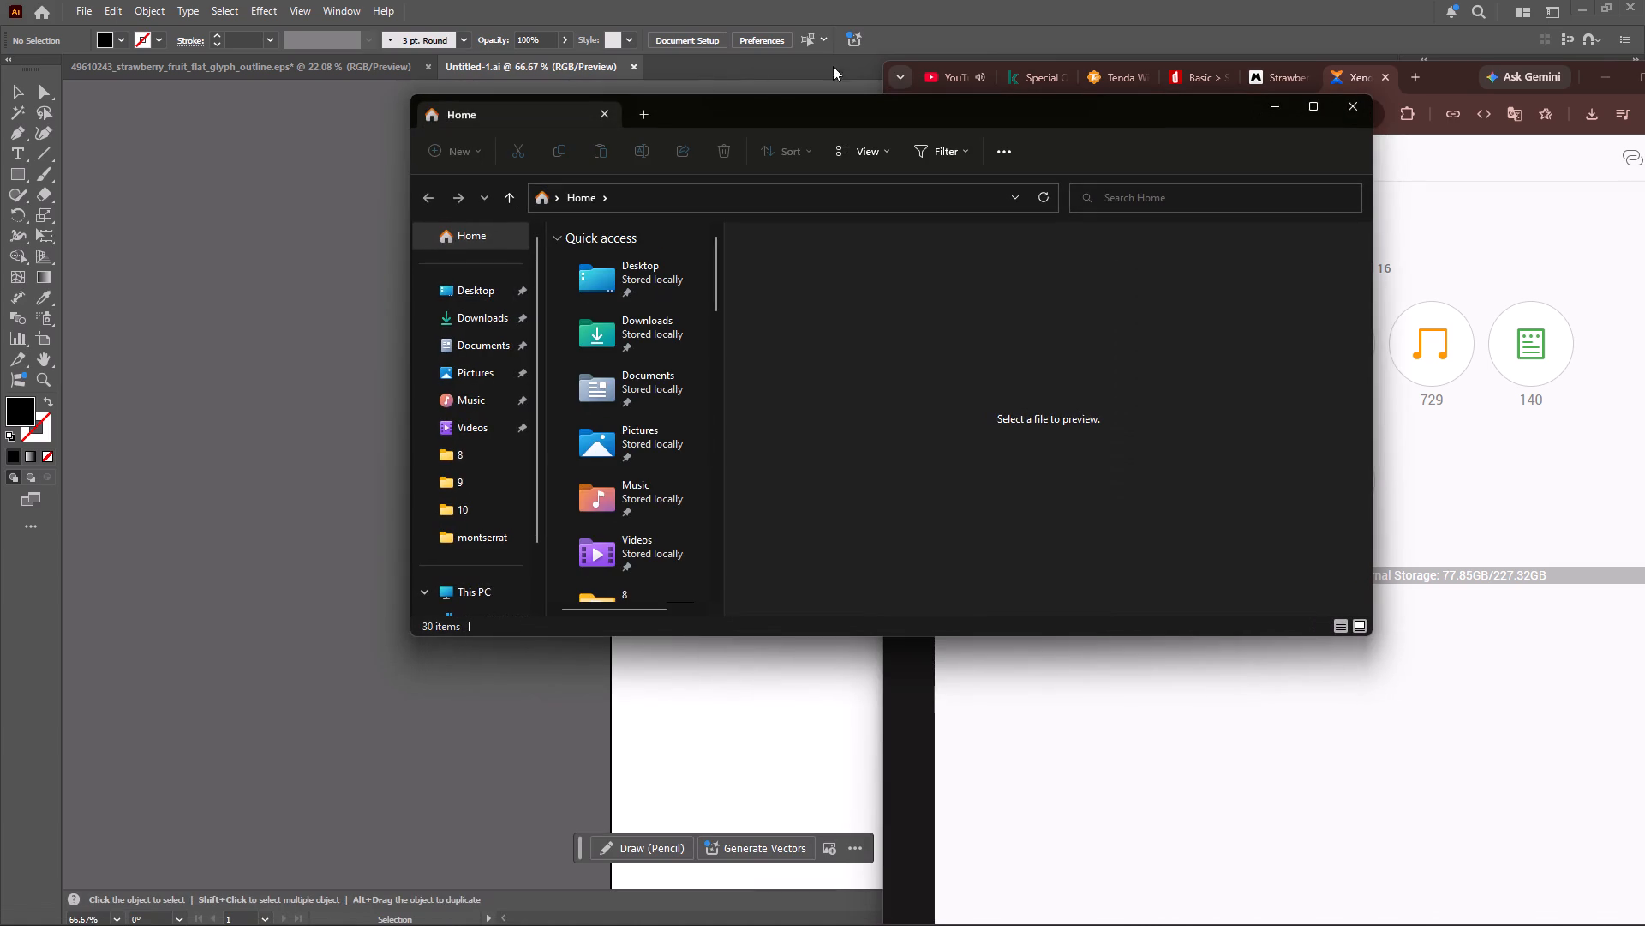
left_click_drag(1374, 343, 1360, 344)
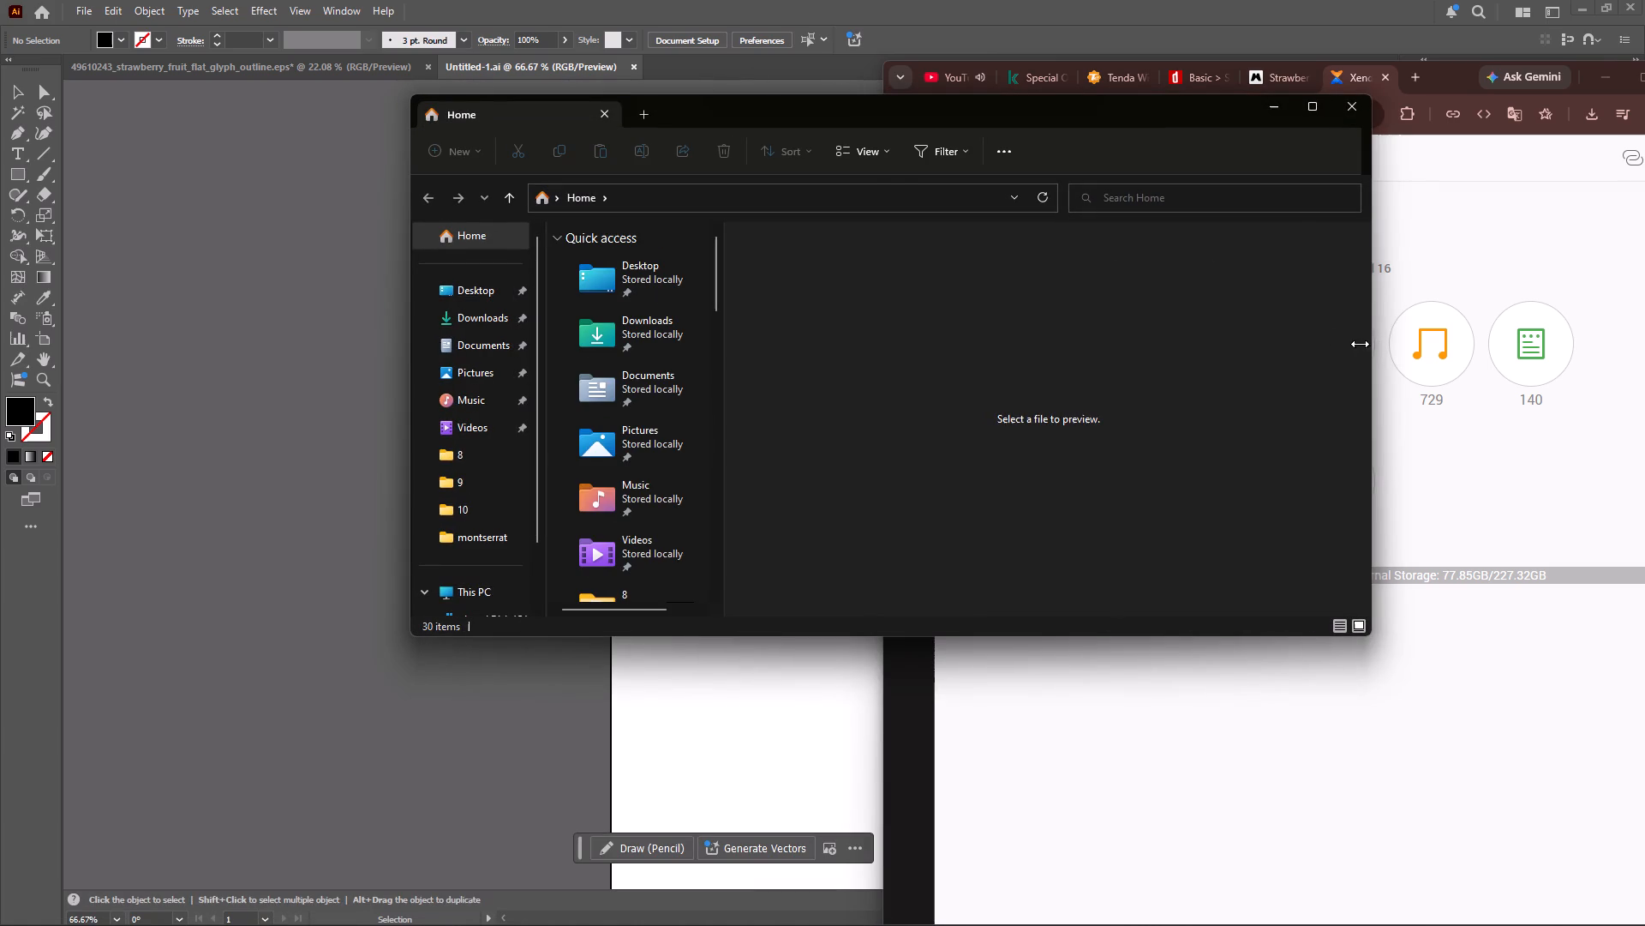
left_click_drag(1360, 344, 1206, 334)
left_click_drag(883, 109, 519, 87)
Open the programs folder on the virus (D:) drive in File Explorer.
scroll(252, 416, "down", 6)
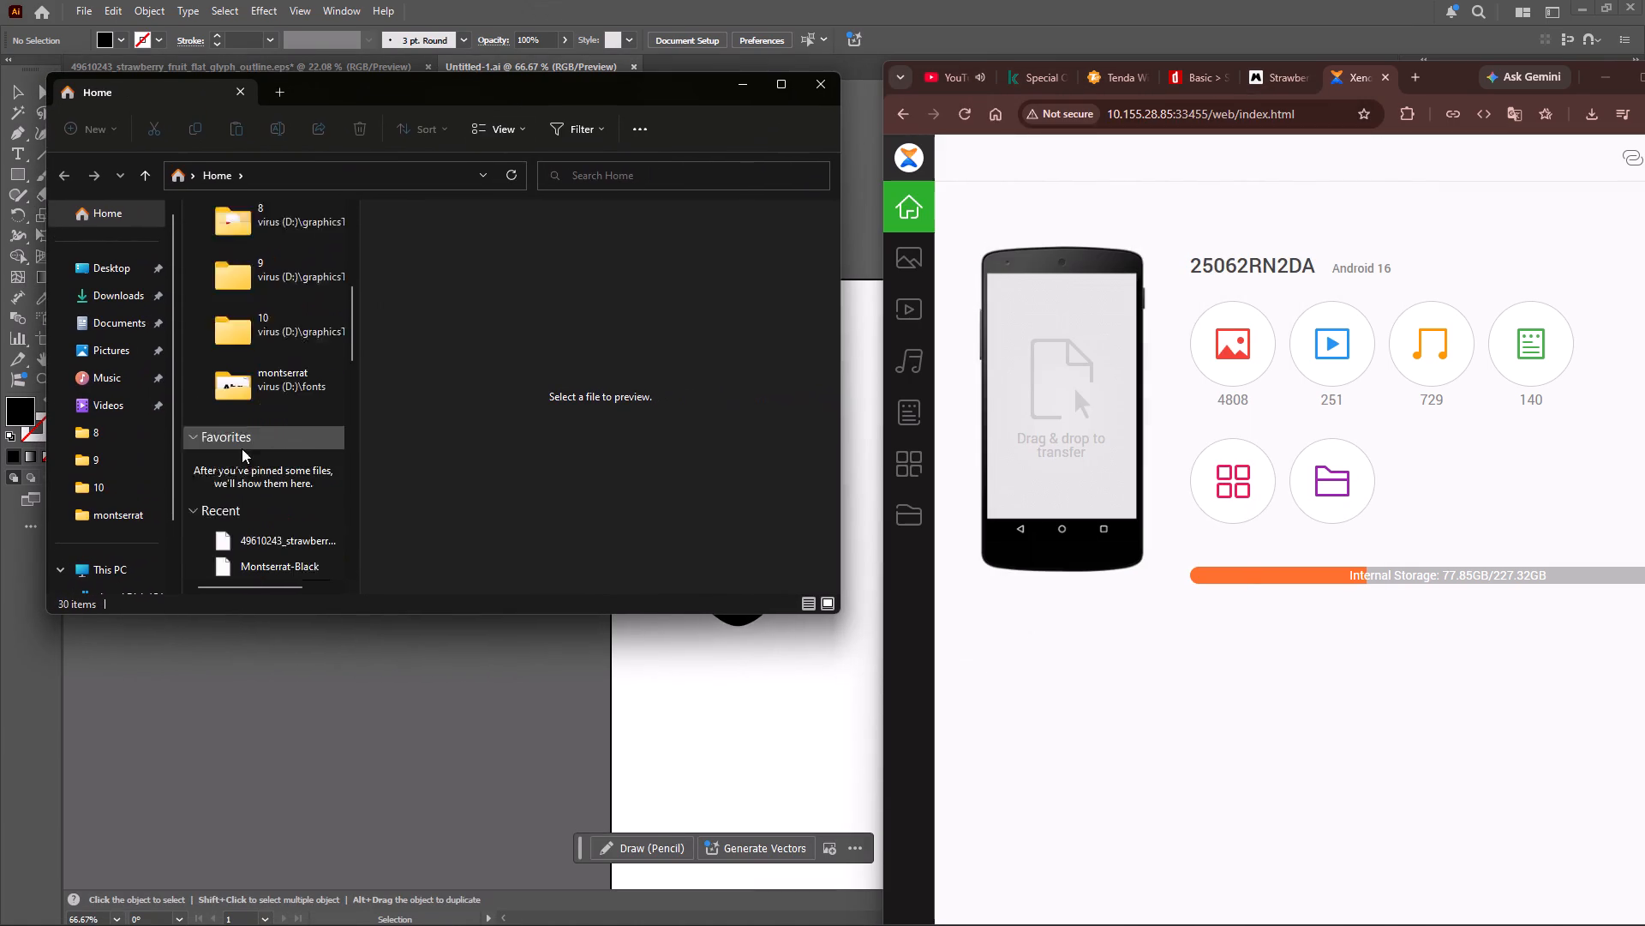
scroll(124, 508, "down", 6)
scroll(104, 453, "up", 5)
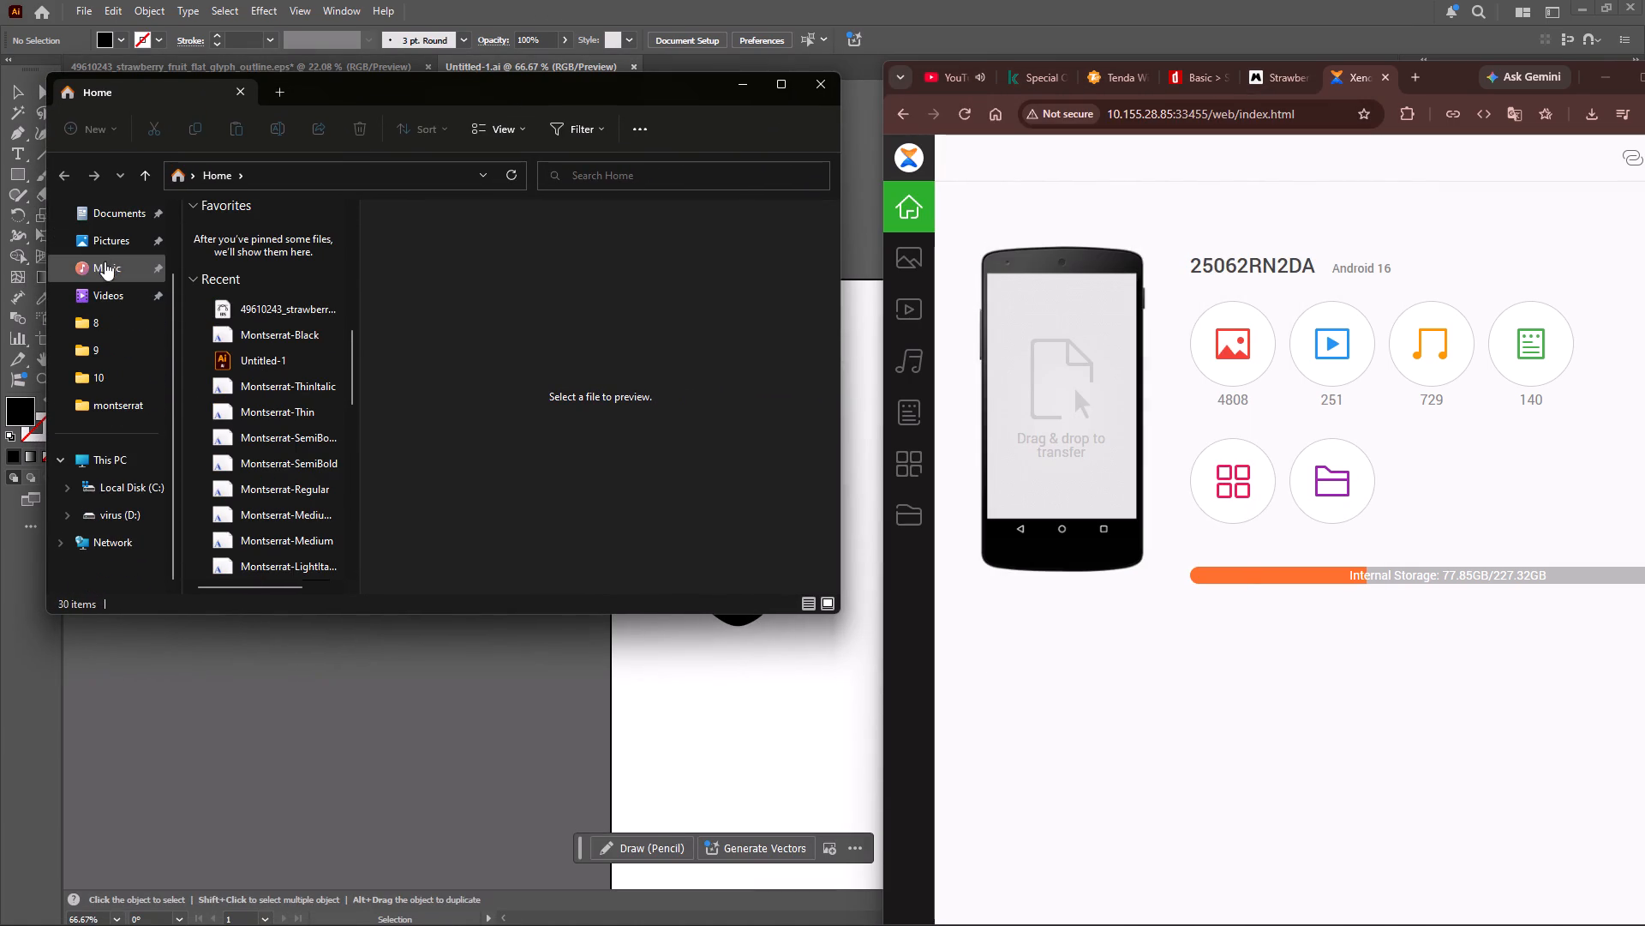
scroll(105, 278, "up", 6)
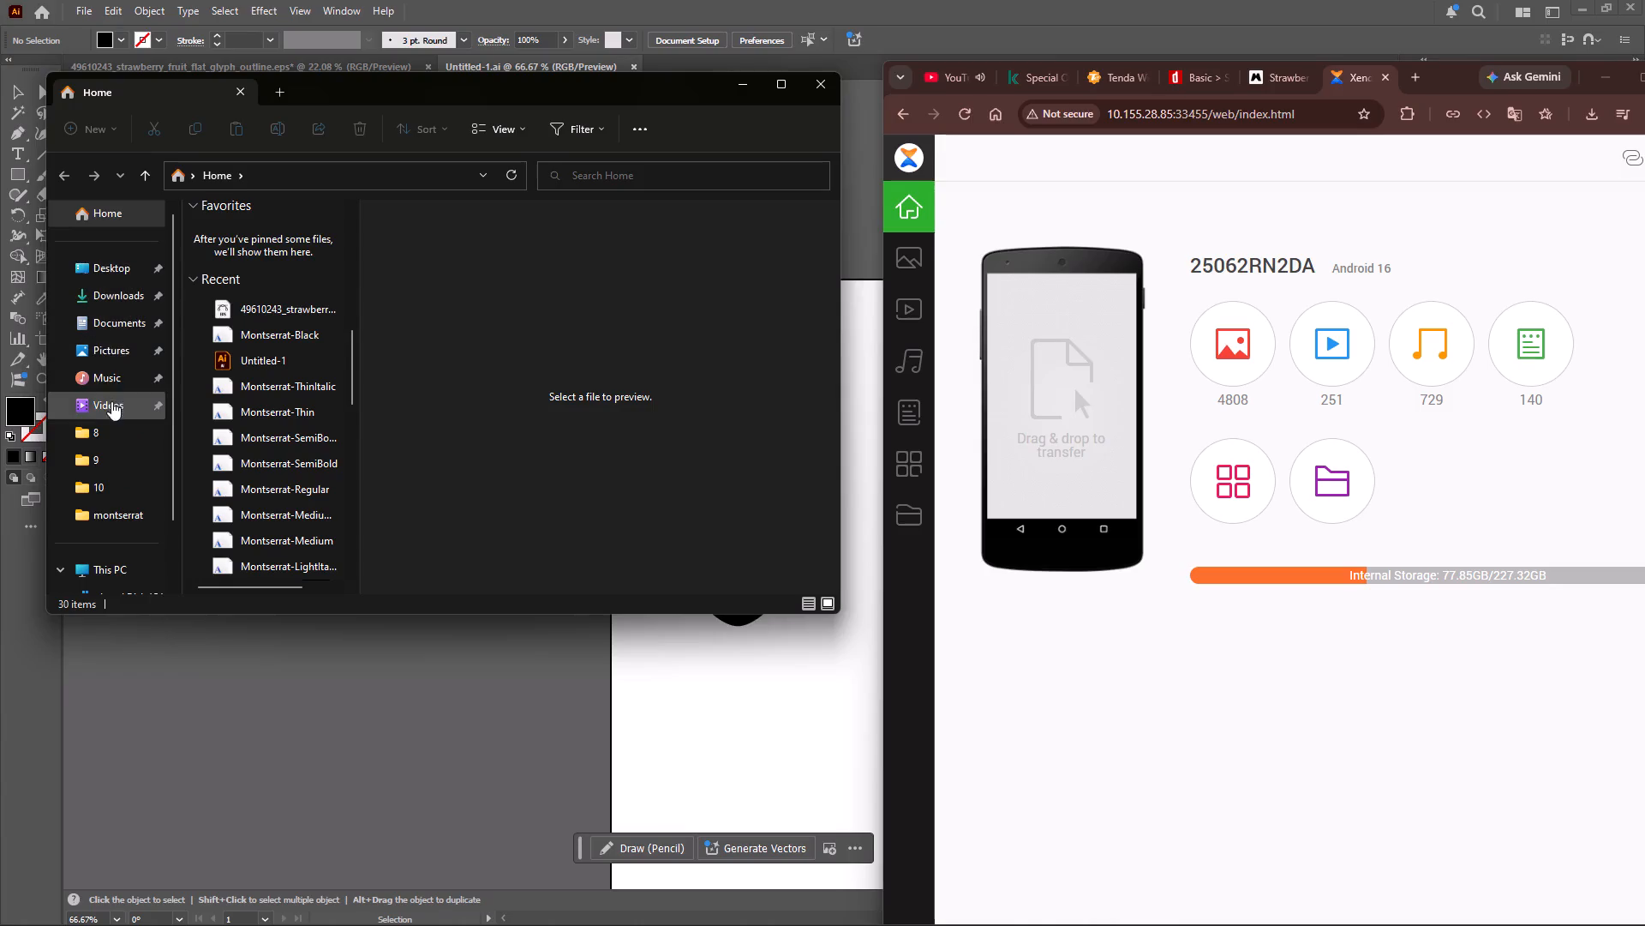
scroll(115, 442, "down", 8)
left_click(123, 517)
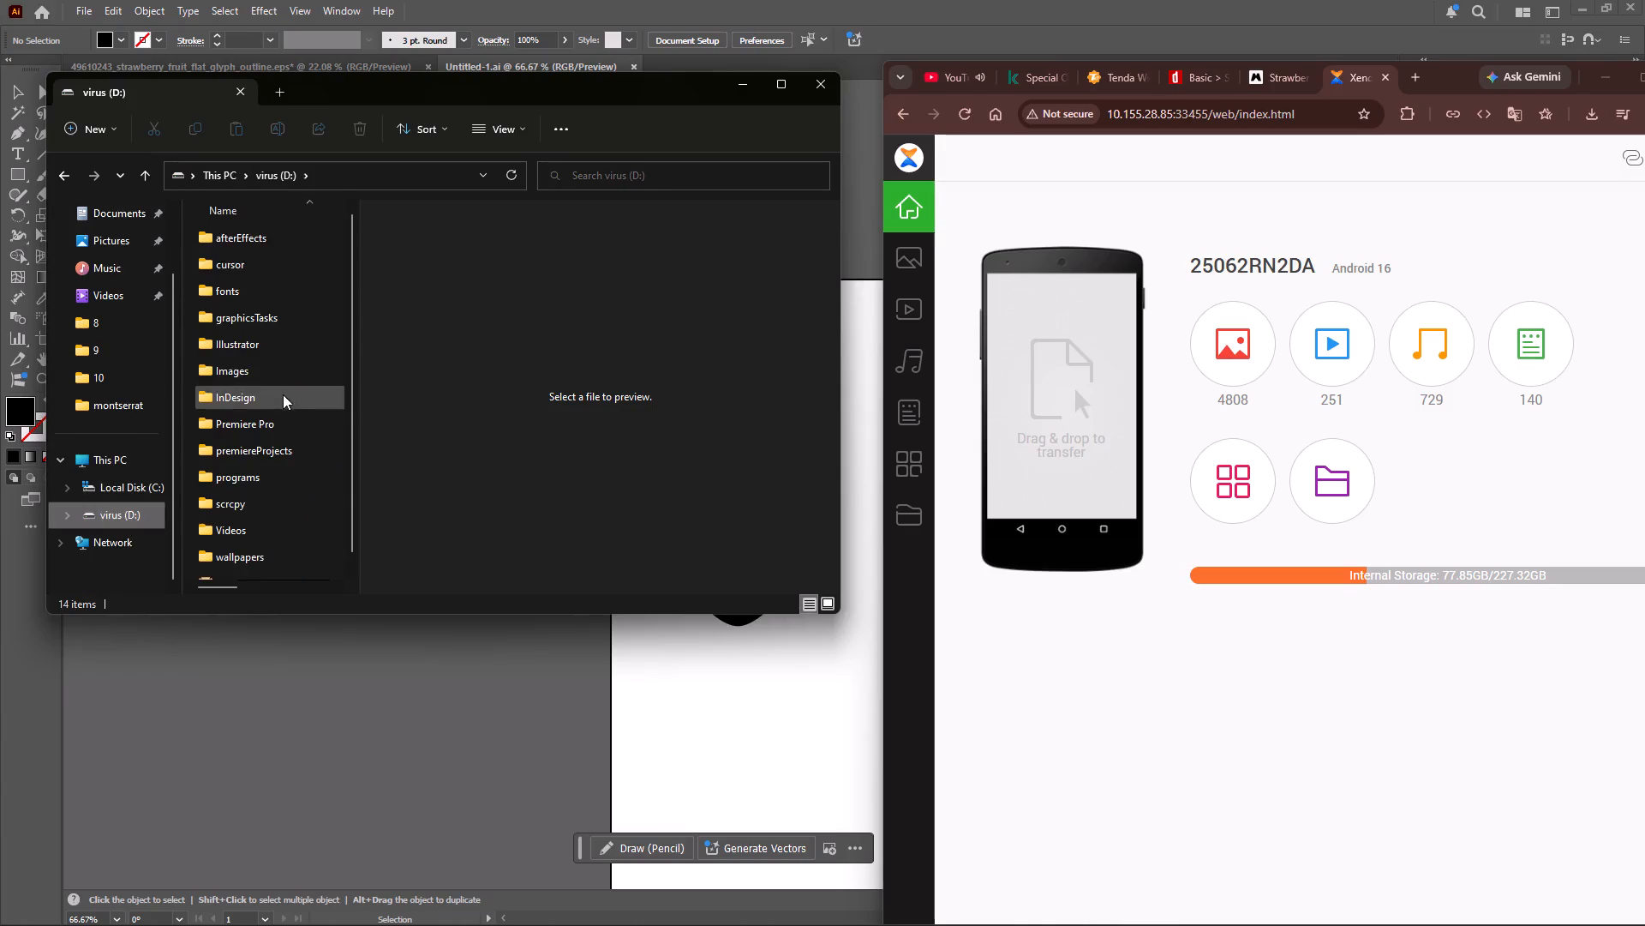
scroll(282, 394, "down", 6)
double_click(262, 466)
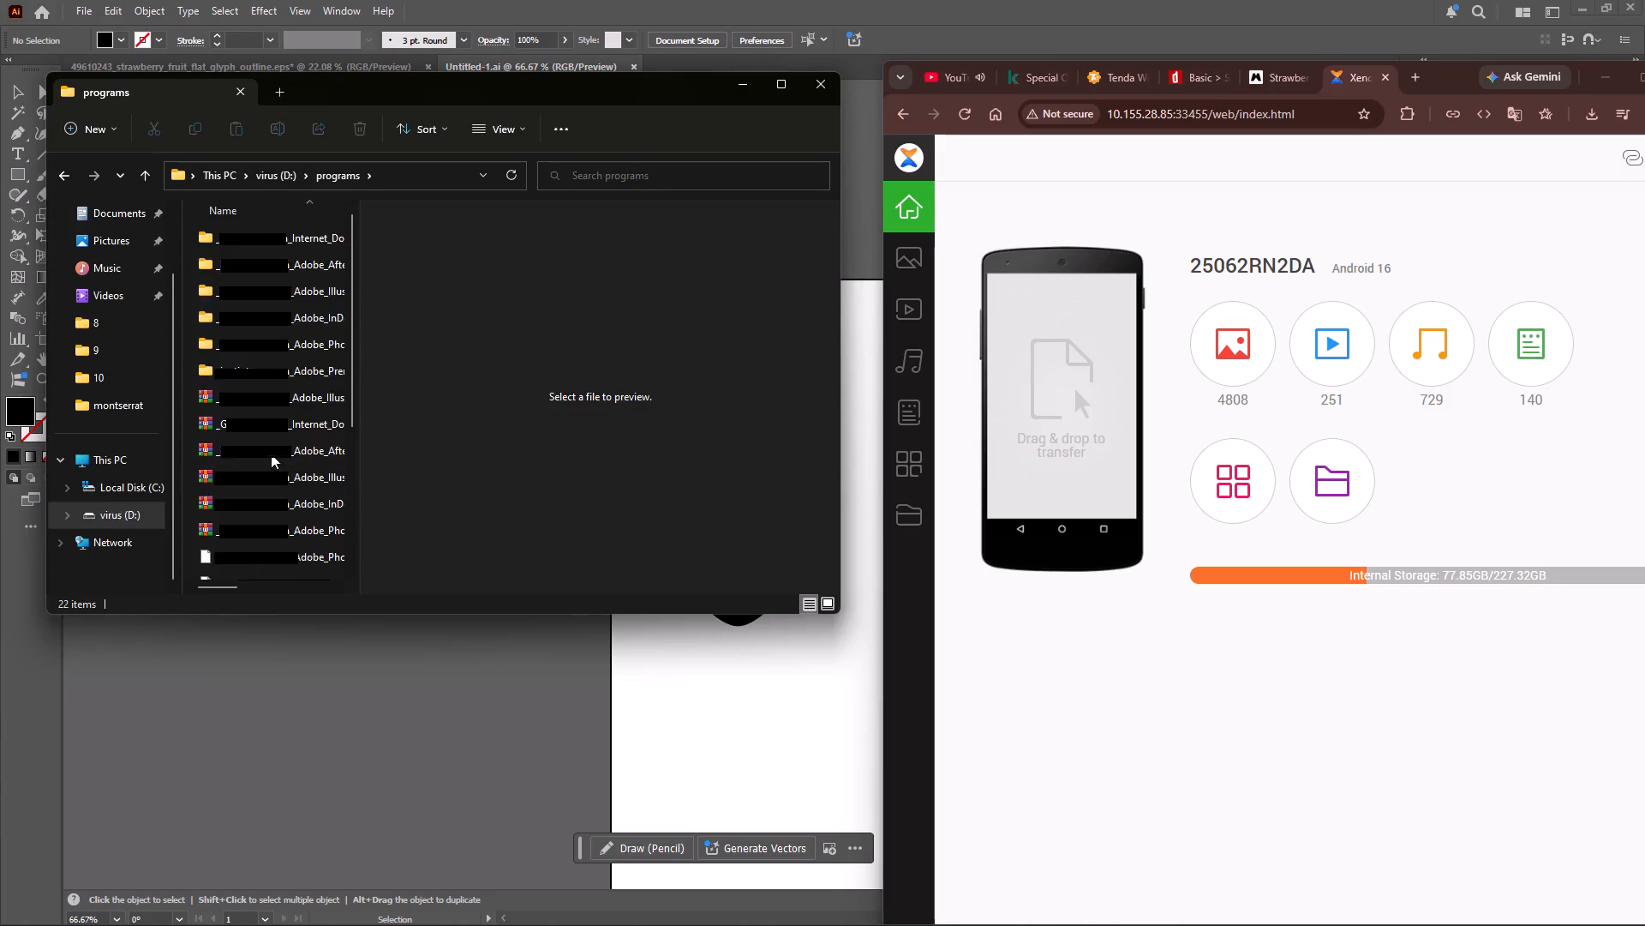
scroll(272, 454, "down", 6)
Upload the Nitro PDF archive from the programs folder into the main level of Phone Storage in Xender.
left_click(283, 441)
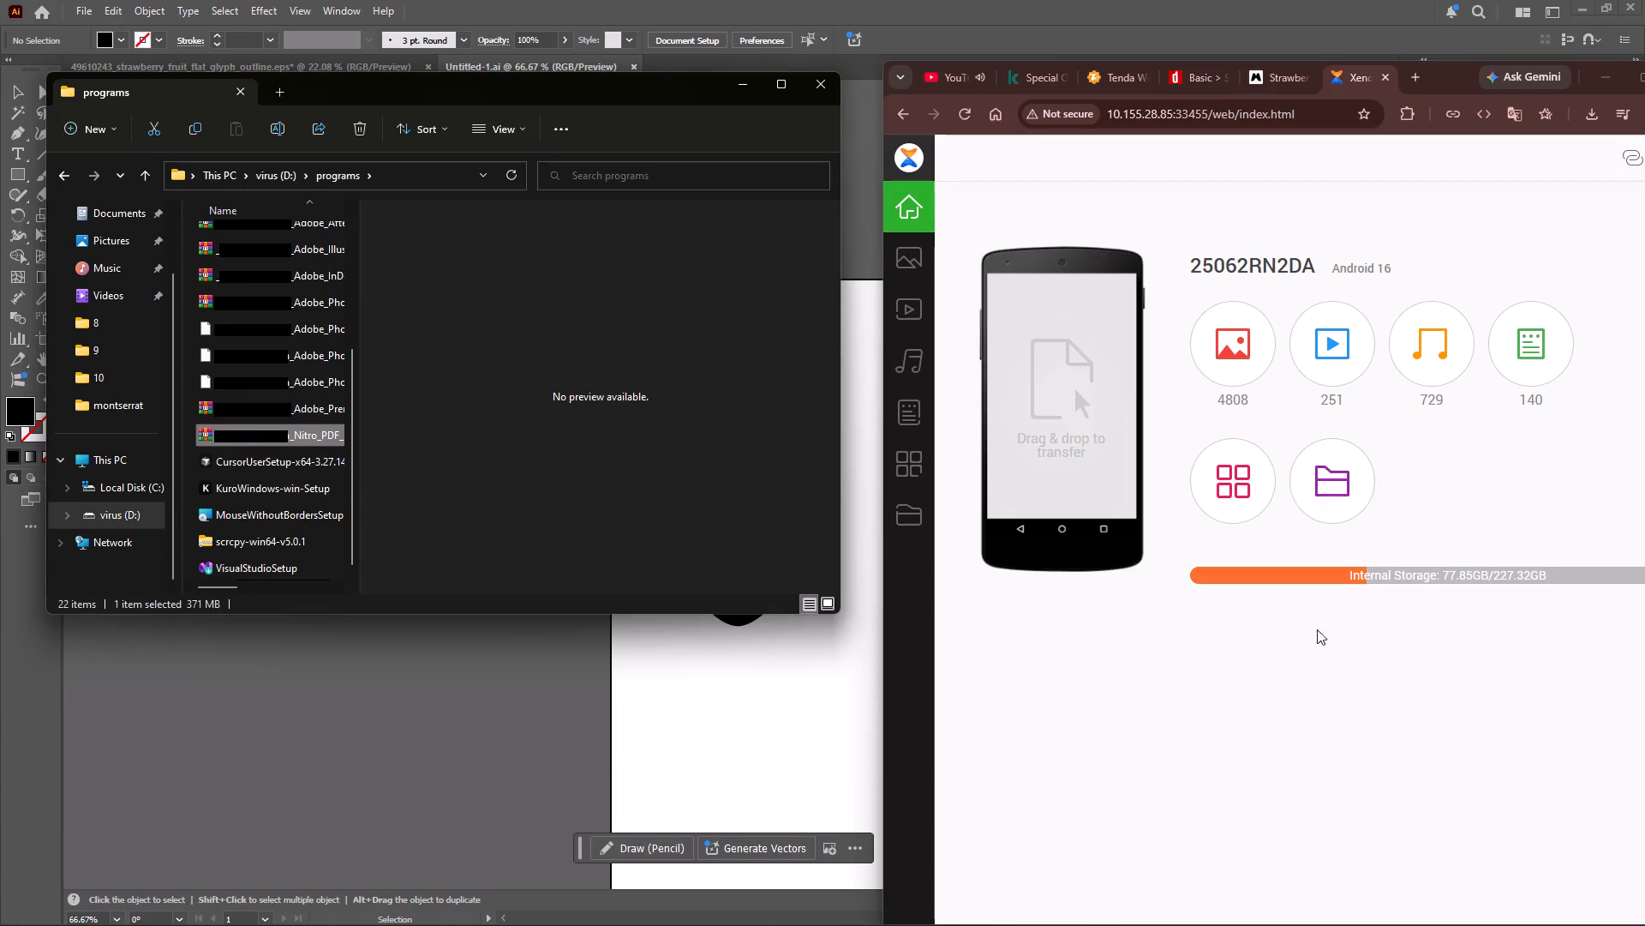
double_click(1330, 481)
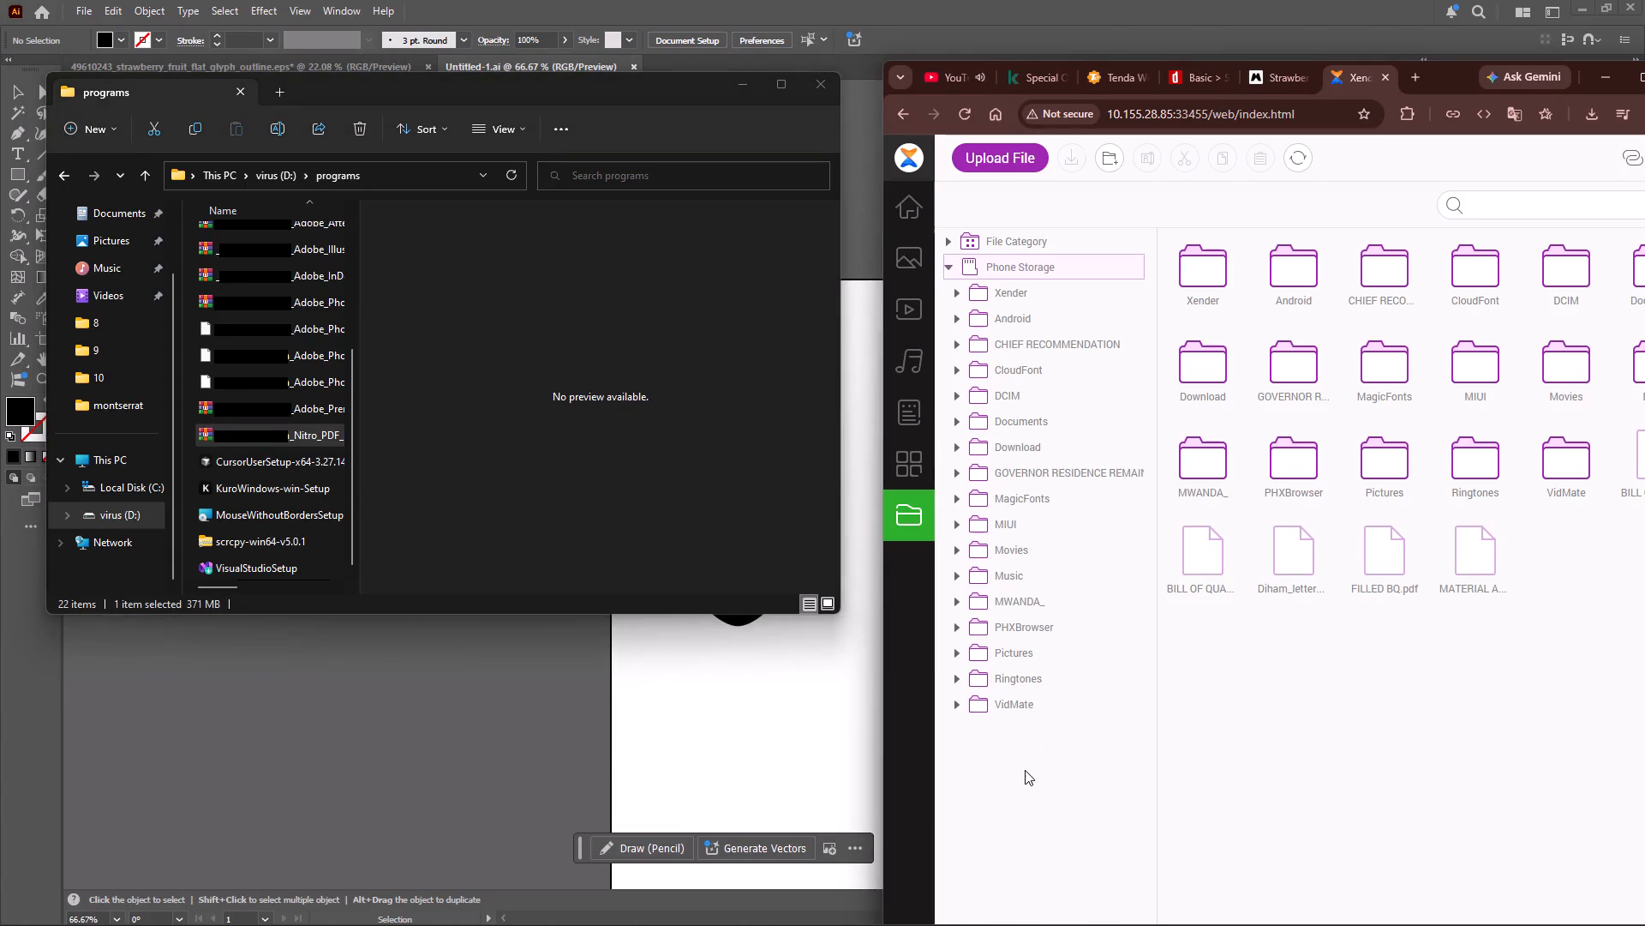
left_click(243, 433)
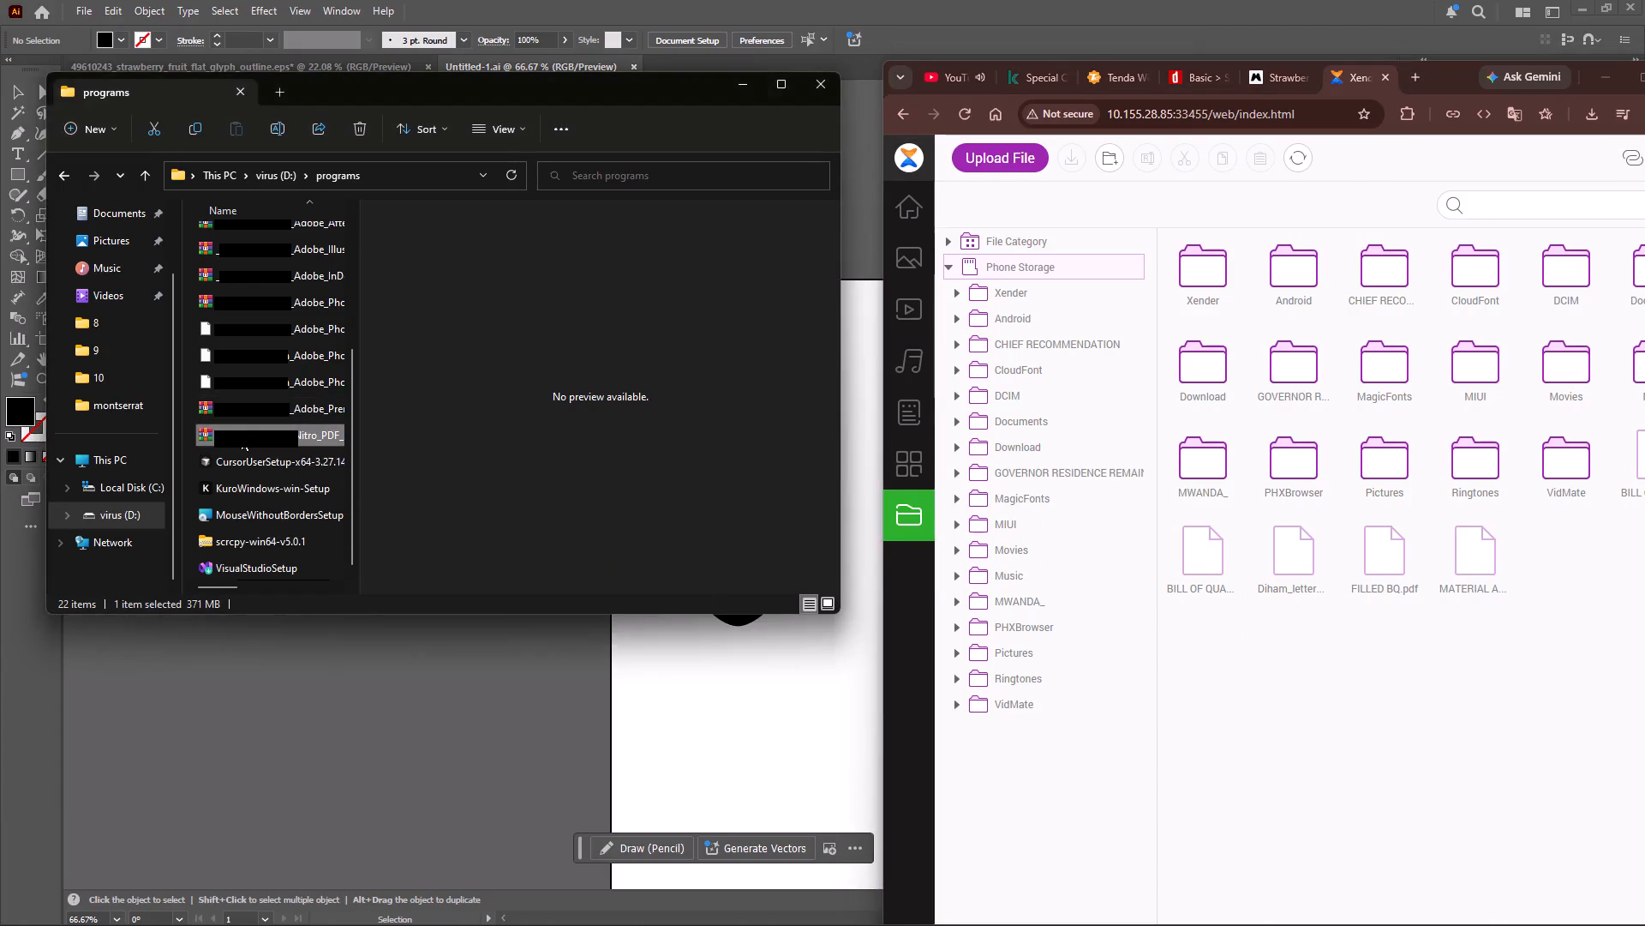
left_click(286, 462)
left_click(287, 438)
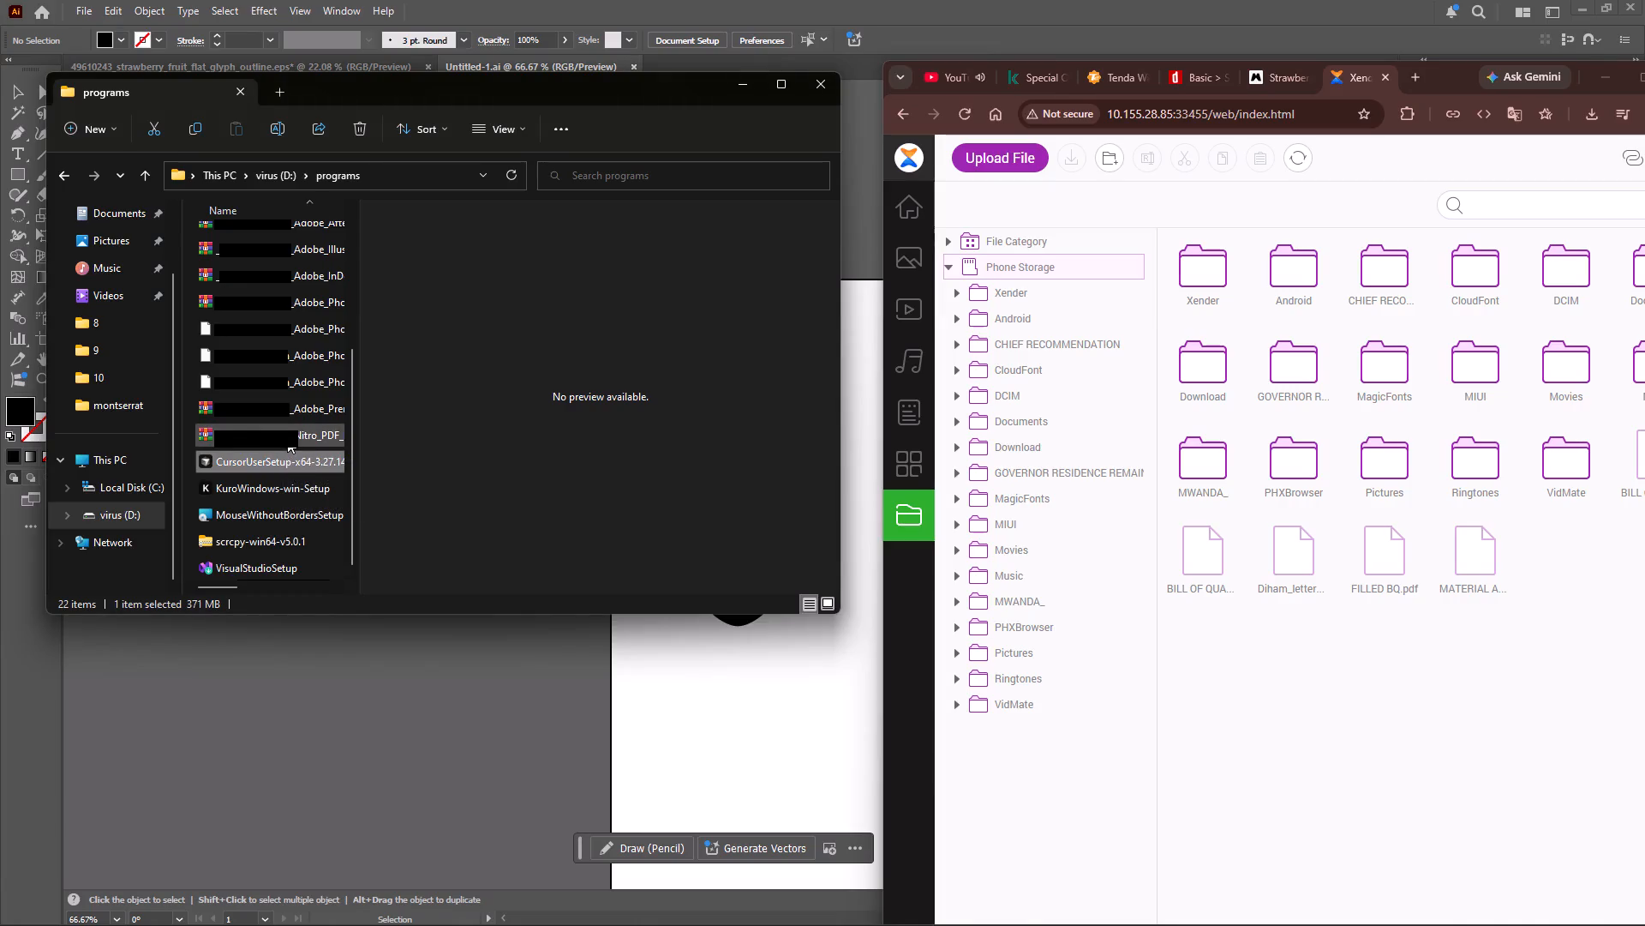
left_click_drag(285, 436, 1313, 728)
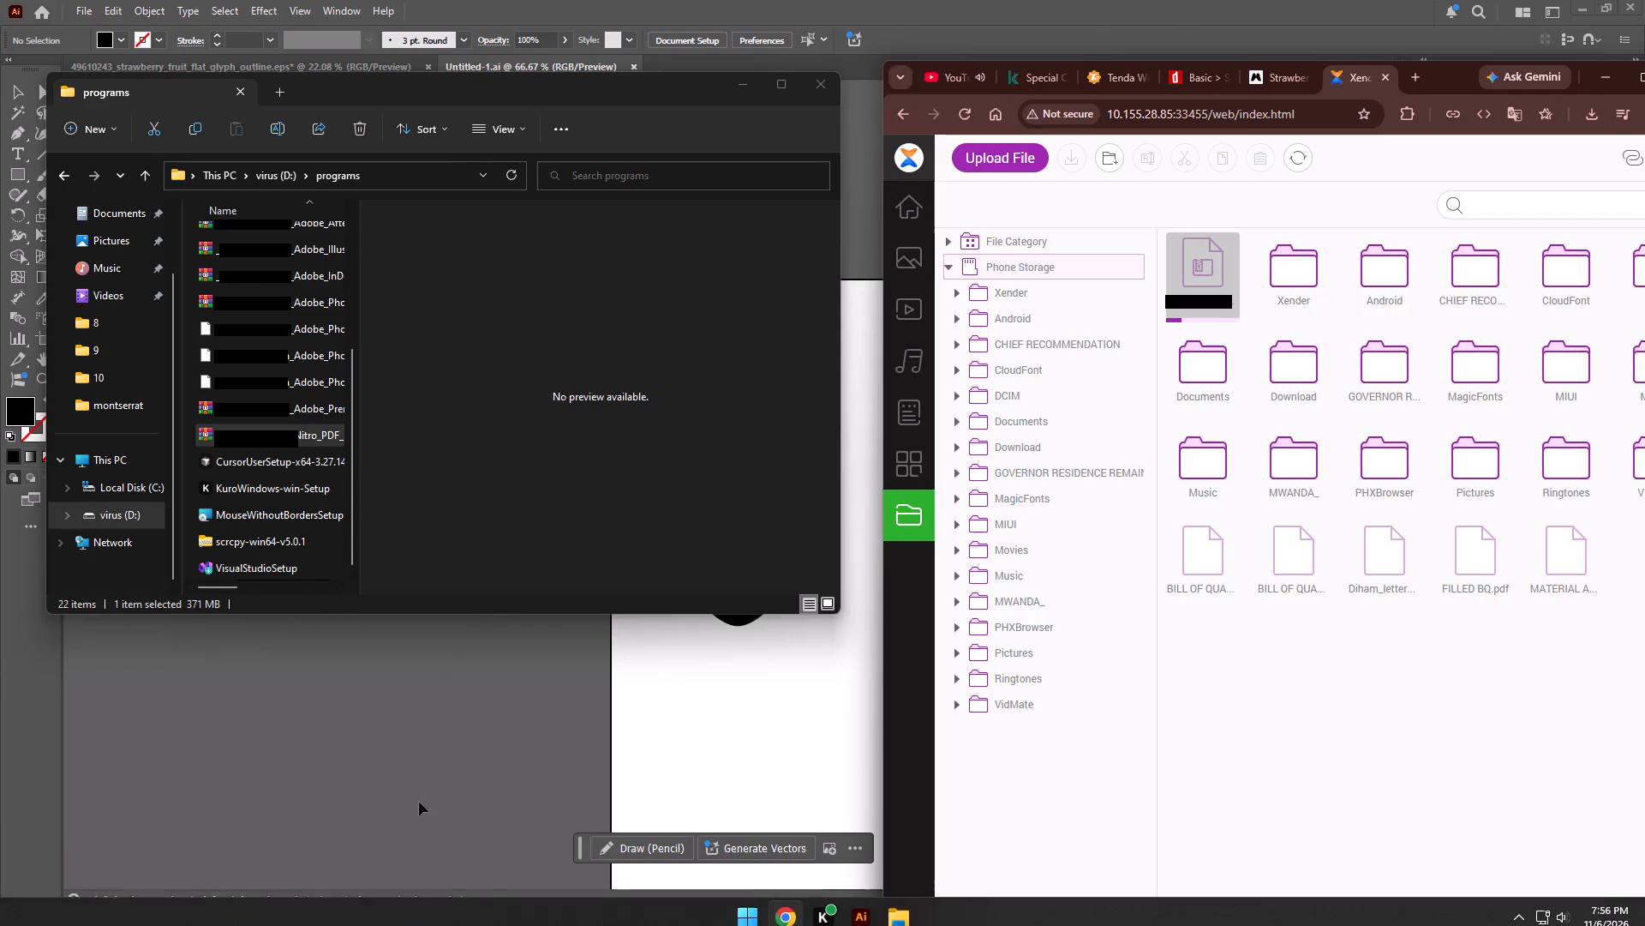
Switch to Illustrator and scale the black strawberry down proportionally to about 111 by 154 px.
left_click(420, 779)
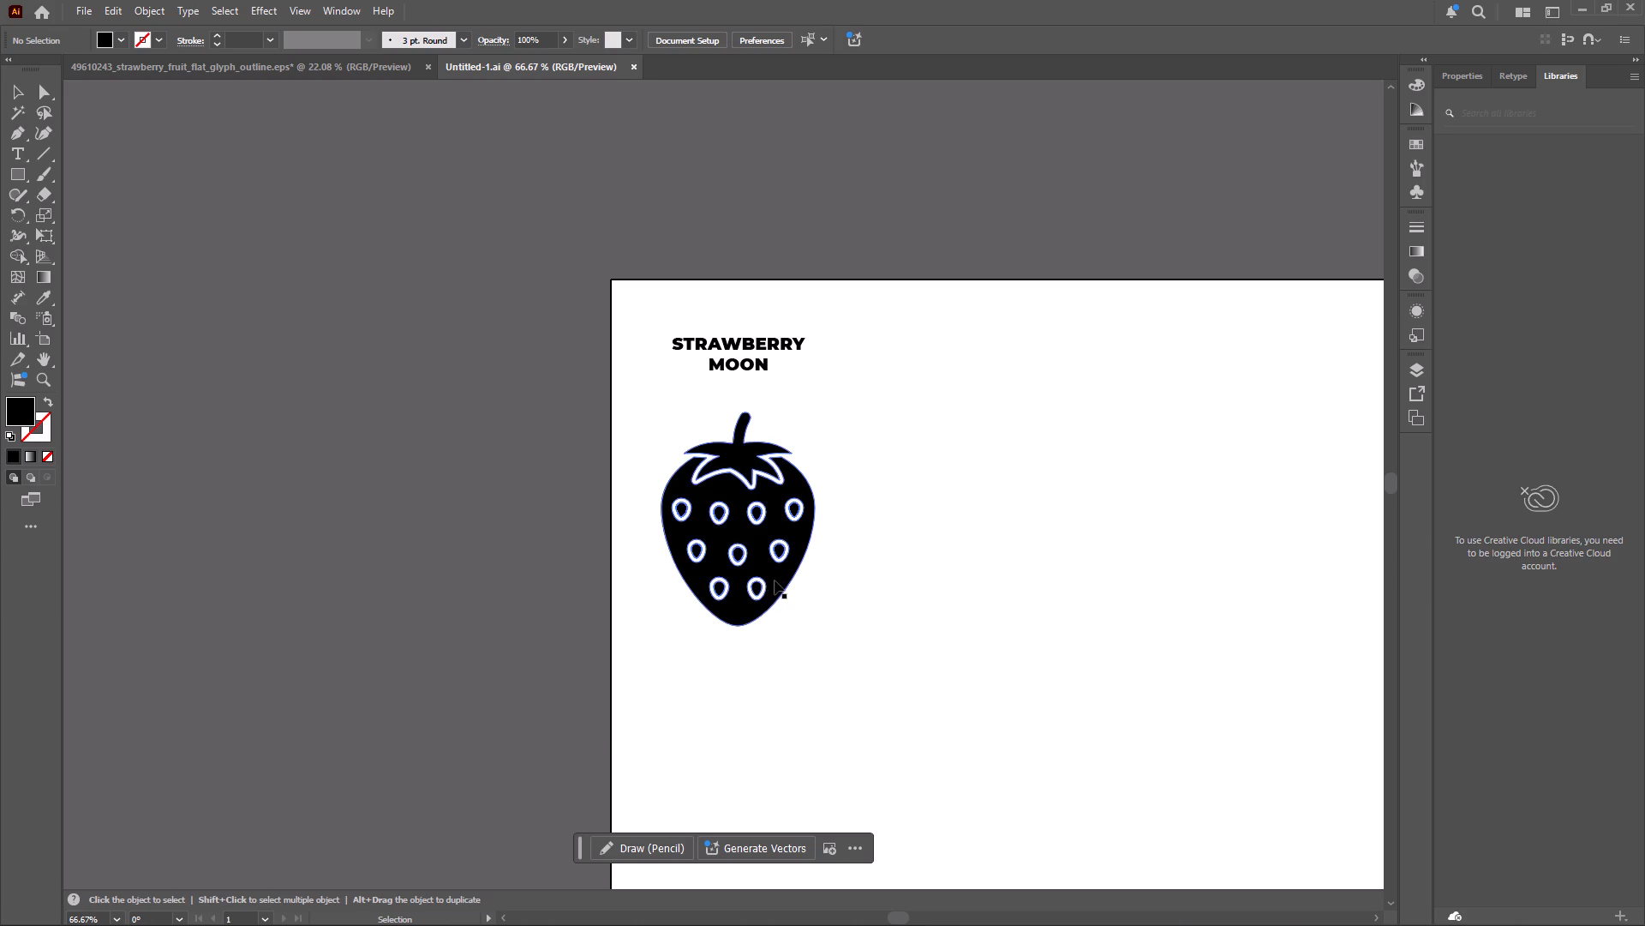
left_click(775, 580)
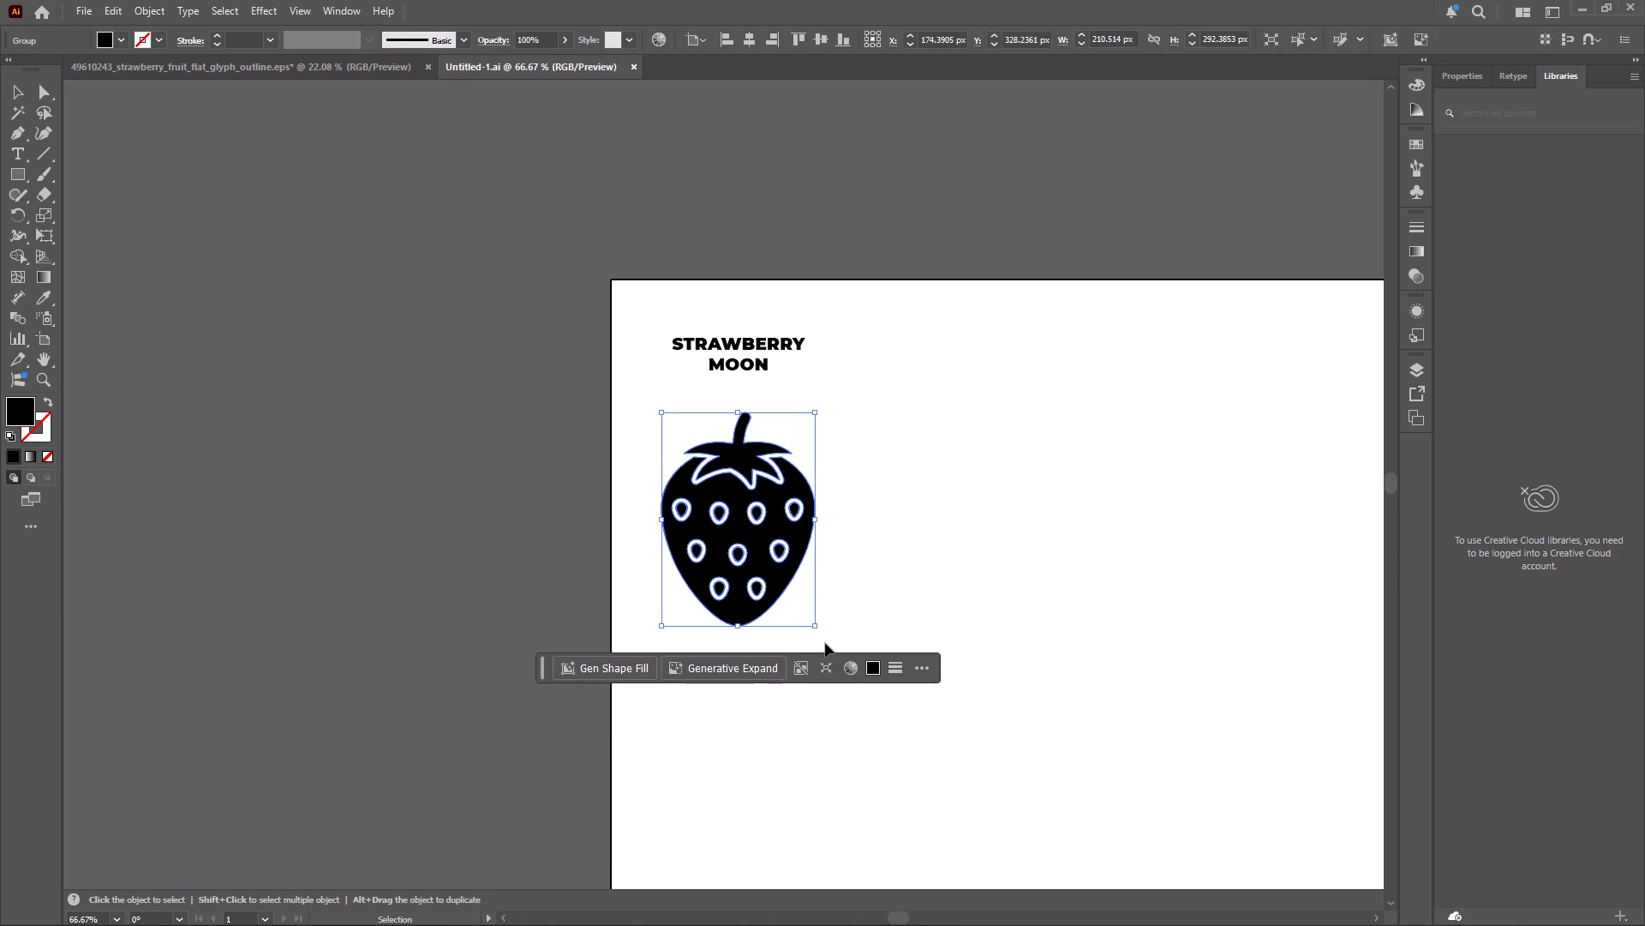
left_click_drag(815, 622, 760, 526, "shift")
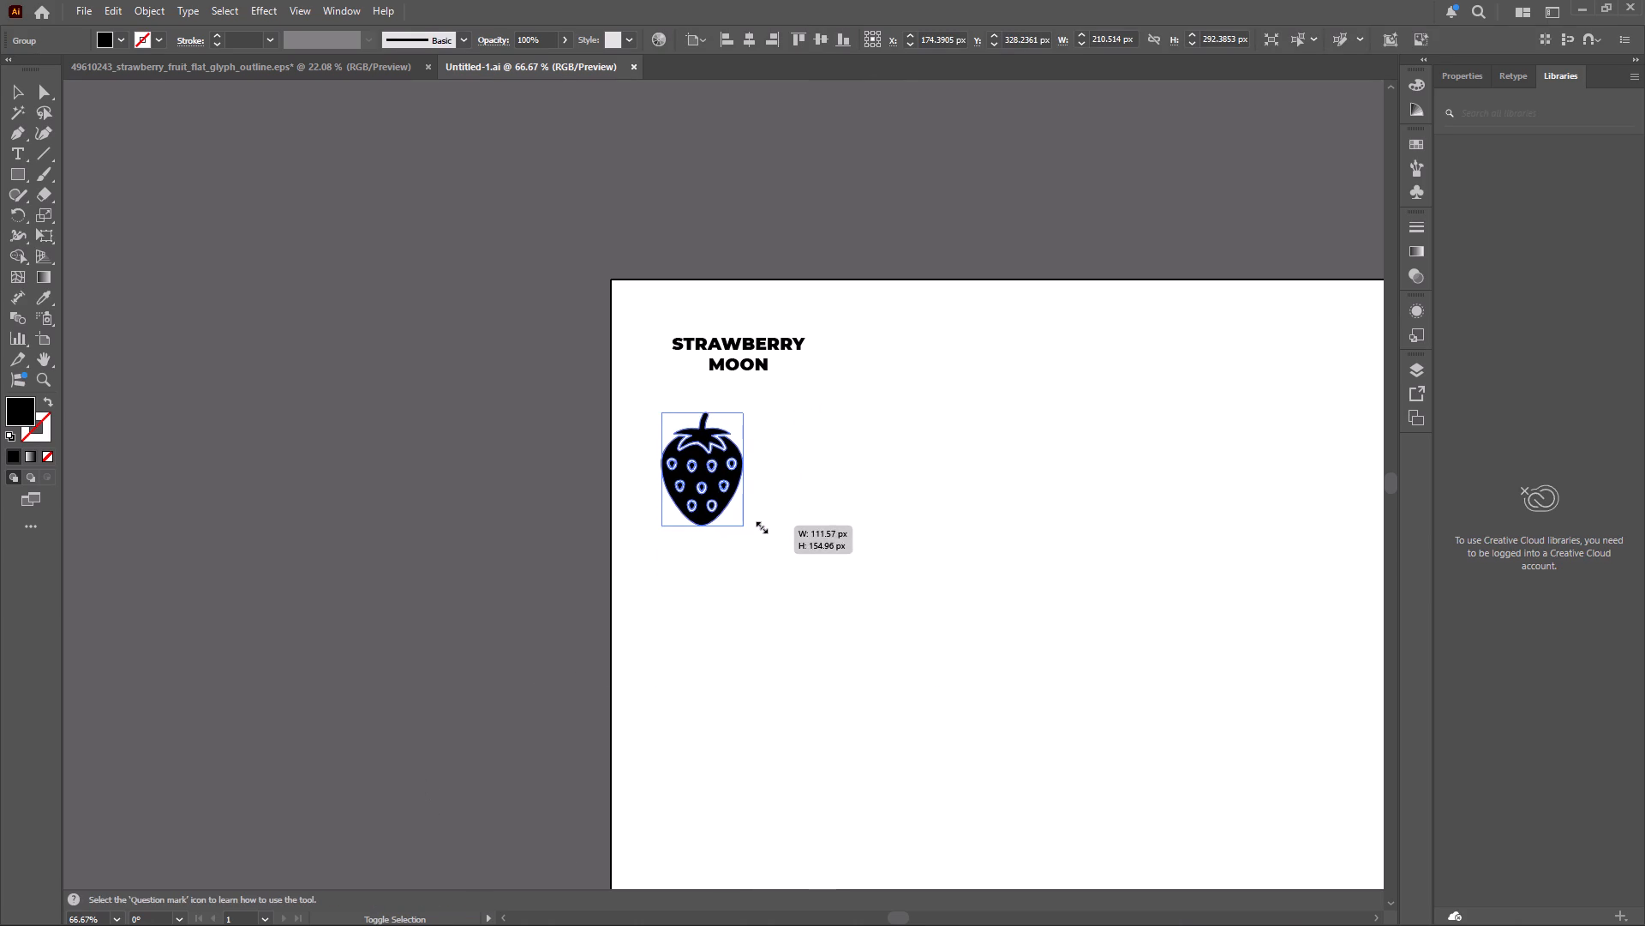
left_click_drag(760, 526, 758, 524, "shift")
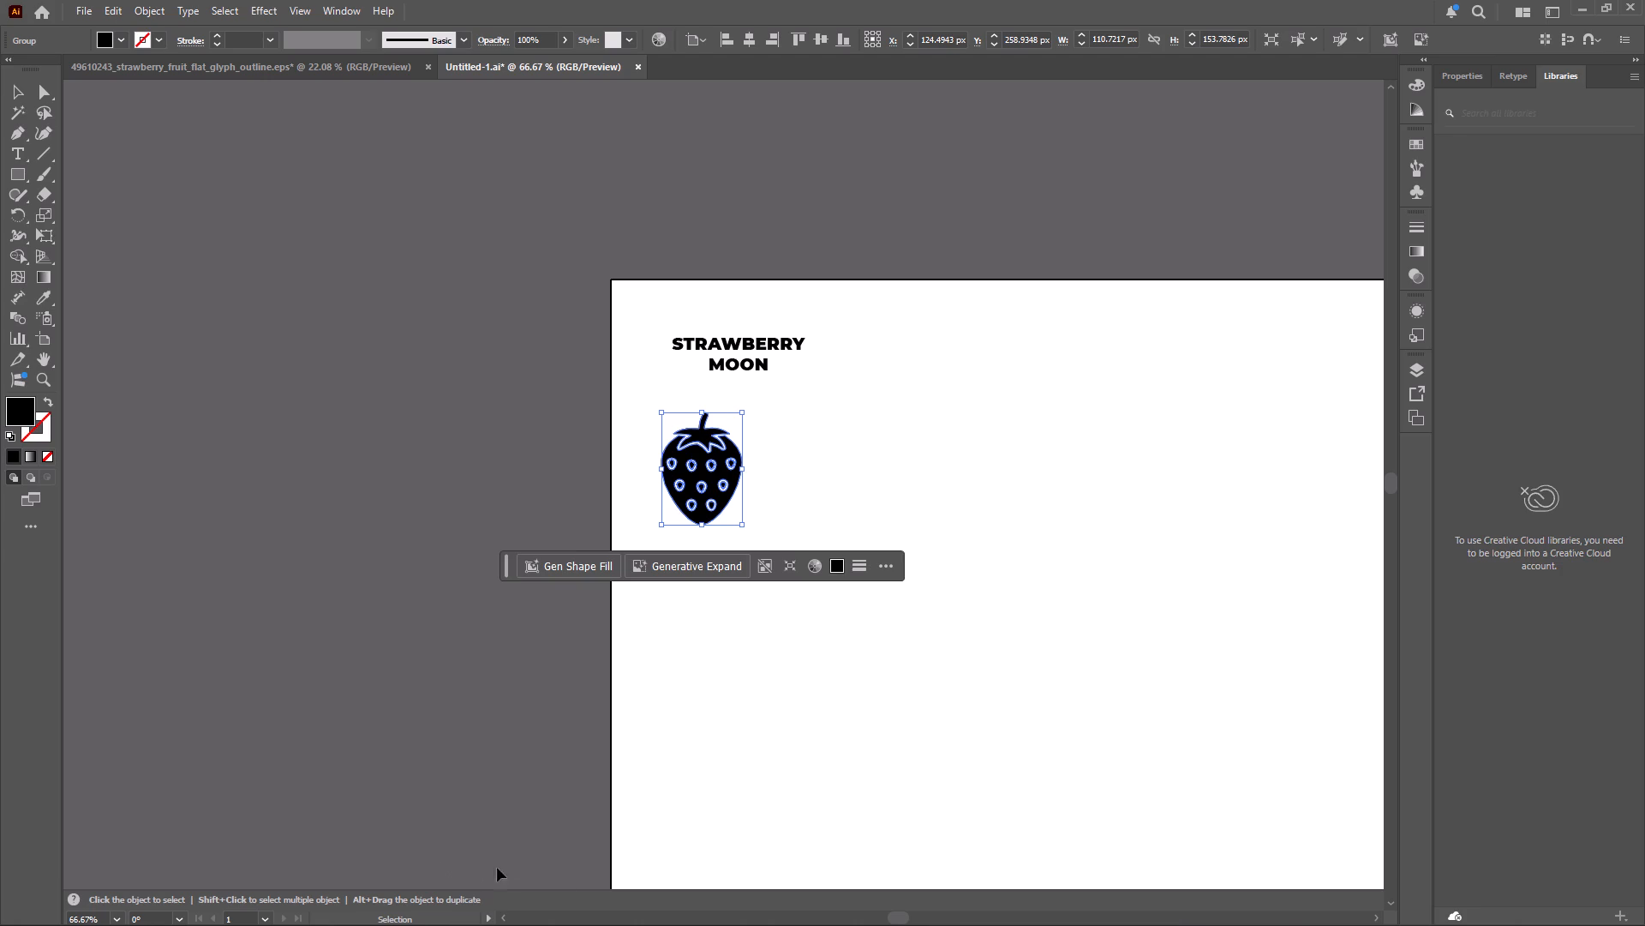
Move the strawberry to about X 257, Y 316 px, scale it down further proportionally and deselect it.
left_click_drag(711, 482, 808, 524)
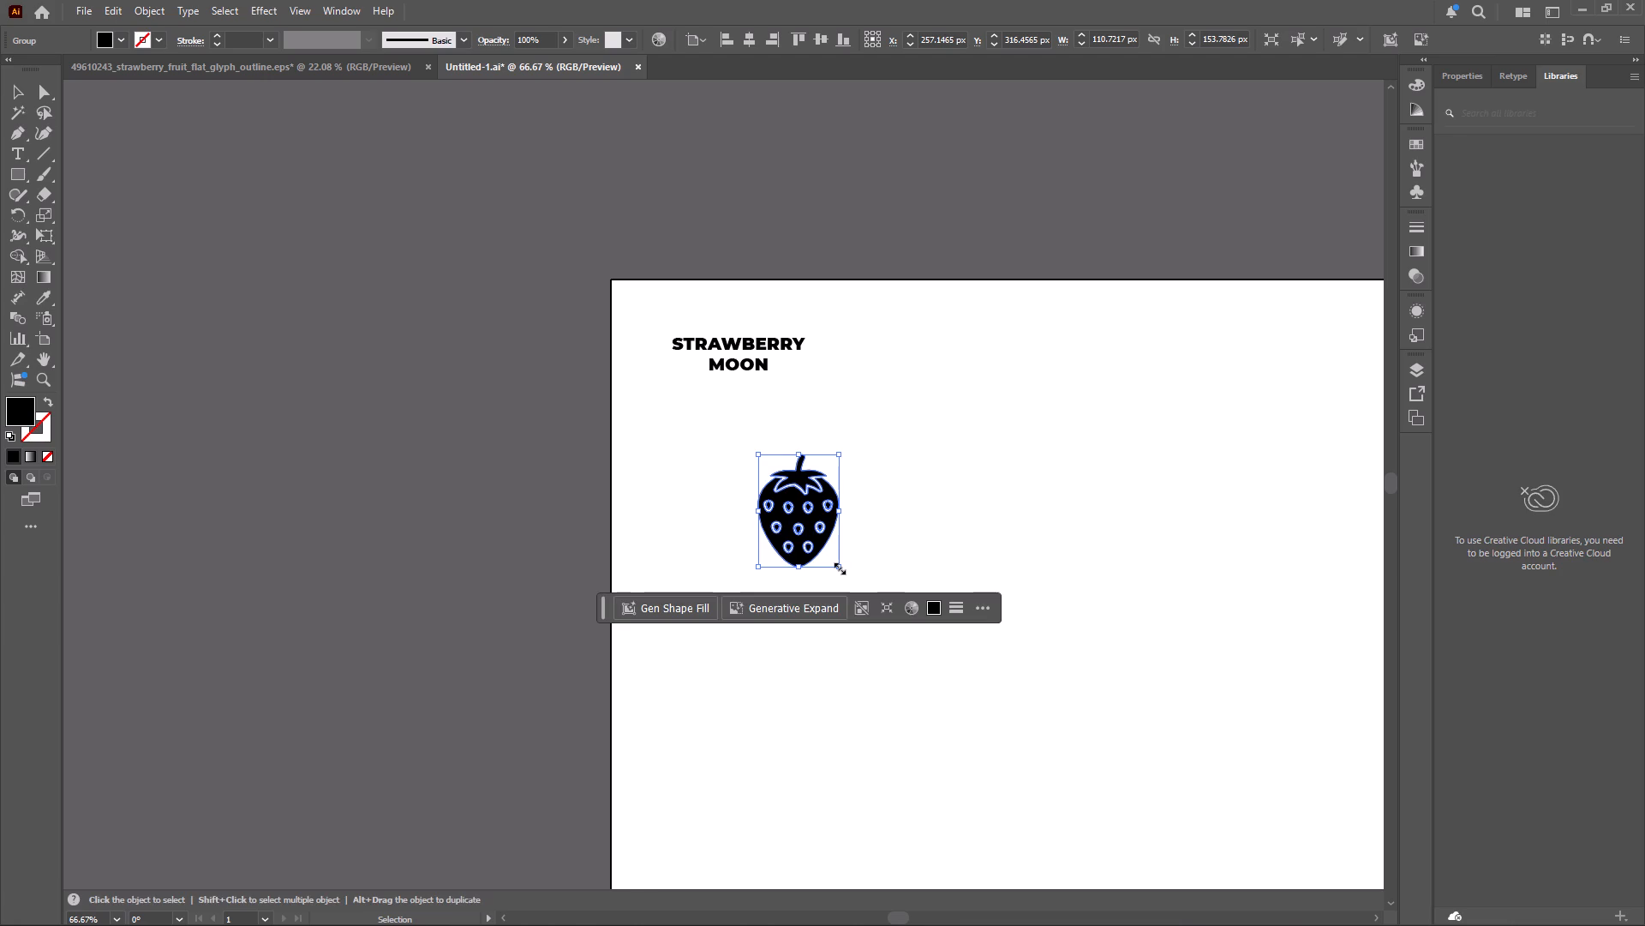
left_click_drag(838, 567, 817, 548, "shift")
left_click(846, 494)
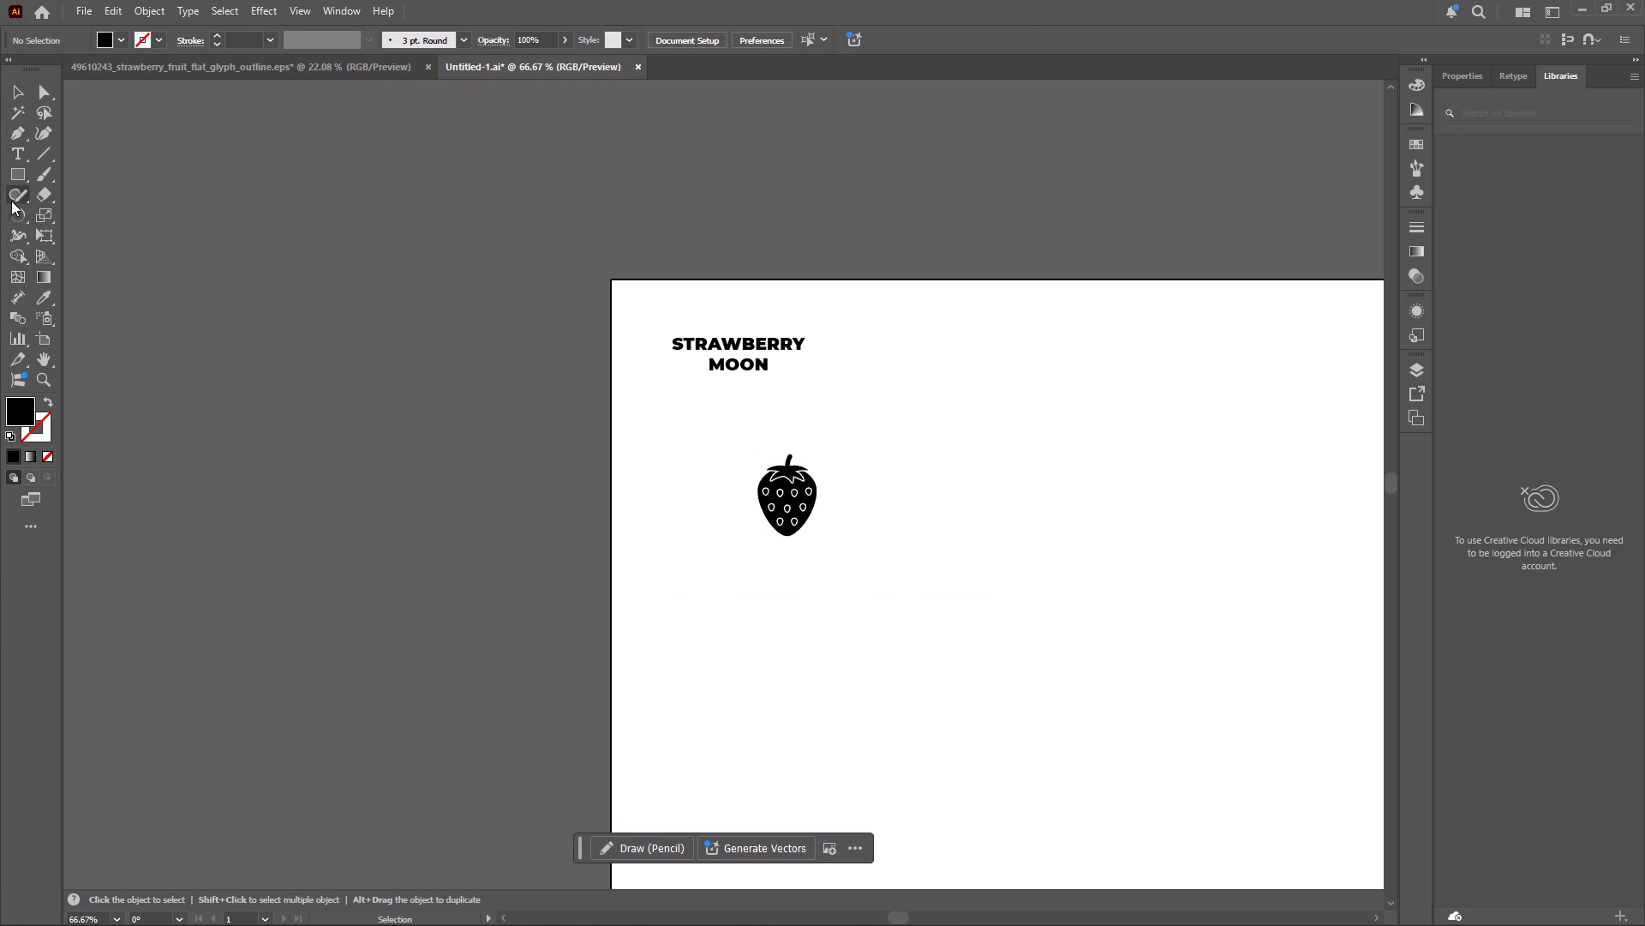
Draw a circle about 332 px in diameter with the Ellipse tool, just below the strawberry and overlapping its tip.
left_click(20, 171)
left_click(60, 217)
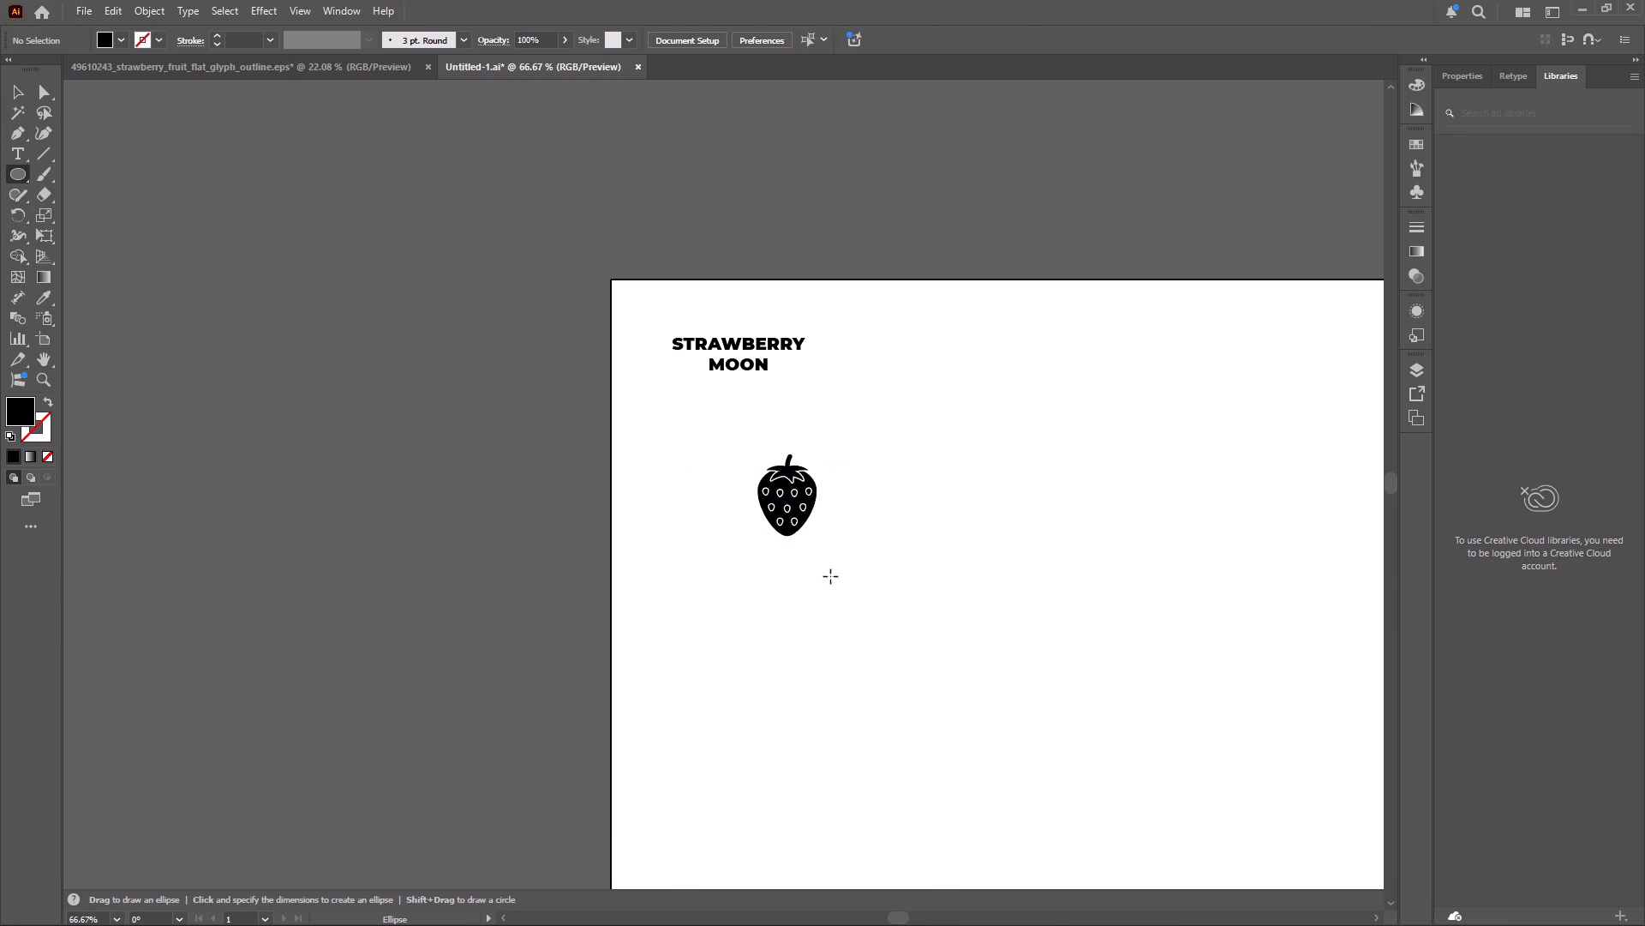
scroll(769, 697, "down", 3)
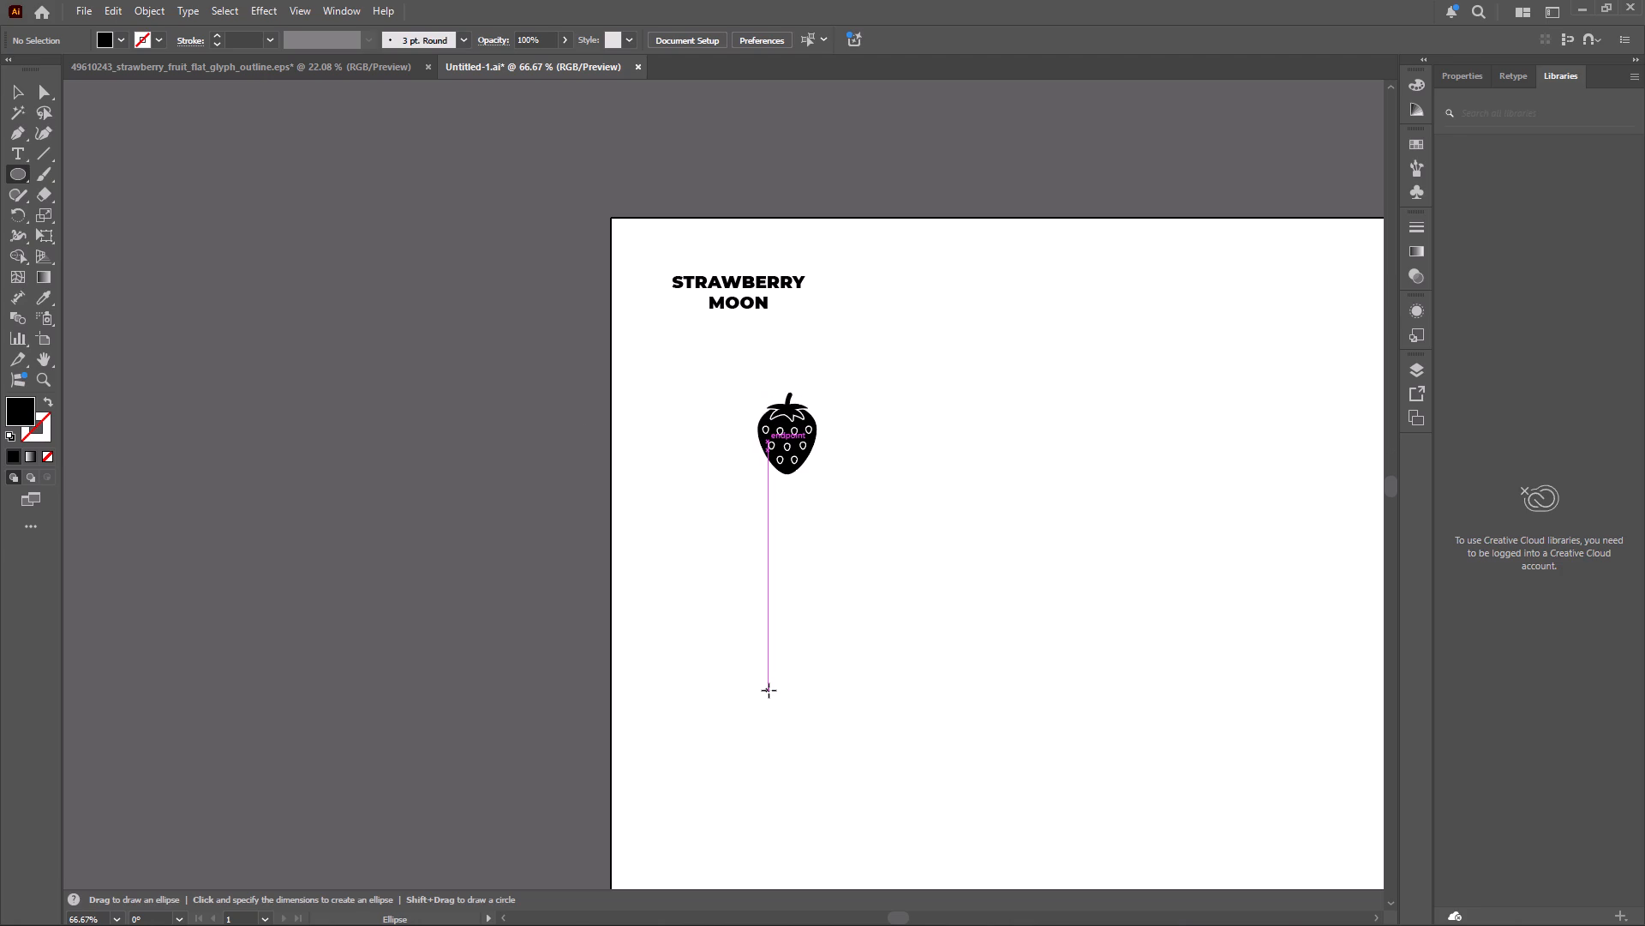
left_click_drag(769, 689, 948, 447, "shift")
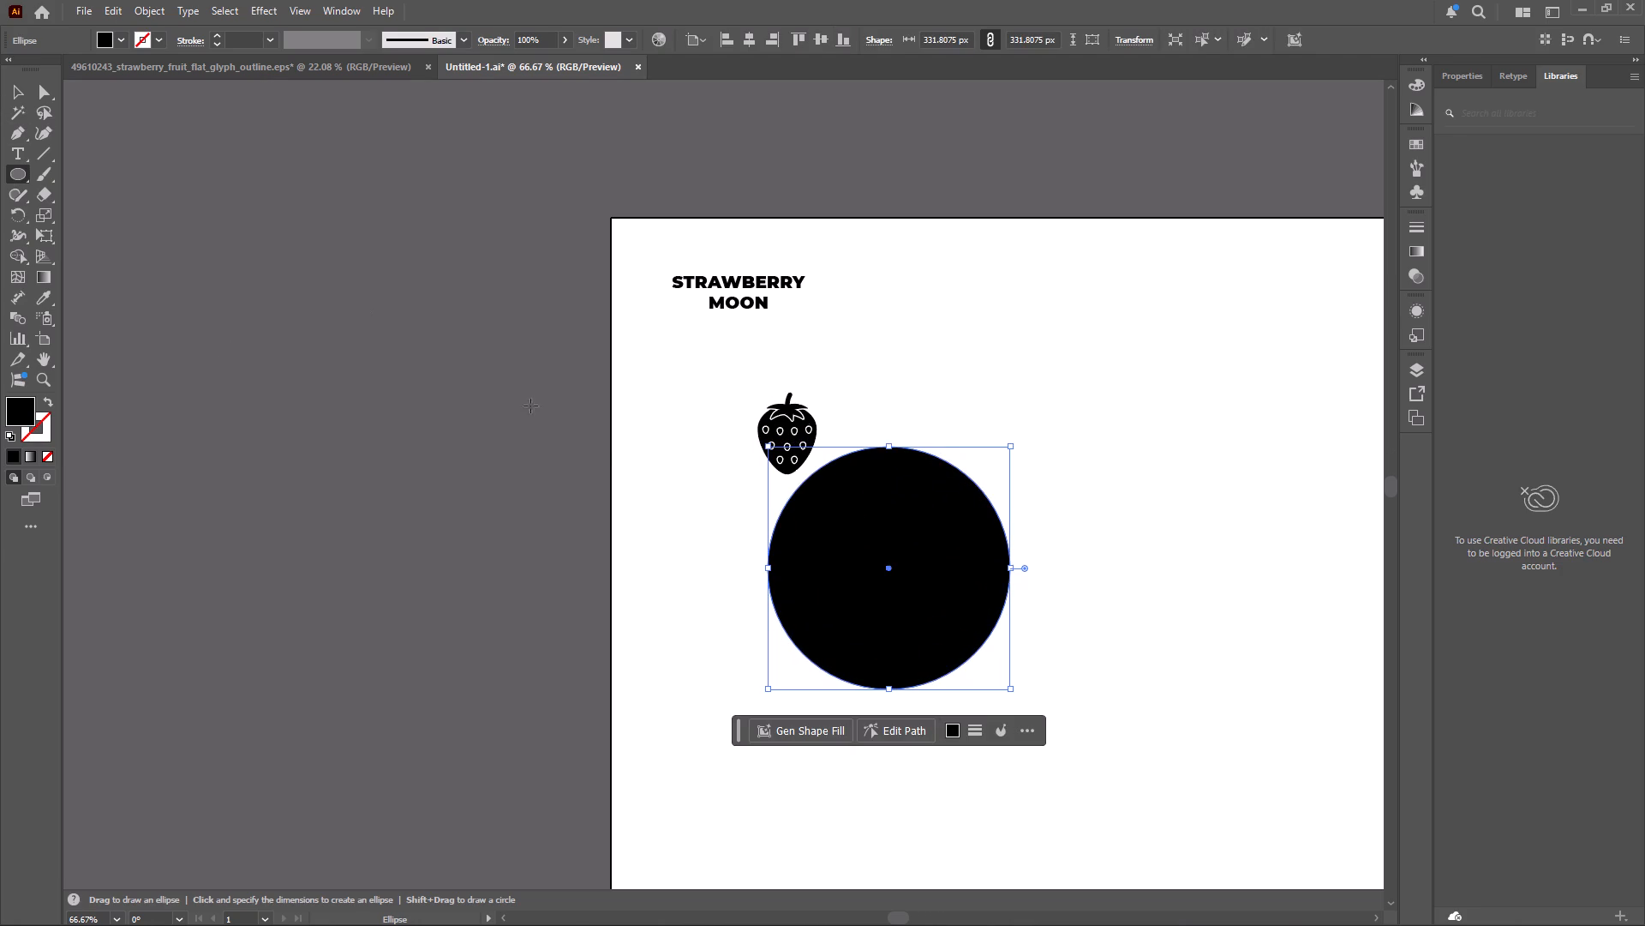
Duplicate the circle horizontally, leaving the copy slightly left of the original and largely overlapping it, and deselect.
key("v")
left_click_drag(860, 591, 771, 590, "alt")
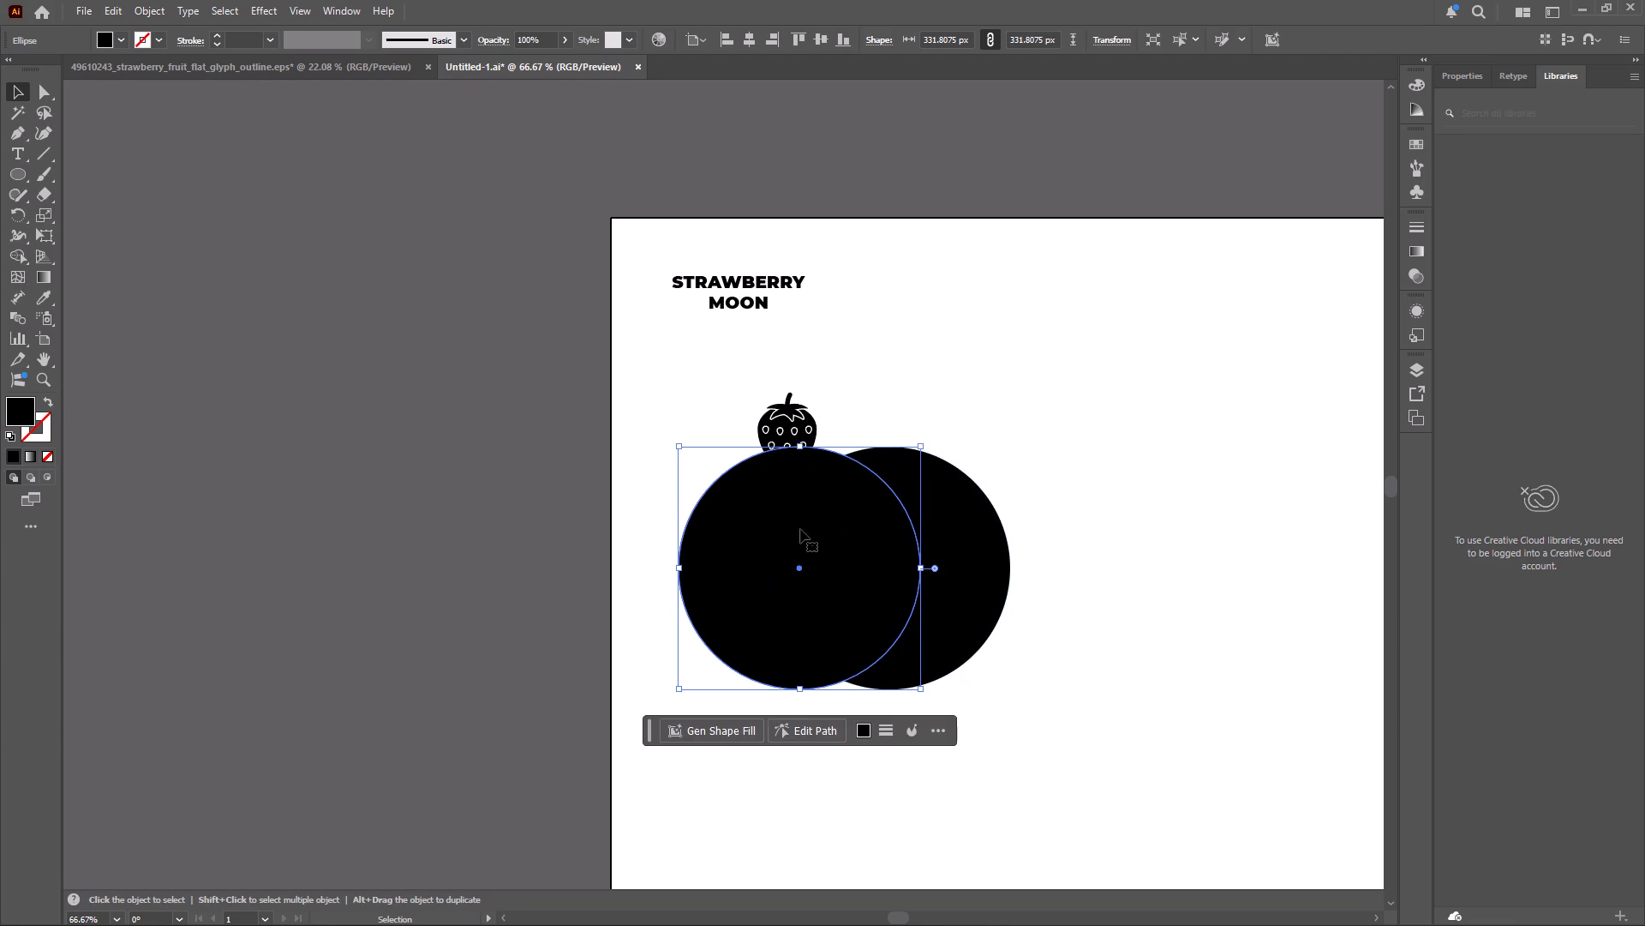
left_click_drag(740, 526, 789, 525)
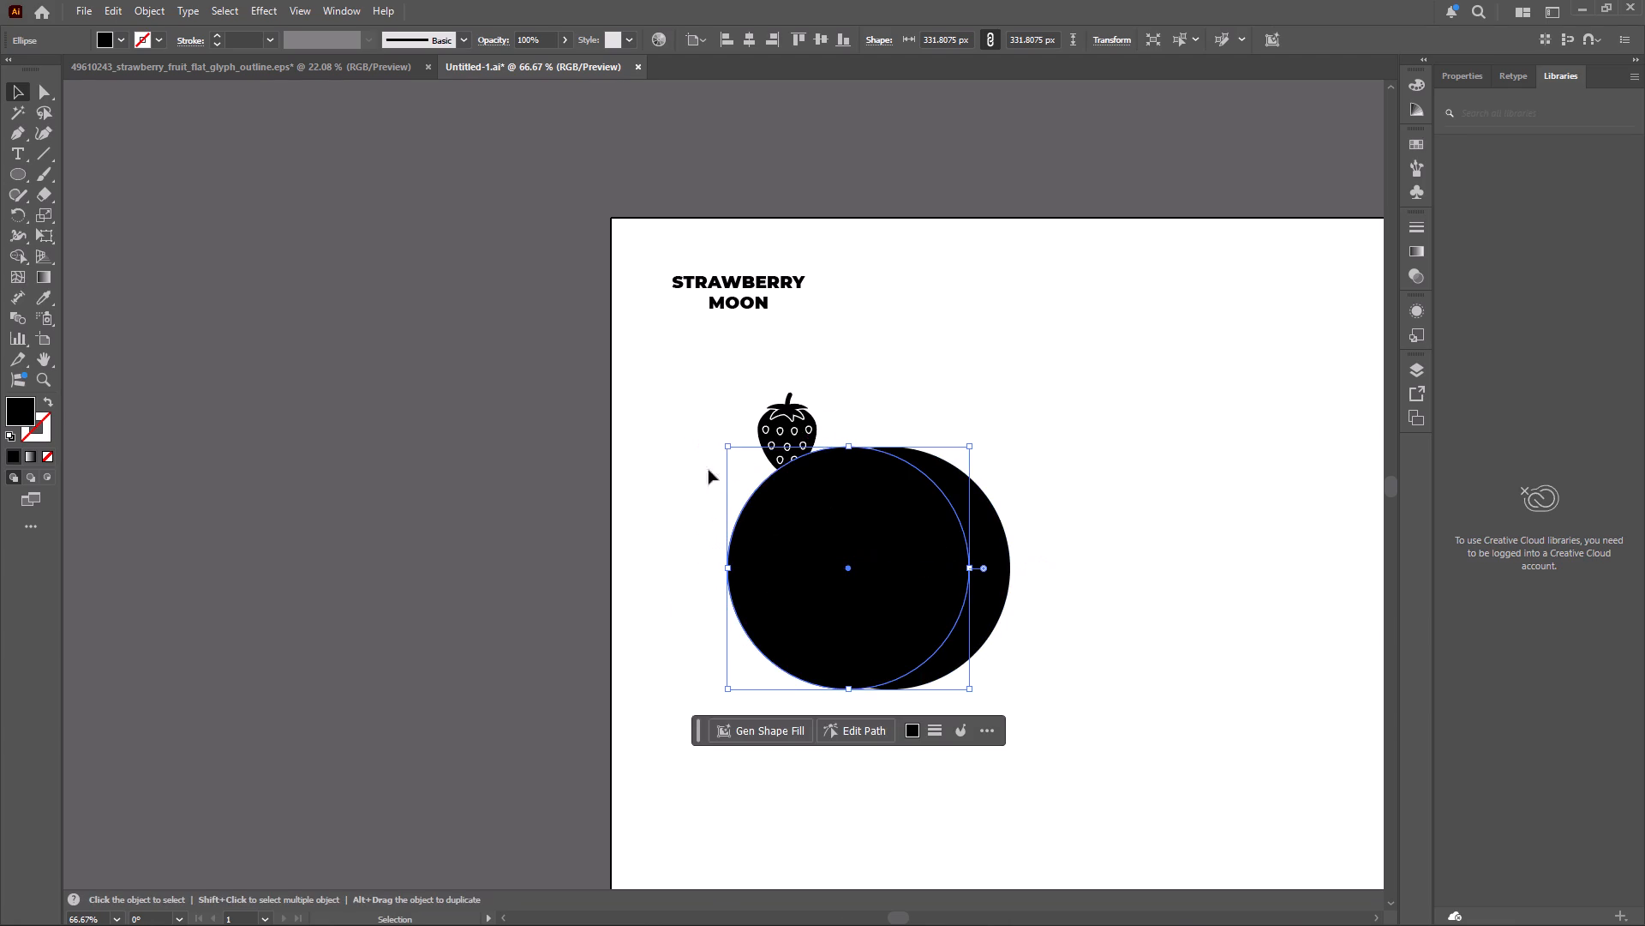
left_click(1042, 436)
Swap fill and stroke on both circles so they have no fill and a 1 pt black outline.
left_click_drag(1084, 564, 922, 599)
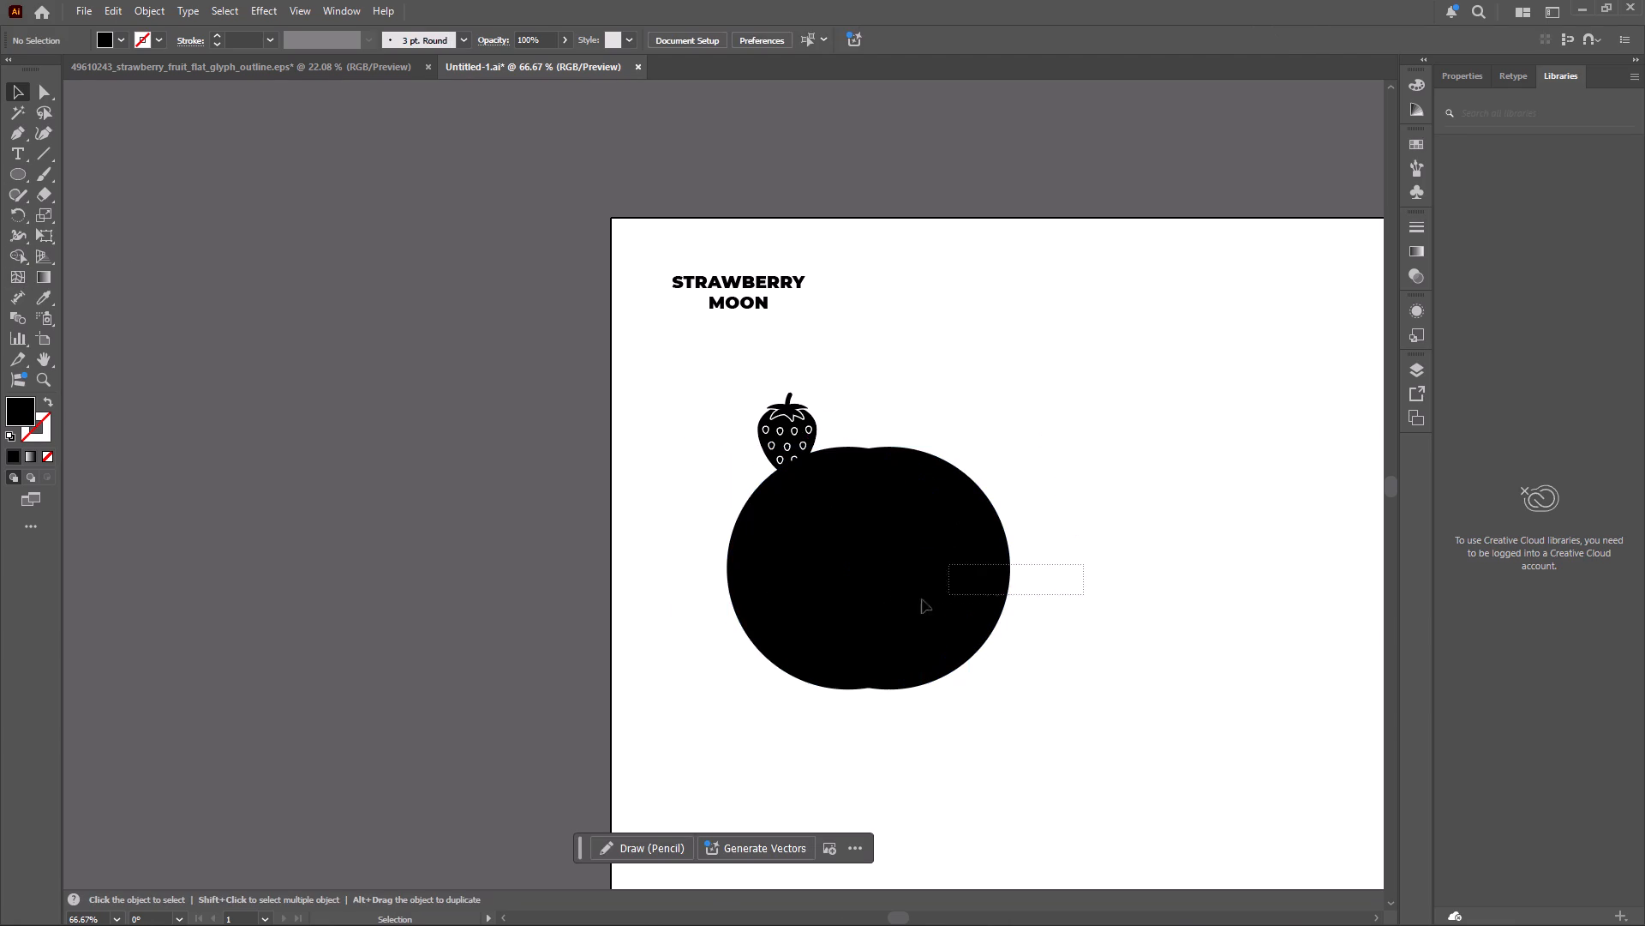
left_click_drag(922, 599, 886, 605)
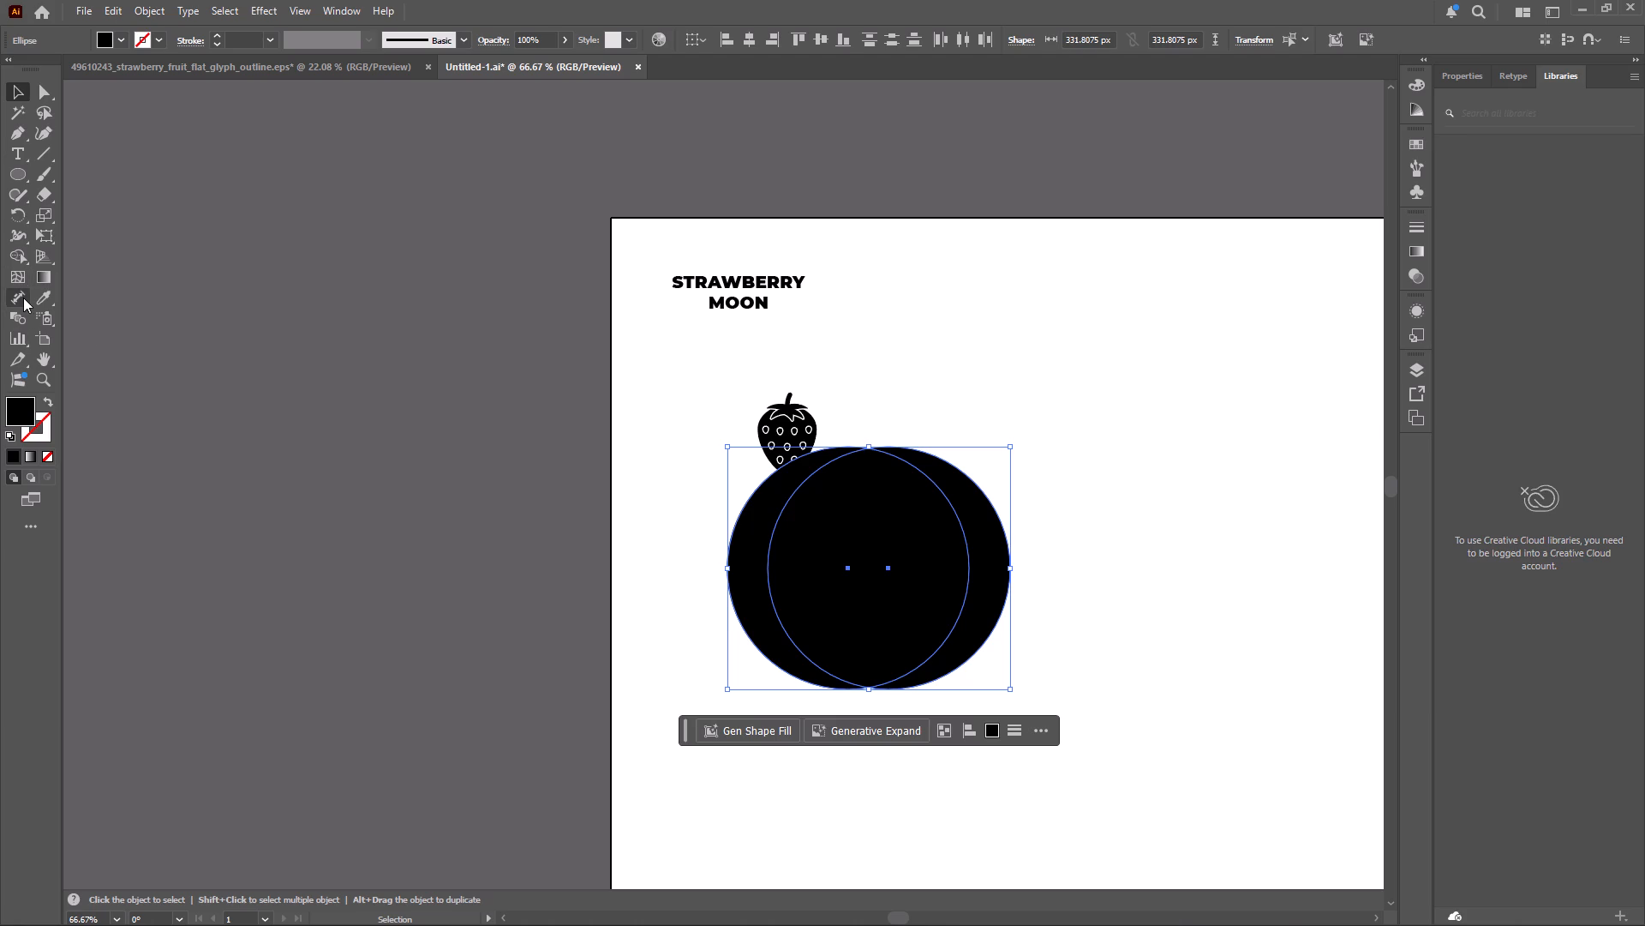
left_click(48, 403)
left_click(1080, 501)
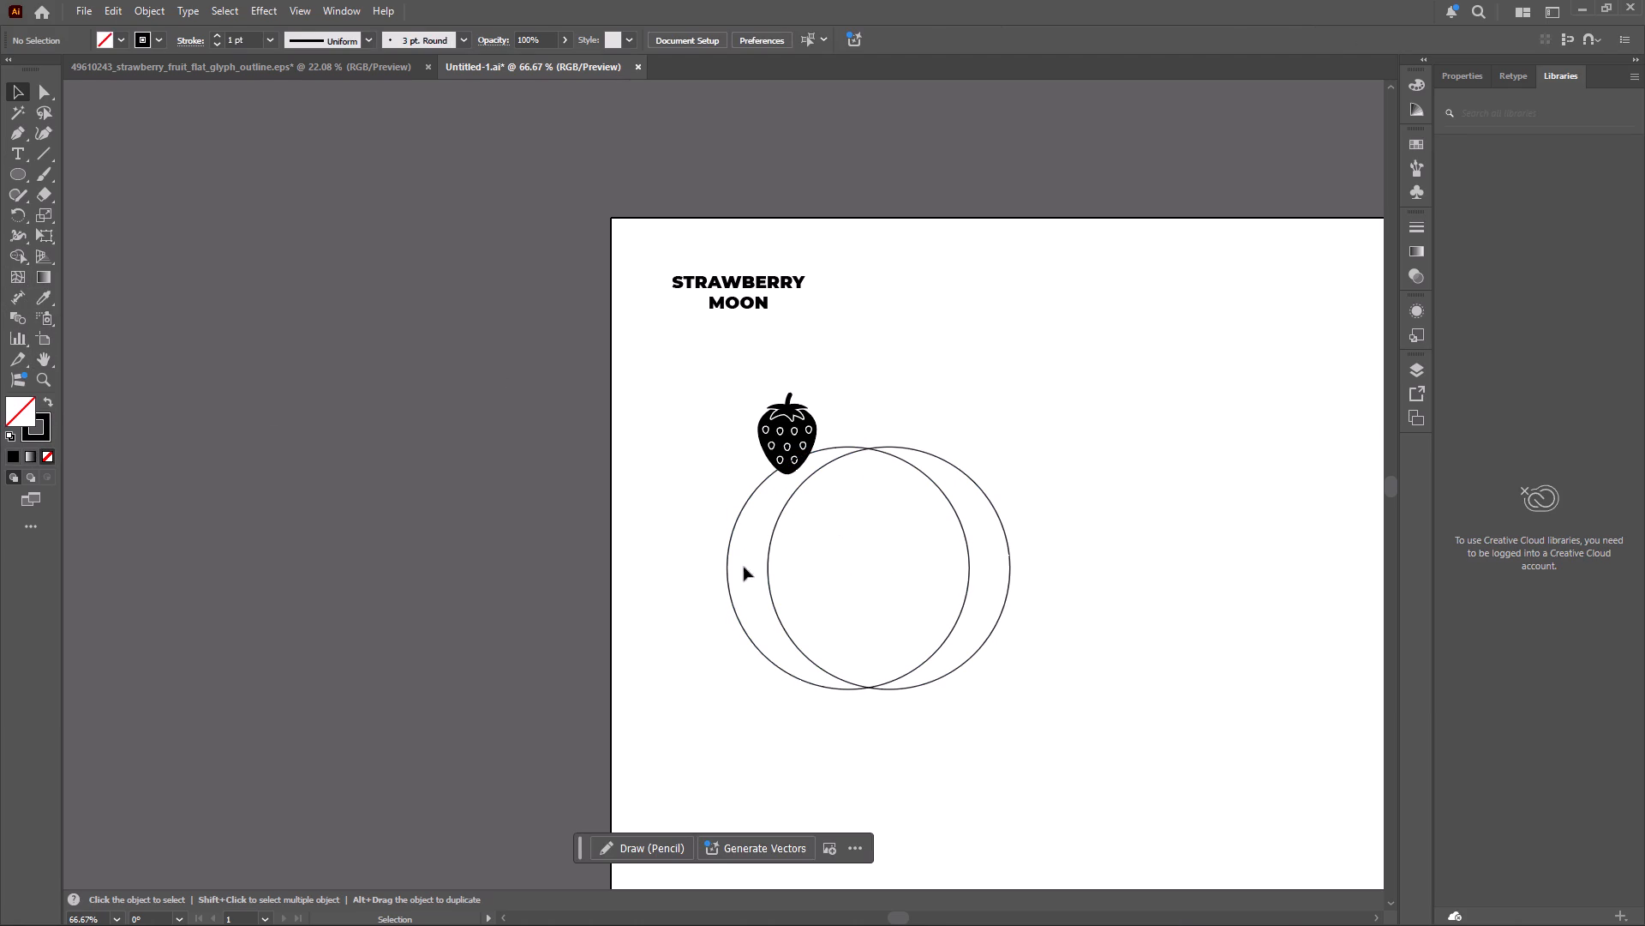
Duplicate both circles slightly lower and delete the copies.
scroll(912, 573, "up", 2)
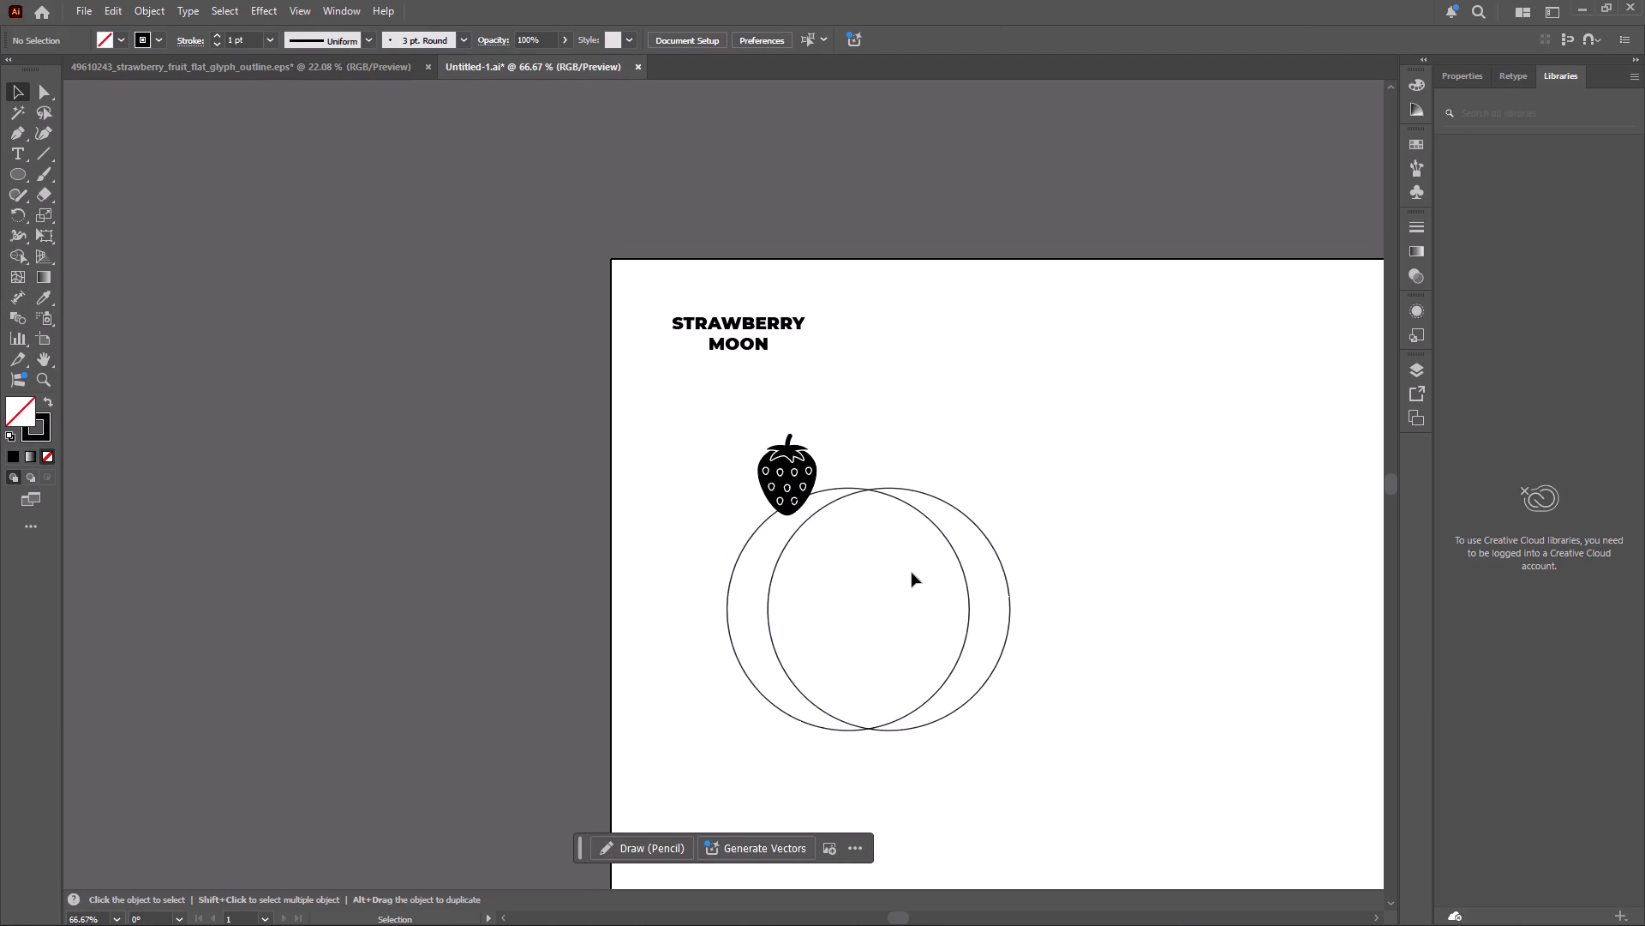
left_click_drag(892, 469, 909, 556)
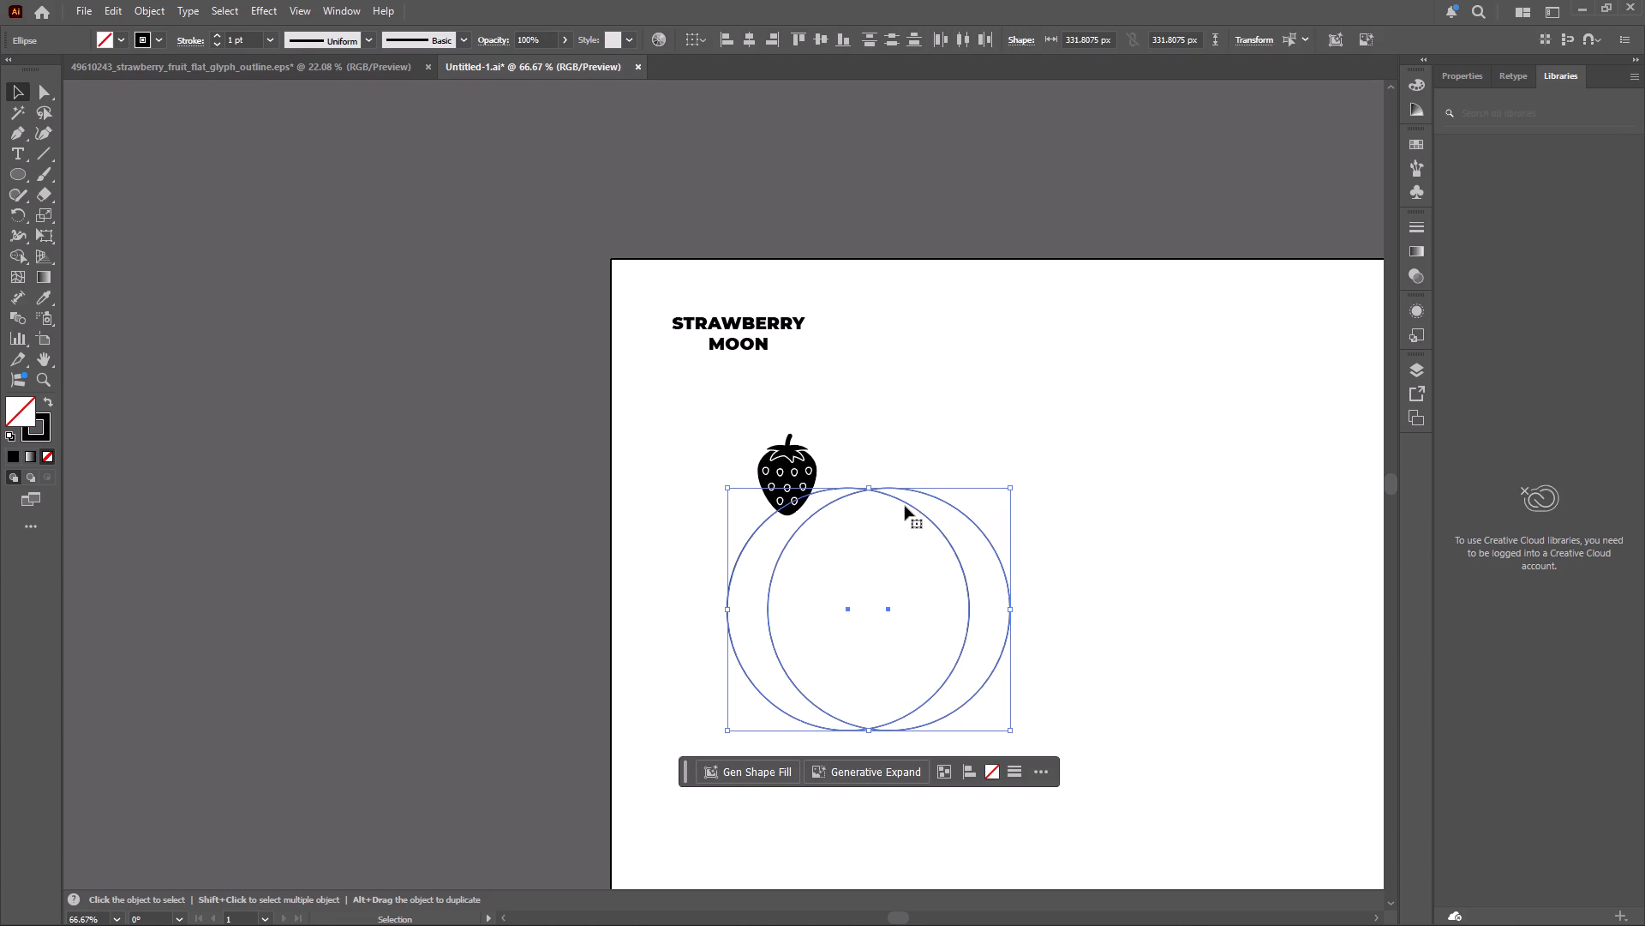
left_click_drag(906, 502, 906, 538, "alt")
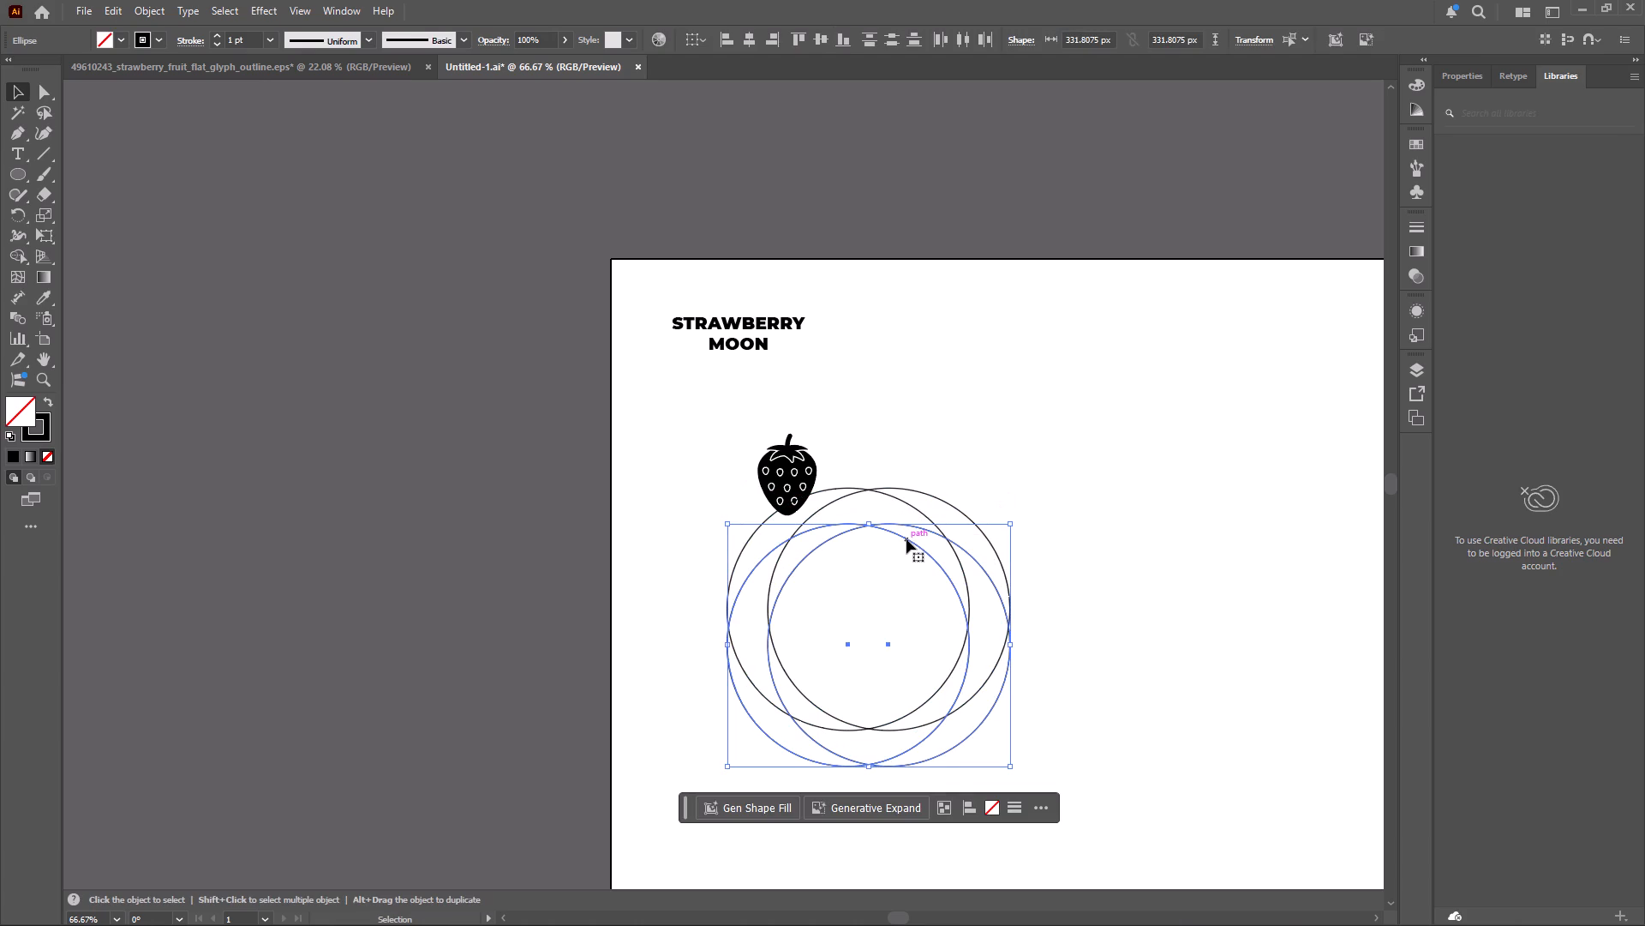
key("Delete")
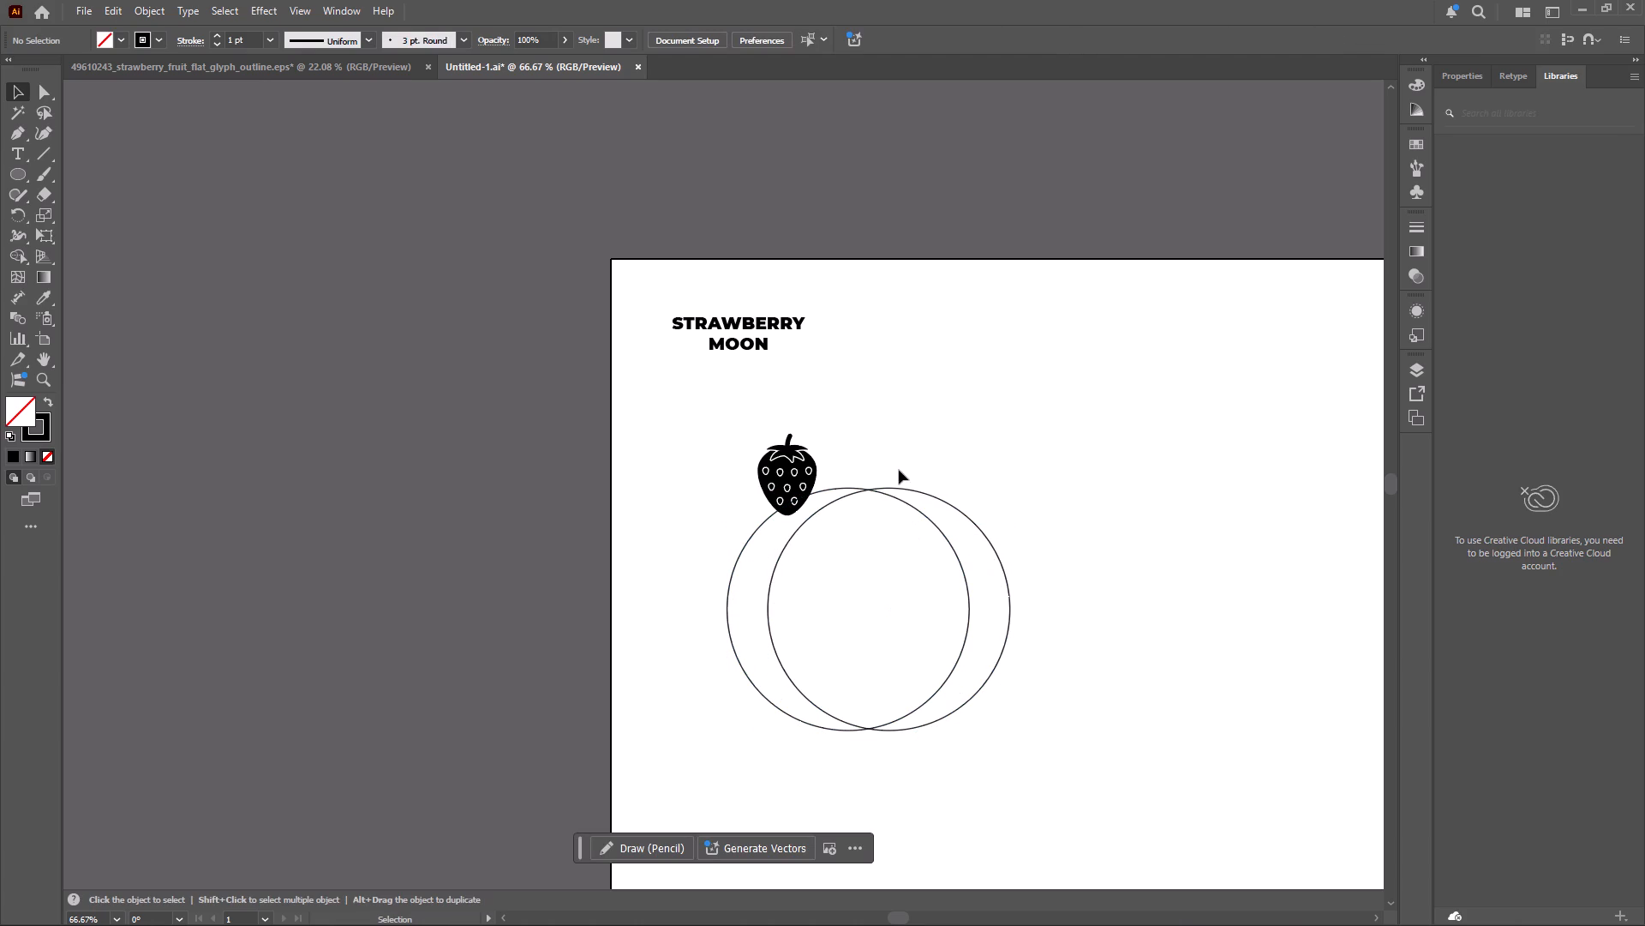
Move both overlapping circles together up and to the right, clear of the strawberry, and deselect them.
left_click_drag(895, 466, 906, 528)
left_click_drag(913, 508, 1014, 460)
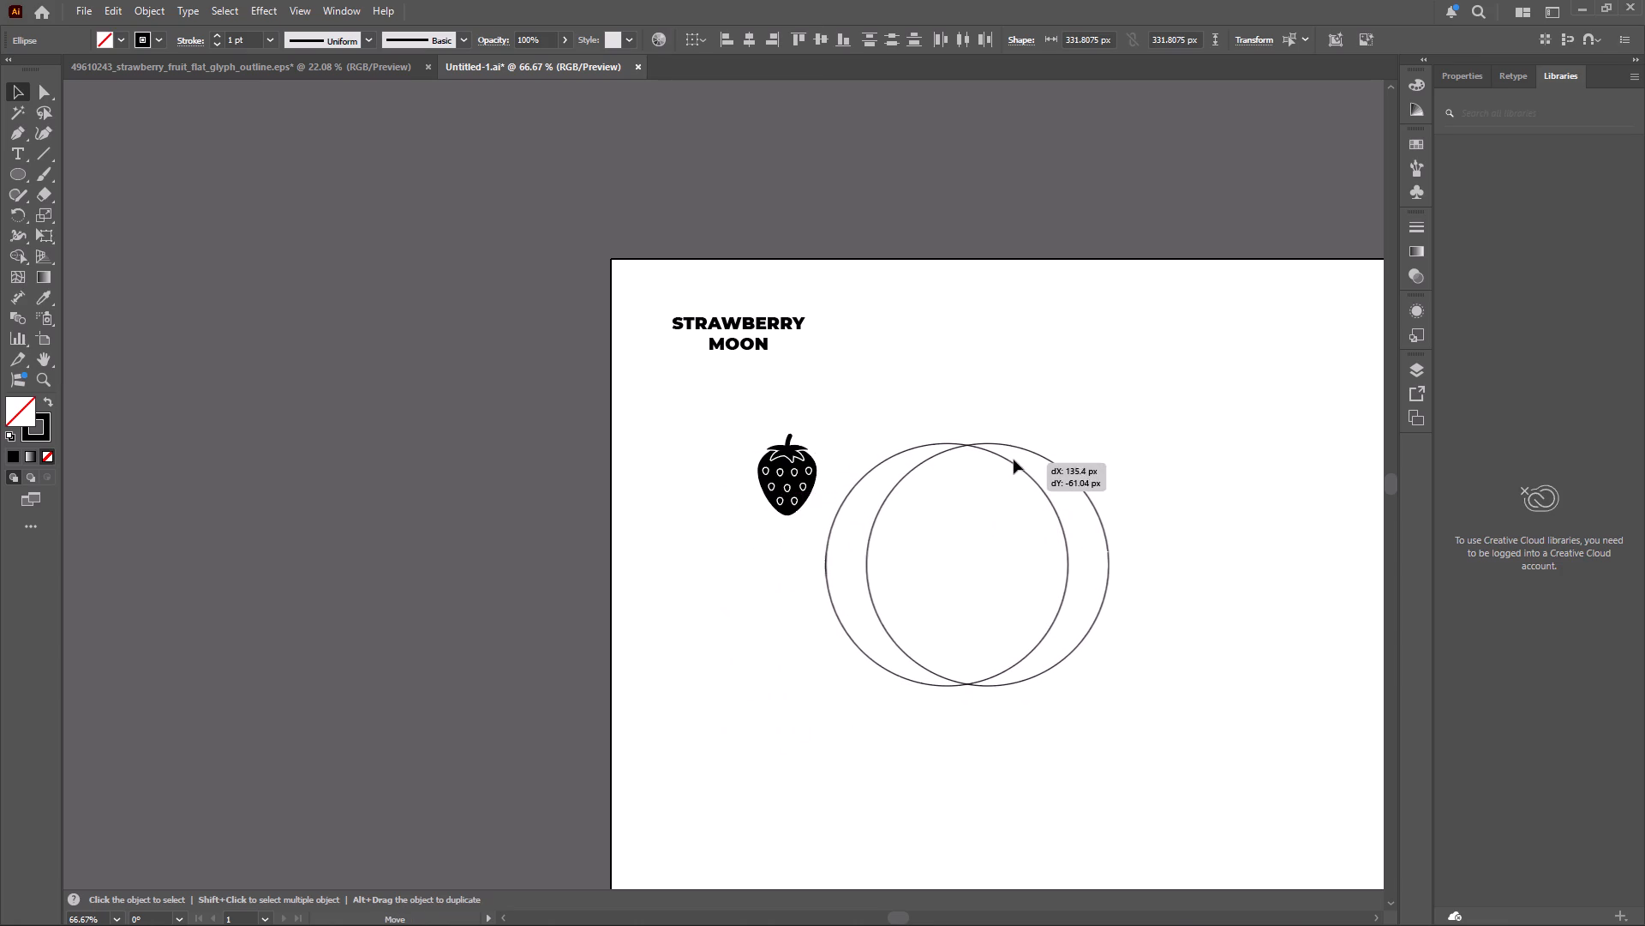
left_click_drag(1014, 460, 1008, 460)
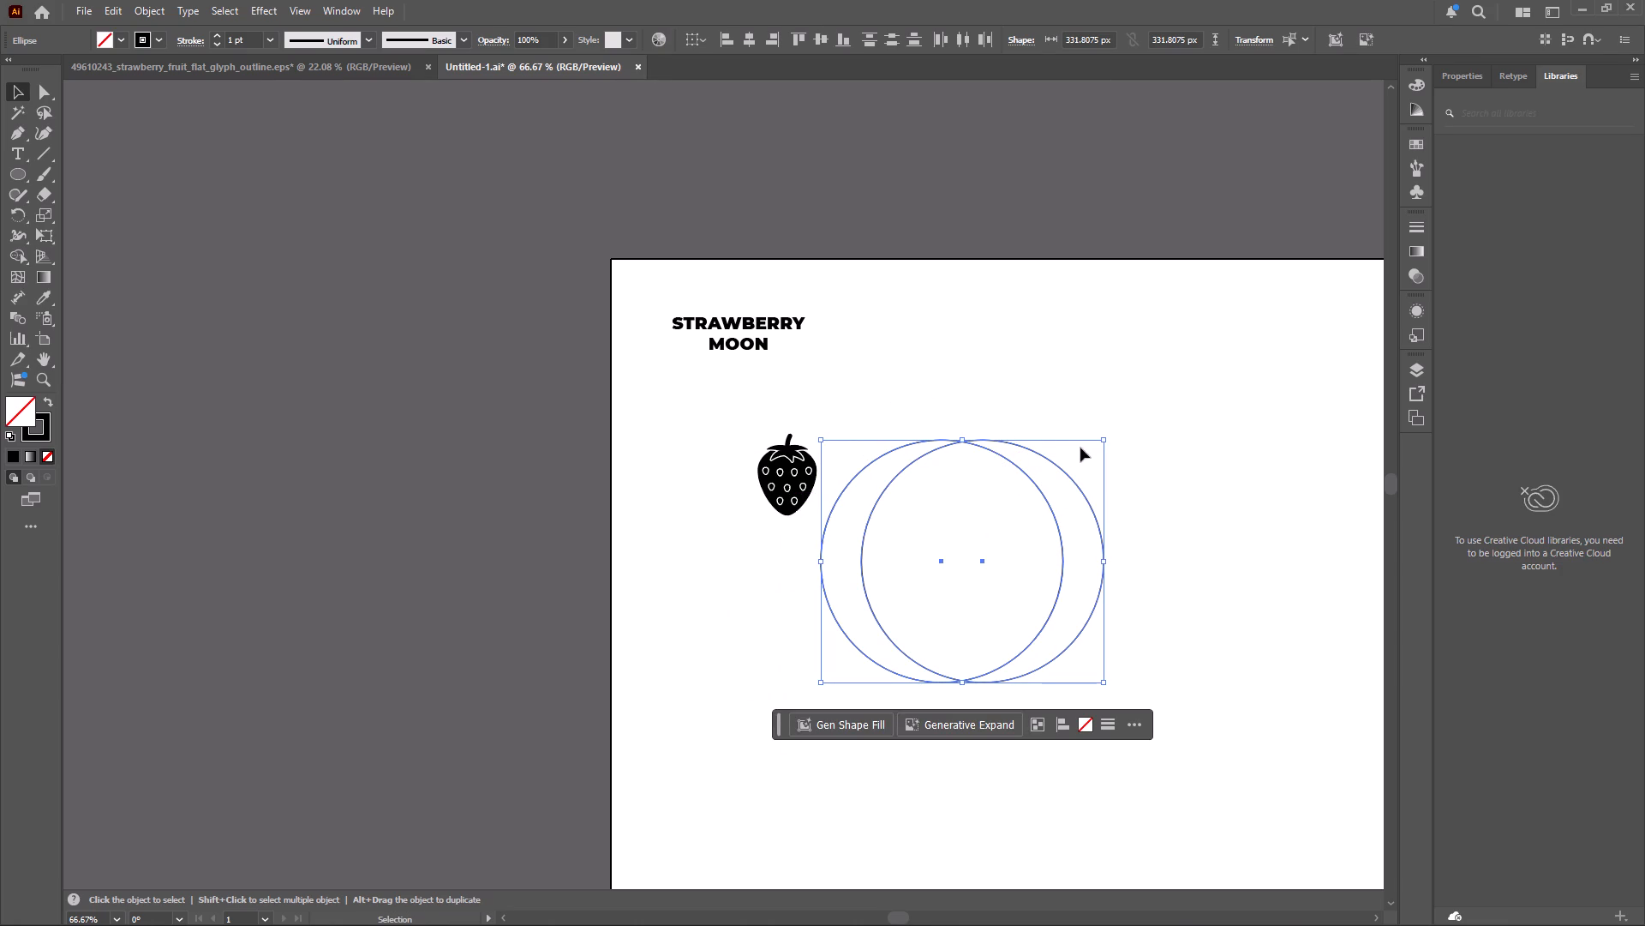
left_click(1042, 394)
Scale the right-hand circle down proportionally to about 321 px in diameter and deselect it.
left_click(1047, 460)
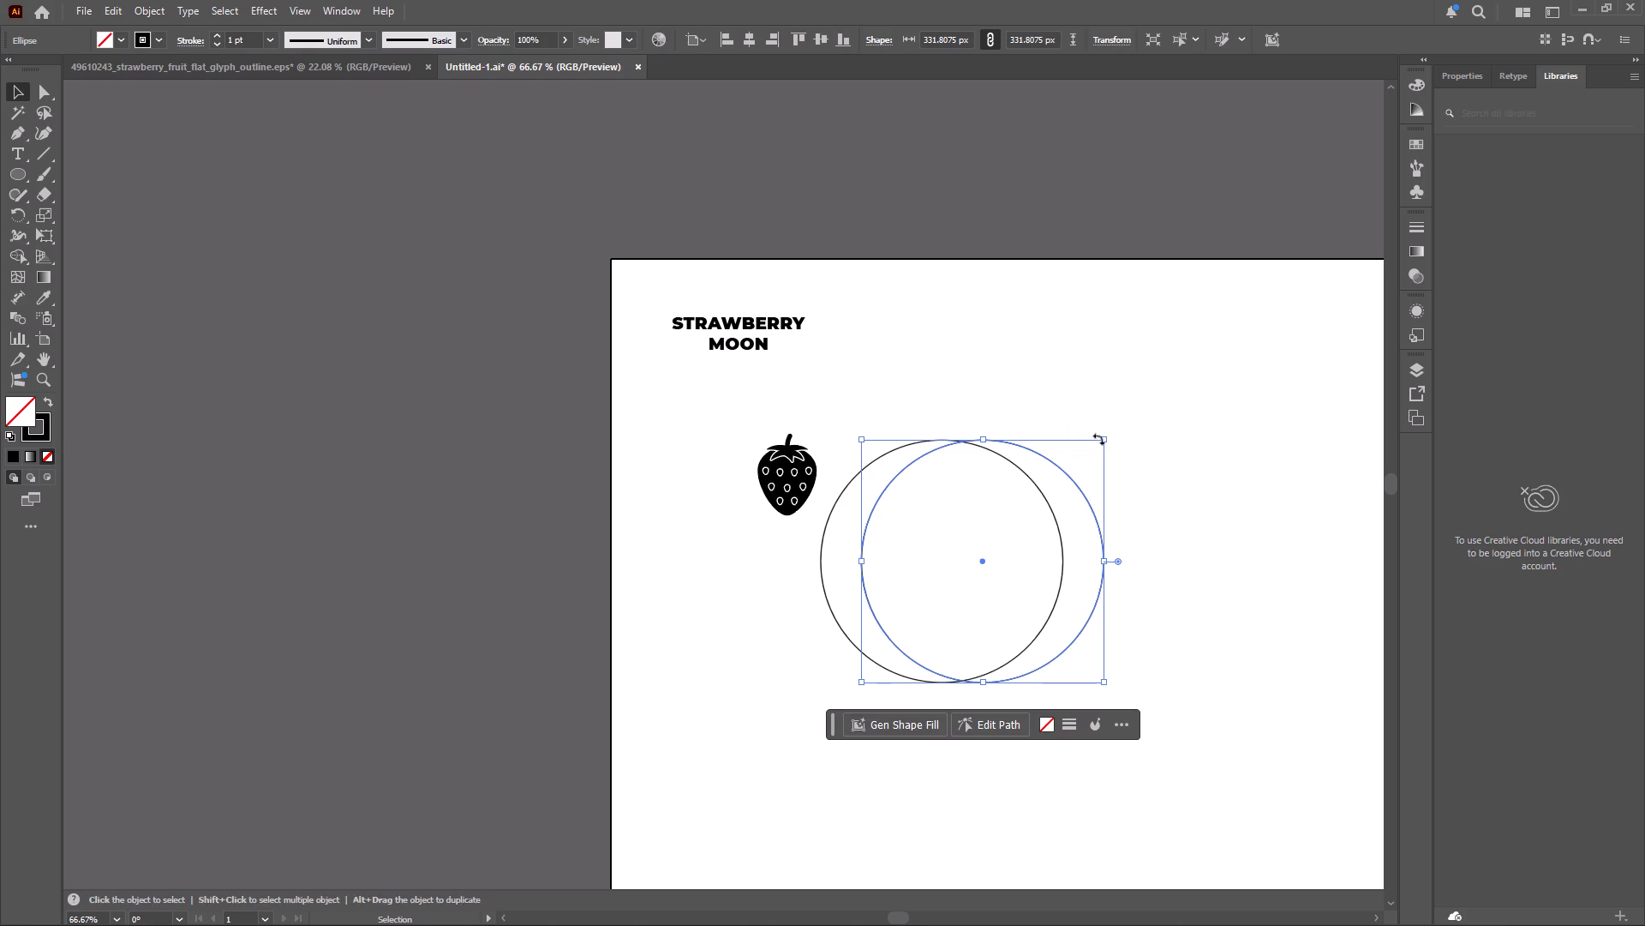
left_click_drag(1104, 439, 1096, 446, "shift")
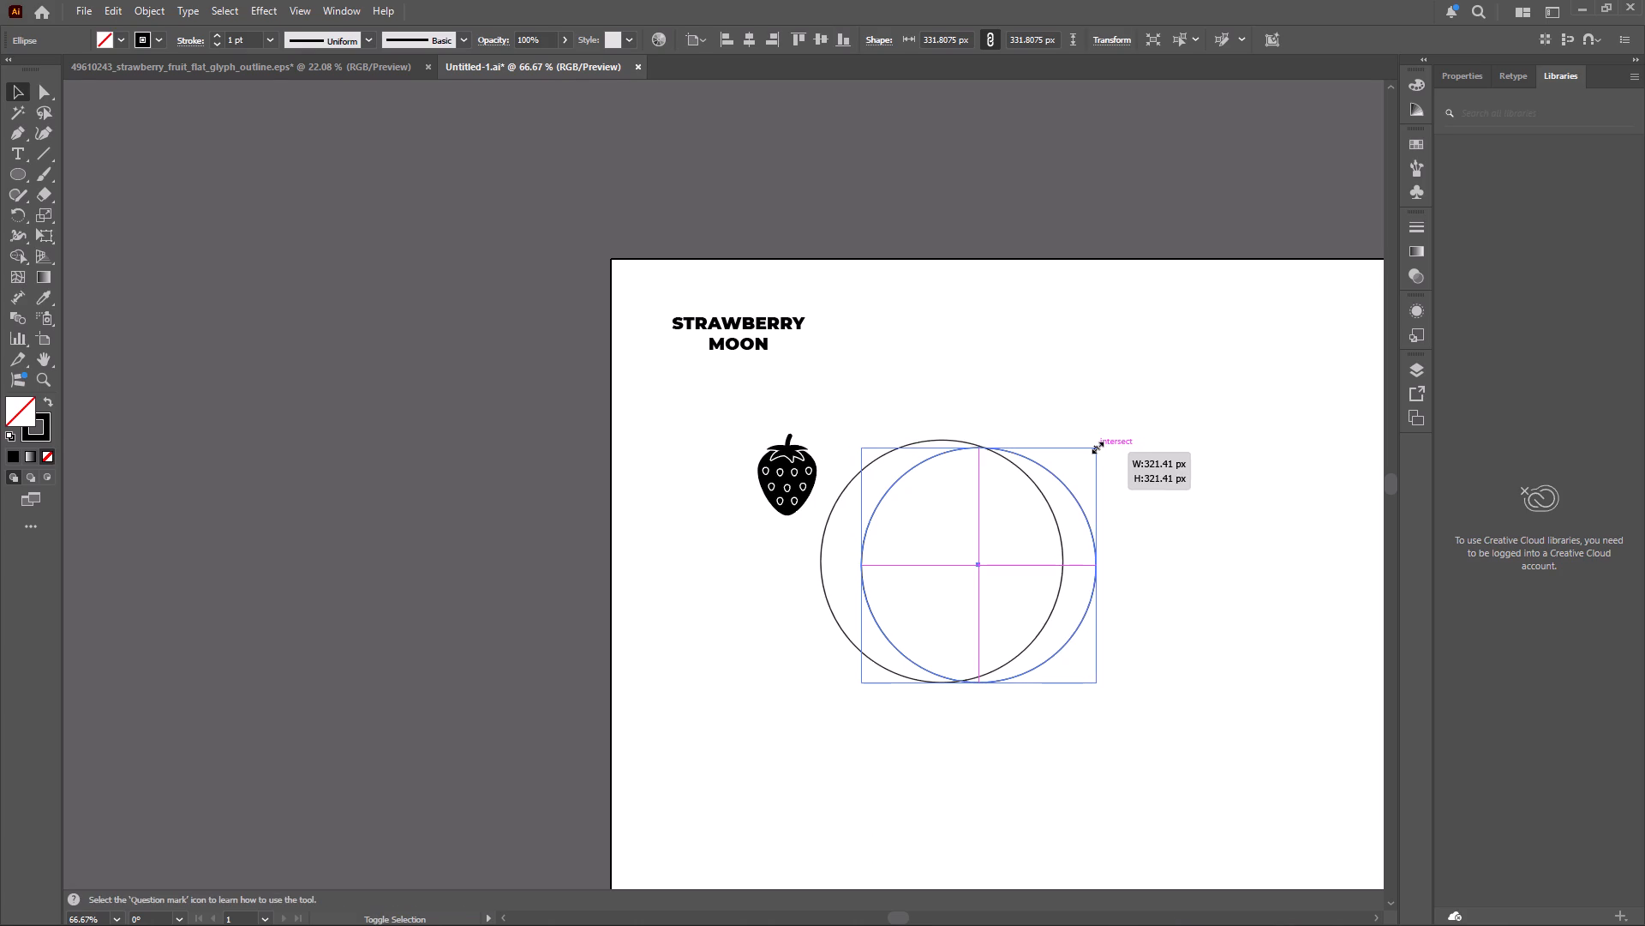
left_click_drag(1096, 446, 1095, 446, "shift")
left_click(958, 417)
Align the two circles' centres vertically, nudge them slightly left and deselect them.
left_click_drag(950, 413, 992, 634)
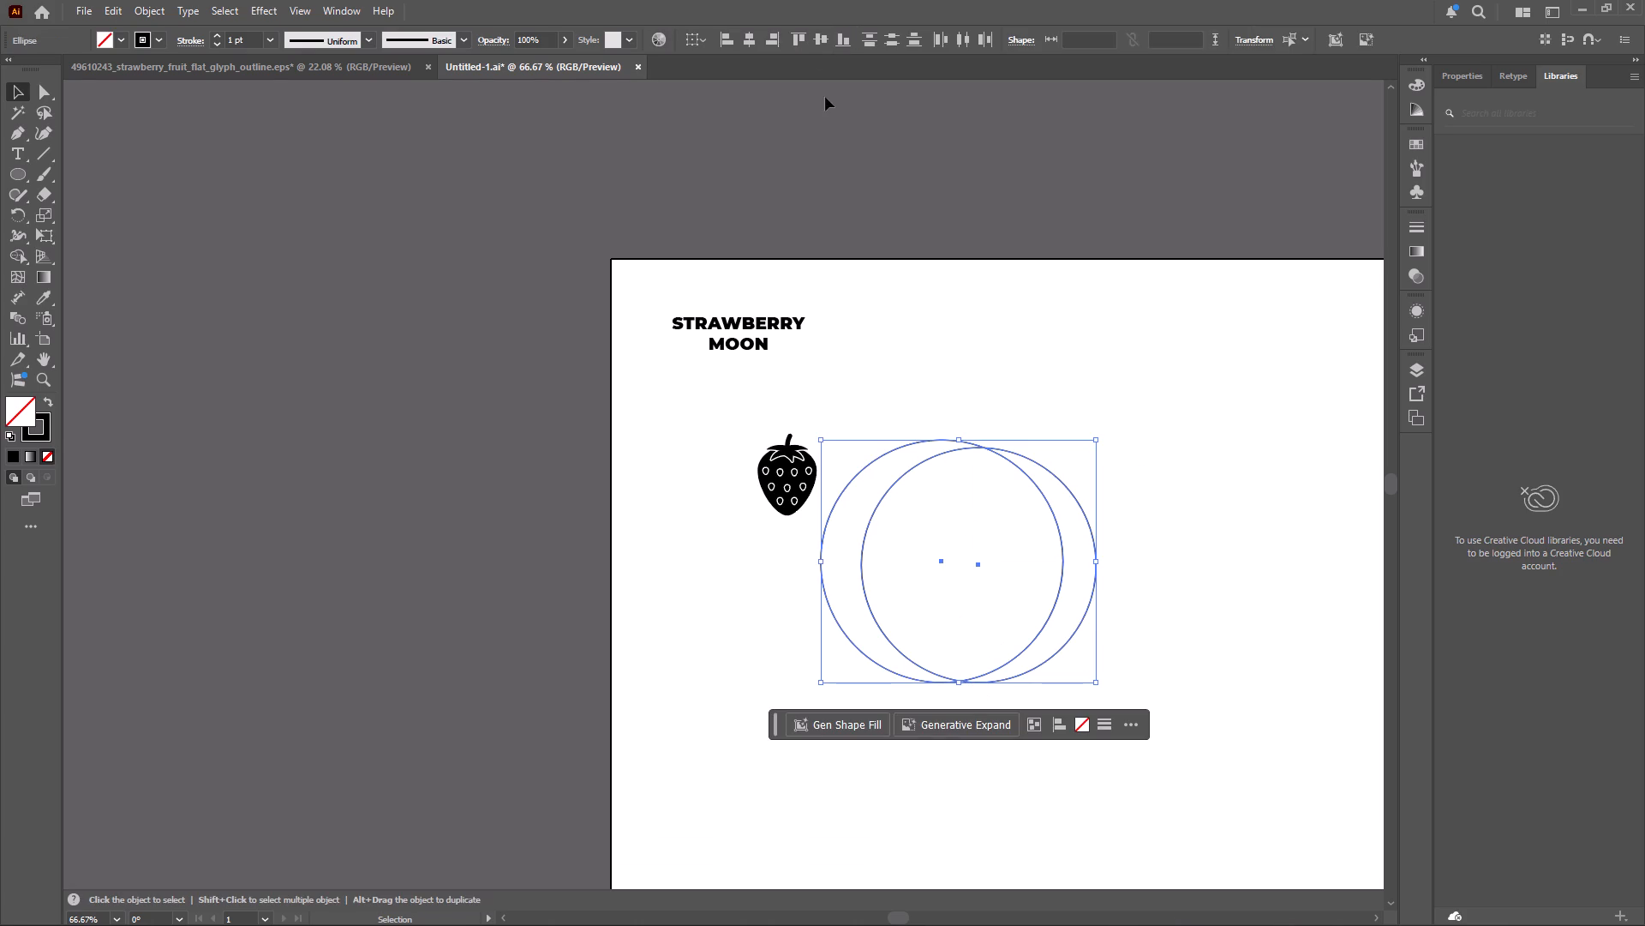
left_click(817, 36)
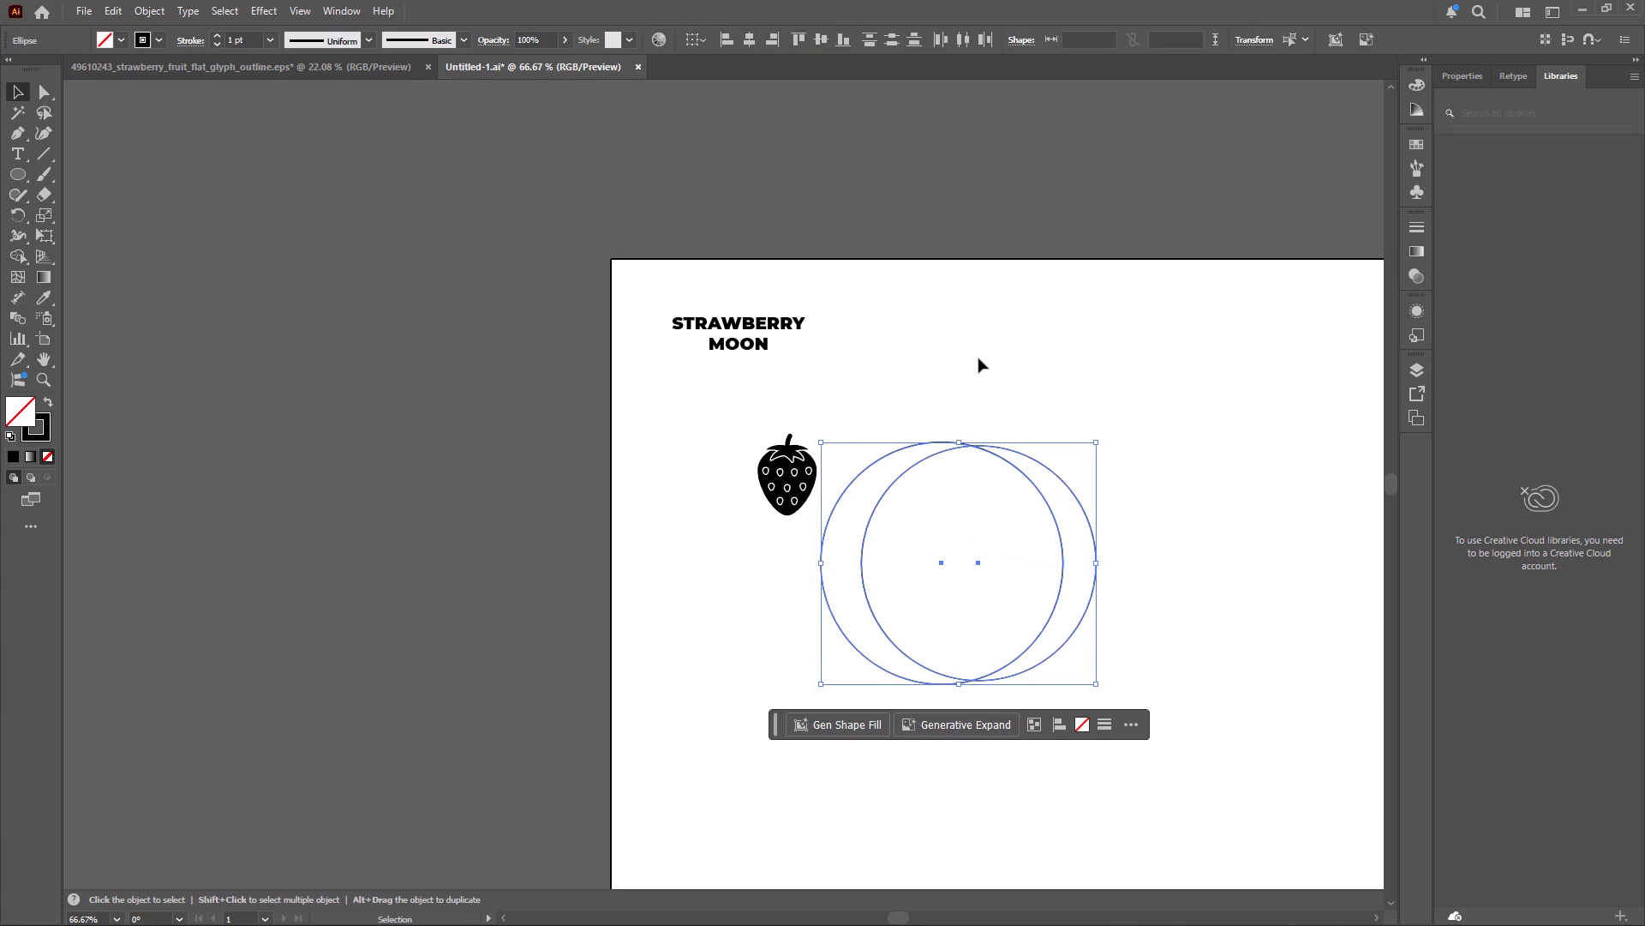
key("Left")
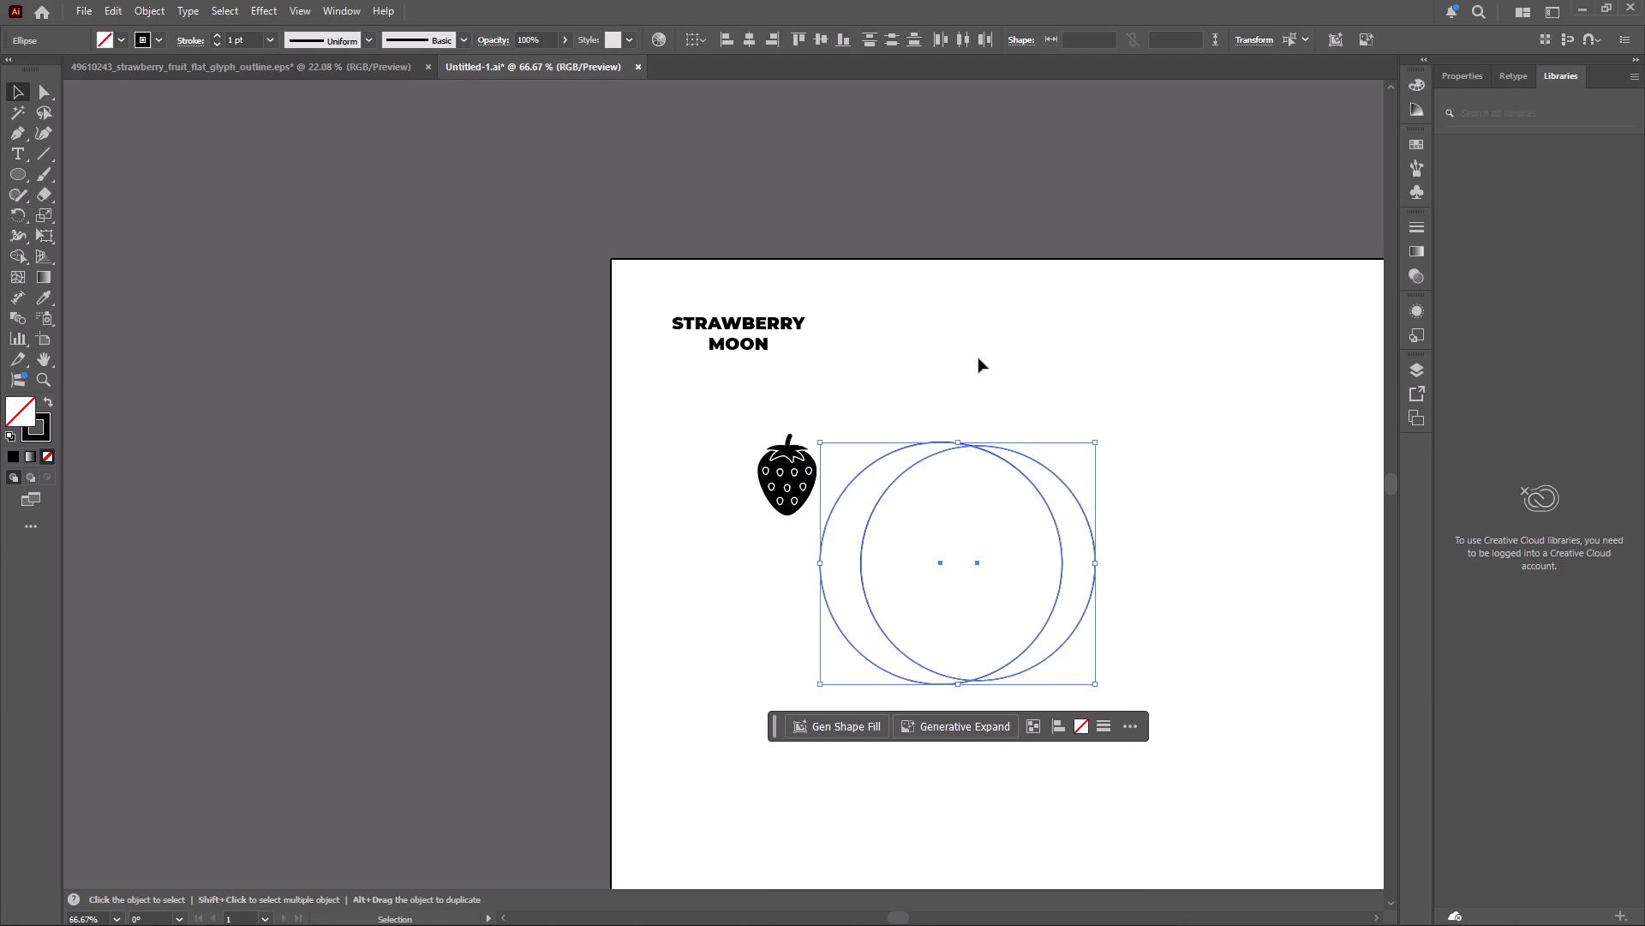
left_click(938, 363)
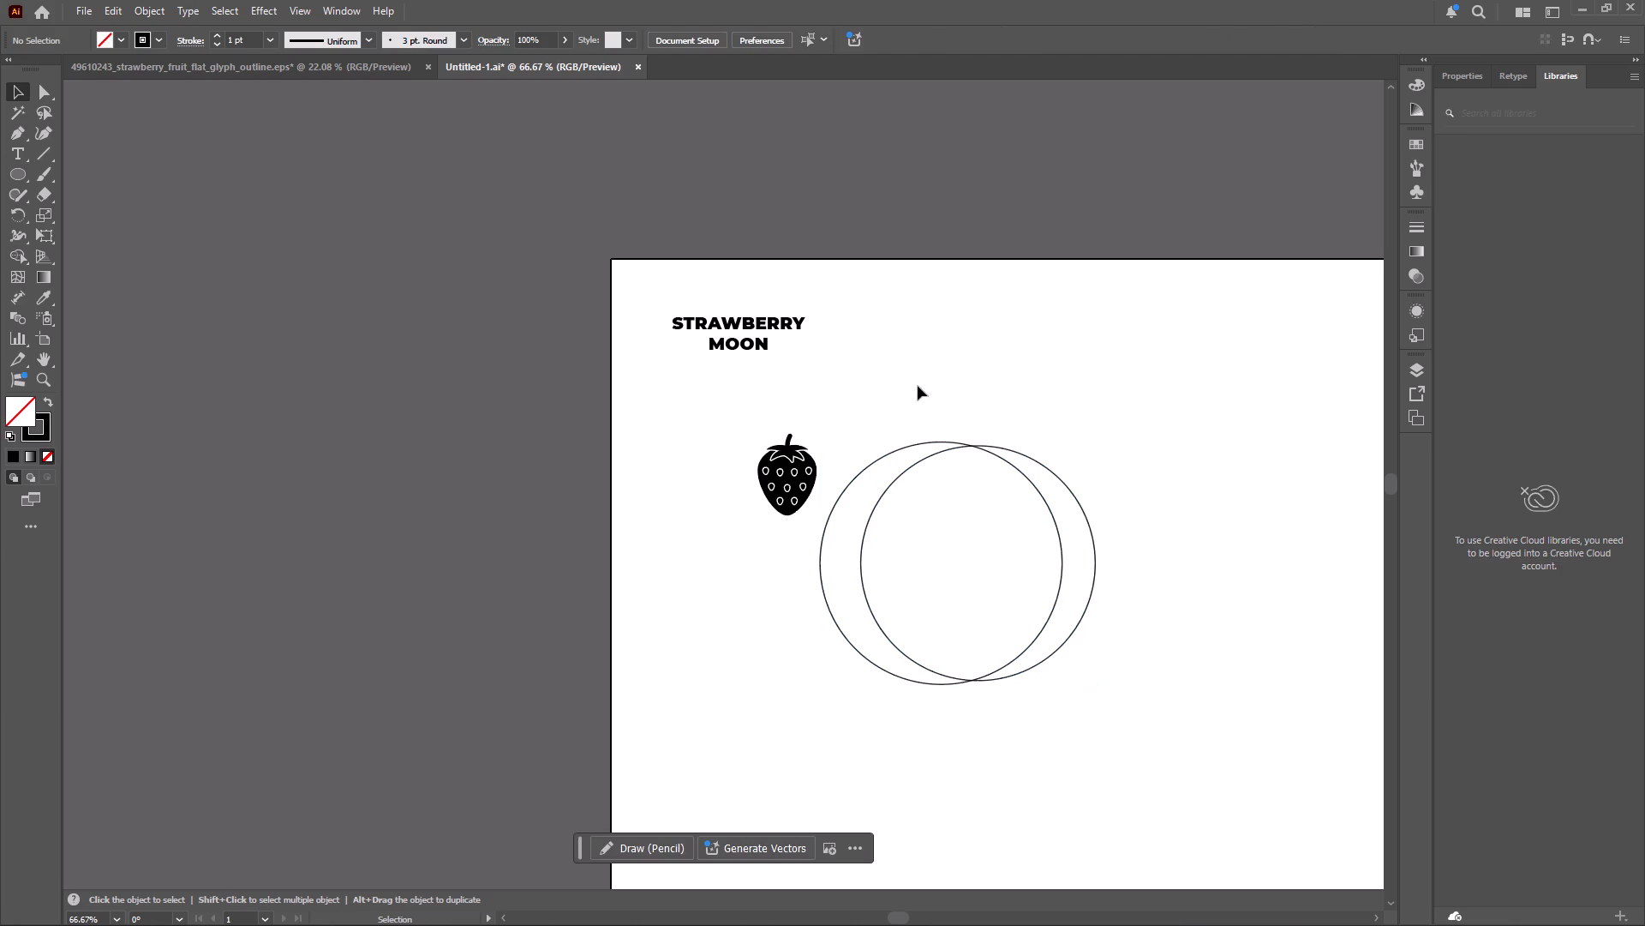
Expand the fill and stroke of both circles and deselect them.
left_click_drag(915, 390, 1002, 620)
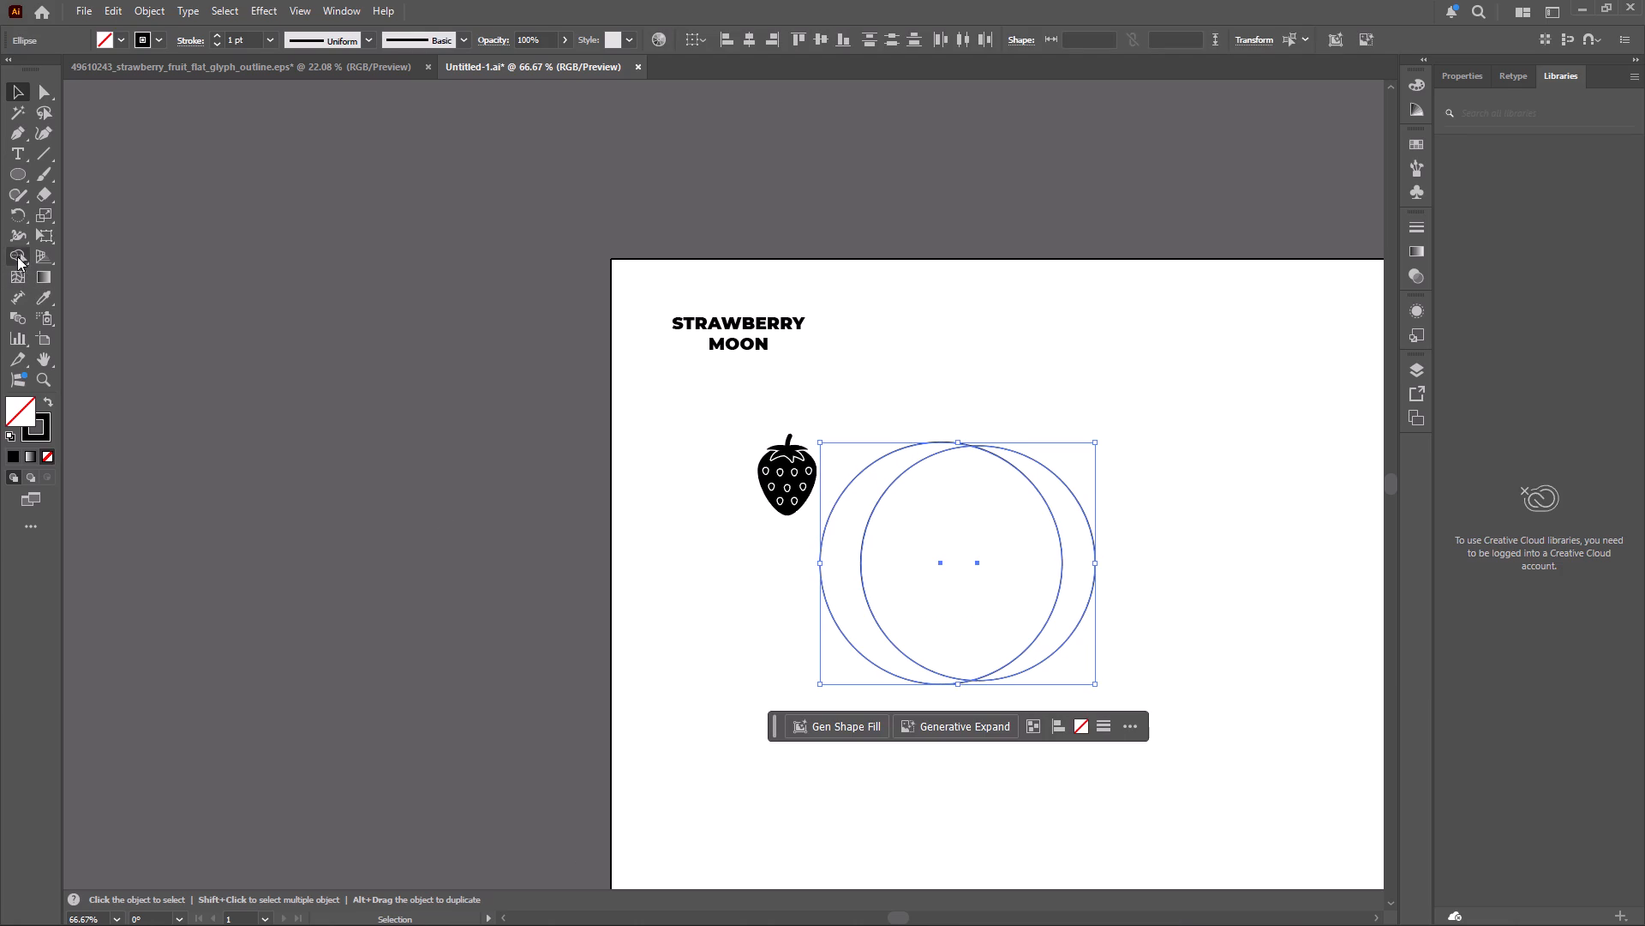
left_click(16, 256)
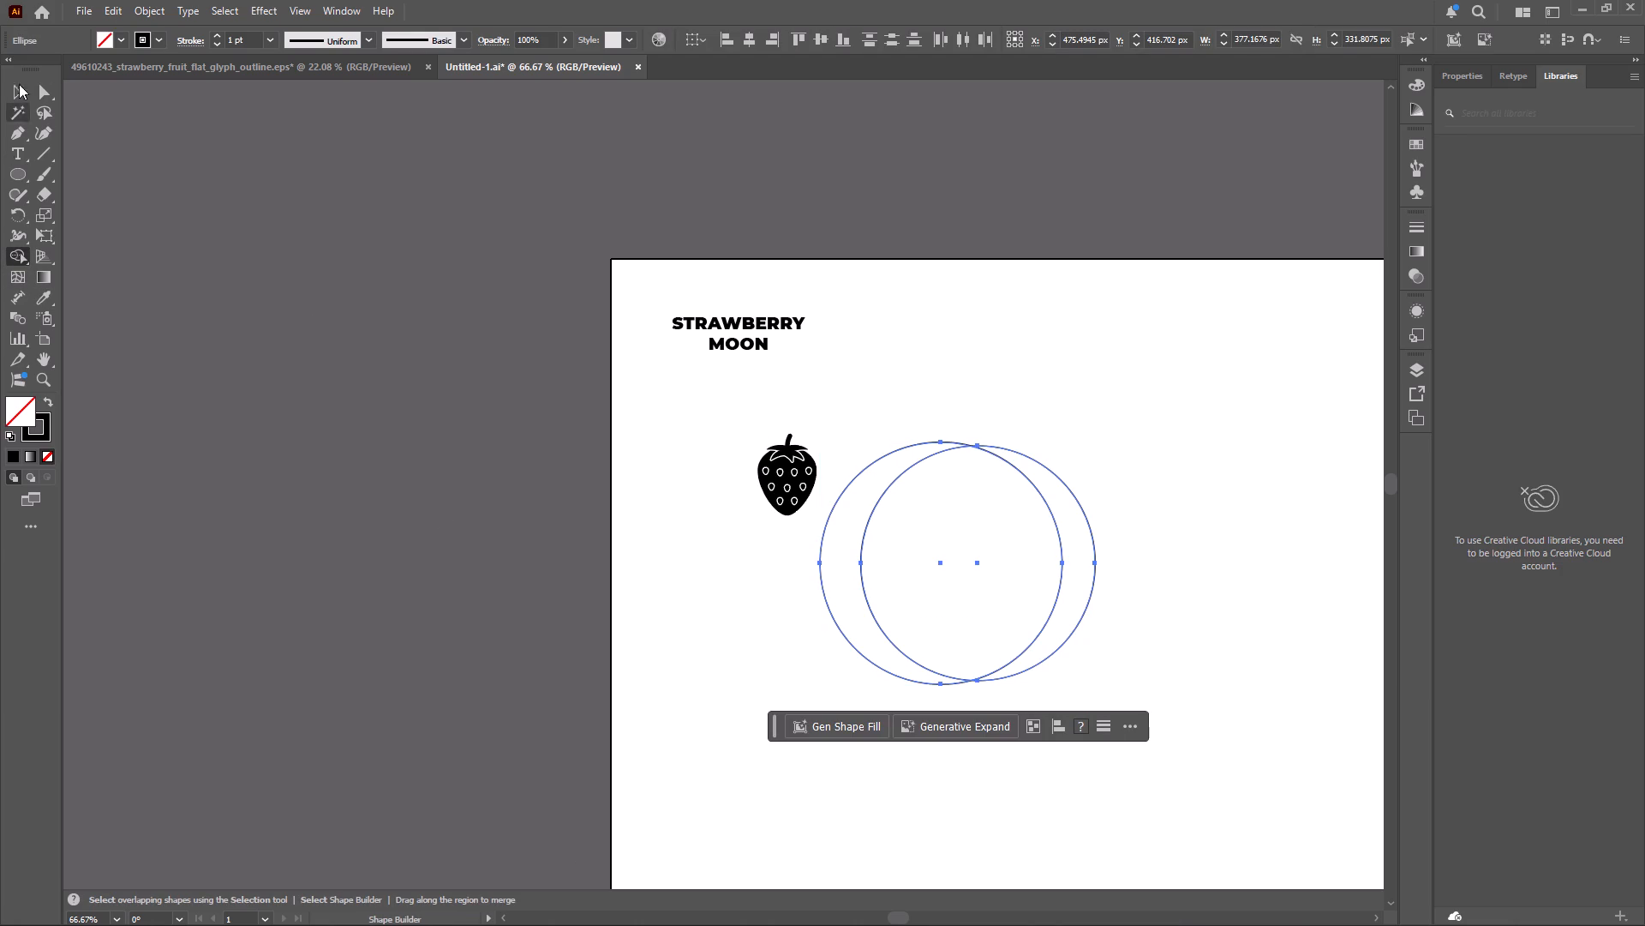
left_click(147, 9)
left_click(185, 256)
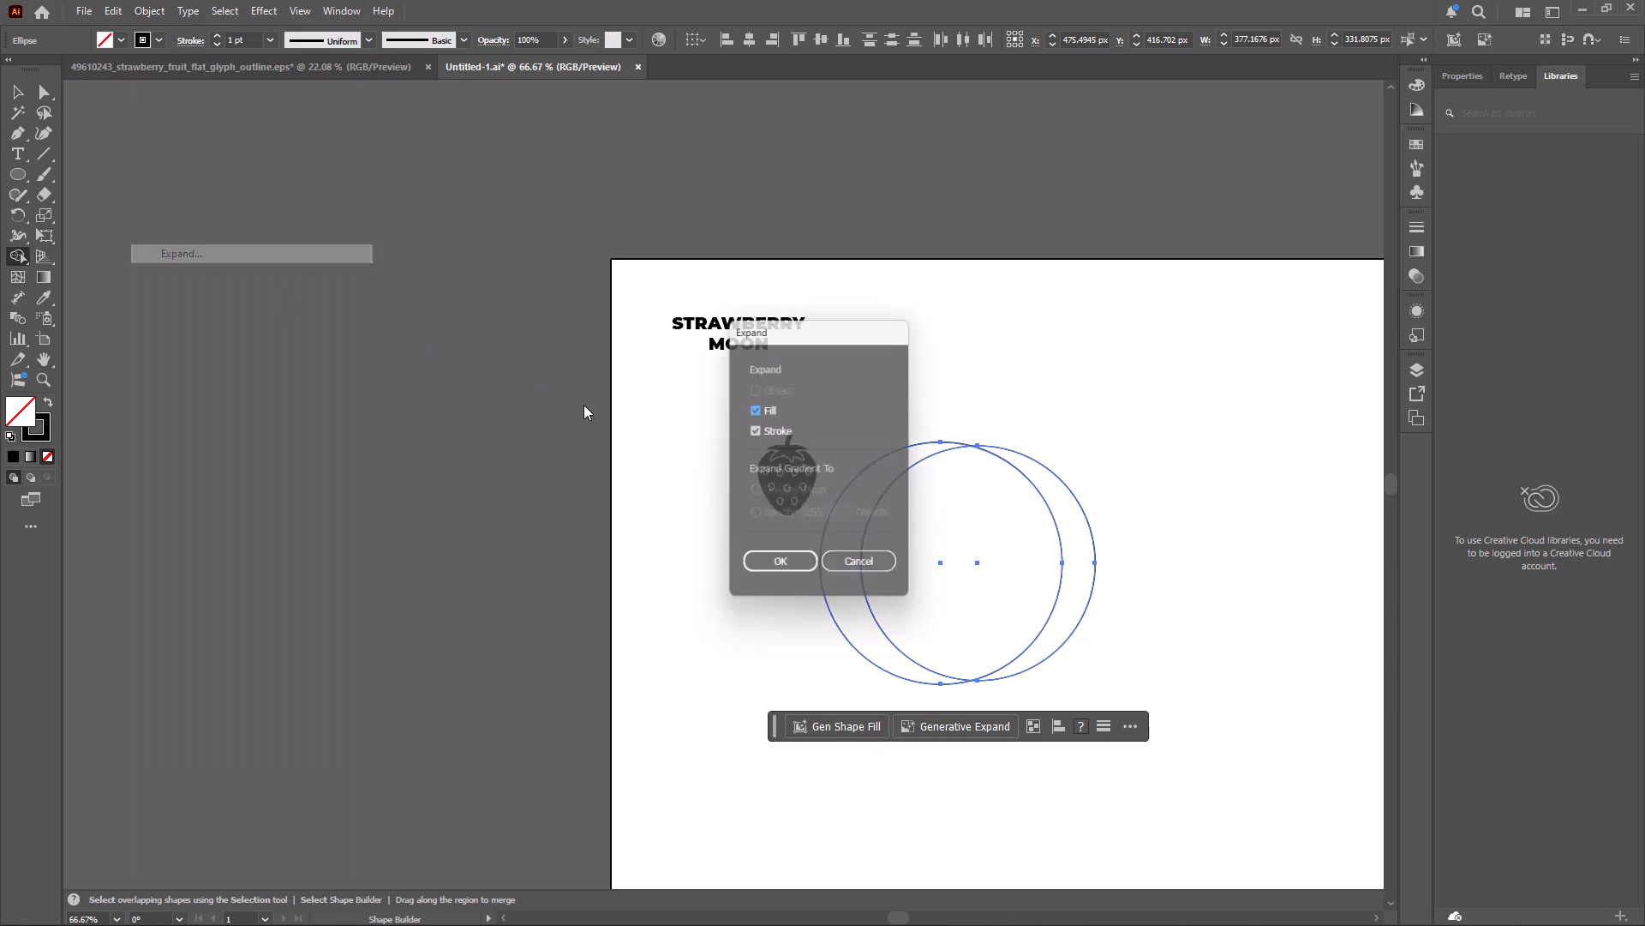
left_click(793, 568)
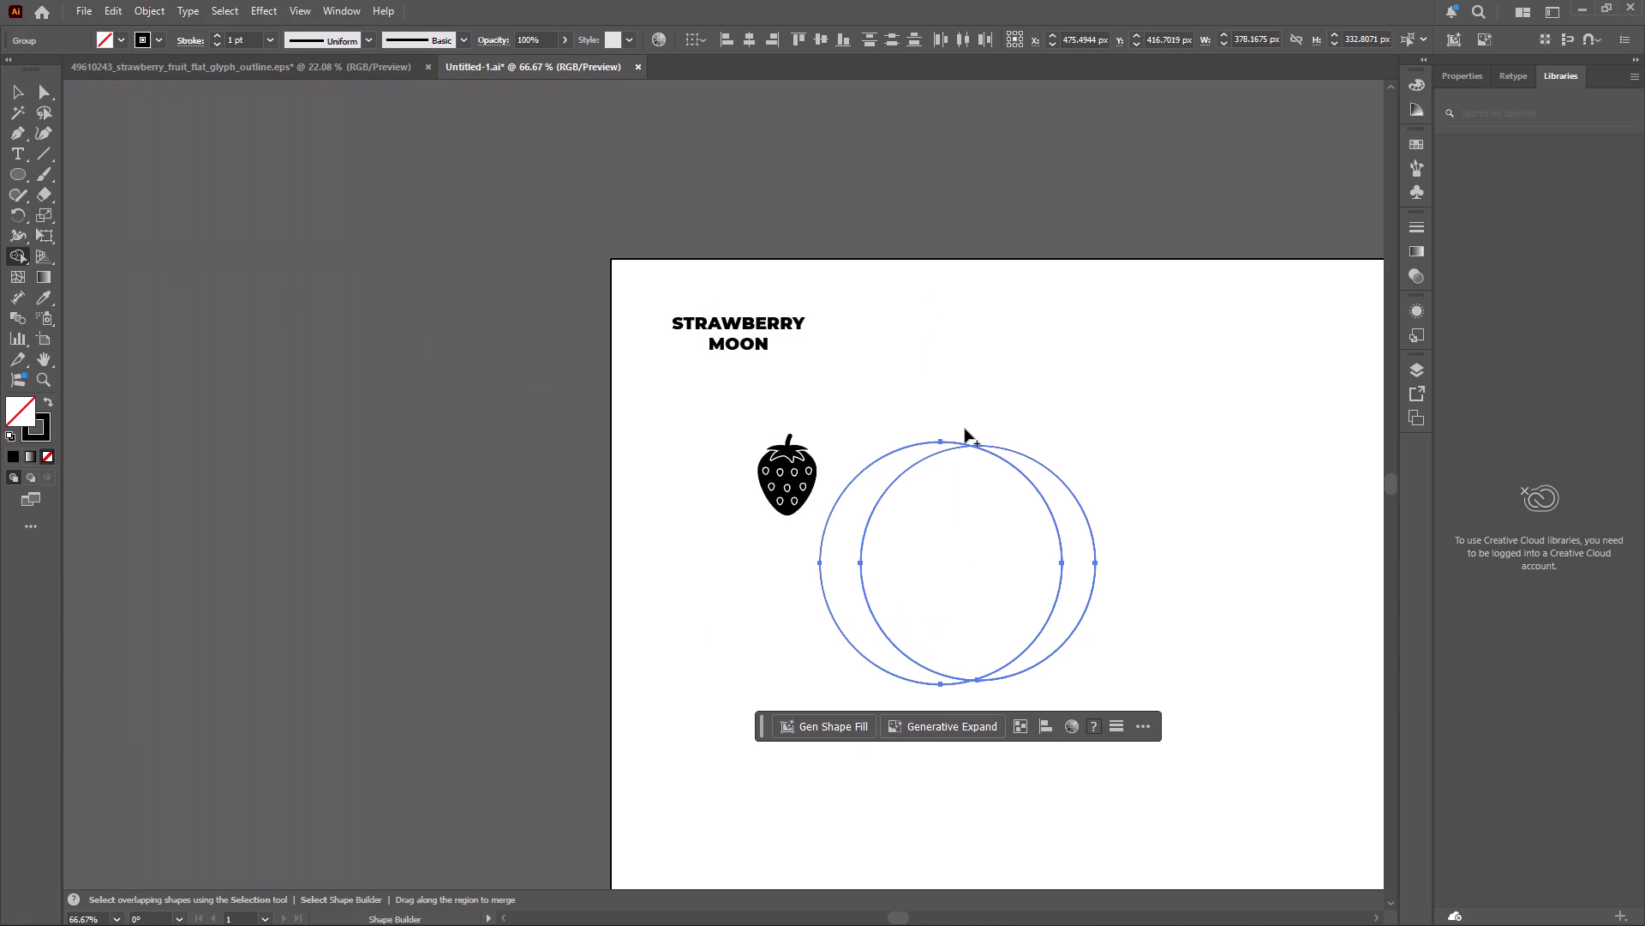
left_click(12, 92)
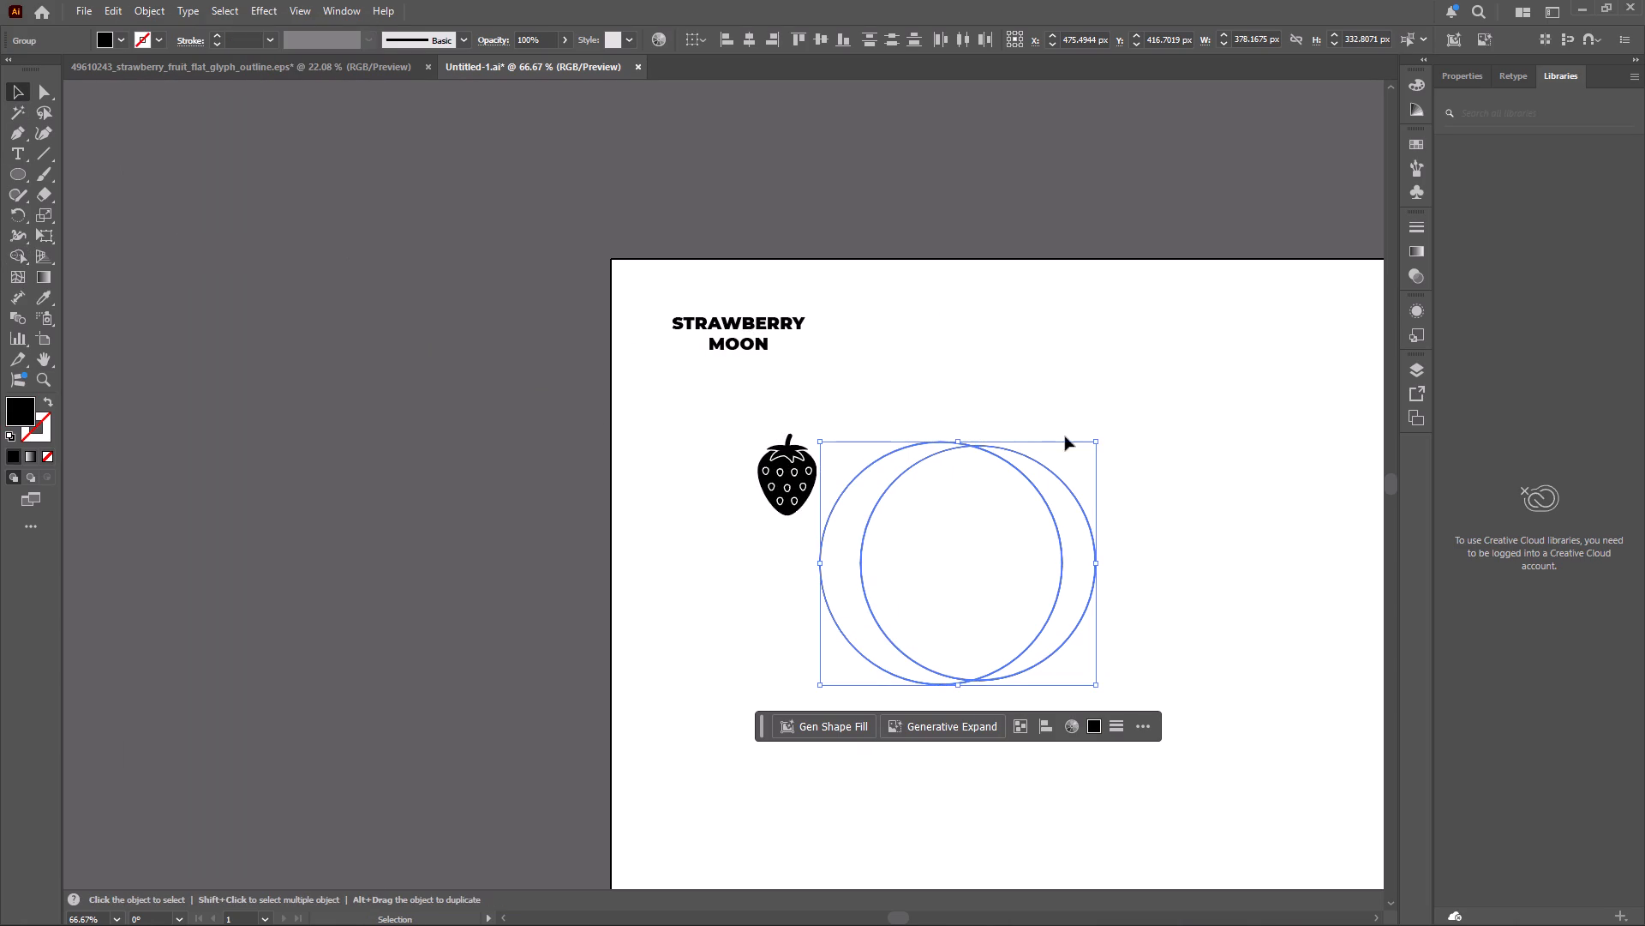
left_click(1012, 412)
Remove the smaller right-hand circle's areas with the Shape Builder, leaving a crescent outline open to the right.
left_click_drag(914, 420, 1068, 664)
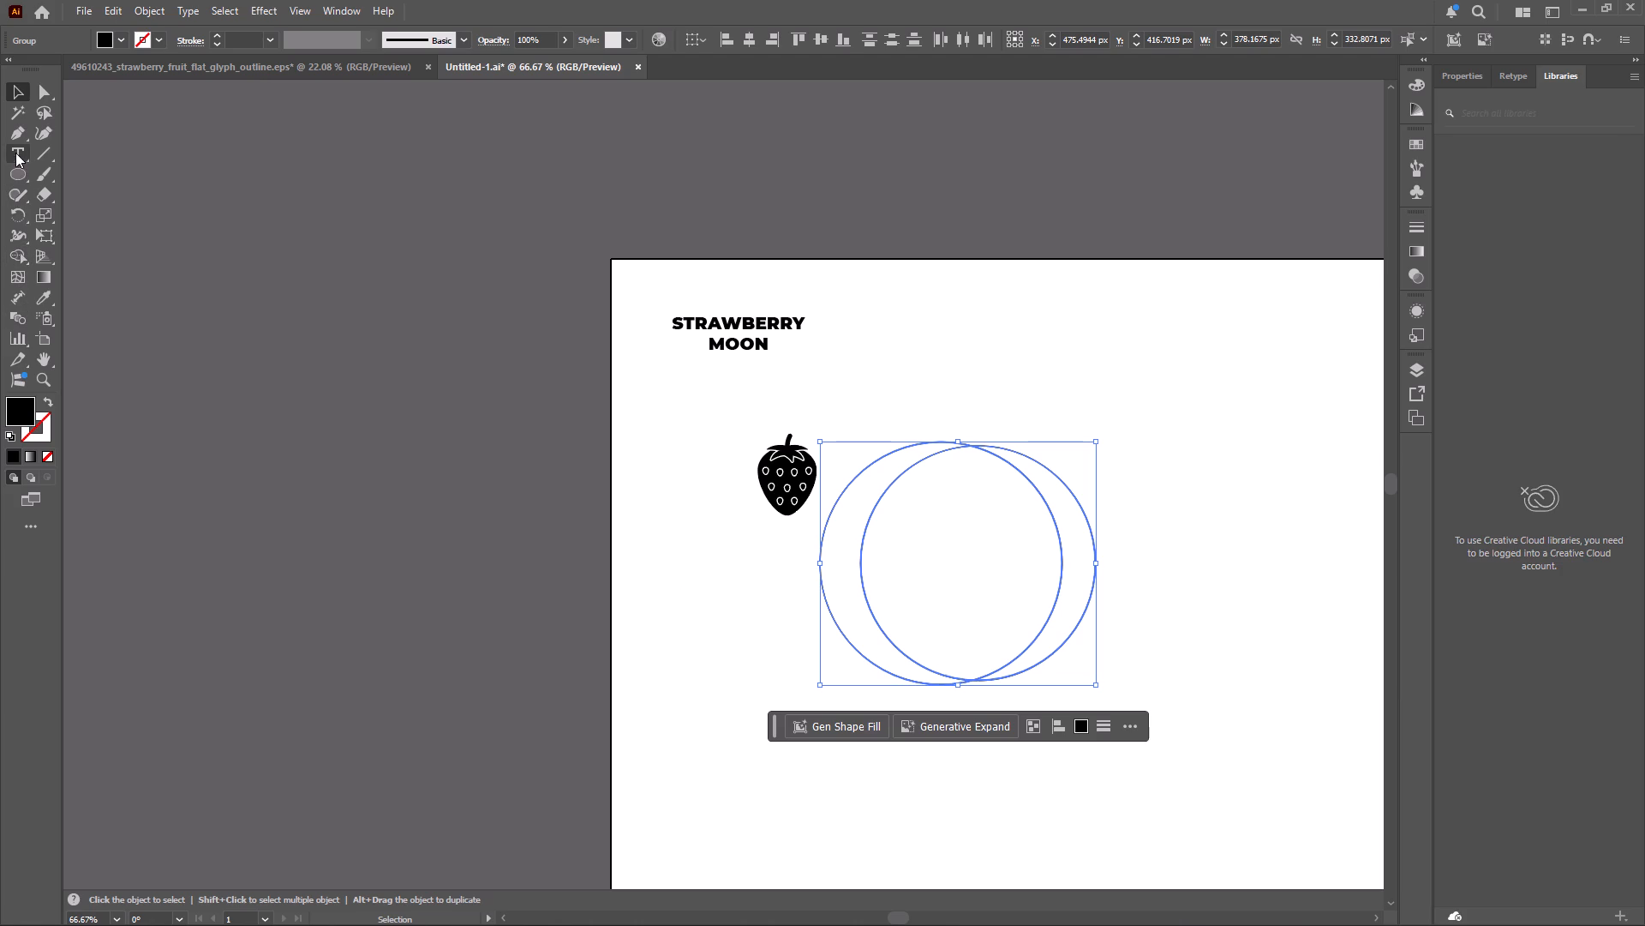
left_click(19, 256)
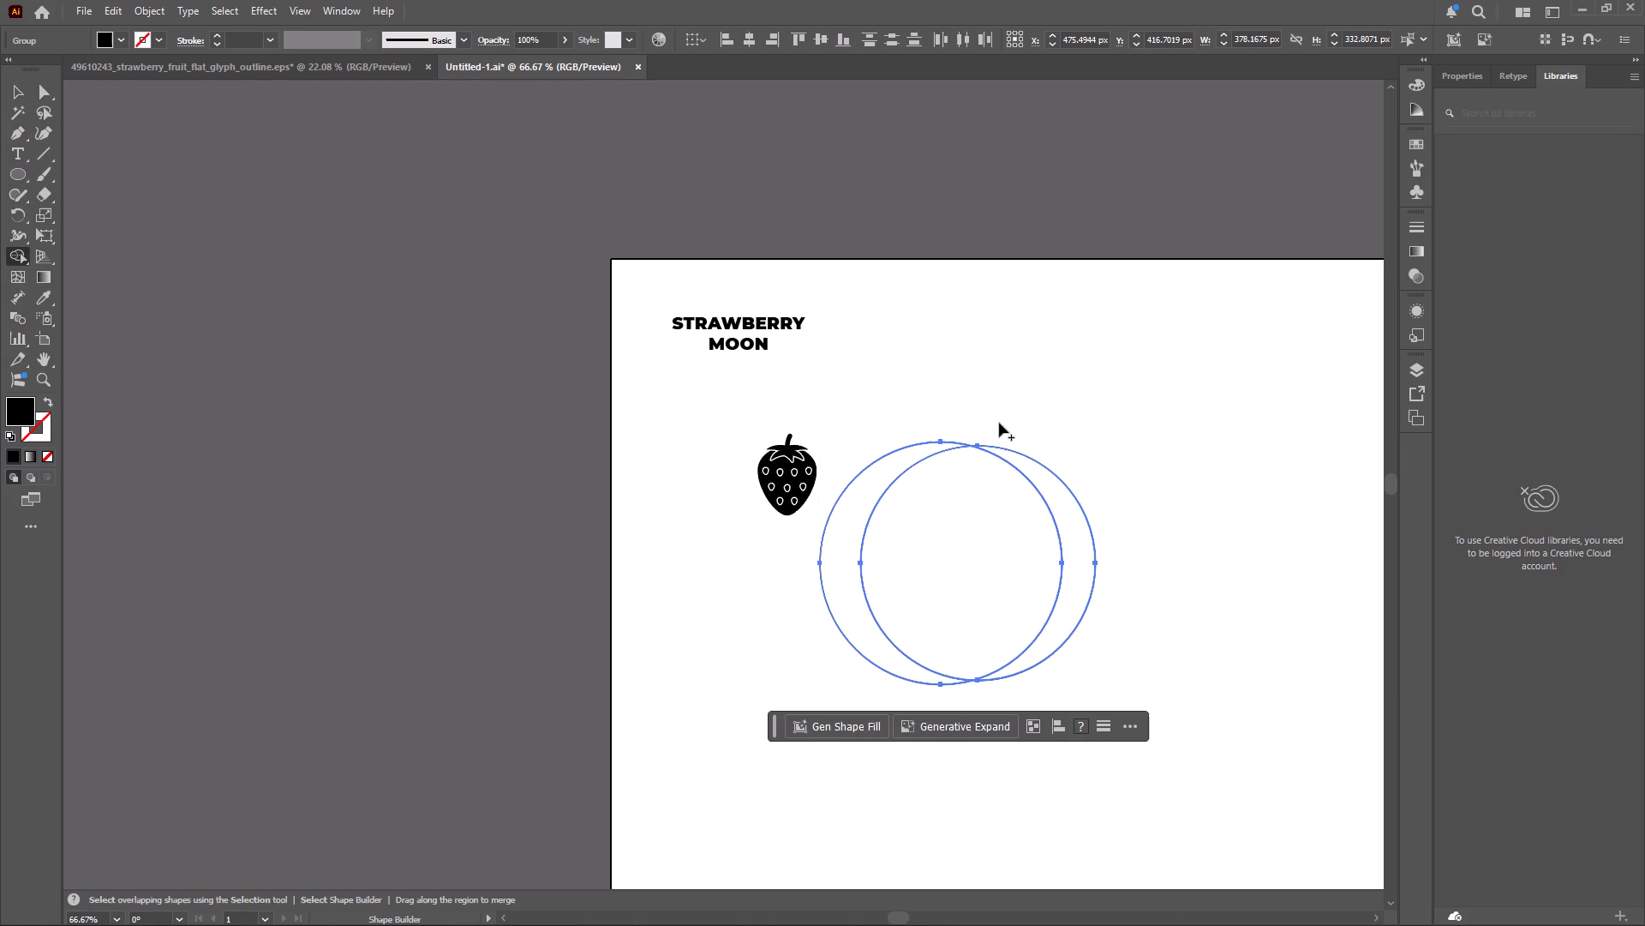
left_click_drag(999, 424, 1012, 474, "alt")
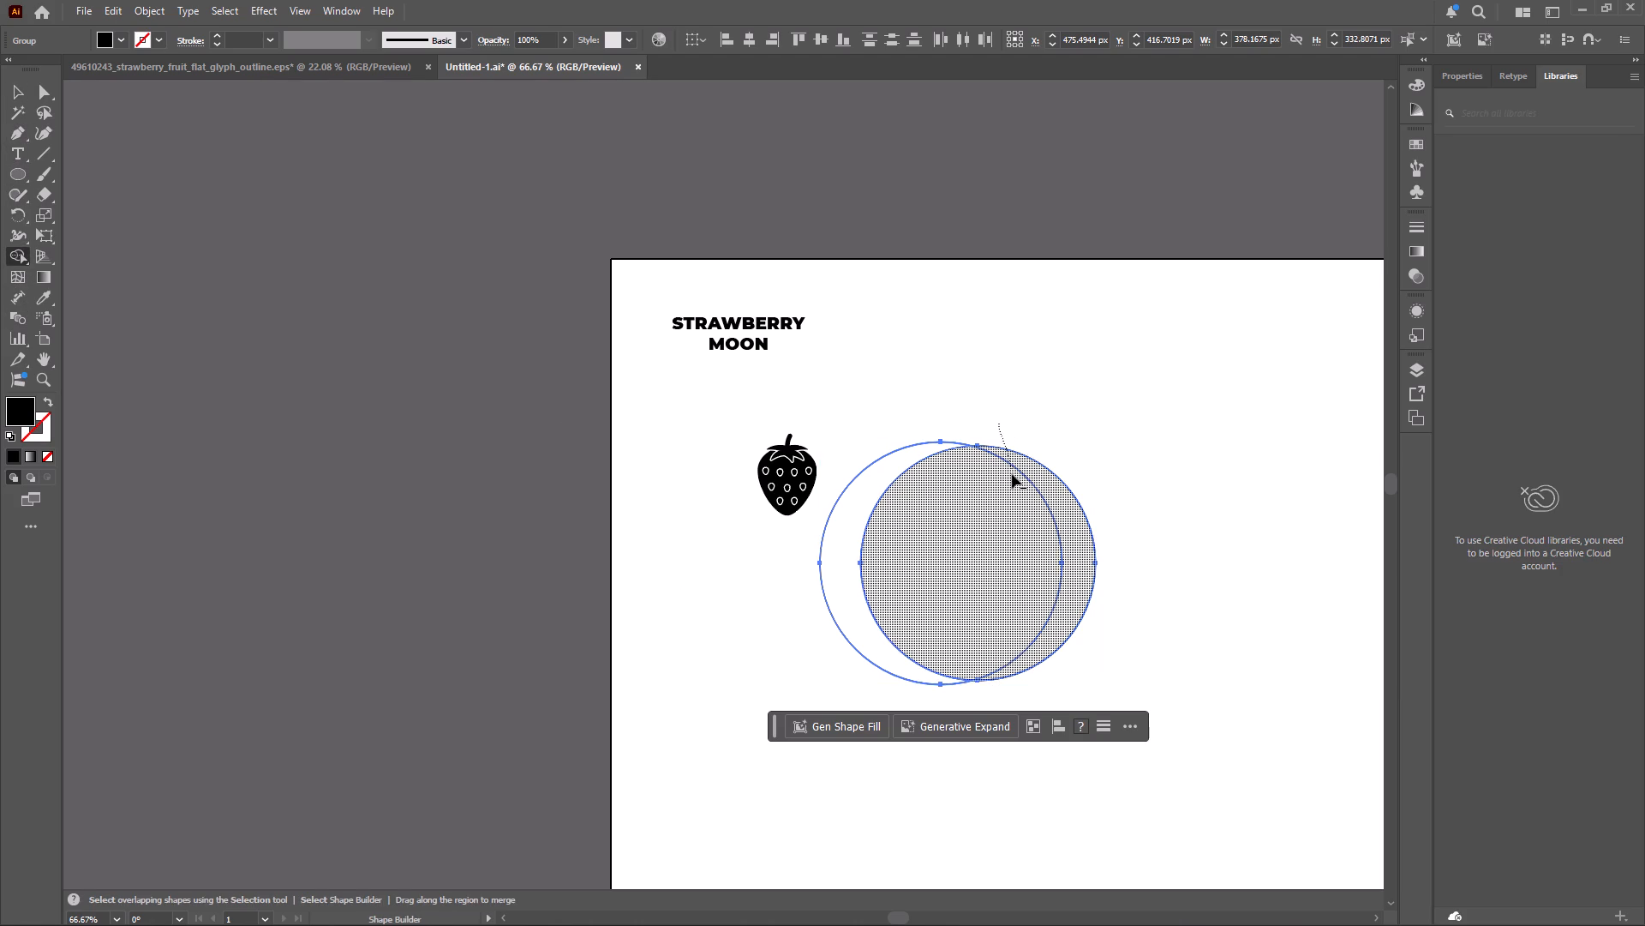
left_click_drag(1012, 474, 1012, 478, "alt")
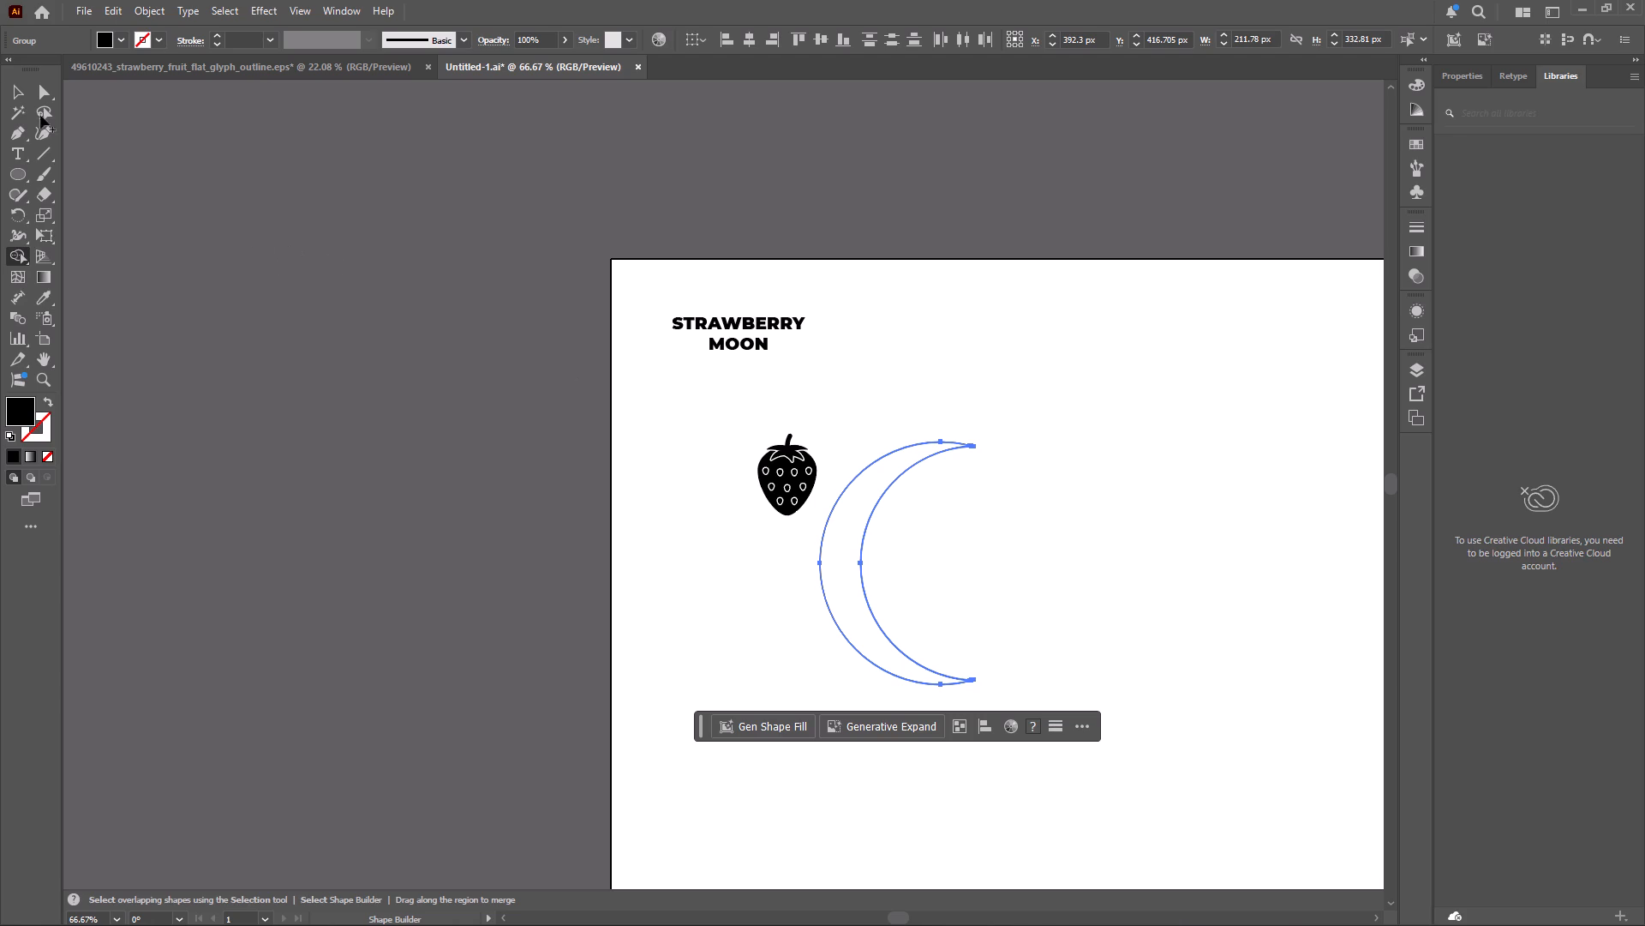
Move the crescent outline below the strawberry to about X 185, Y 551 px and deselect it.
left_click(20, 87)
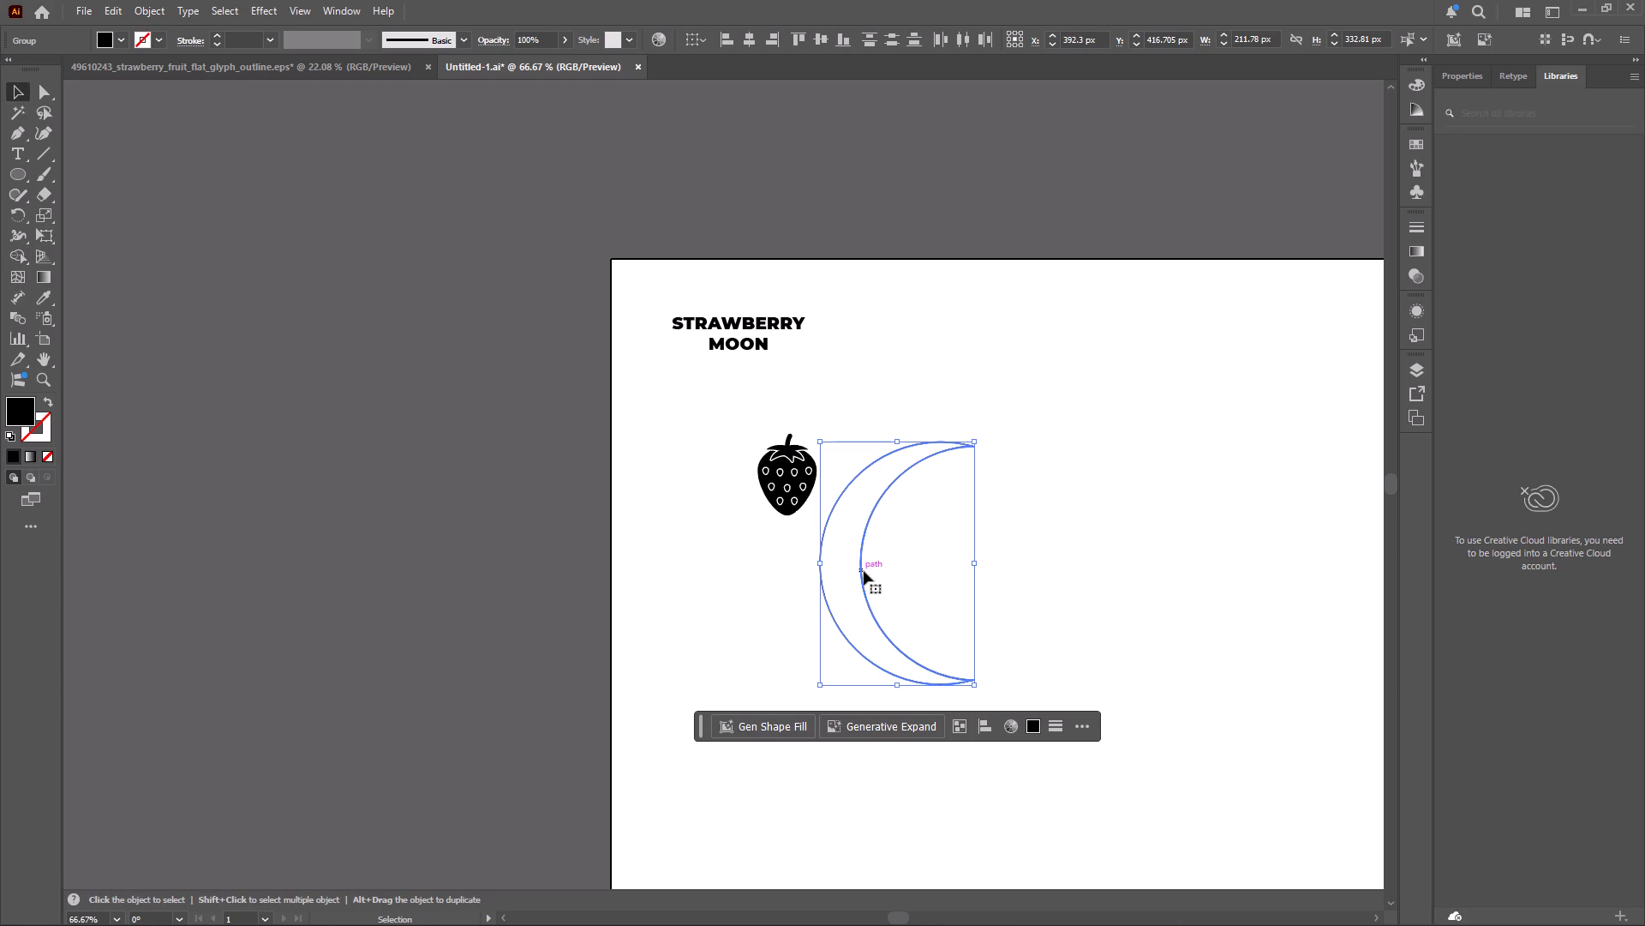
left_click_drag(861, 571, 710, 667)
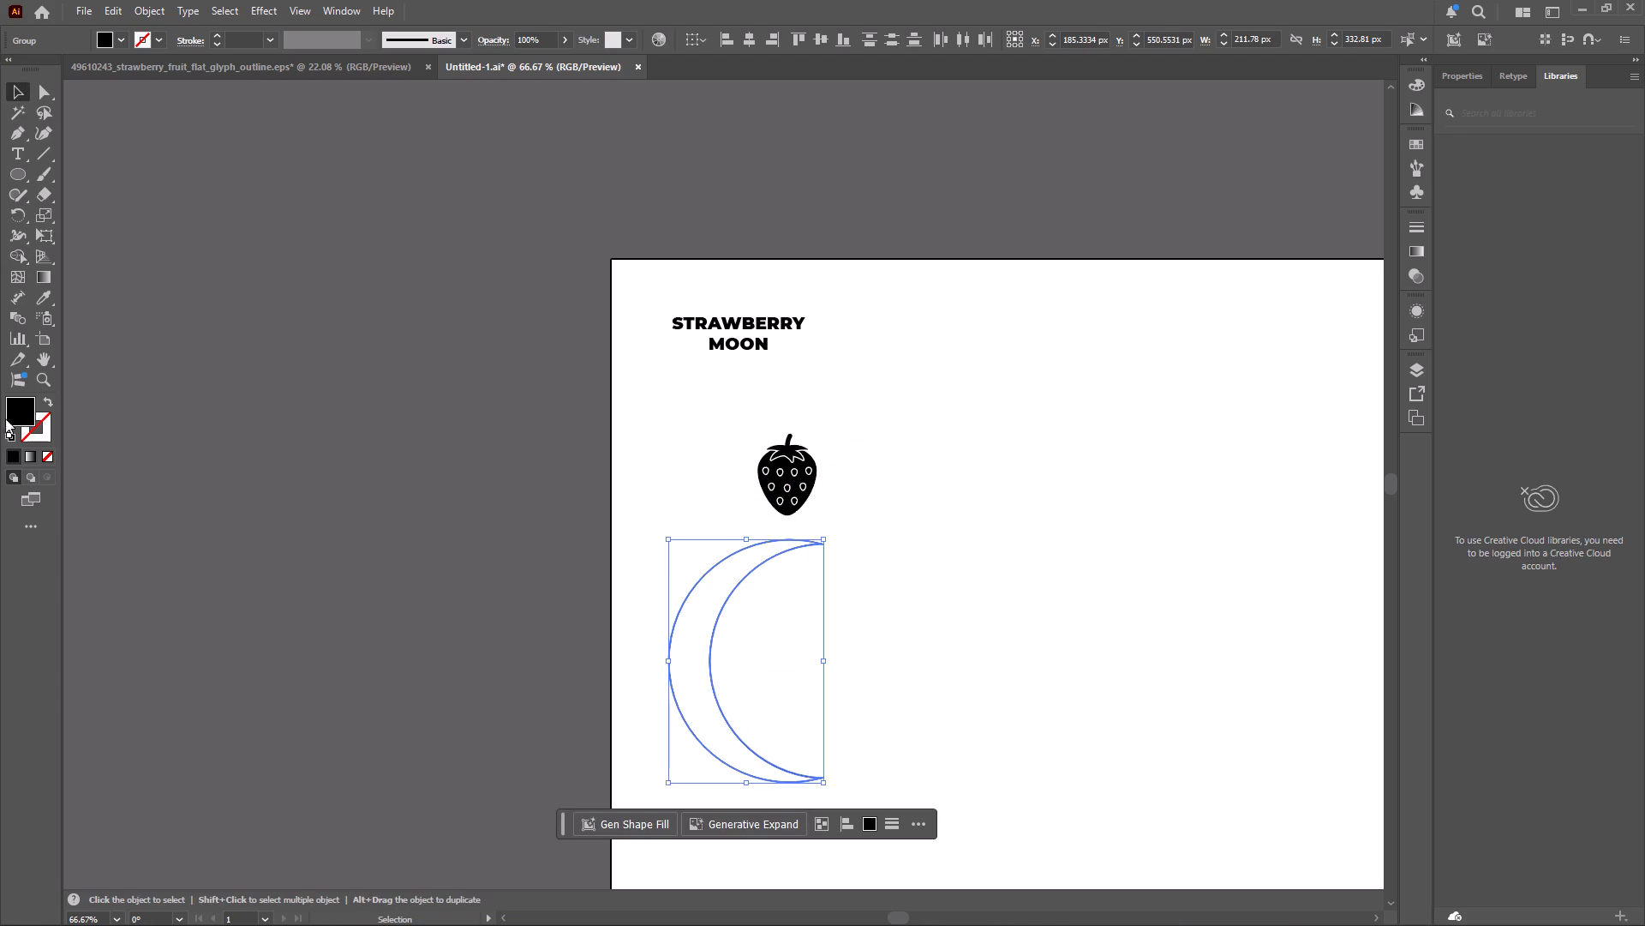
left_click(976, 553)
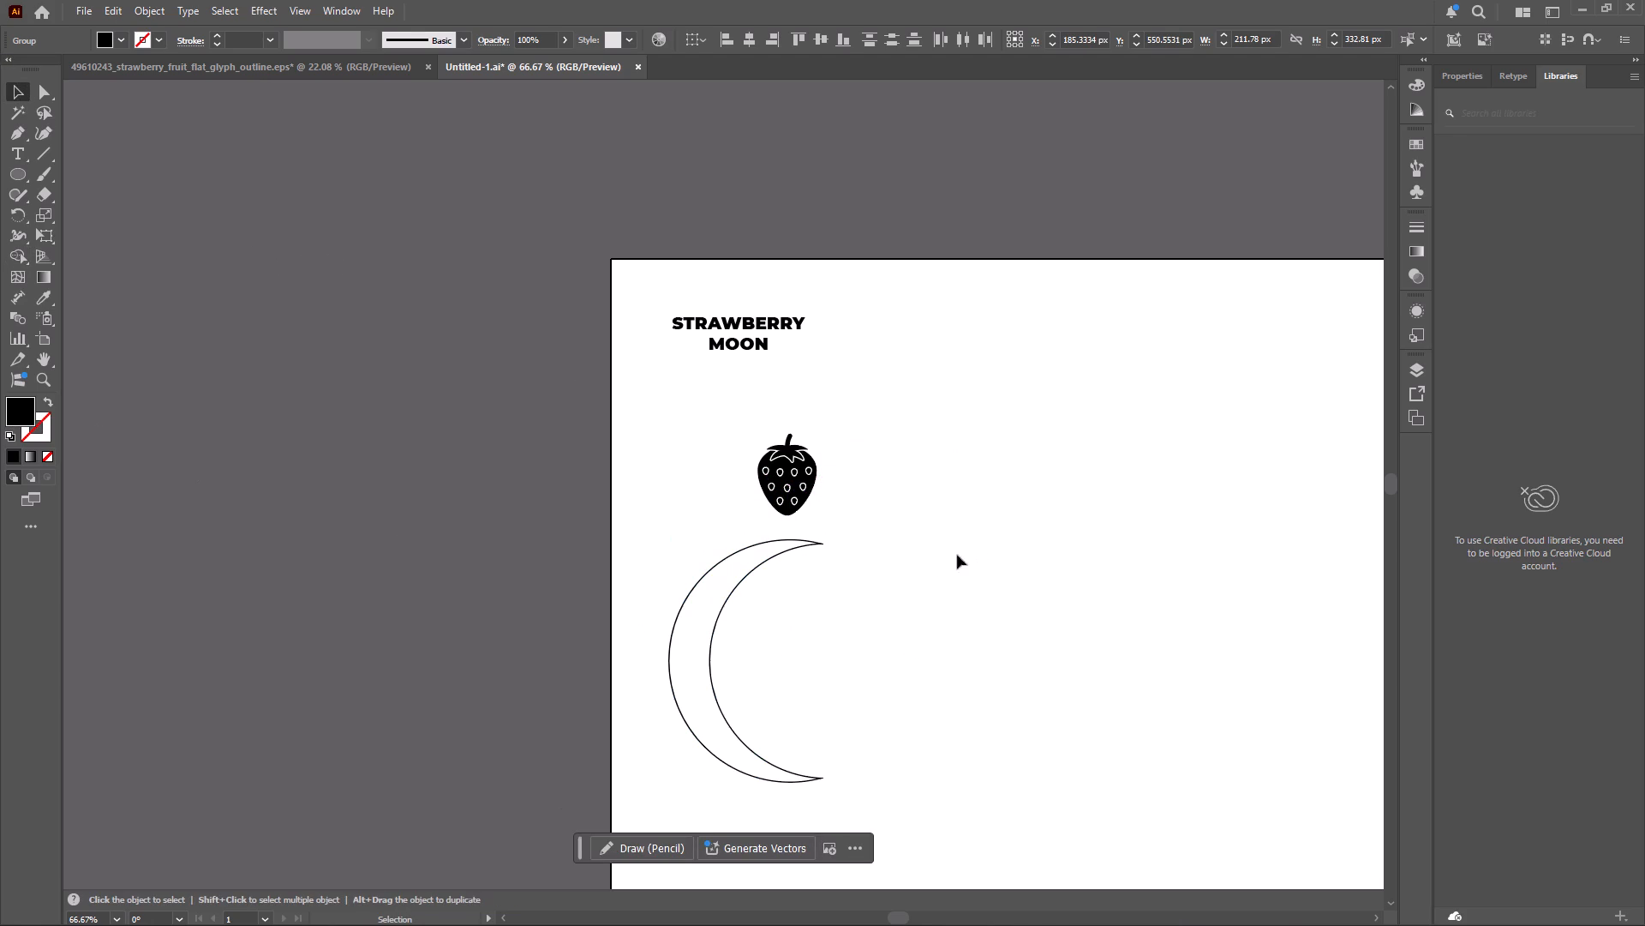
Fill the area between the crescent's outer and inner arcs solid black with the Shape Builder.
left_click(720, 610)
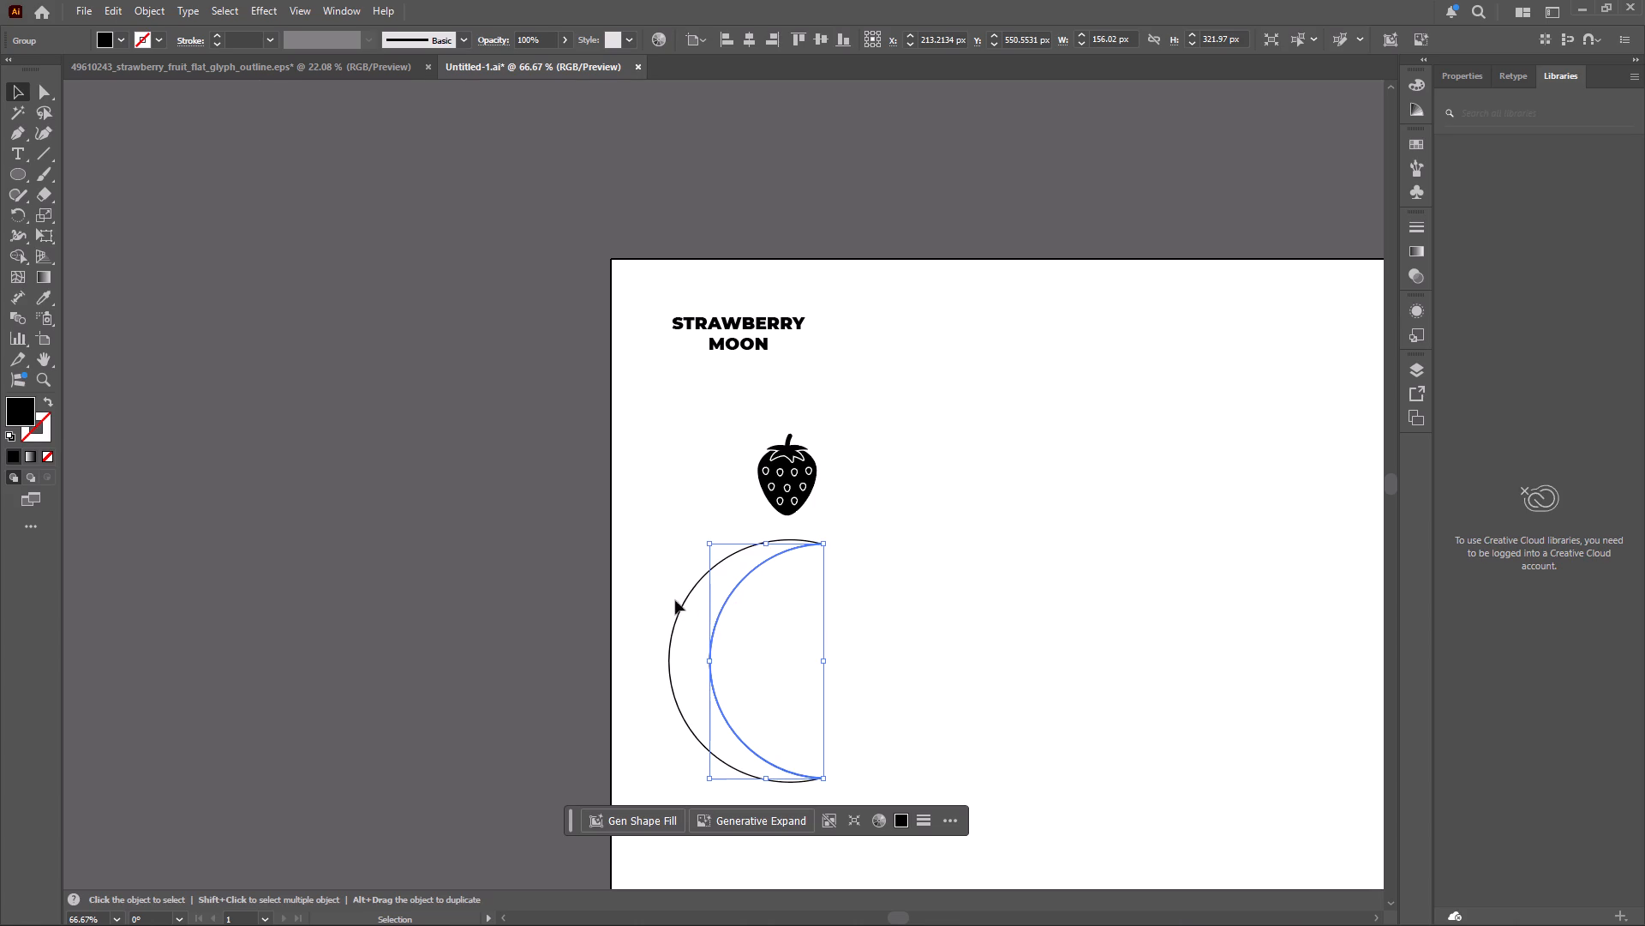
left_click(683, 607)
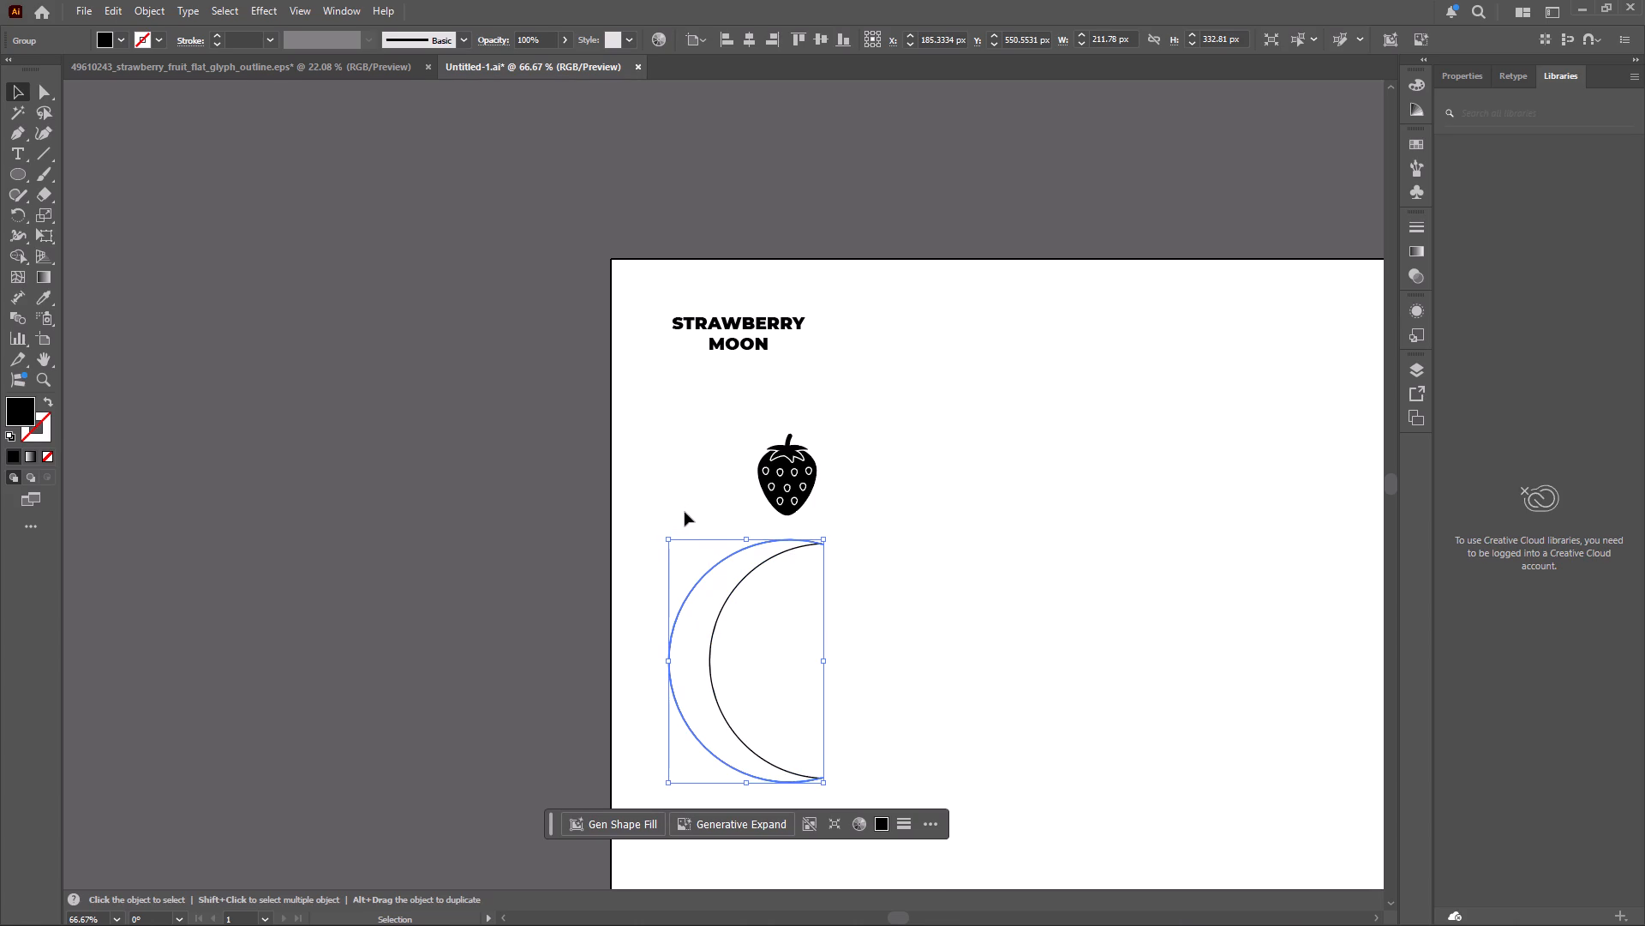
left_click(685, 512)
left_click_drag(689, 510, 735, 638)
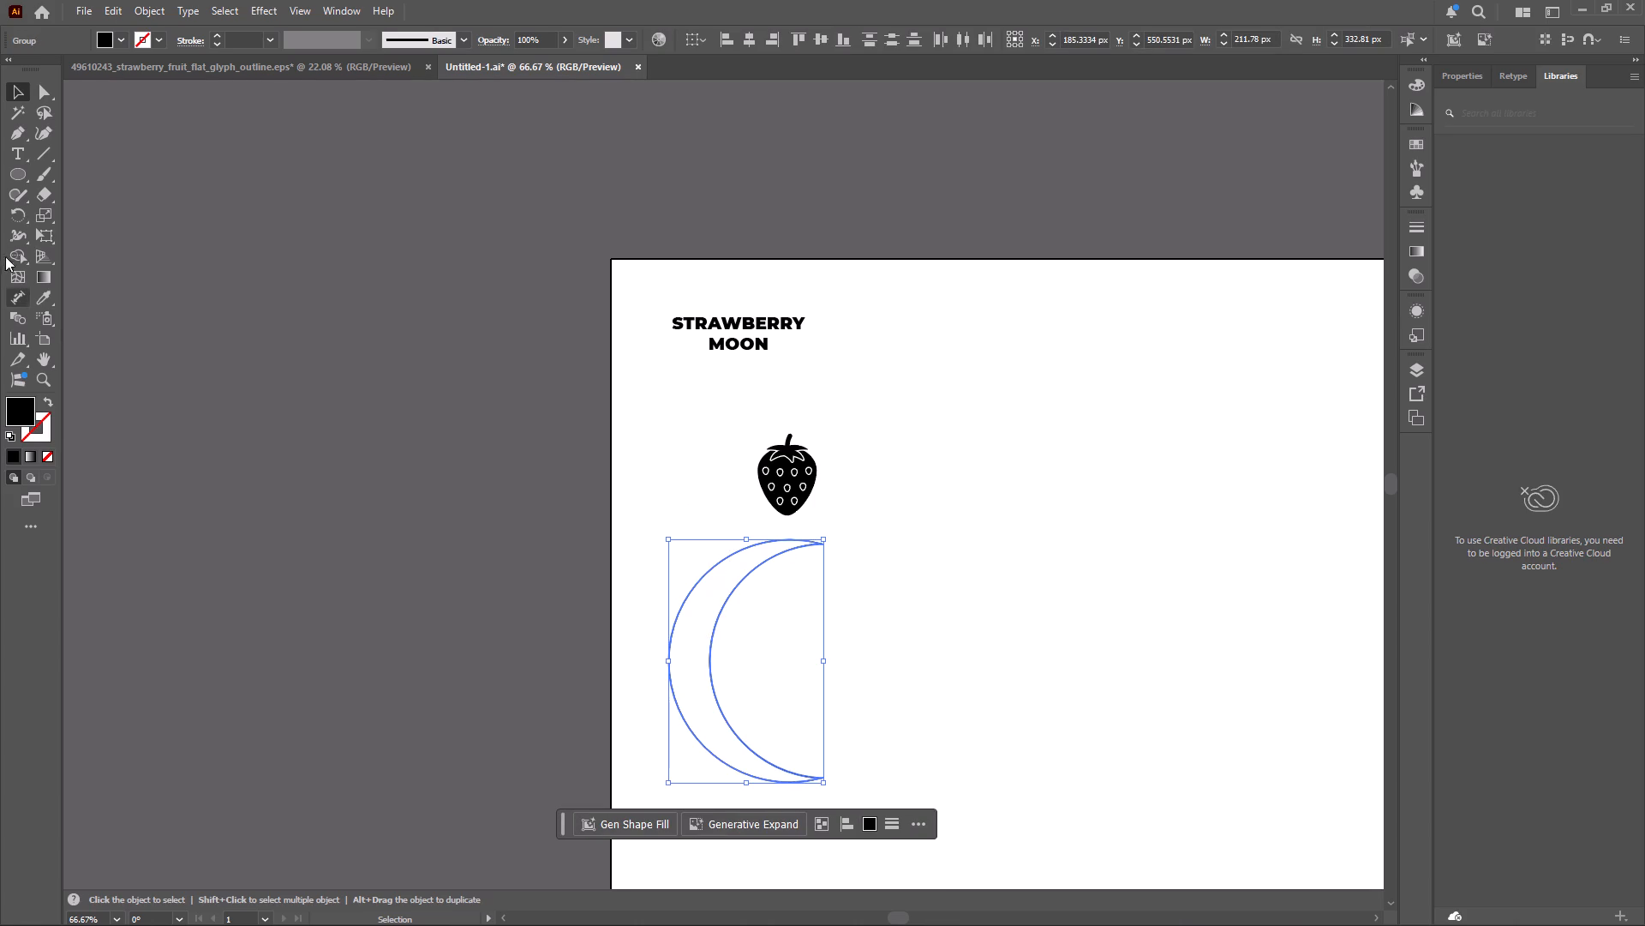
left_click(18, 251)
left_click_drag(700, 602, 697, 658)
left_click(15, 94)
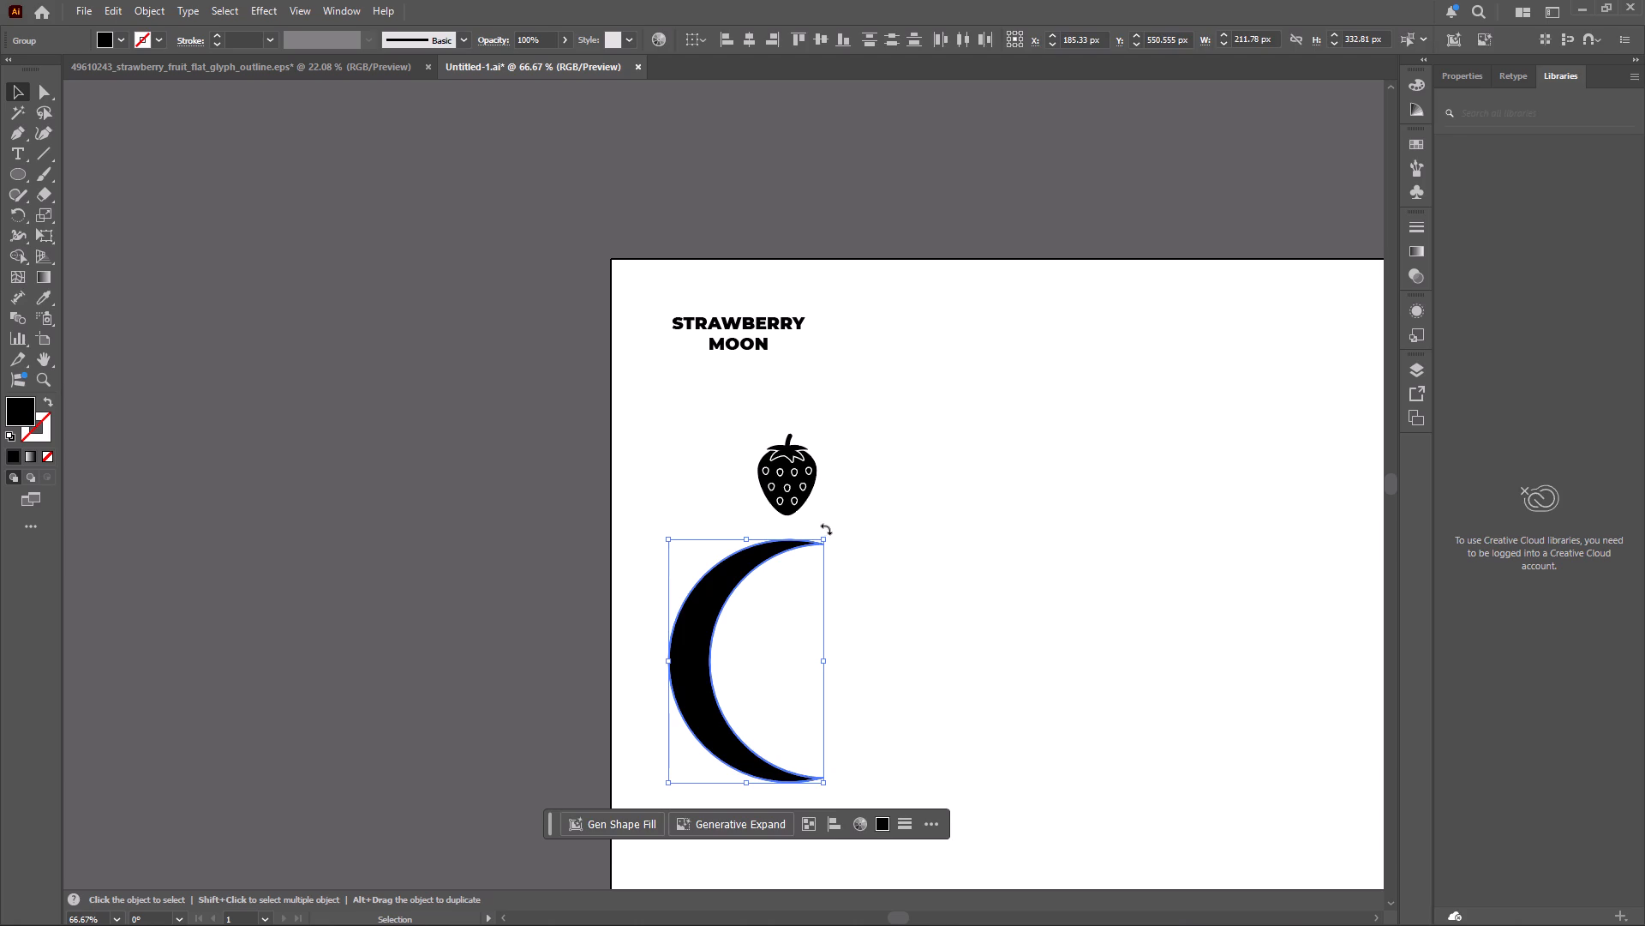
Move the filled crescent aside to the right and delete the leftover inner arc.
left_click(874, 521)
left_click(703, 636)
left_click_drag(700, 643, 857, 616)
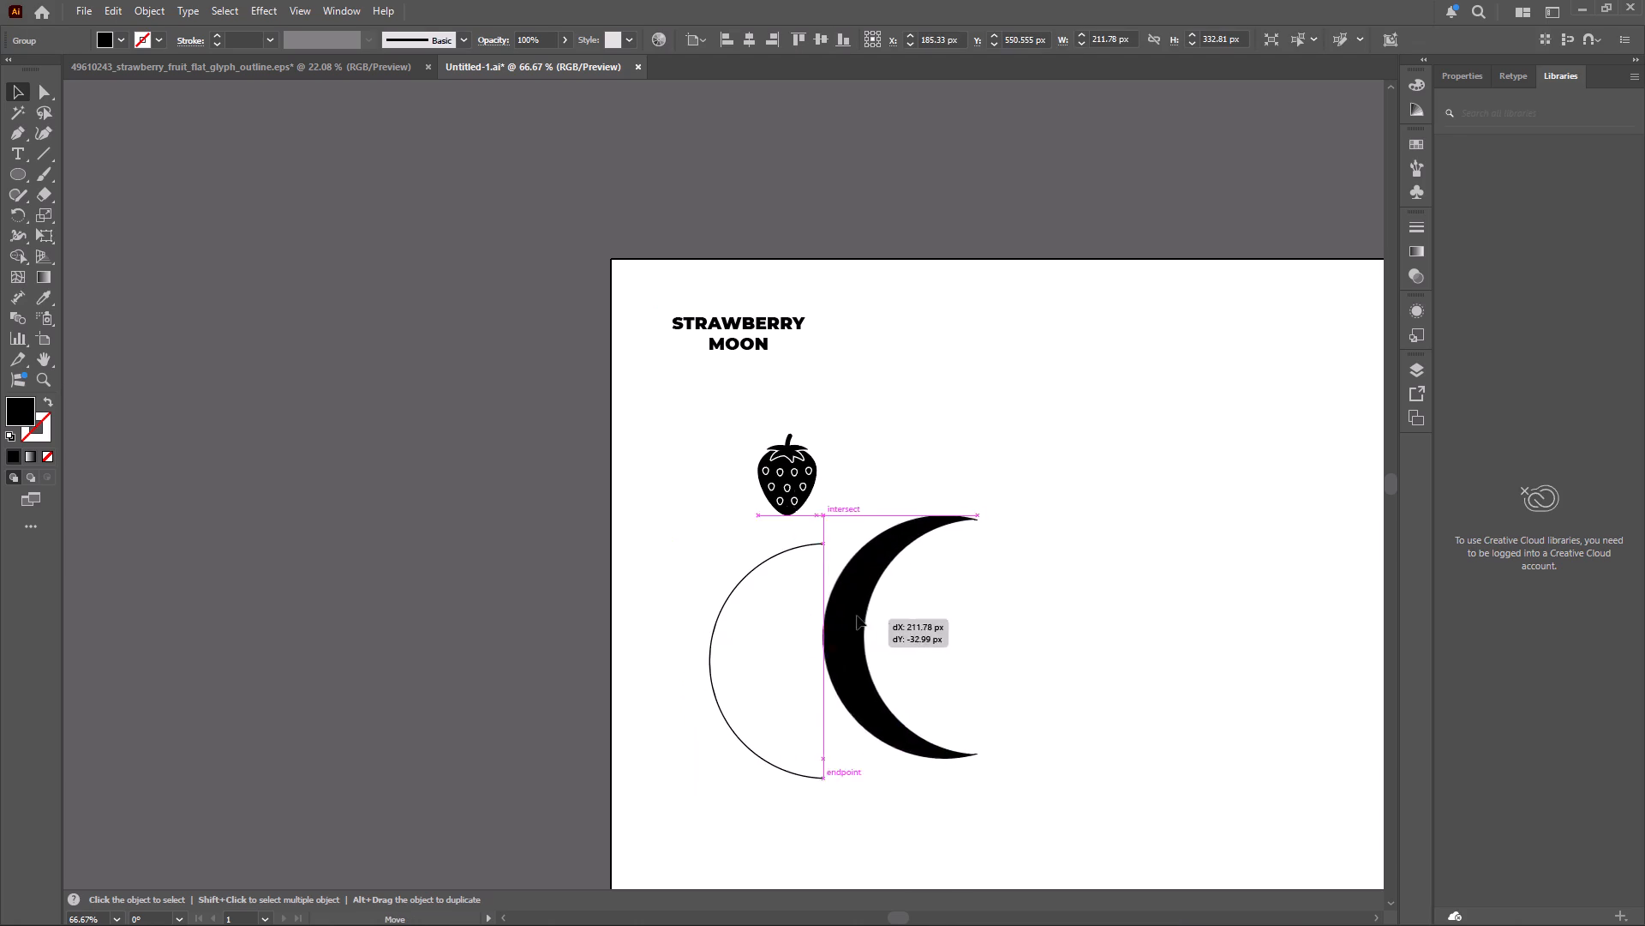
left_click_drag(857, 616, 862, 606)
left_click_drag(698, 579, 743, 638)
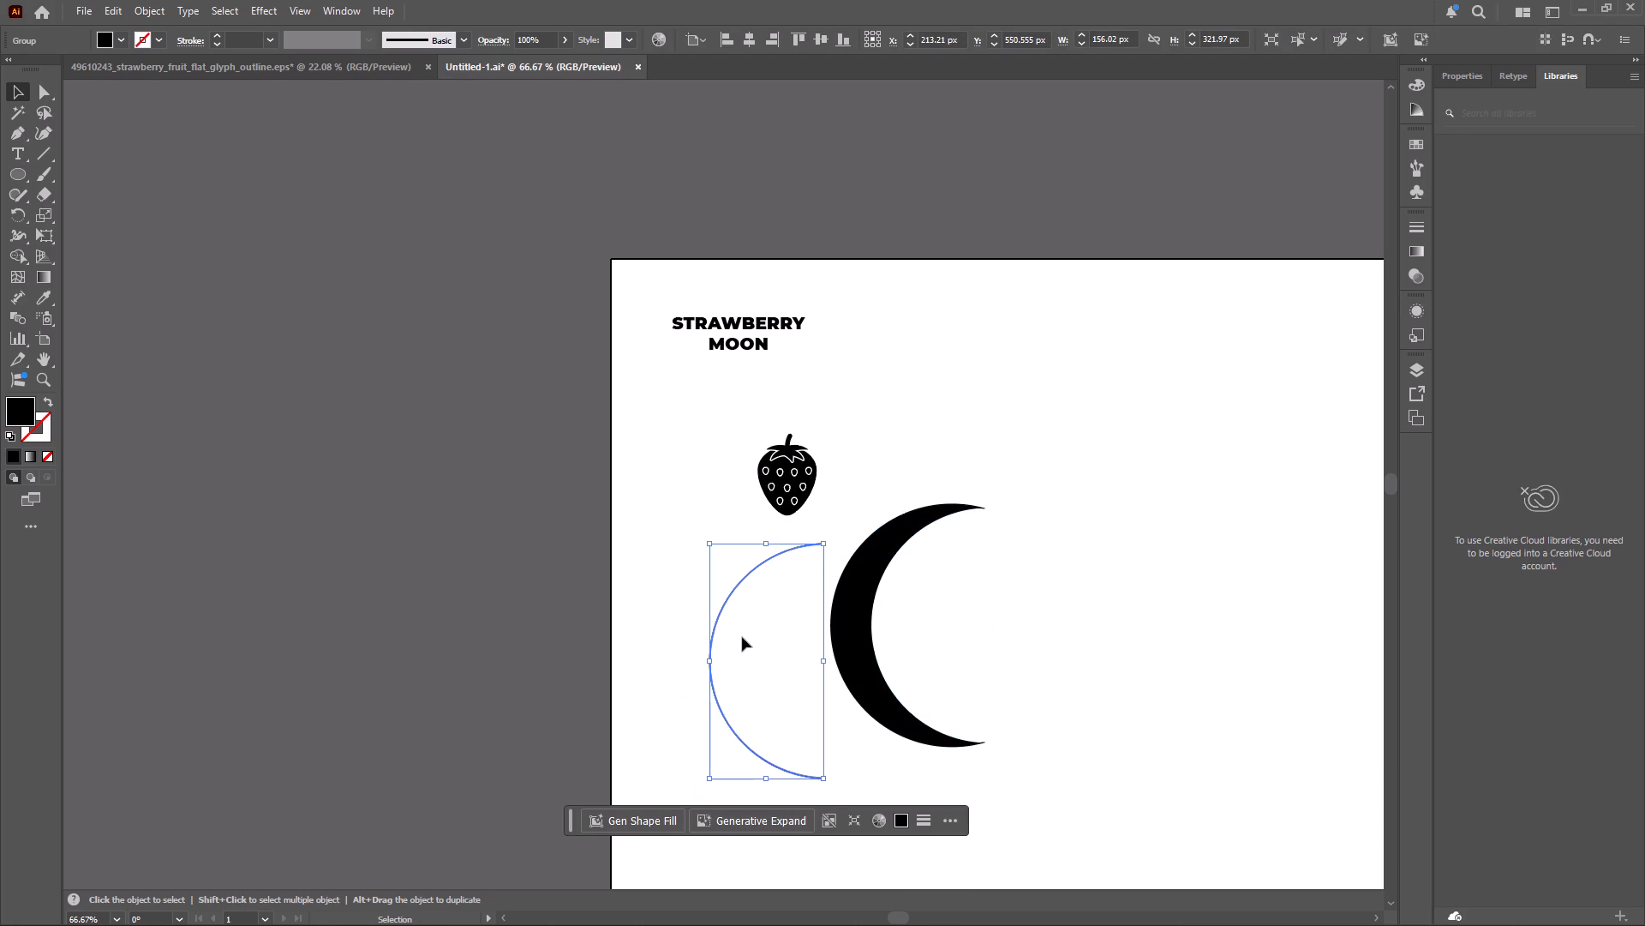
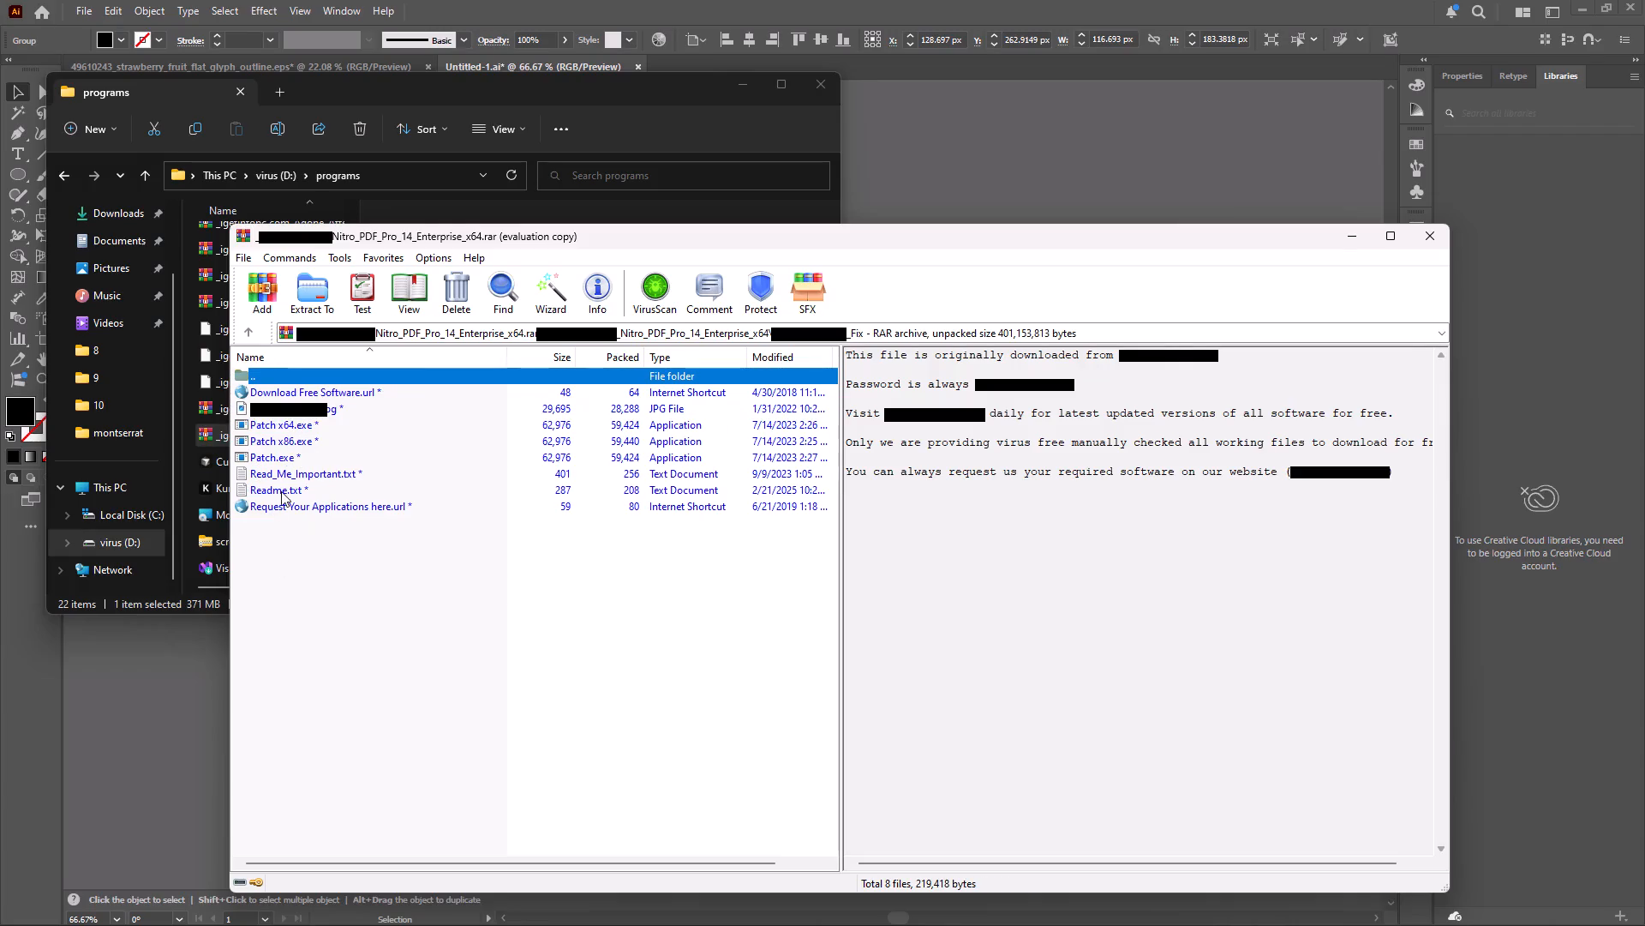
Look over the patch folder in the Nitro PDF Pro 14 archive, return to its parent folder, and close the archive.
left_click(283, 428)
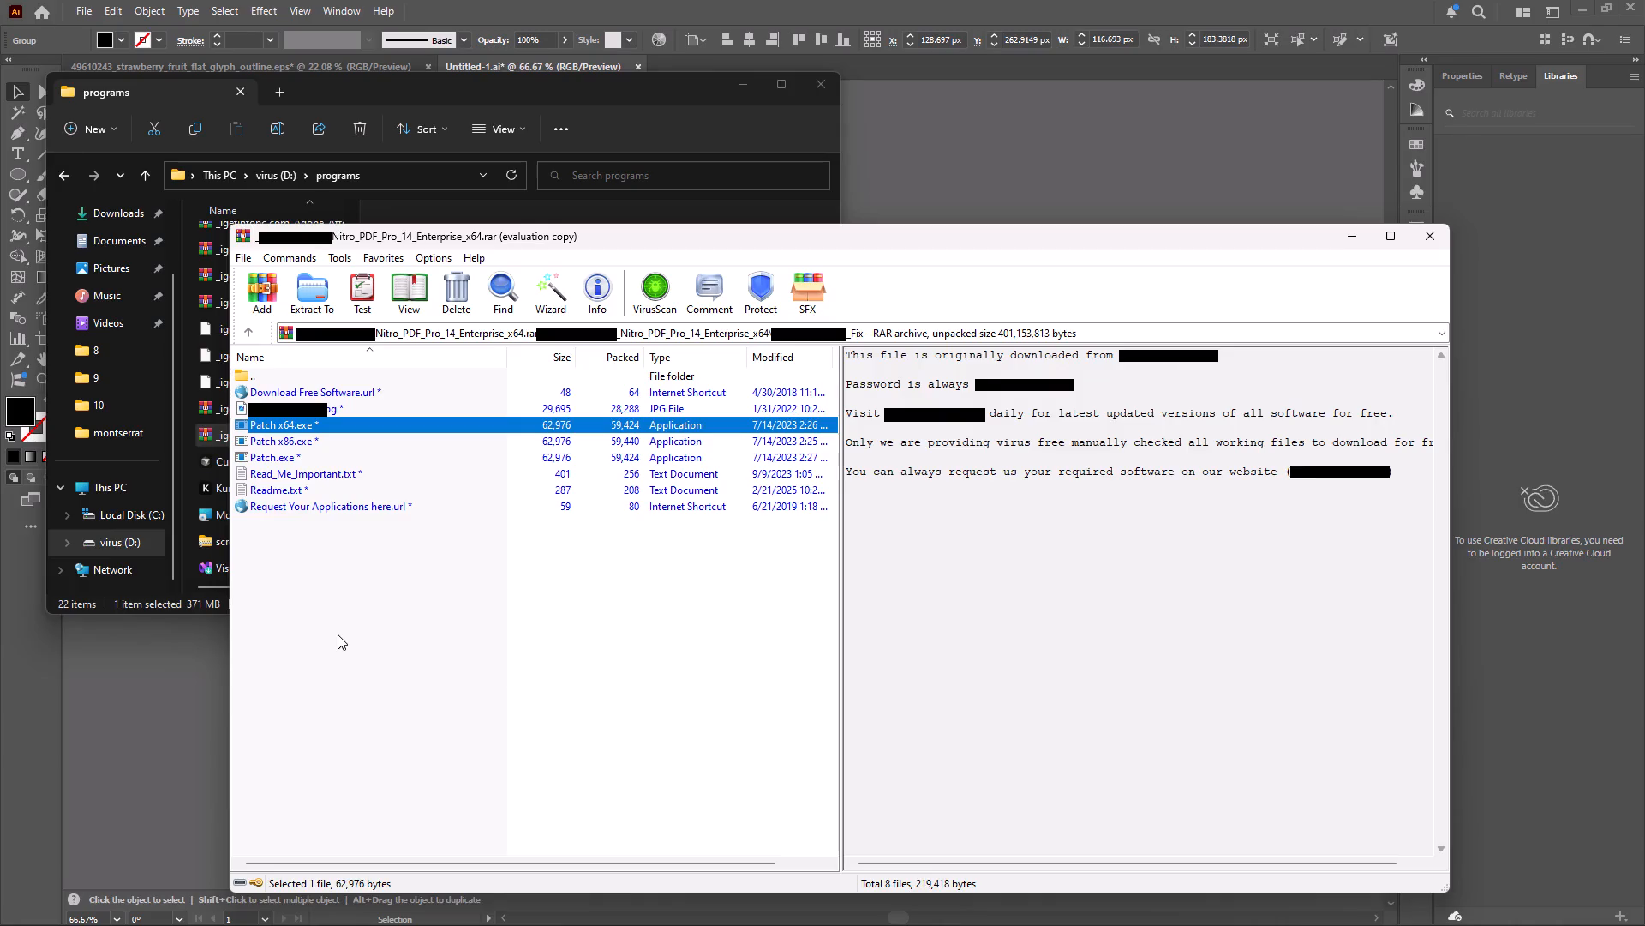
left_click(250, 329)
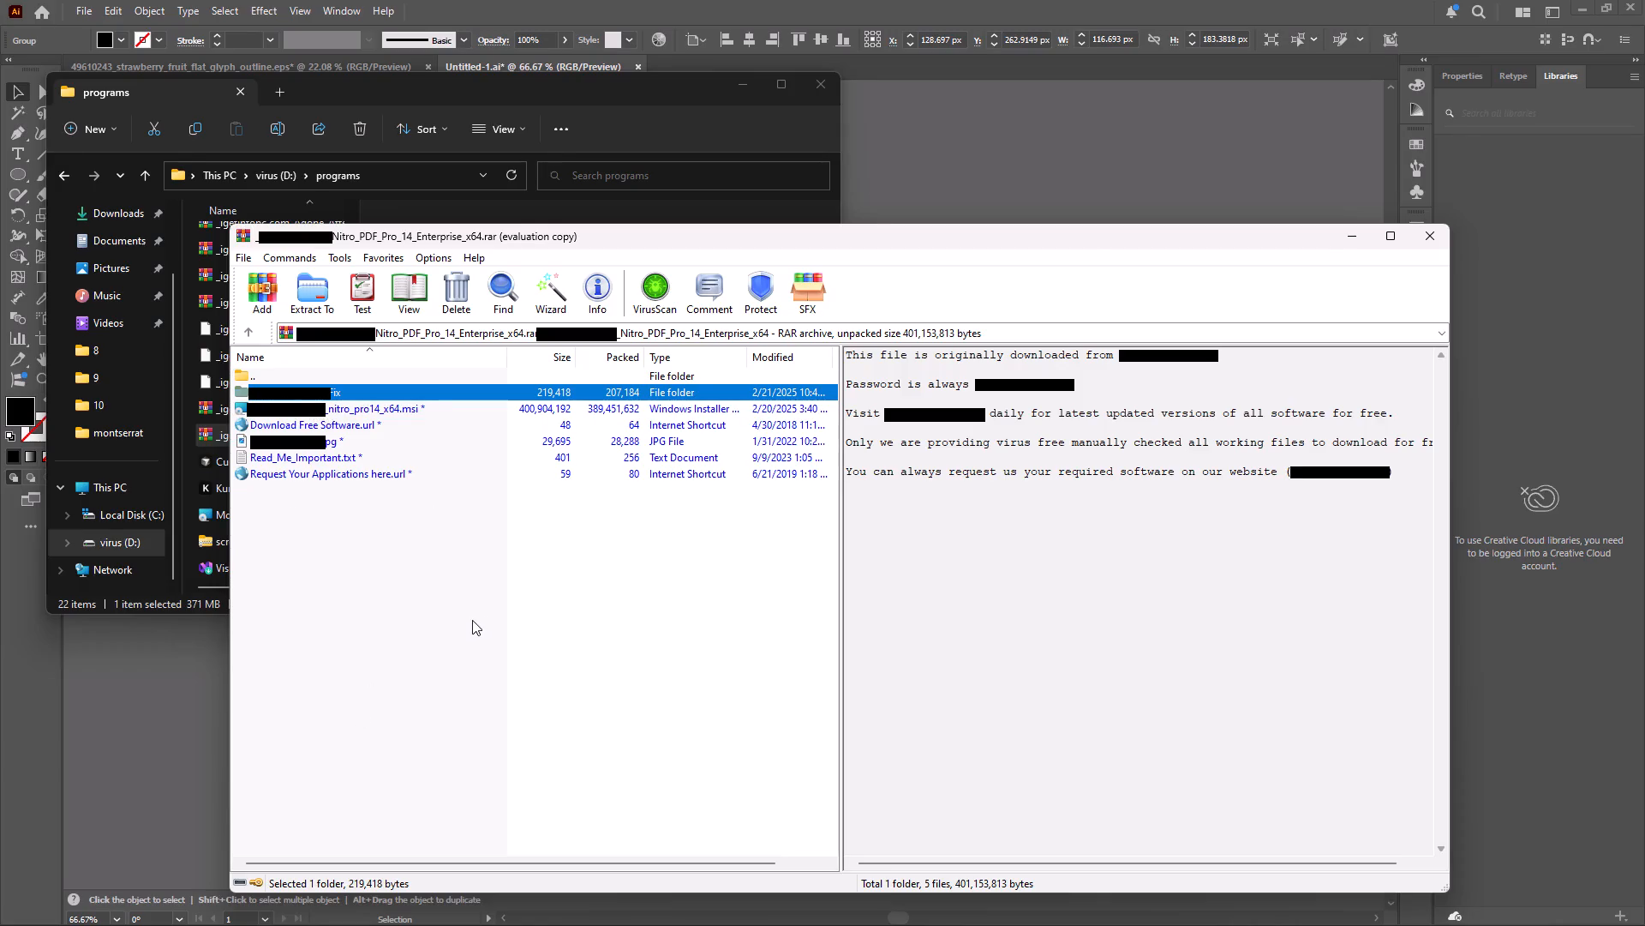
left_click(1425, 238)
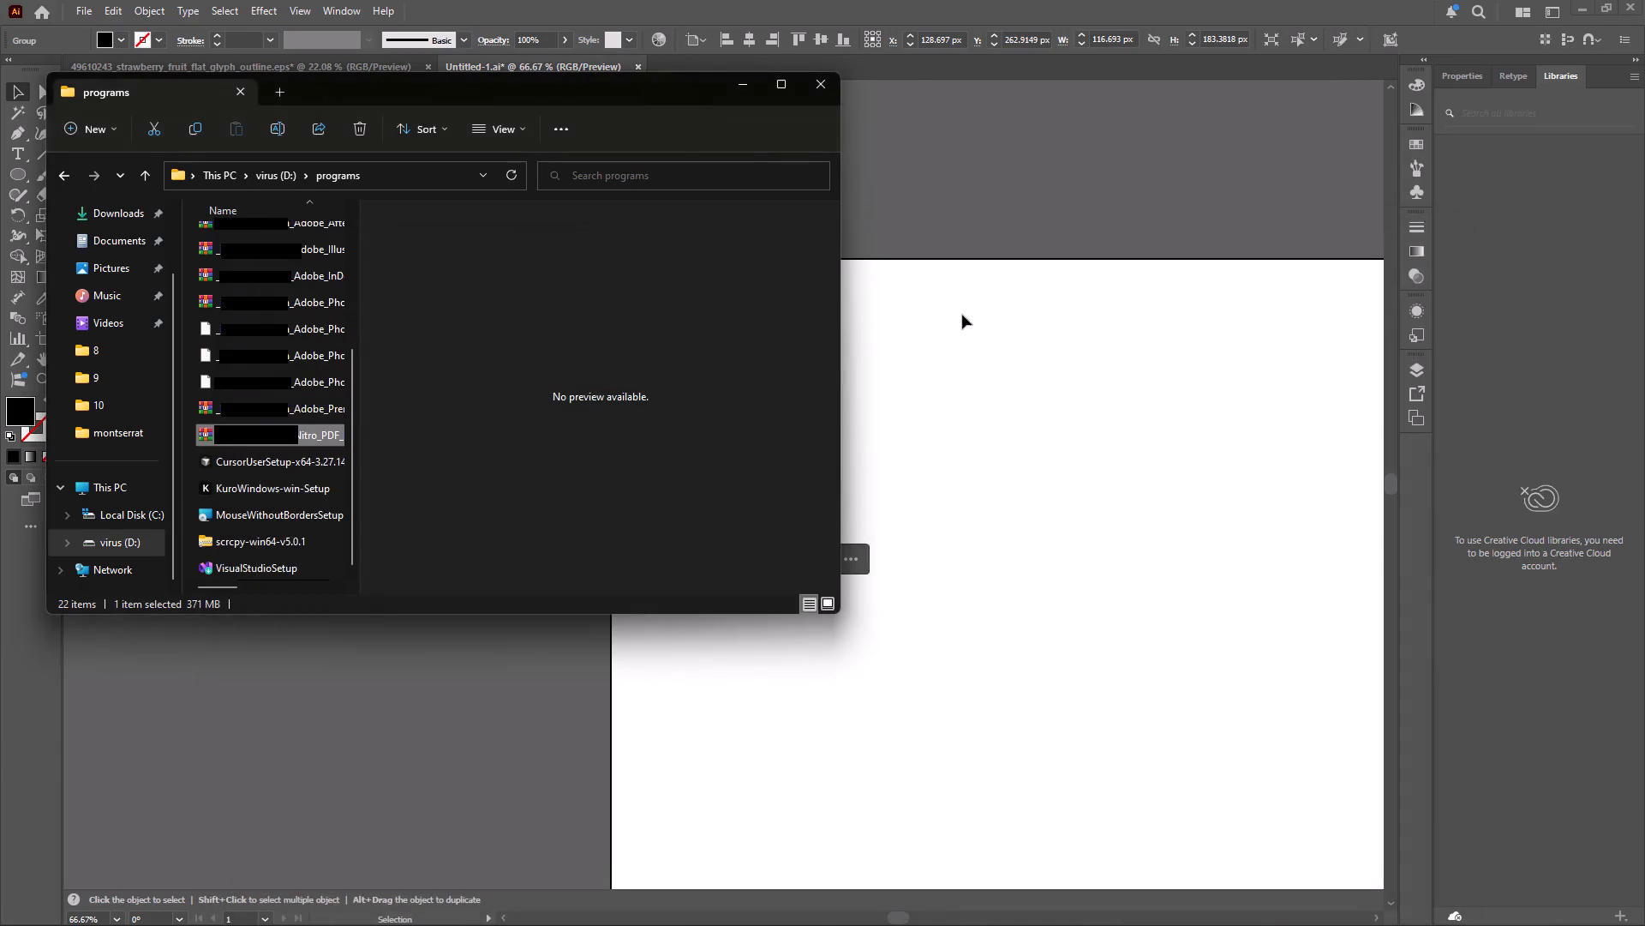
Close the programs folder window and return to the logo artboard in Illustrator.
left_click(827, 84)
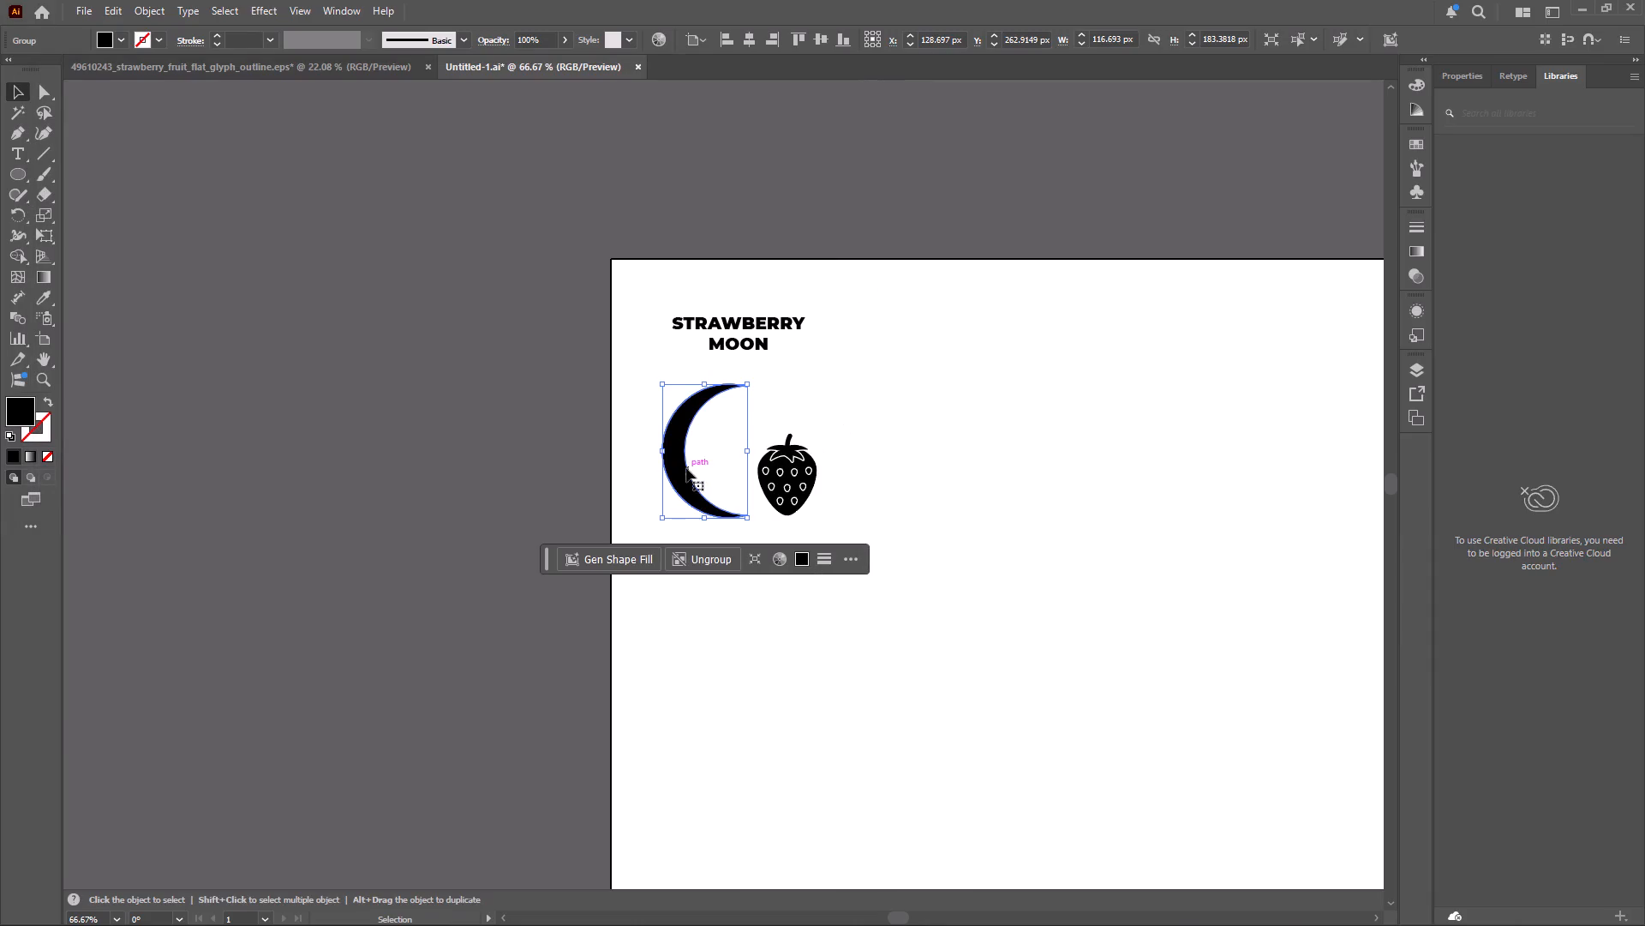
Move the black crescent so its inner curve wraps around the strawberry's outer side, and deselect it.
left_click_drag(678, 462, 732, 489)
left_click(983, 478)
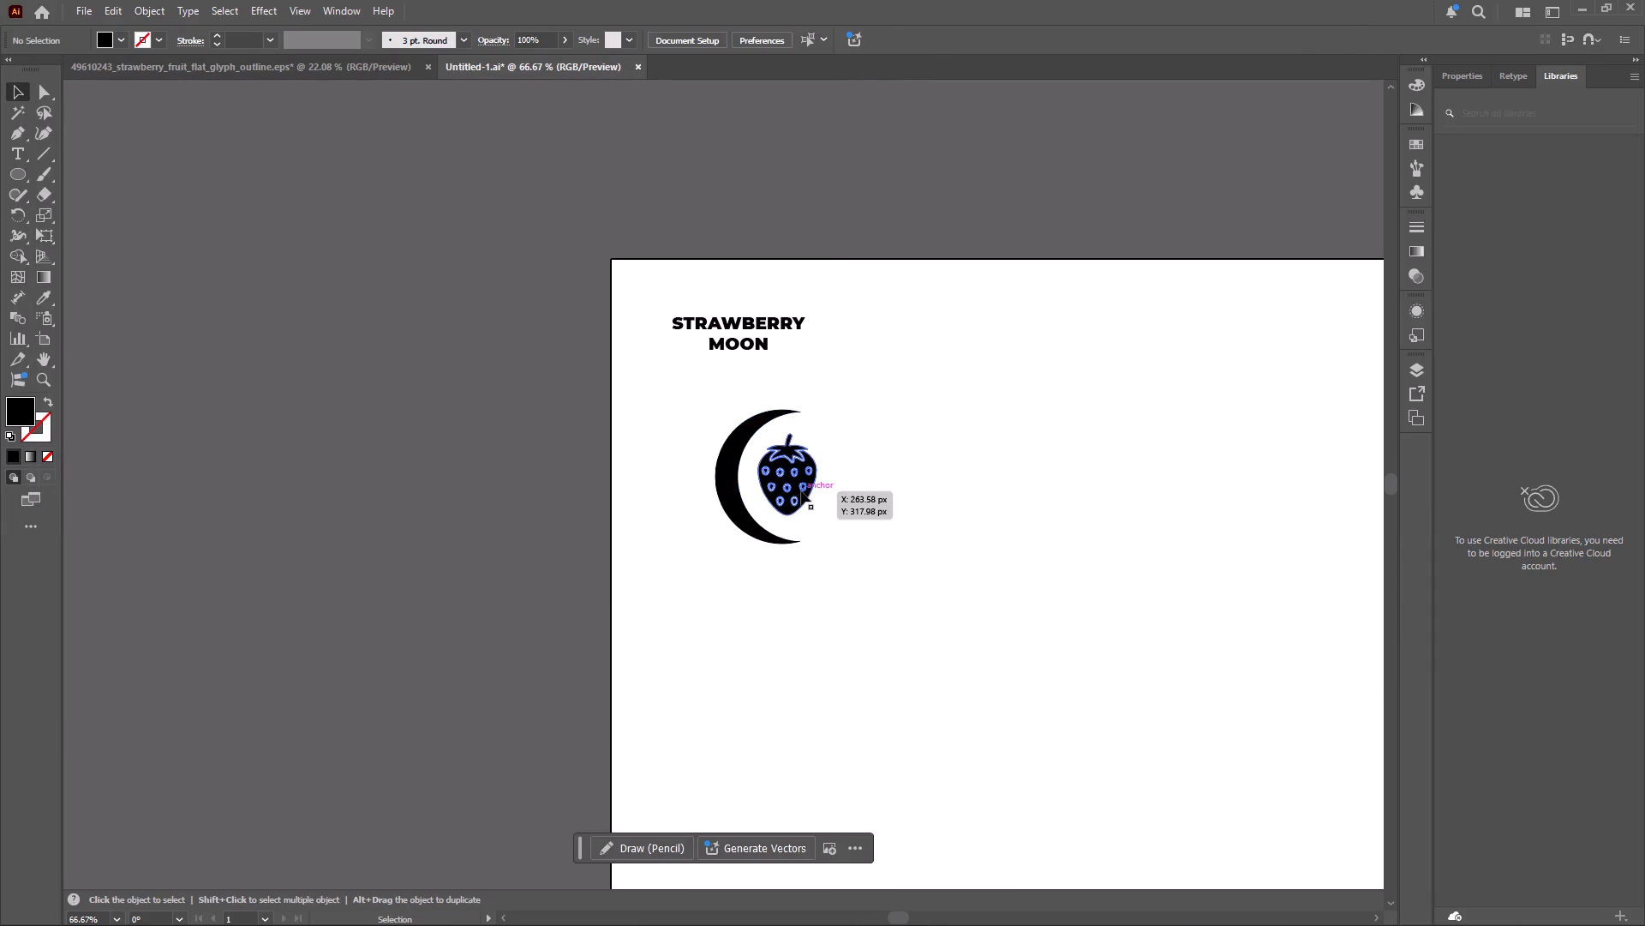
Duplicate the strawberry to the empty area right of the crescent, at about X 620, Y 298 px.
left_click(801, 491)
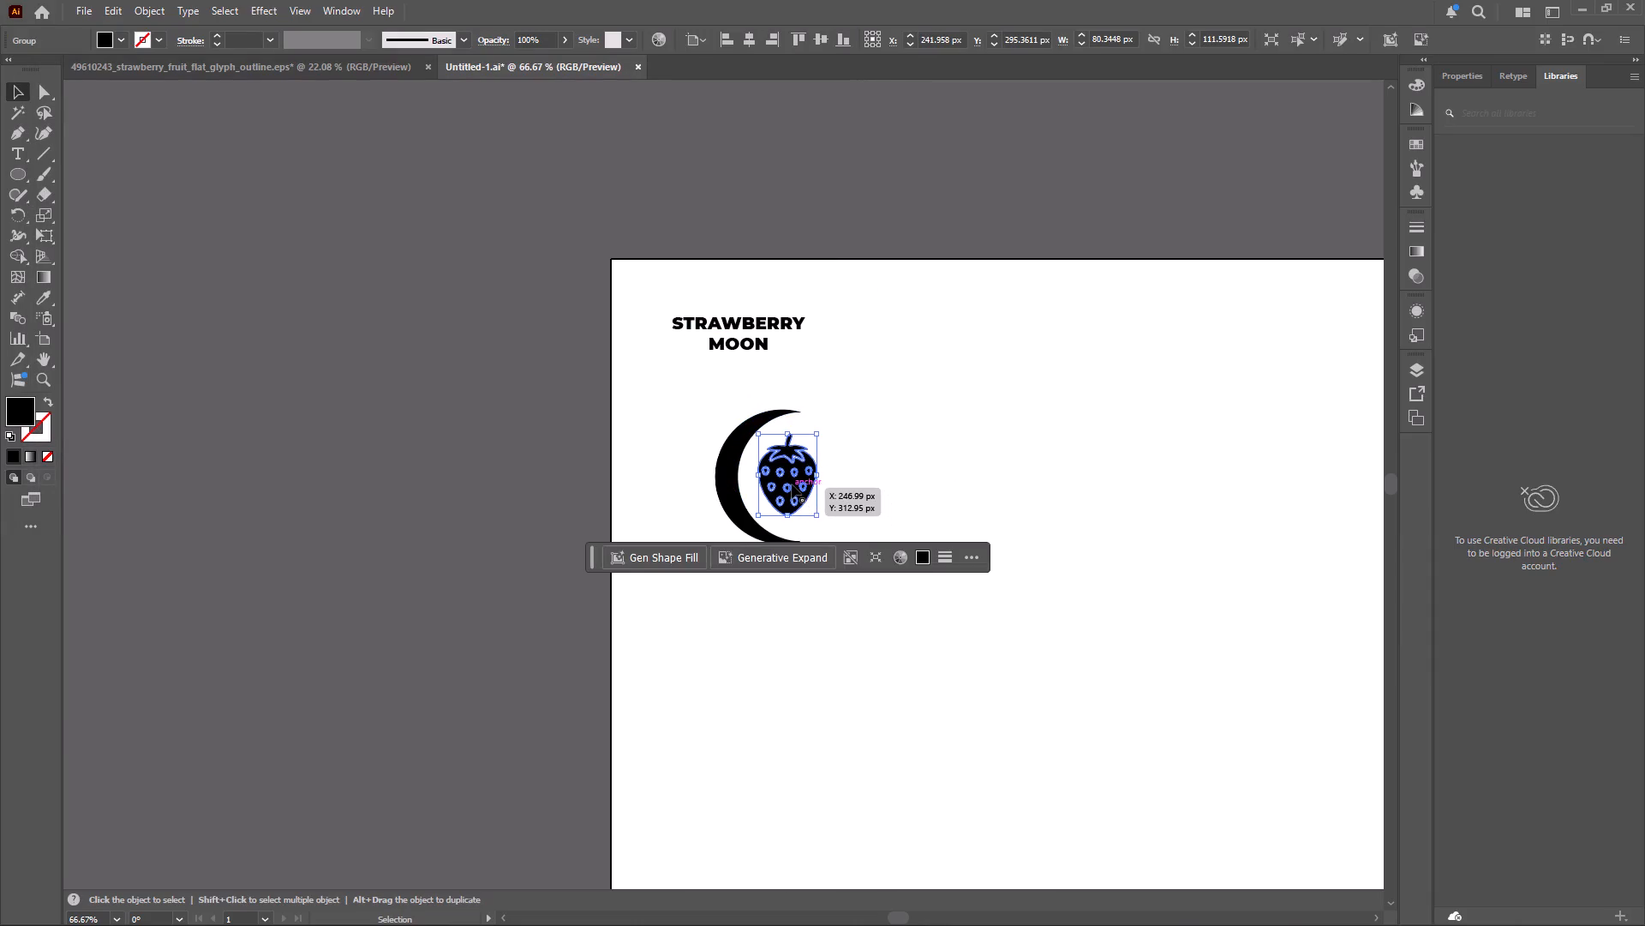
left_click_drag(792, 484, 1065, 491, "alt")
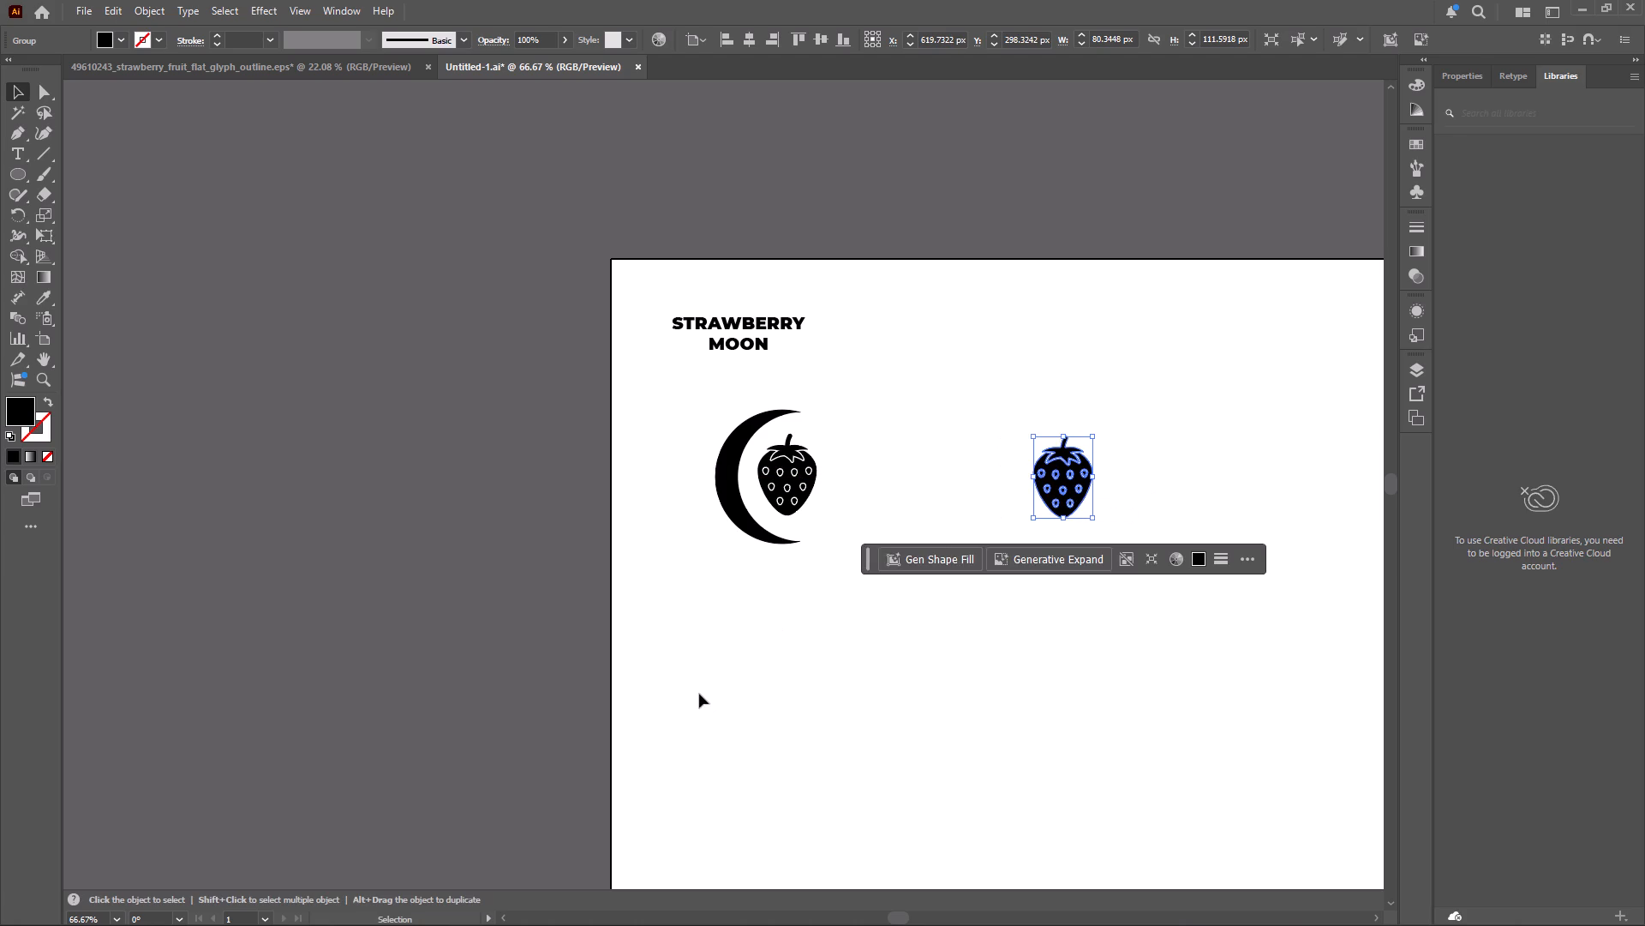
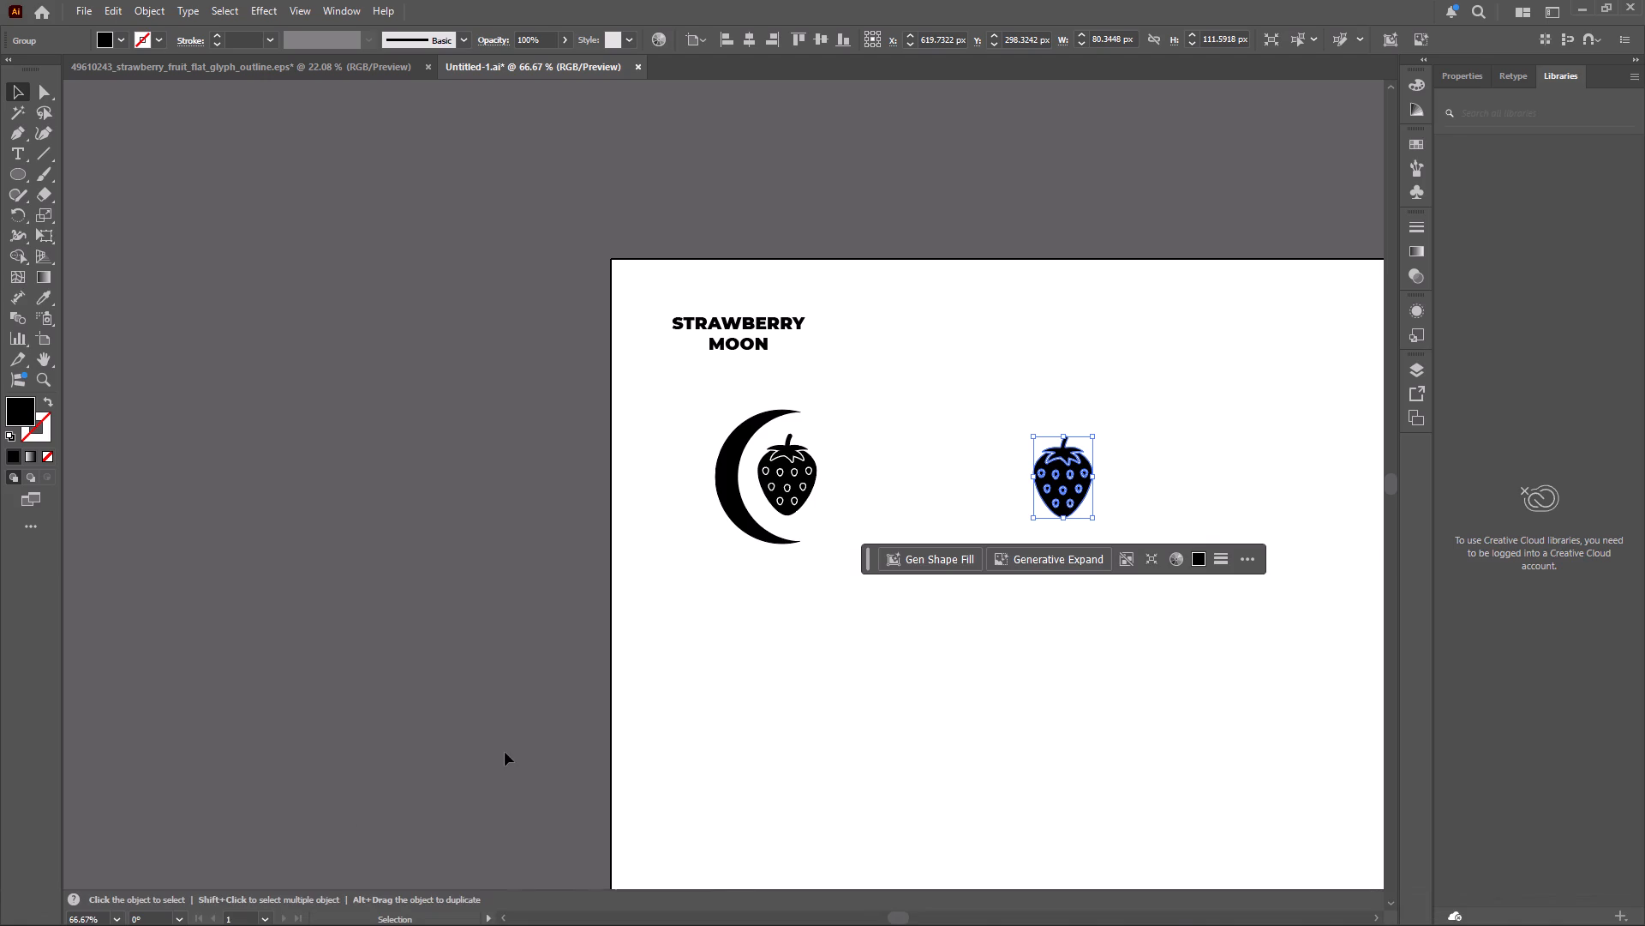
Tilt the crescent slightly counterclockwise, shrink it to about 118 × 163 px, and reposition it around the strawberry.
left_click(734, 512)
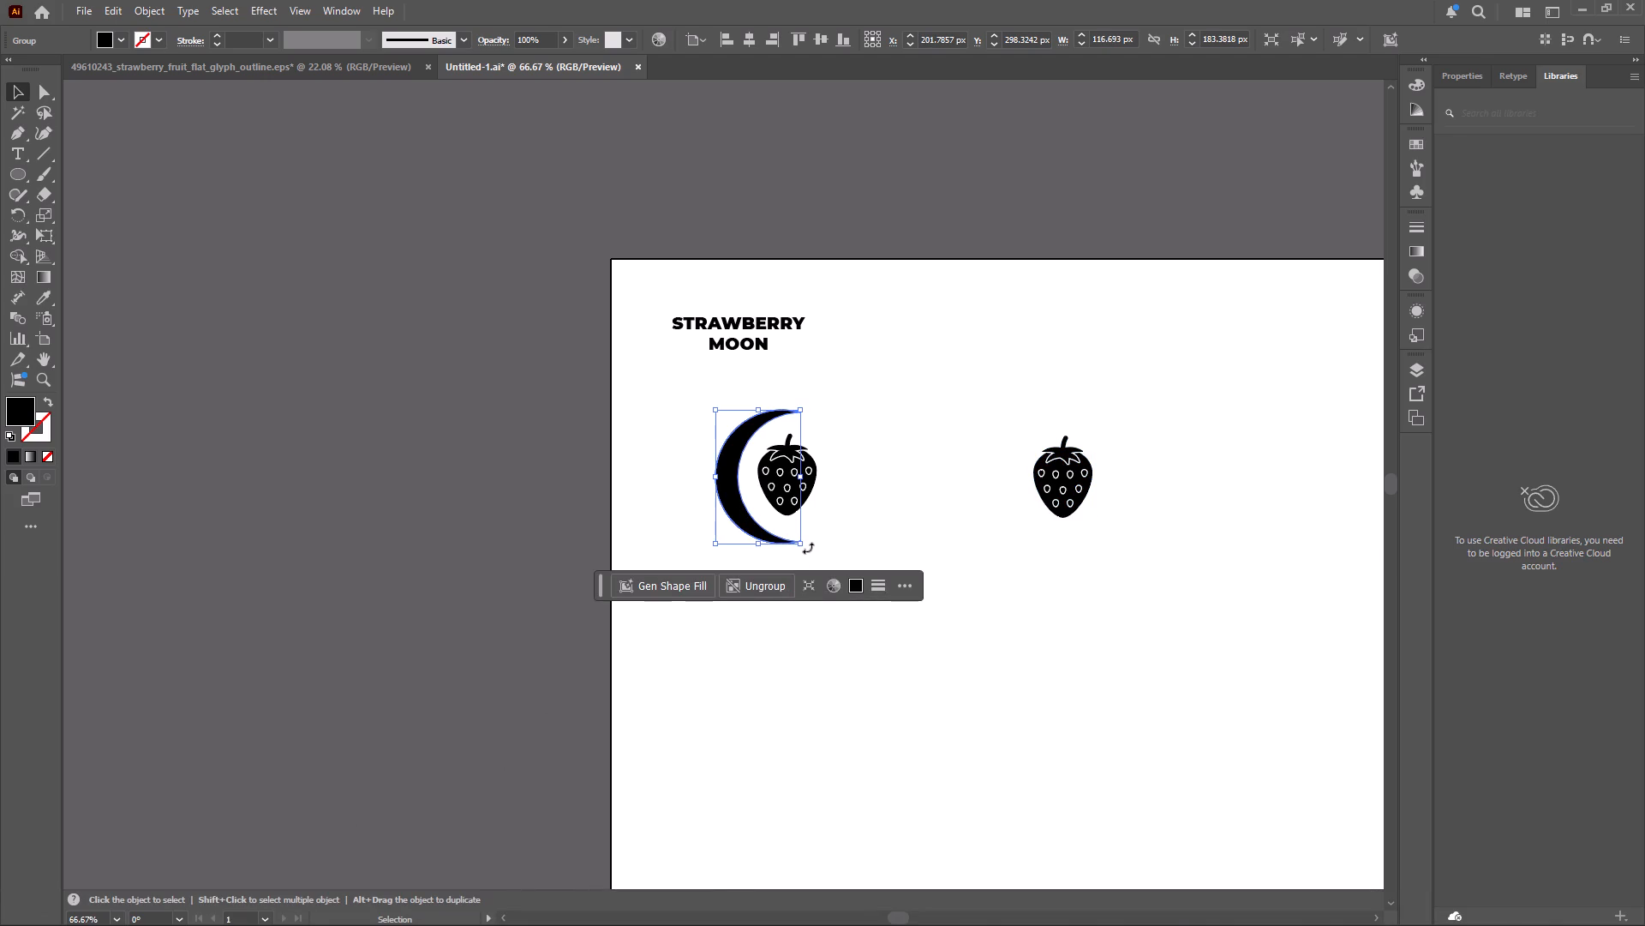
left_click_drag(808, 548, 825, 541)
left_click_drag(729, 494, 734, 497)
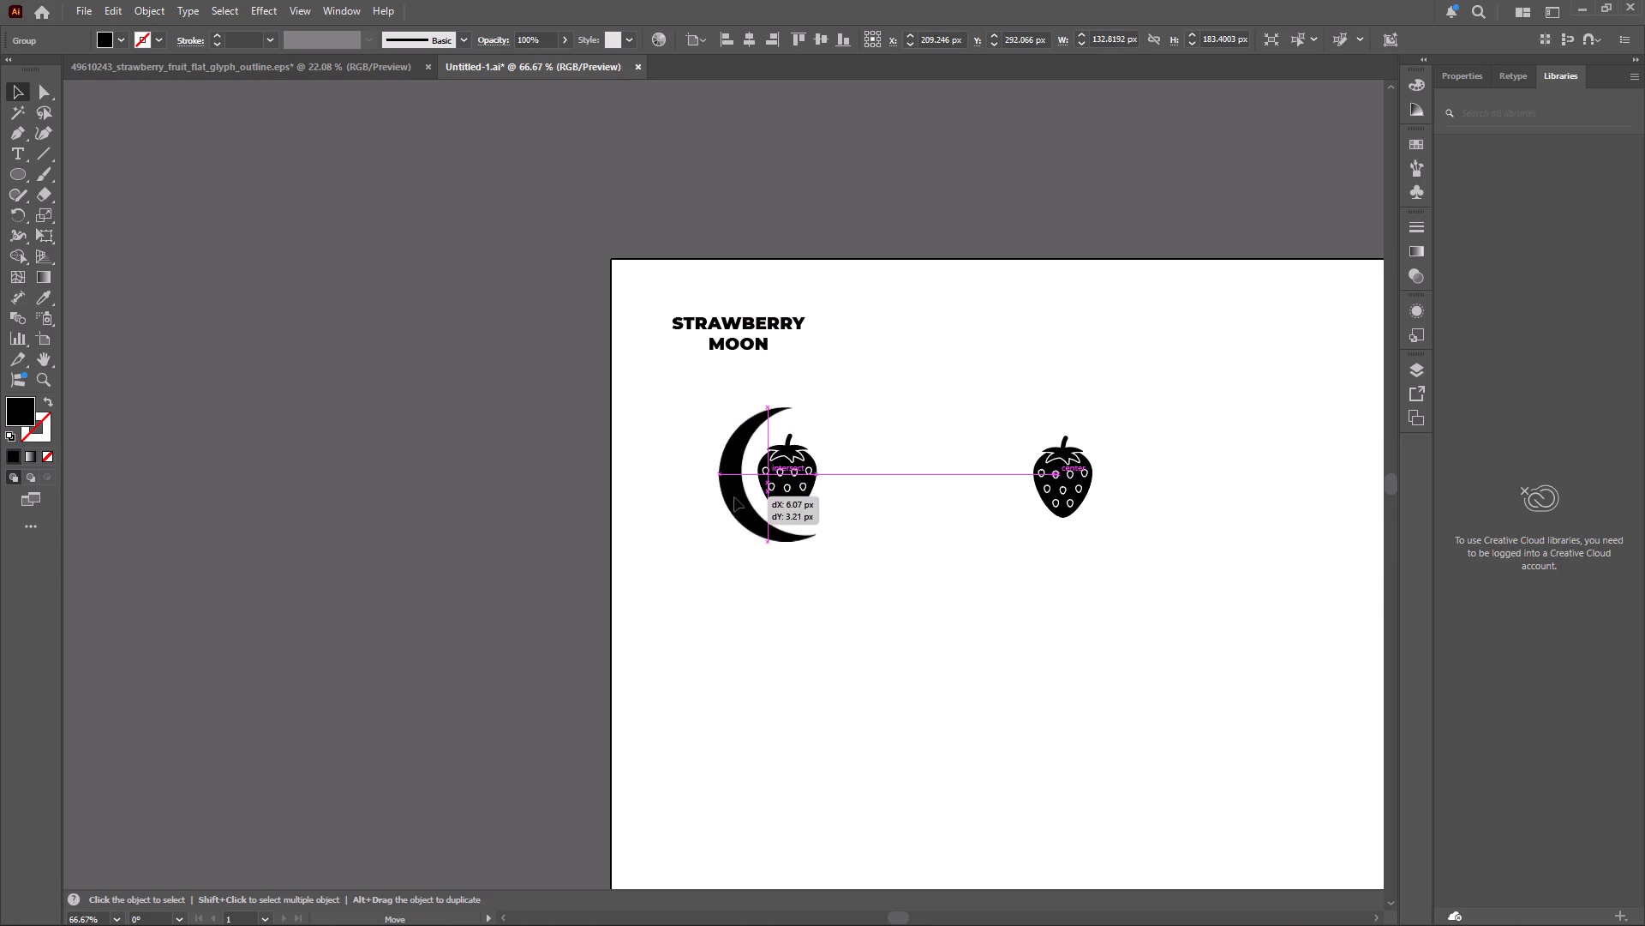
left_click_drag(734, 497, 736, 503)
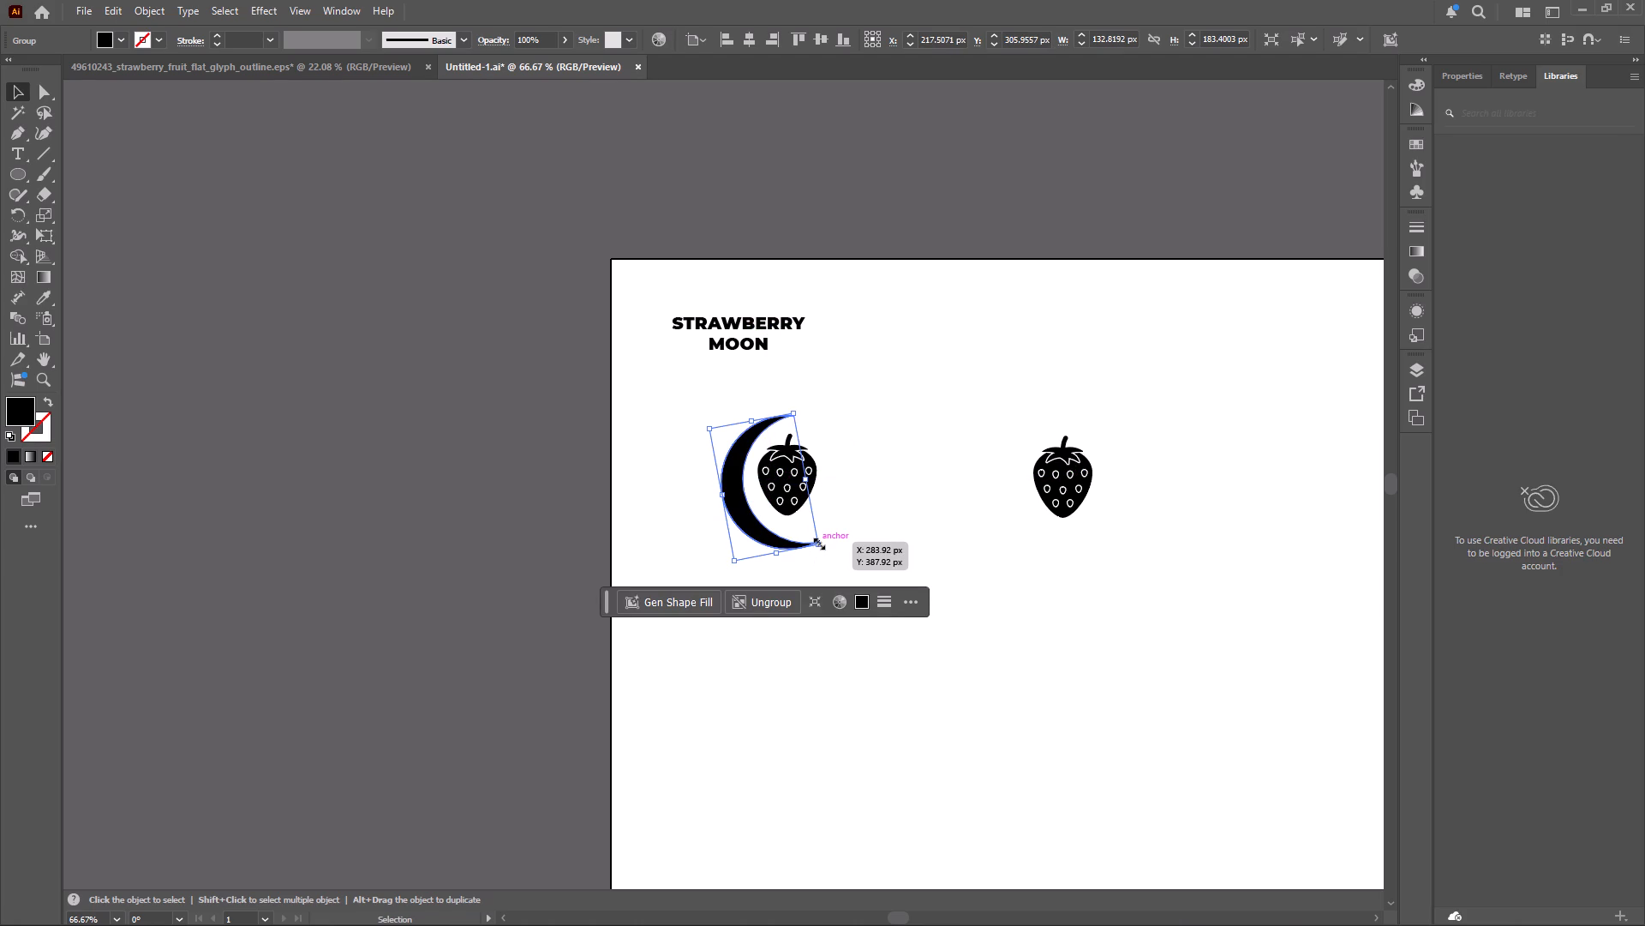
left_click_drag(817, 542, 807, 534, "shift")
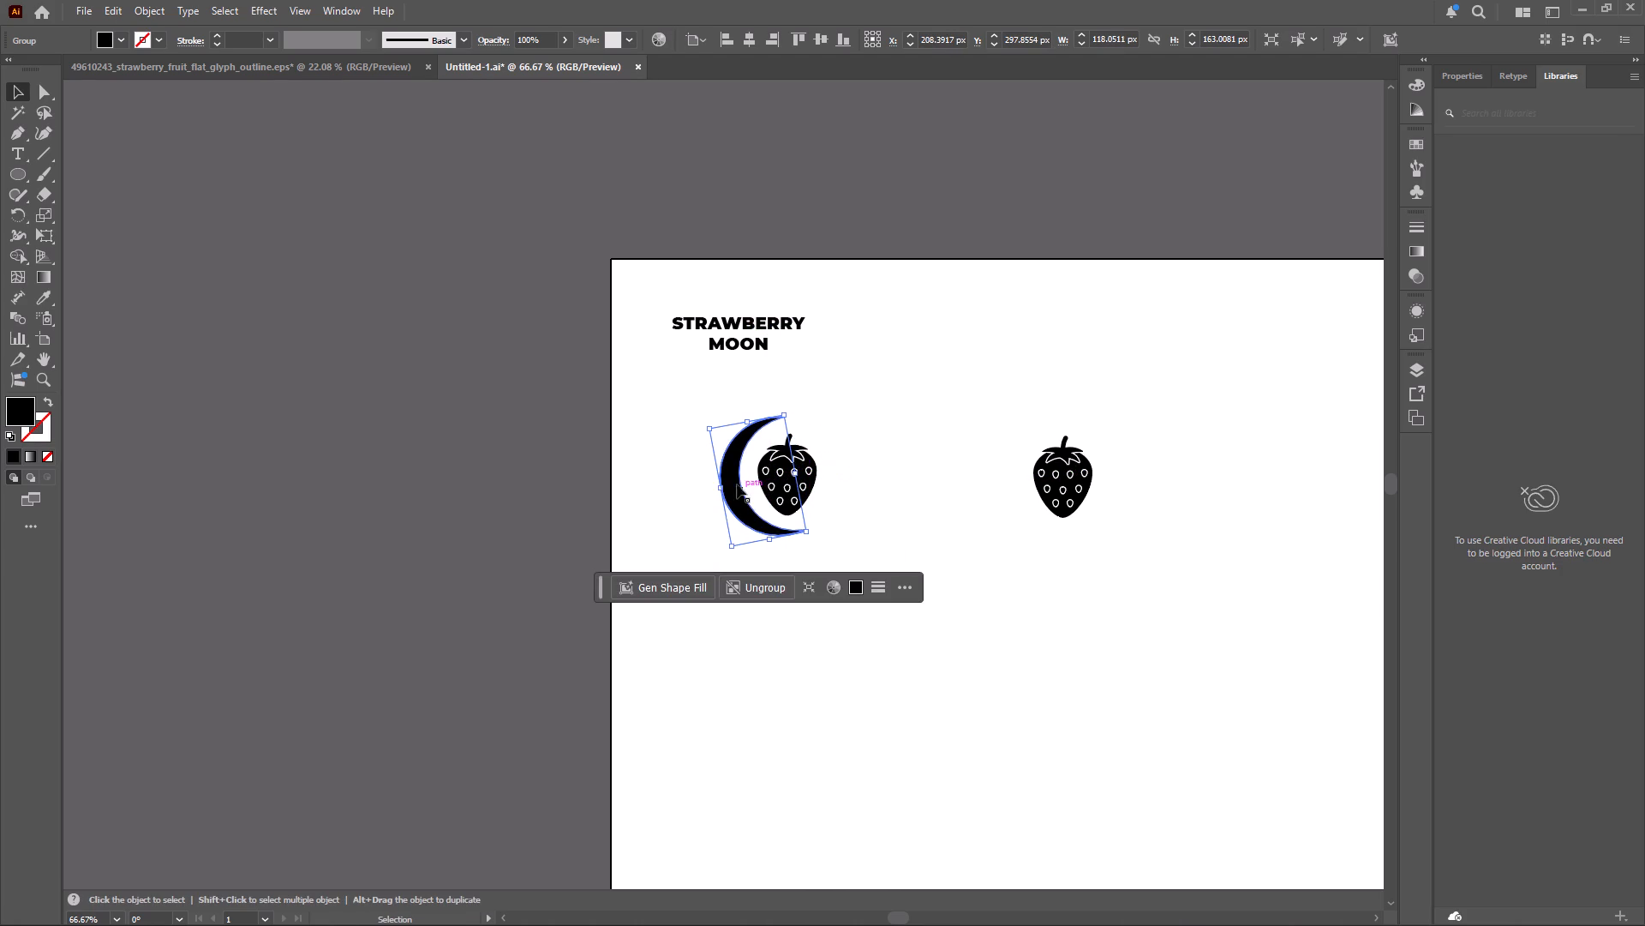
left_click(728, 478)
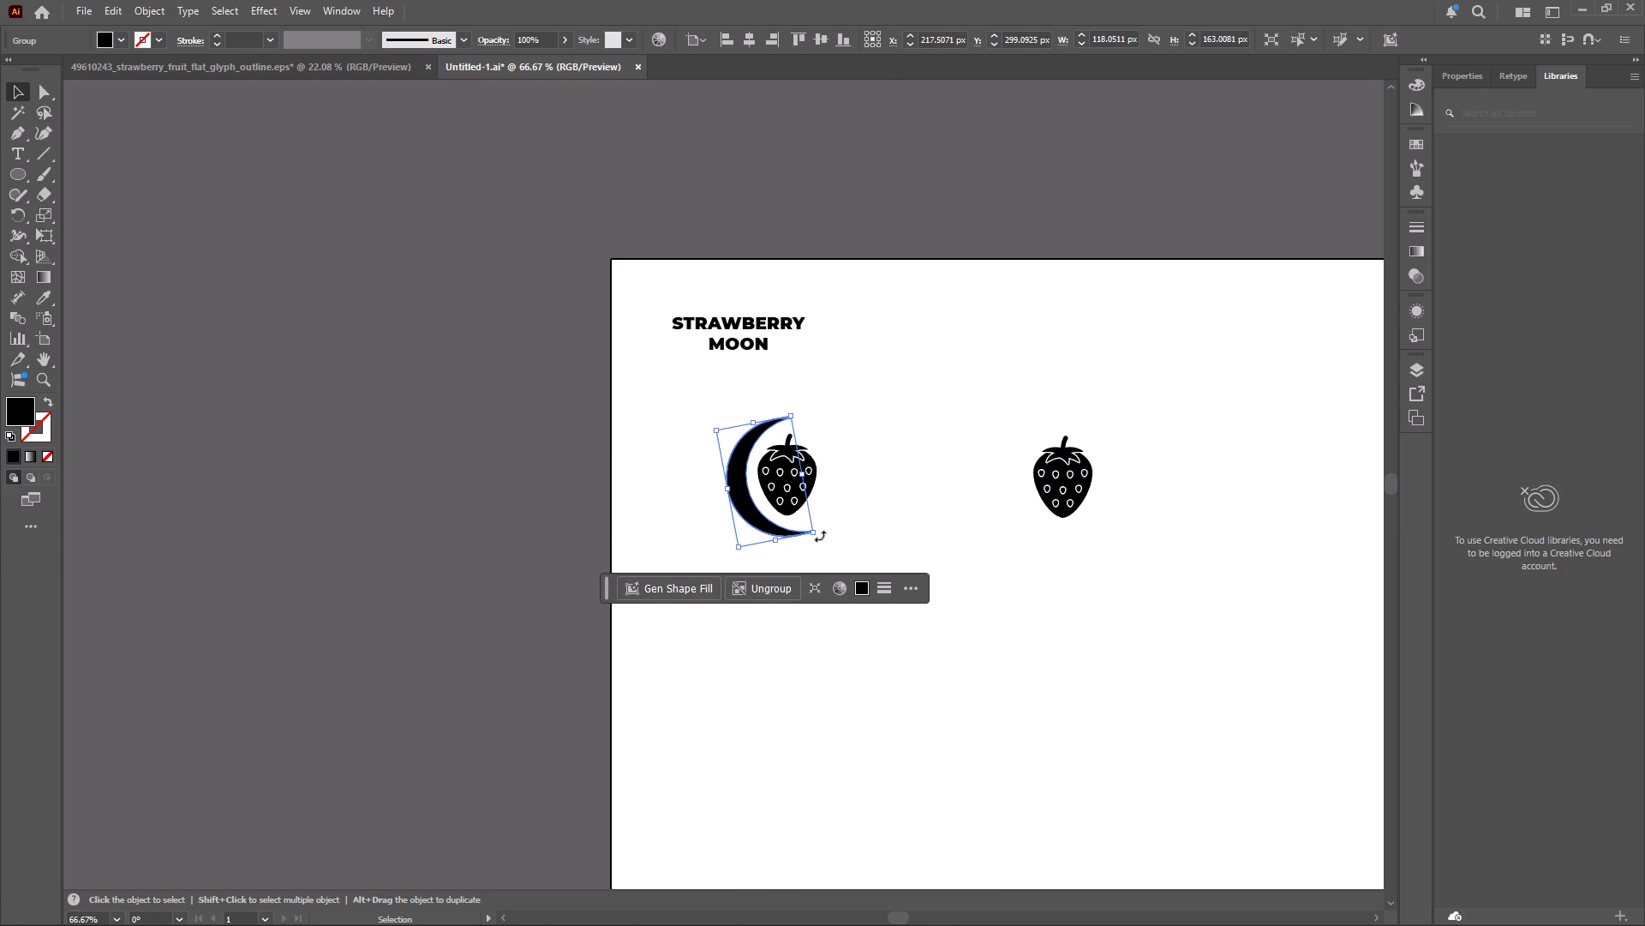
Rotate the crescent slightly more counterclockwise, nudge it toward the strawberry, widen it to about 132 × 164 px, and deselect it.
left_click(820, 536)
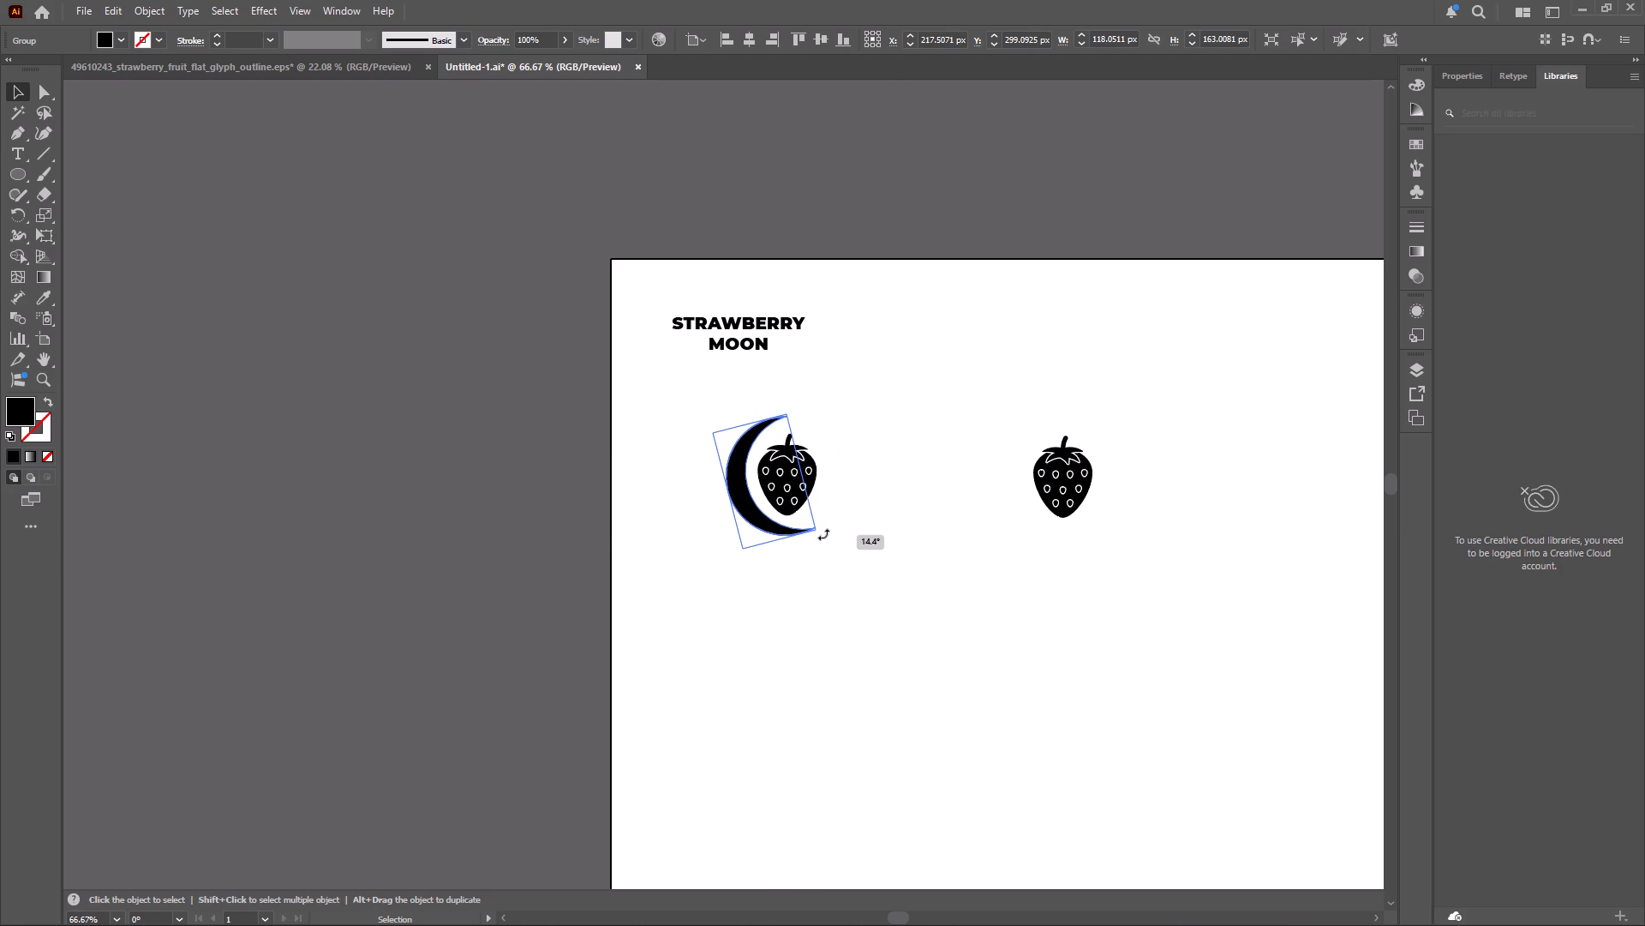
left_click(743, 497)
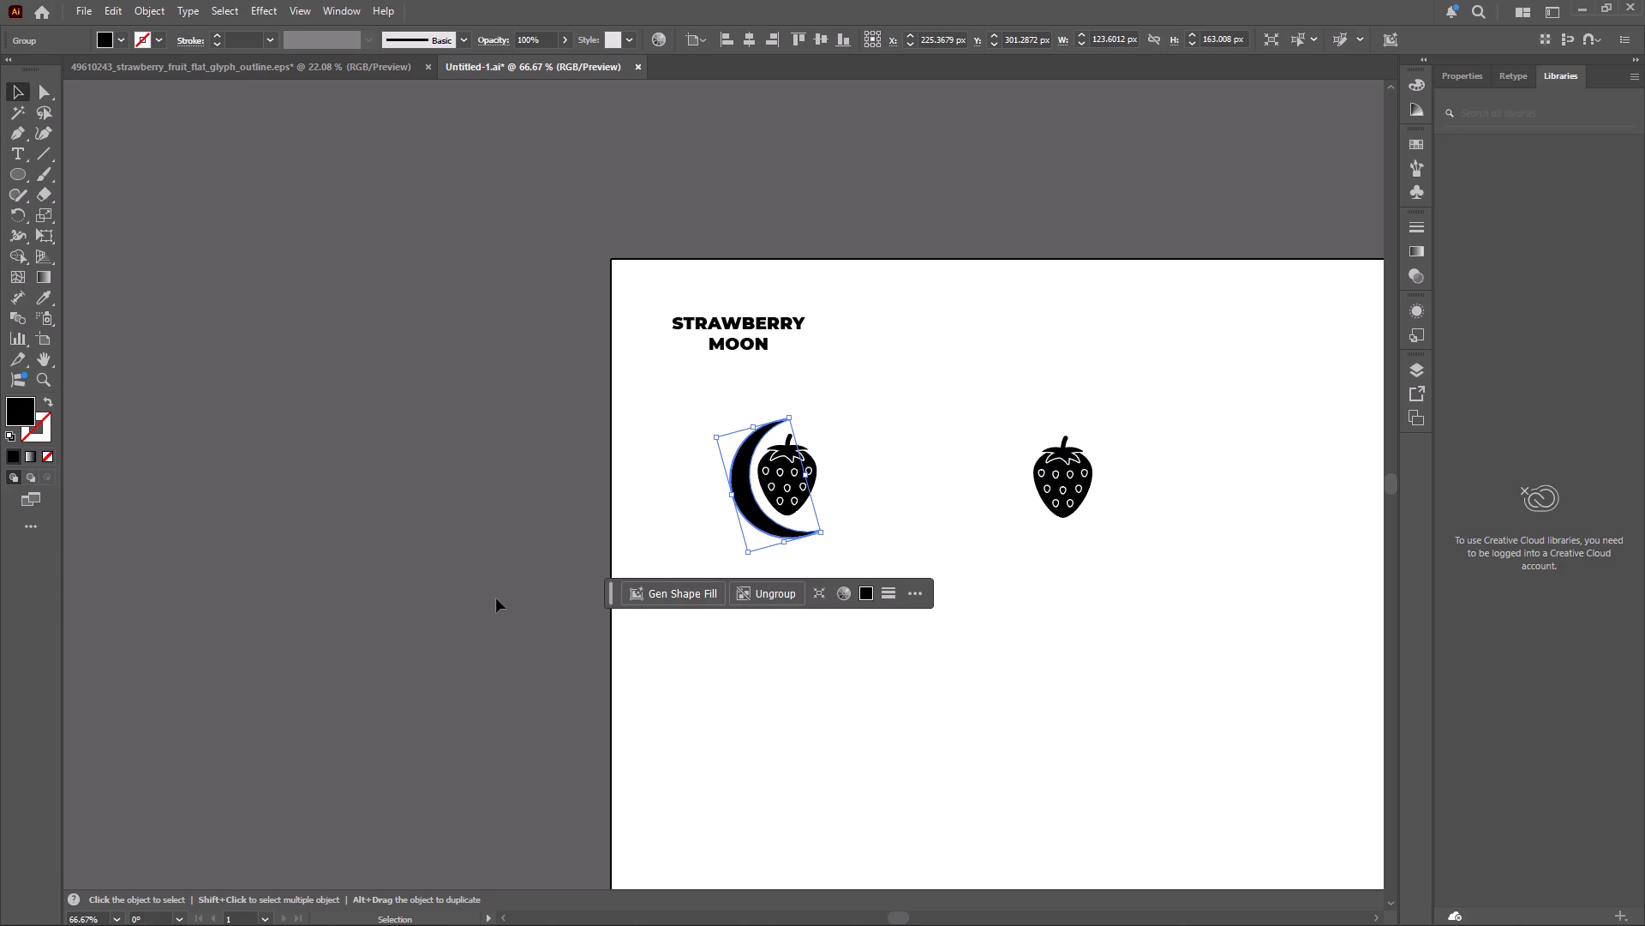
left_click(730, 495)
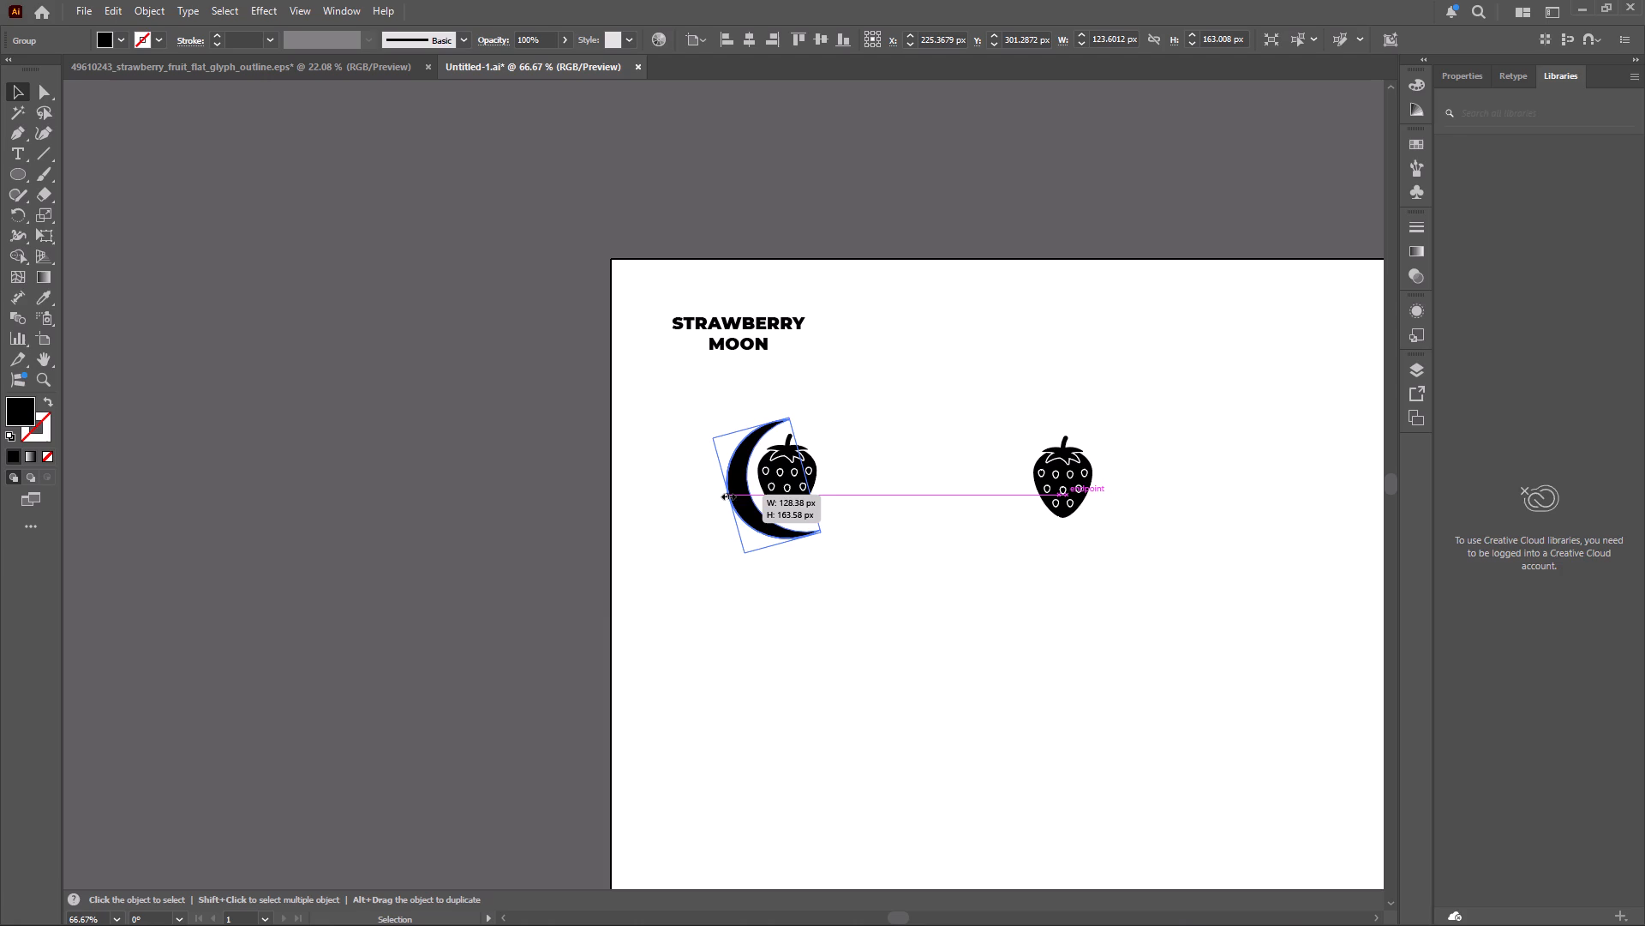
left_click(741, 667)
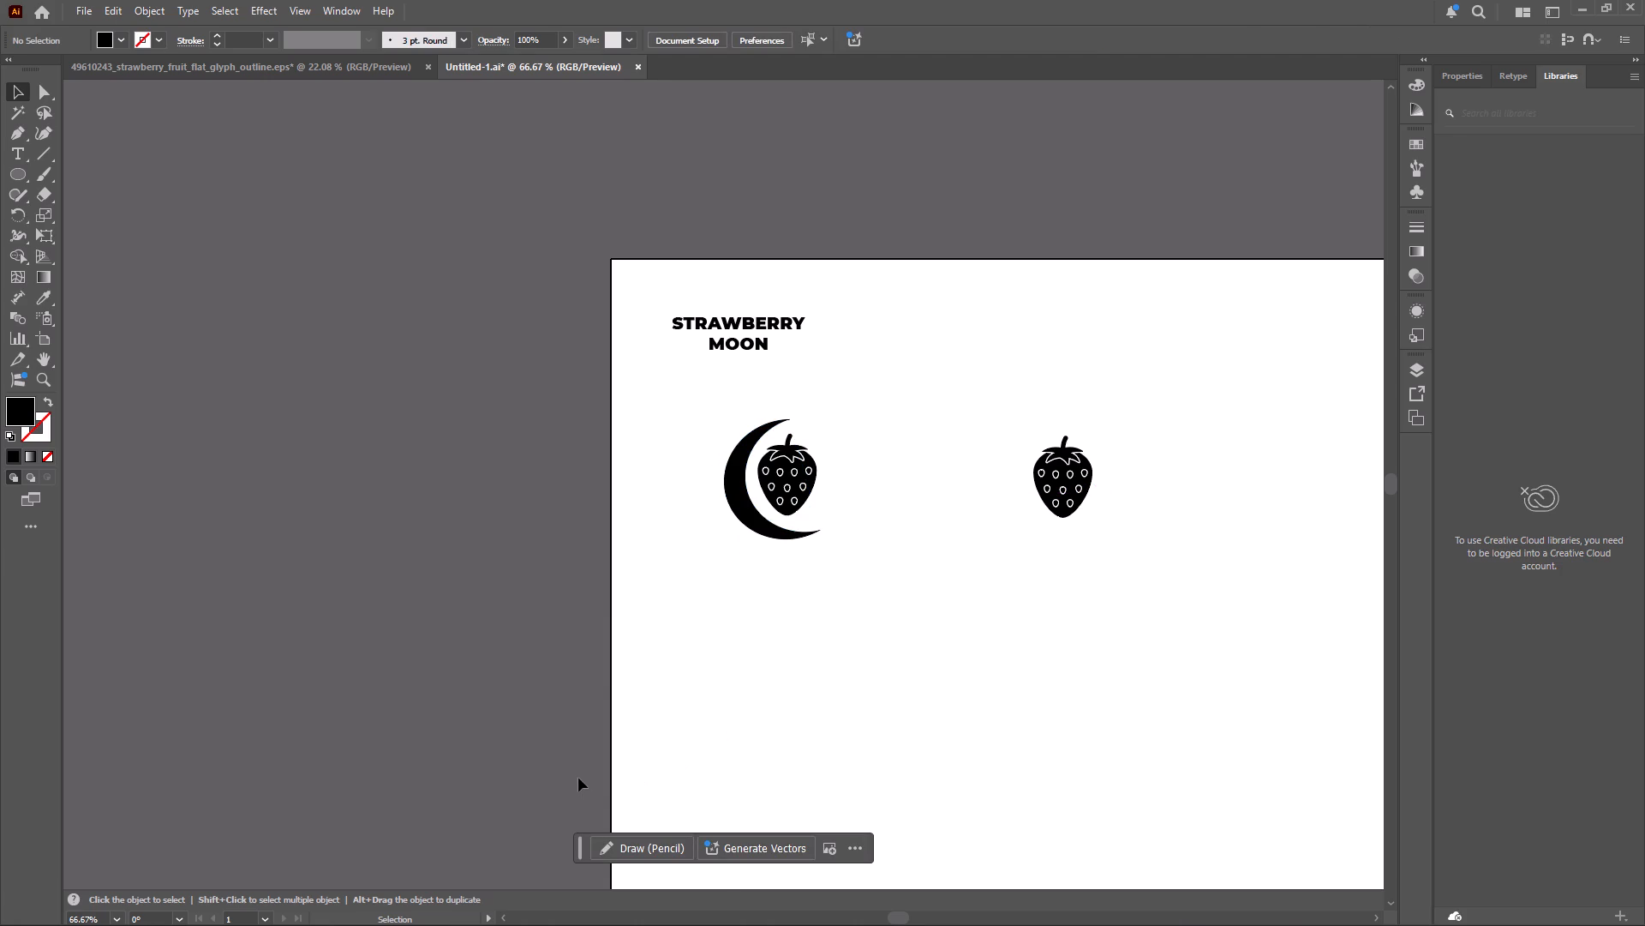
Tilt the crescent further counterclockwise so its lower tip sweeps under the strawberry, nudge it closer to the fruit, and deselect it.
left_click(749, 515)
left_click_drag(830, 535, 831, 535)
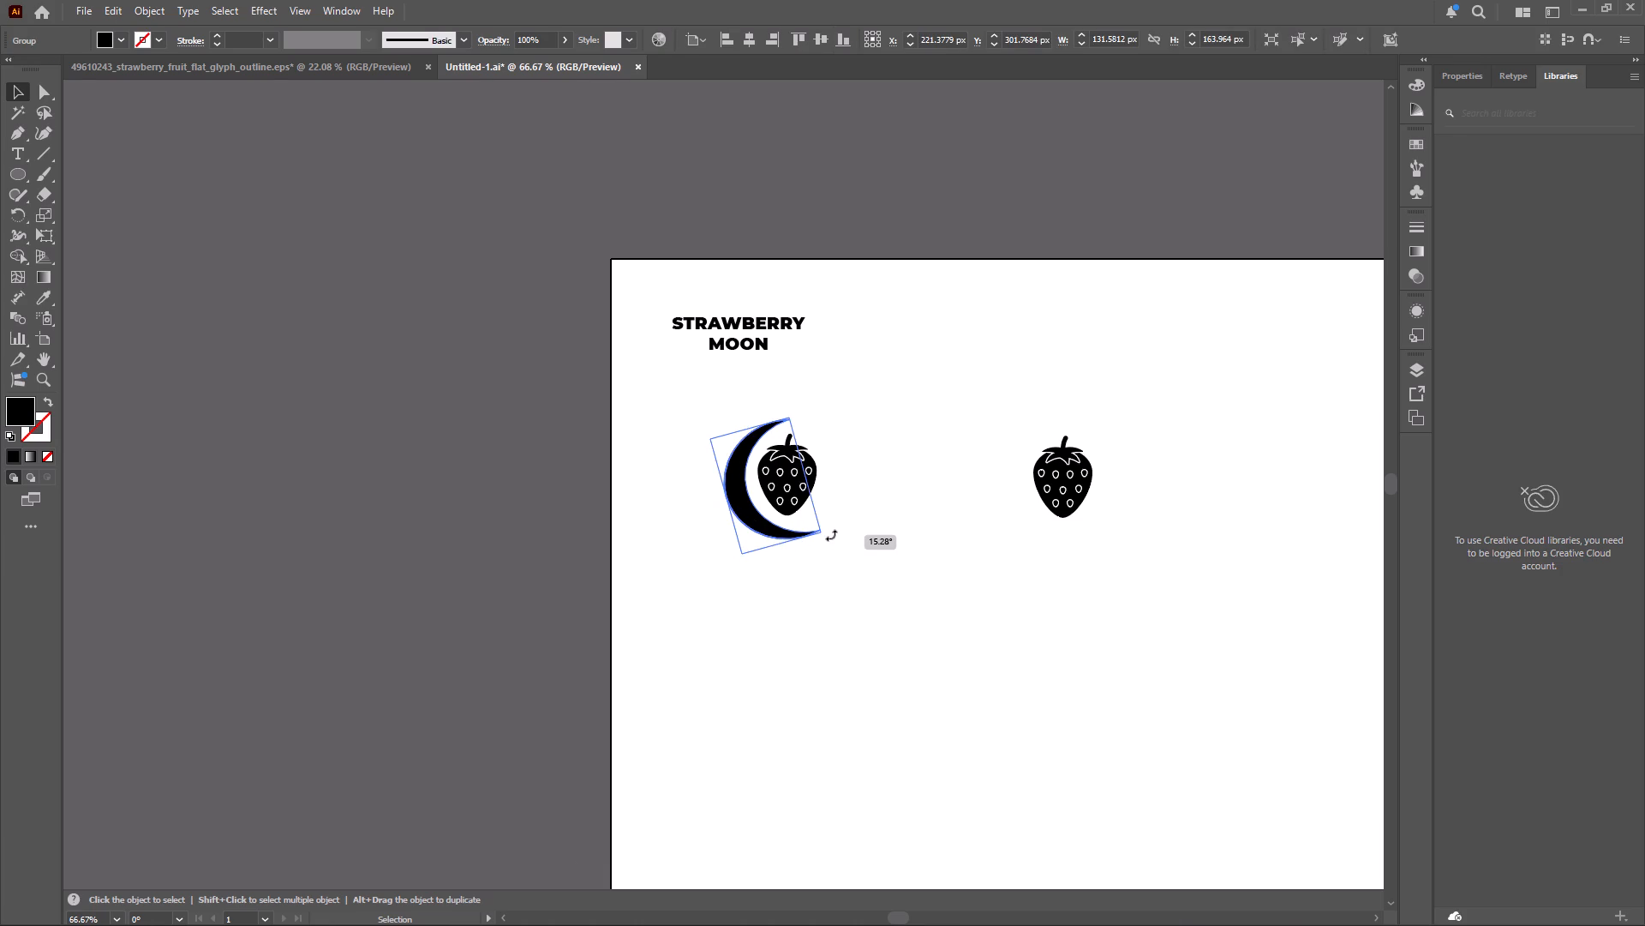
left_click_drag(831, 535, 844, 529)
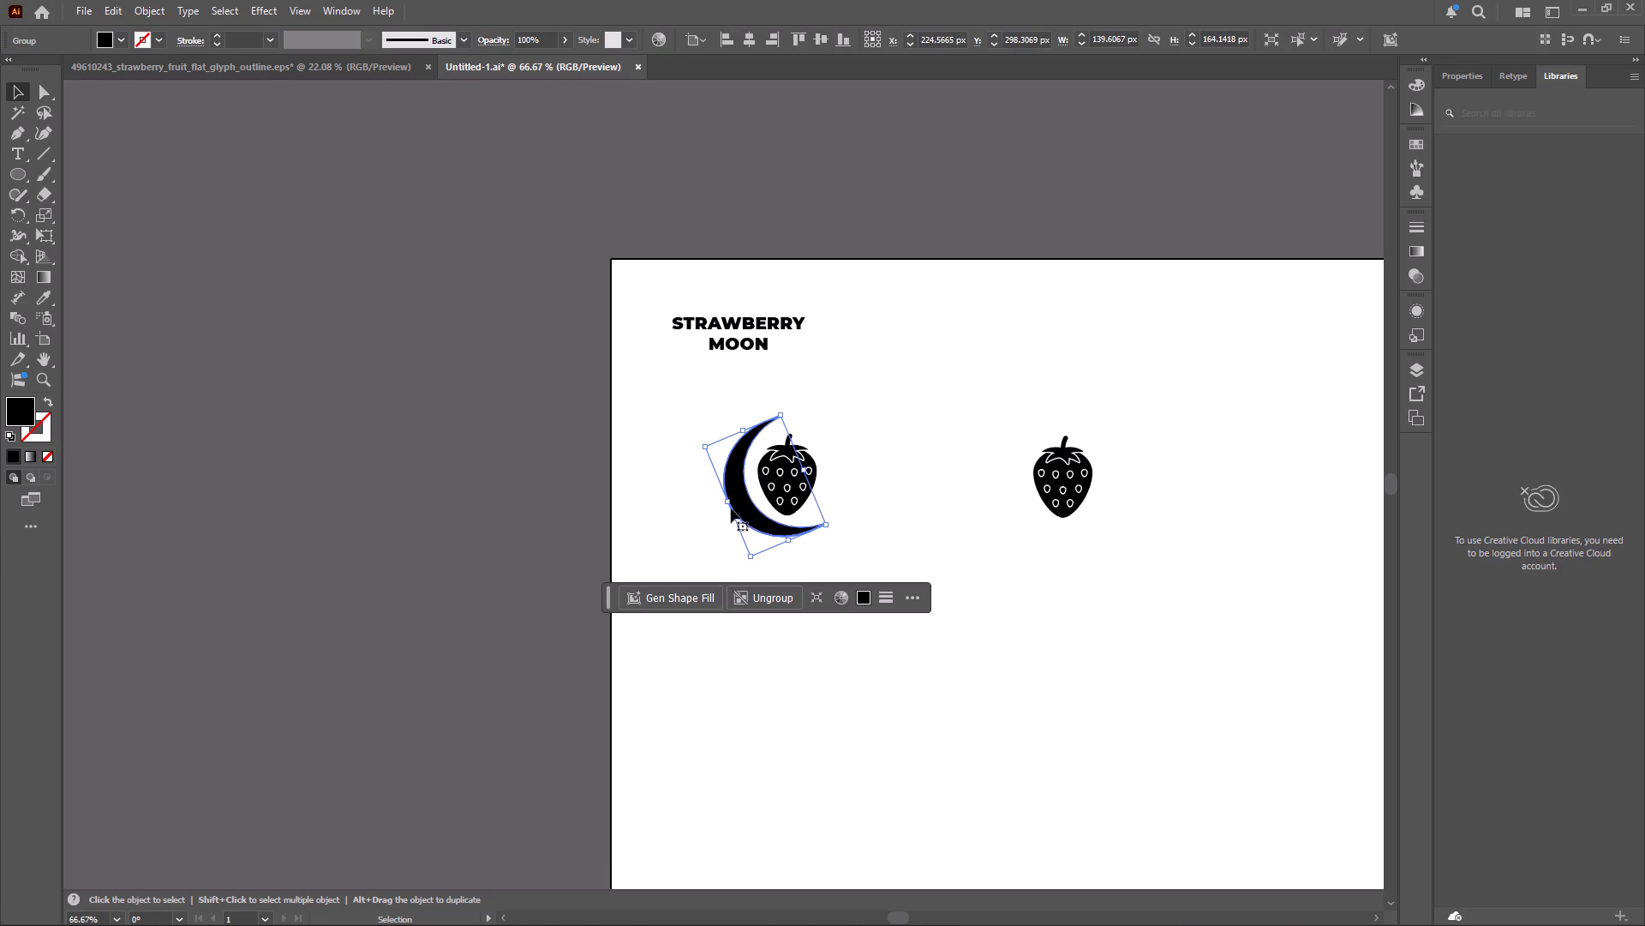
left_click(737, 497)
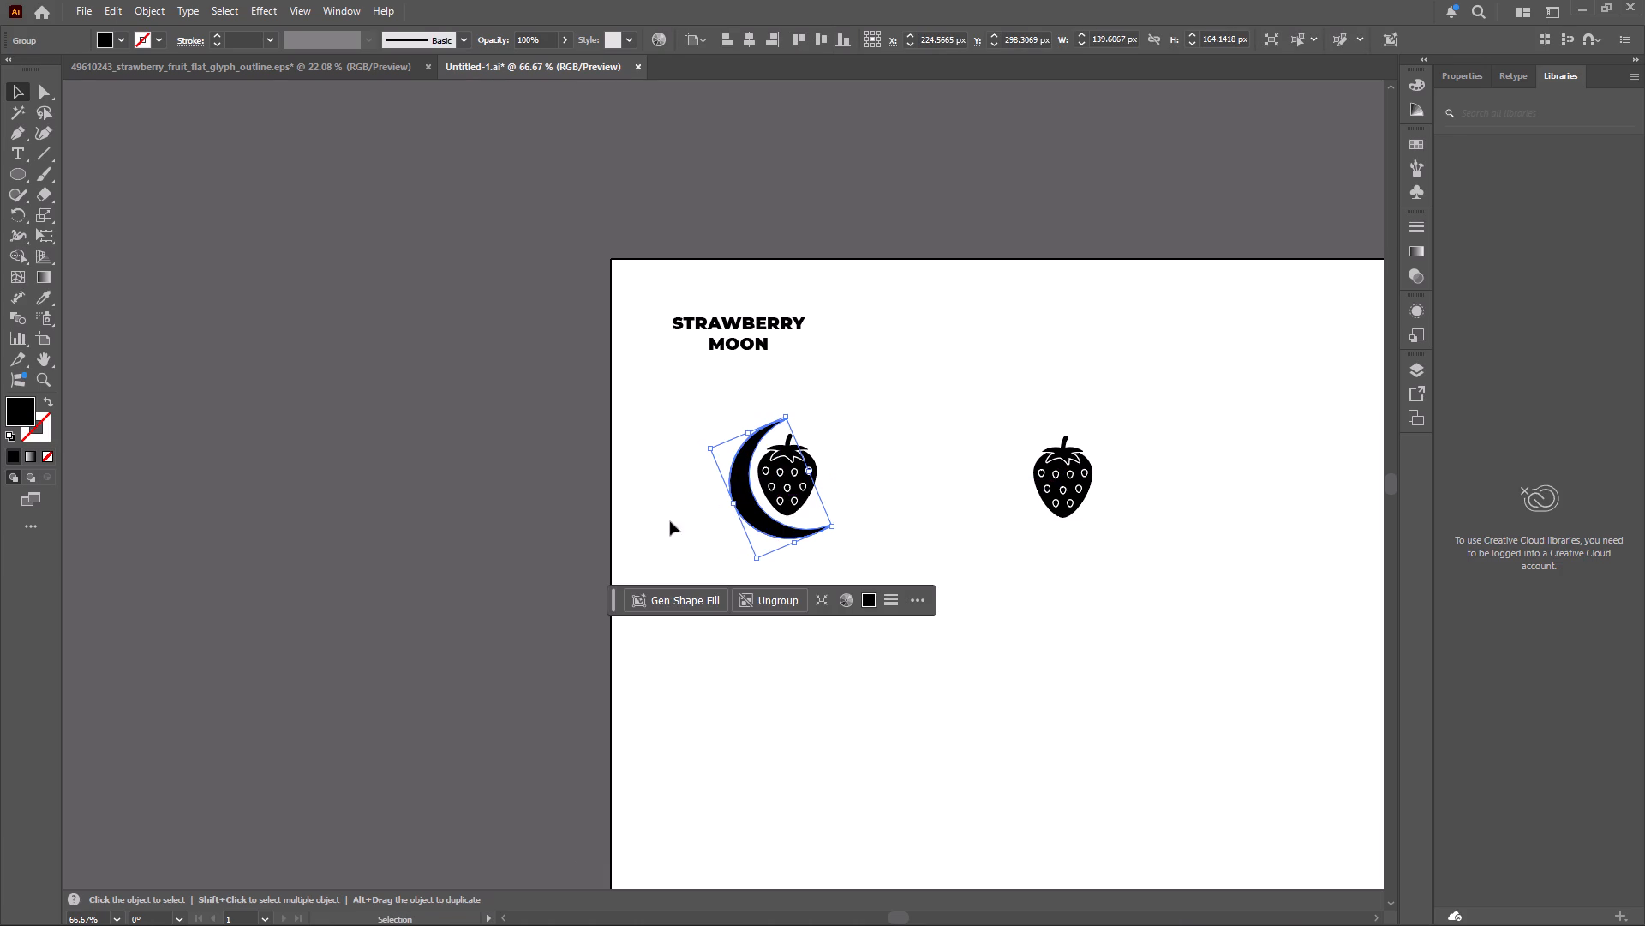
left_click(709, 731)
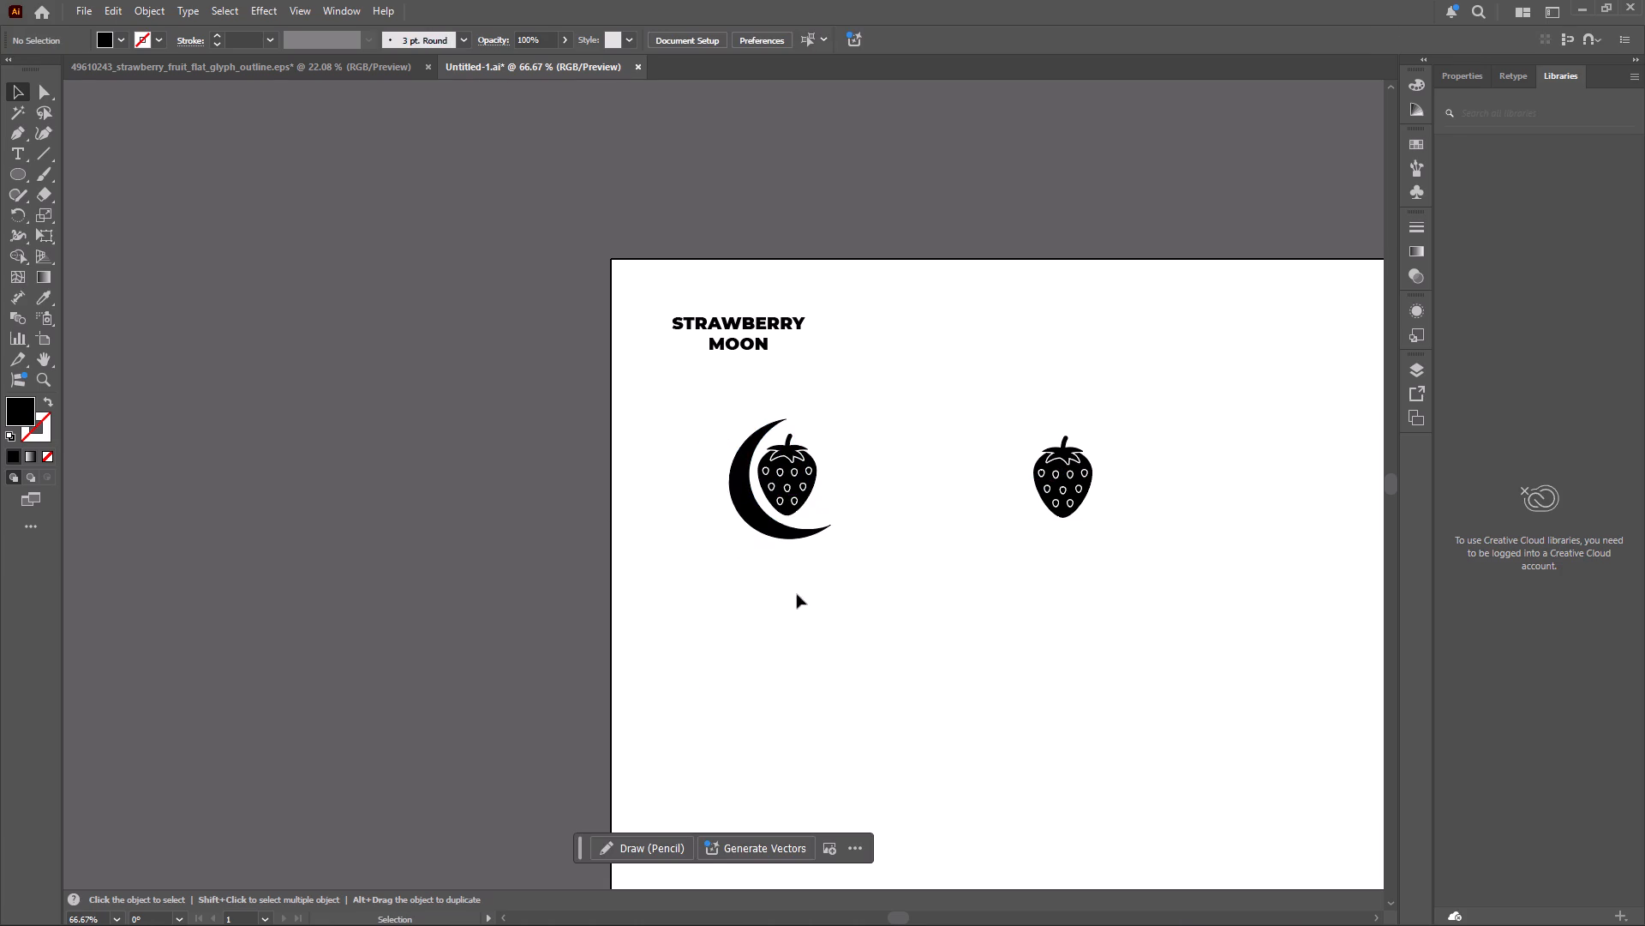
Duplicate the STRAWBERRY MOON wordmark, left-align the copy's text, and place it just right of the strawberry inside the crescent.
left_click(733, 322)
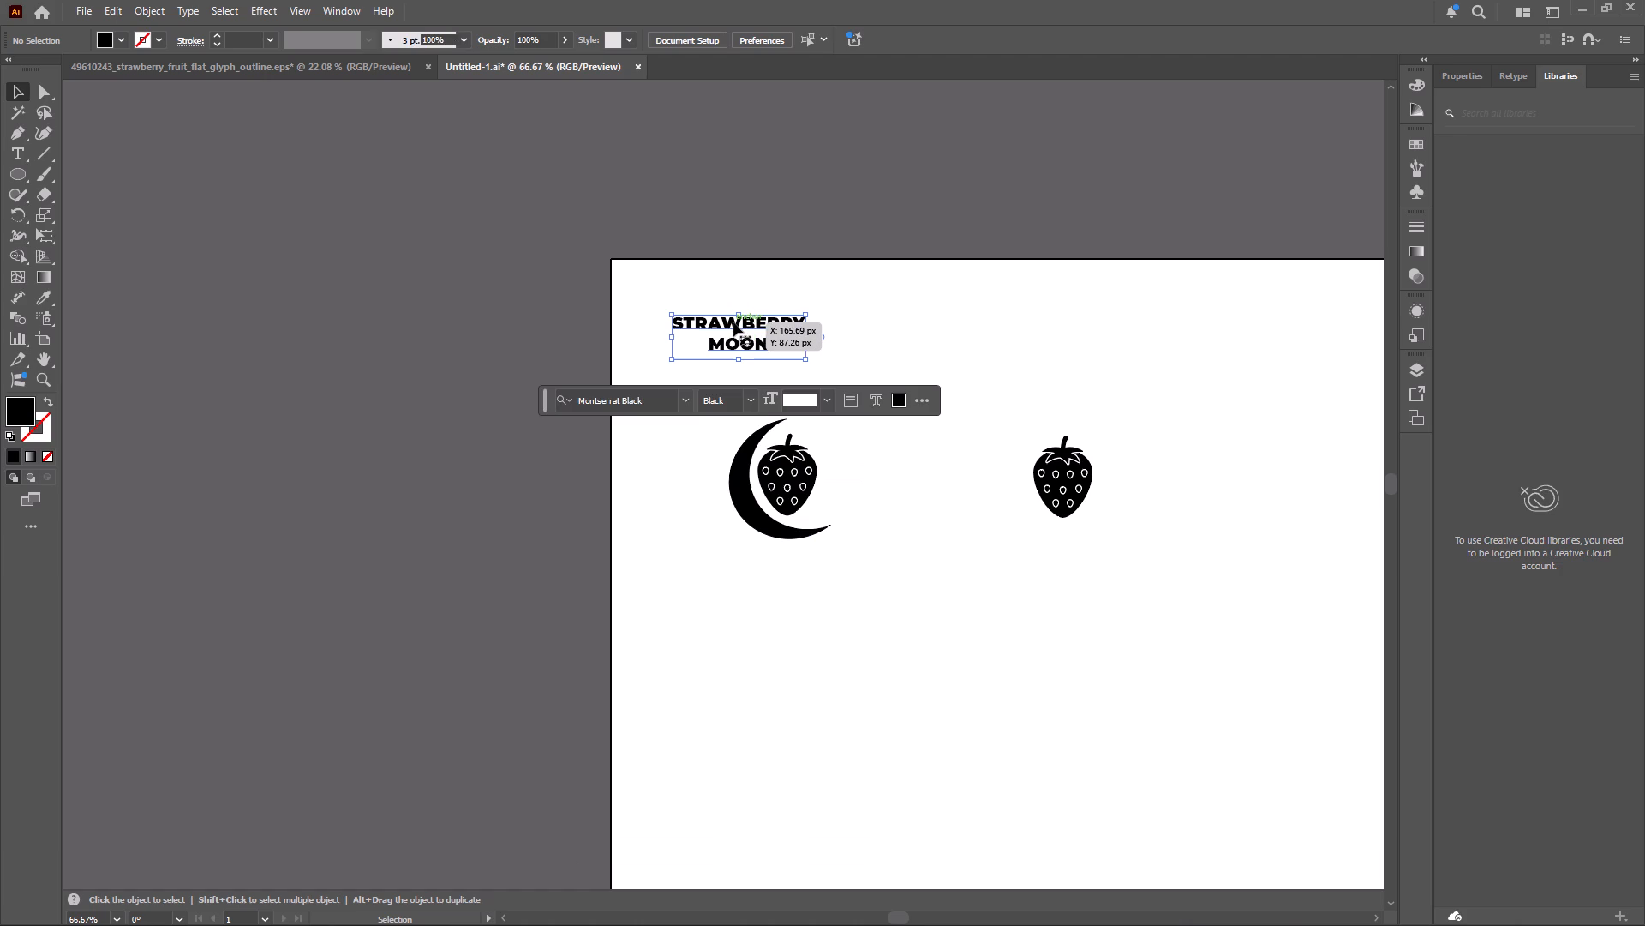
left_click_drag(733, 322, 849, 452, "alt")
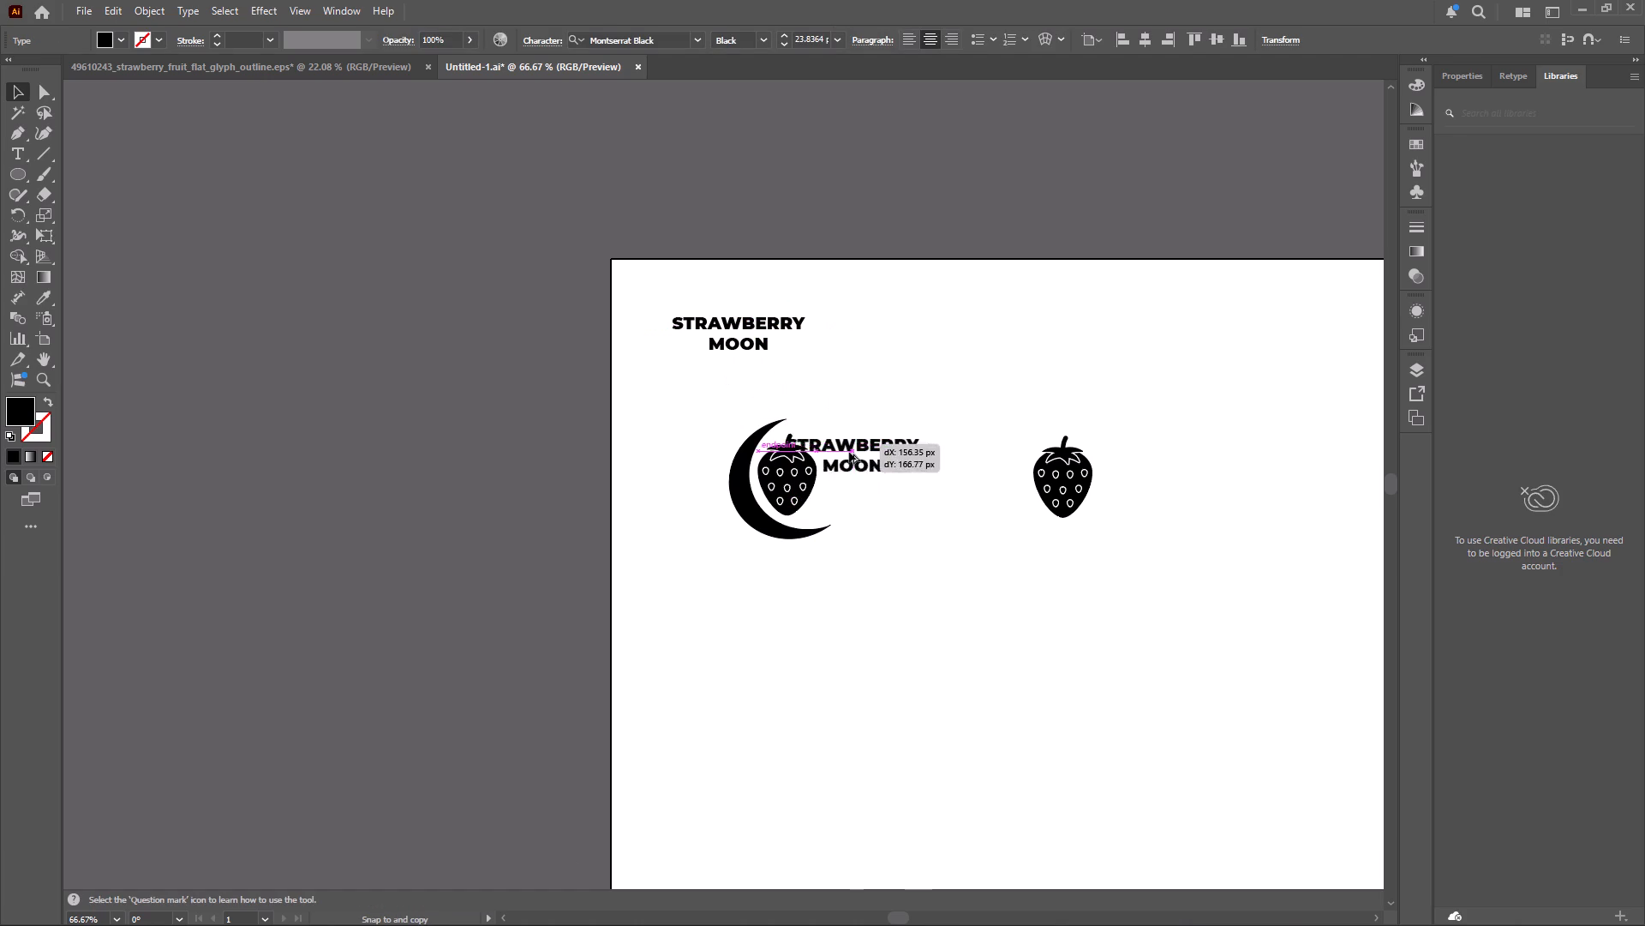
left_click_drag(849, 452, 884, 459, "alt")
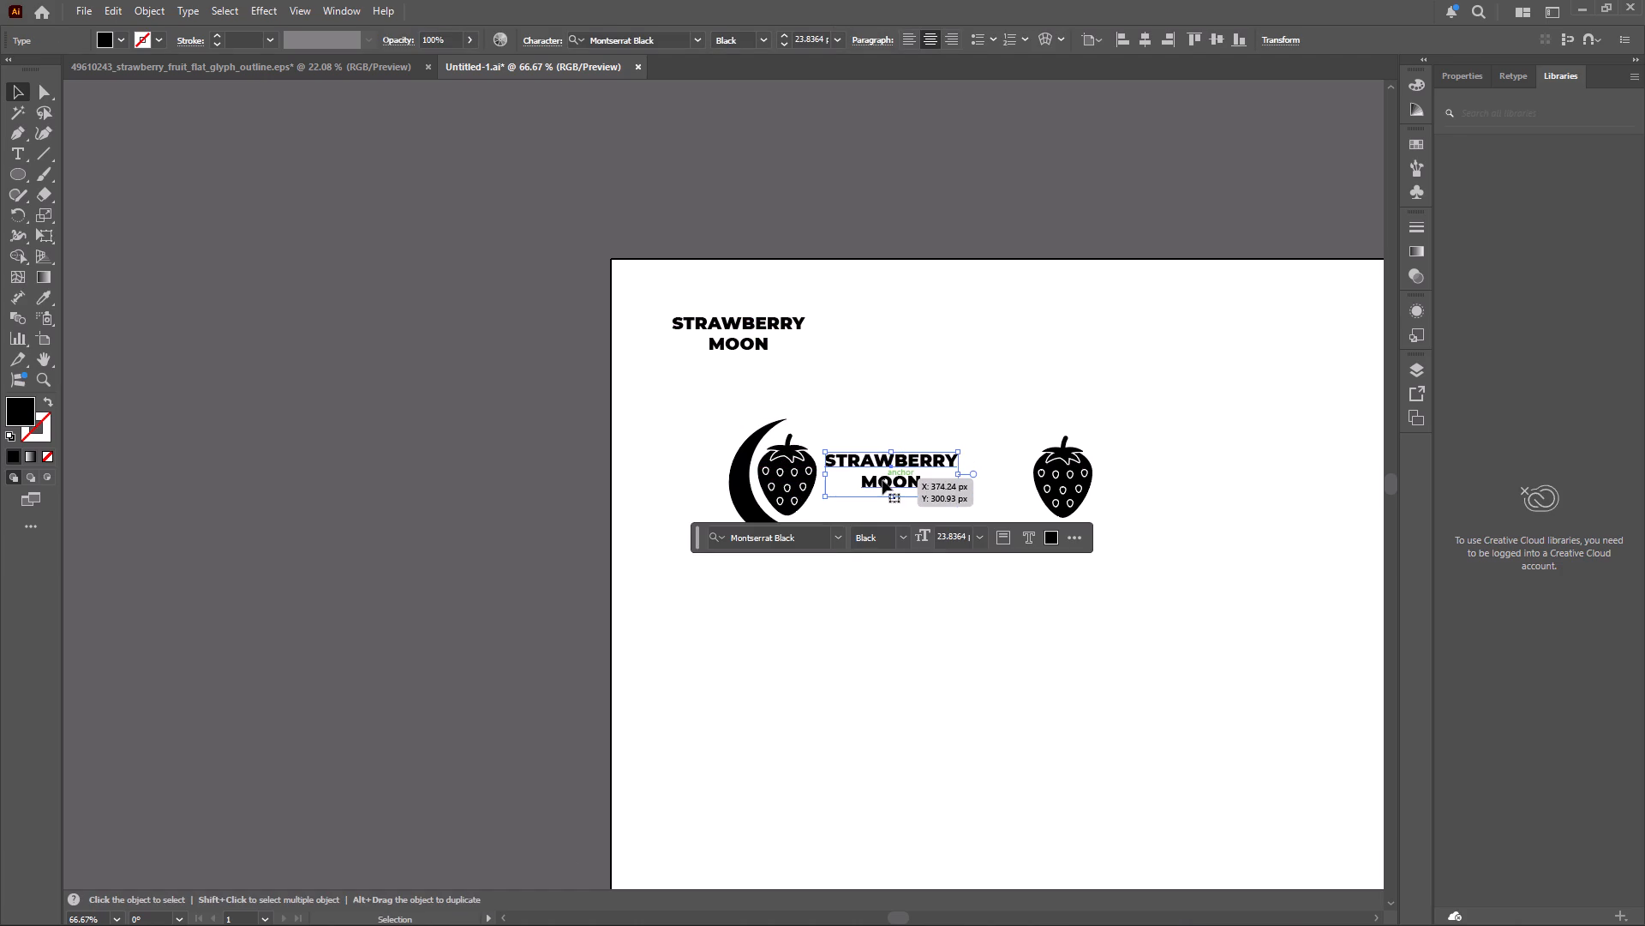
left_click(910, 35)
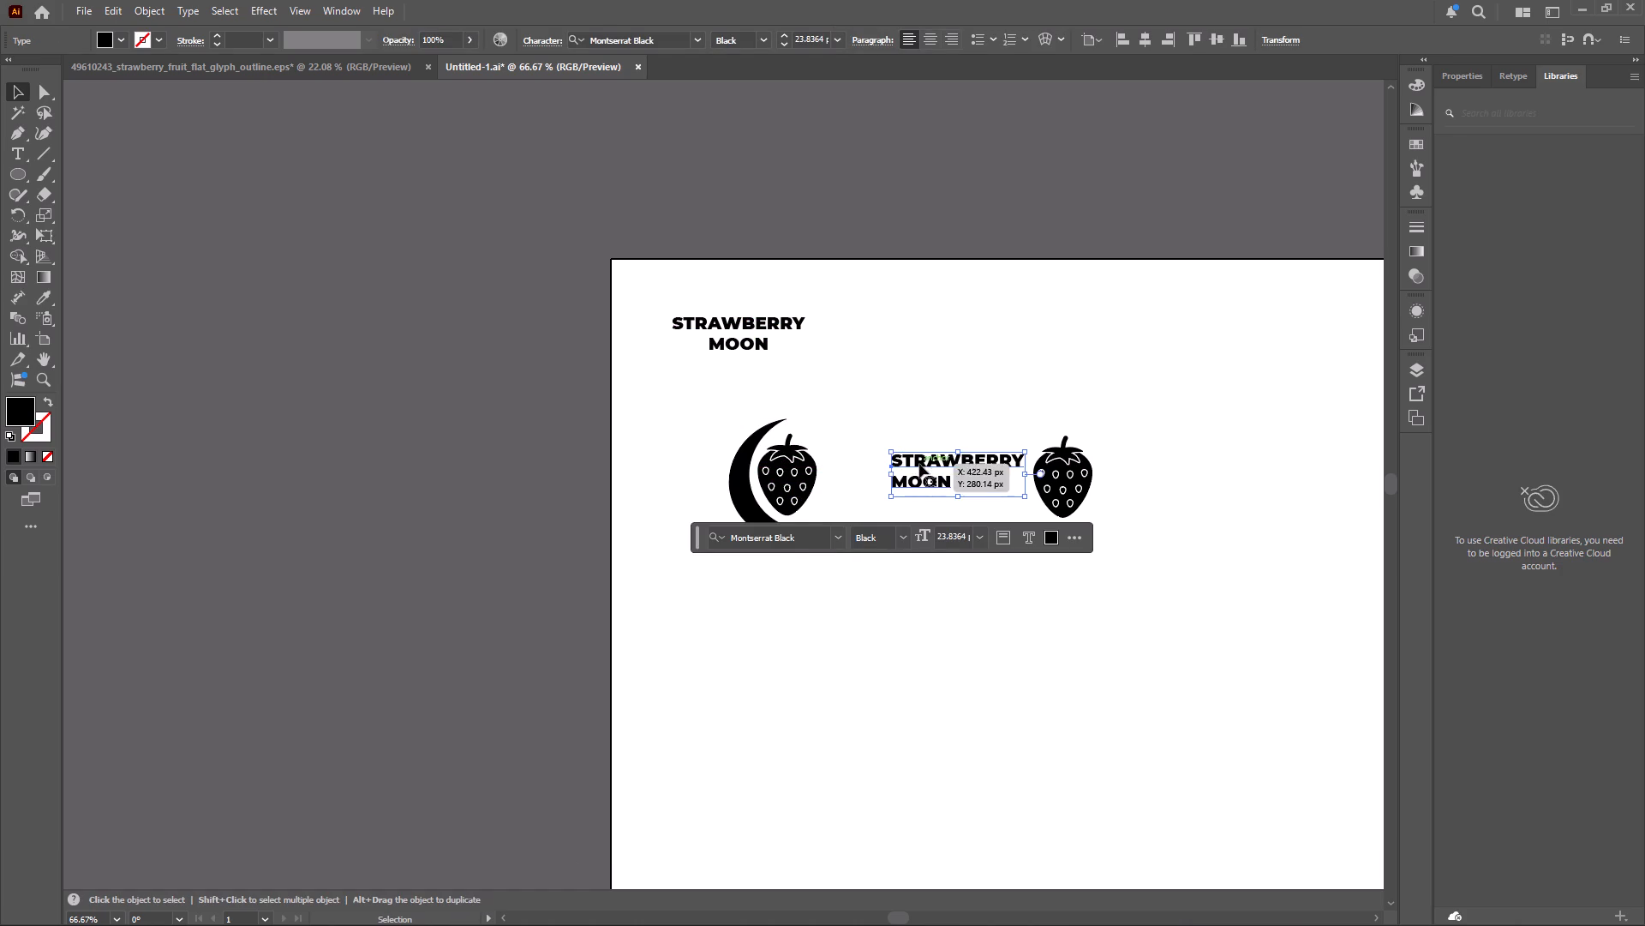
left_click_drag(919, 464, 851, 466)
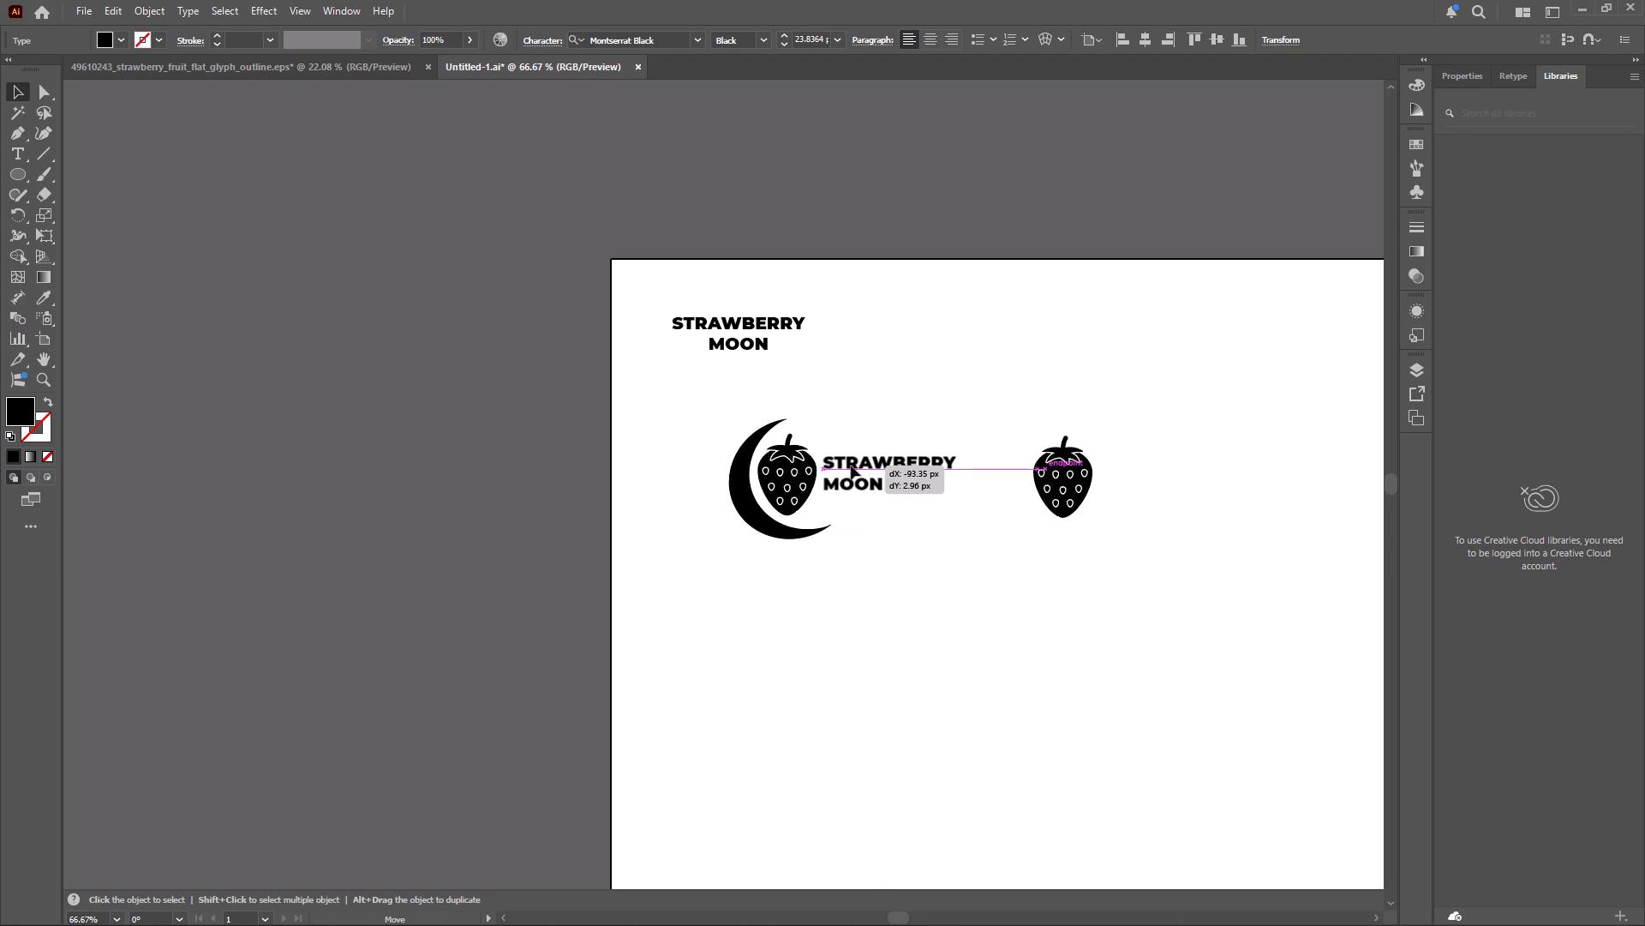
left_click_drag(851, 466, 849, 466)
Group the crescent, its strawberry and the left-aligned wordmark, and move the group below the original wordmark, at about X 202, Y 256 px.
left_click(685, 437)
left_click_drag(690, 437, 853, 533)
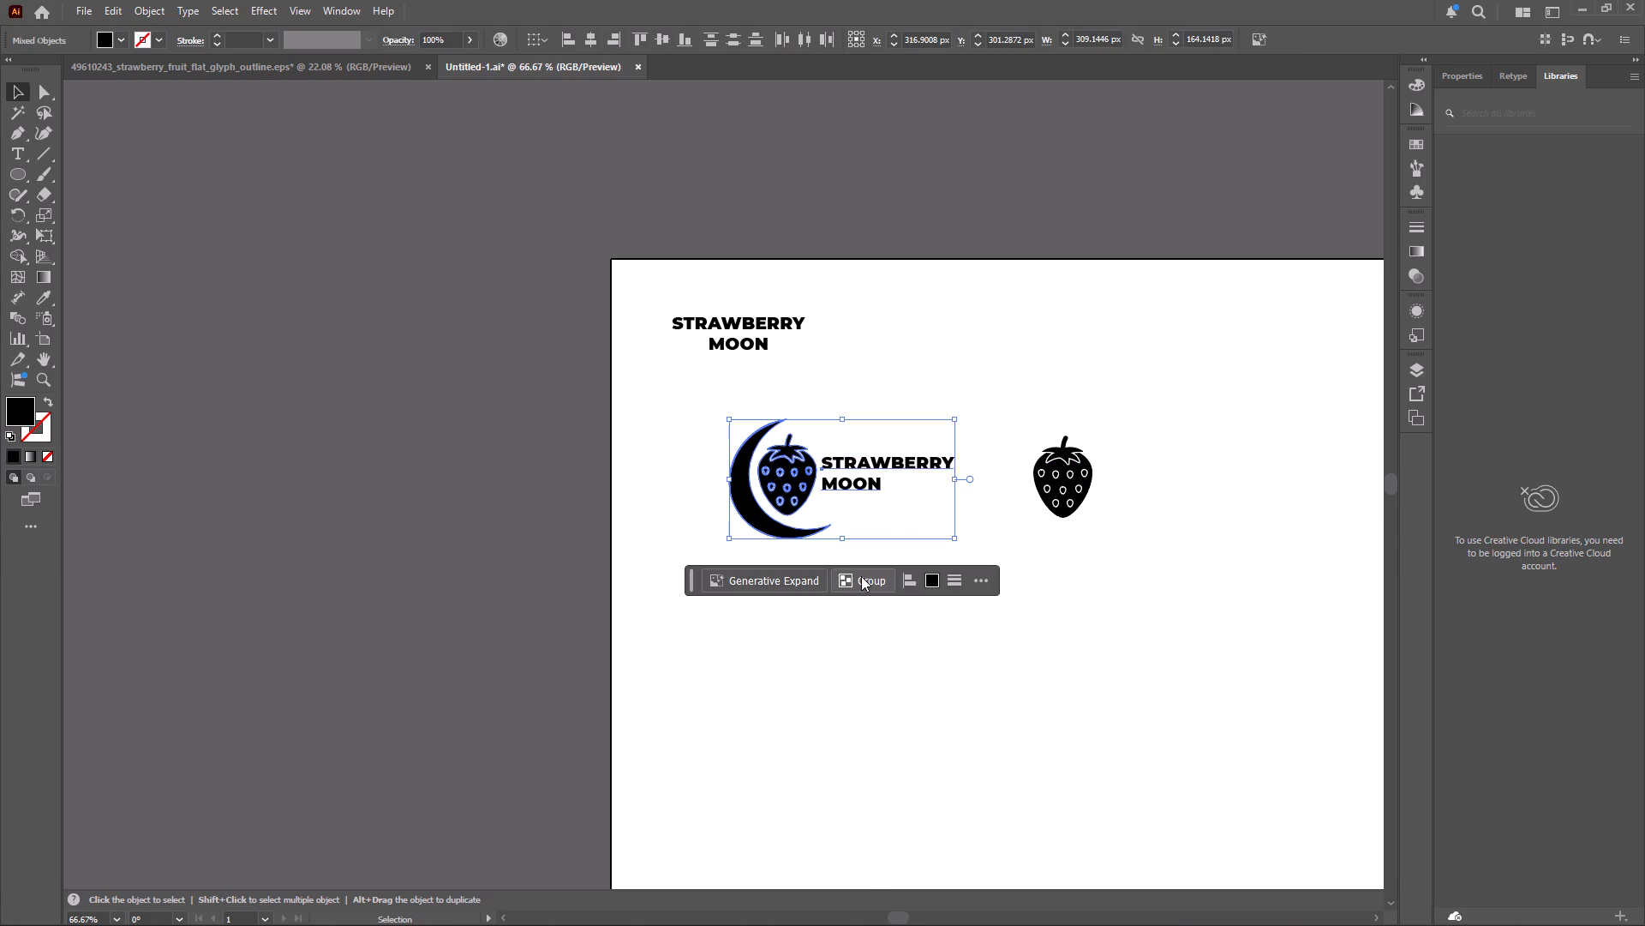
key("ctrl+g")
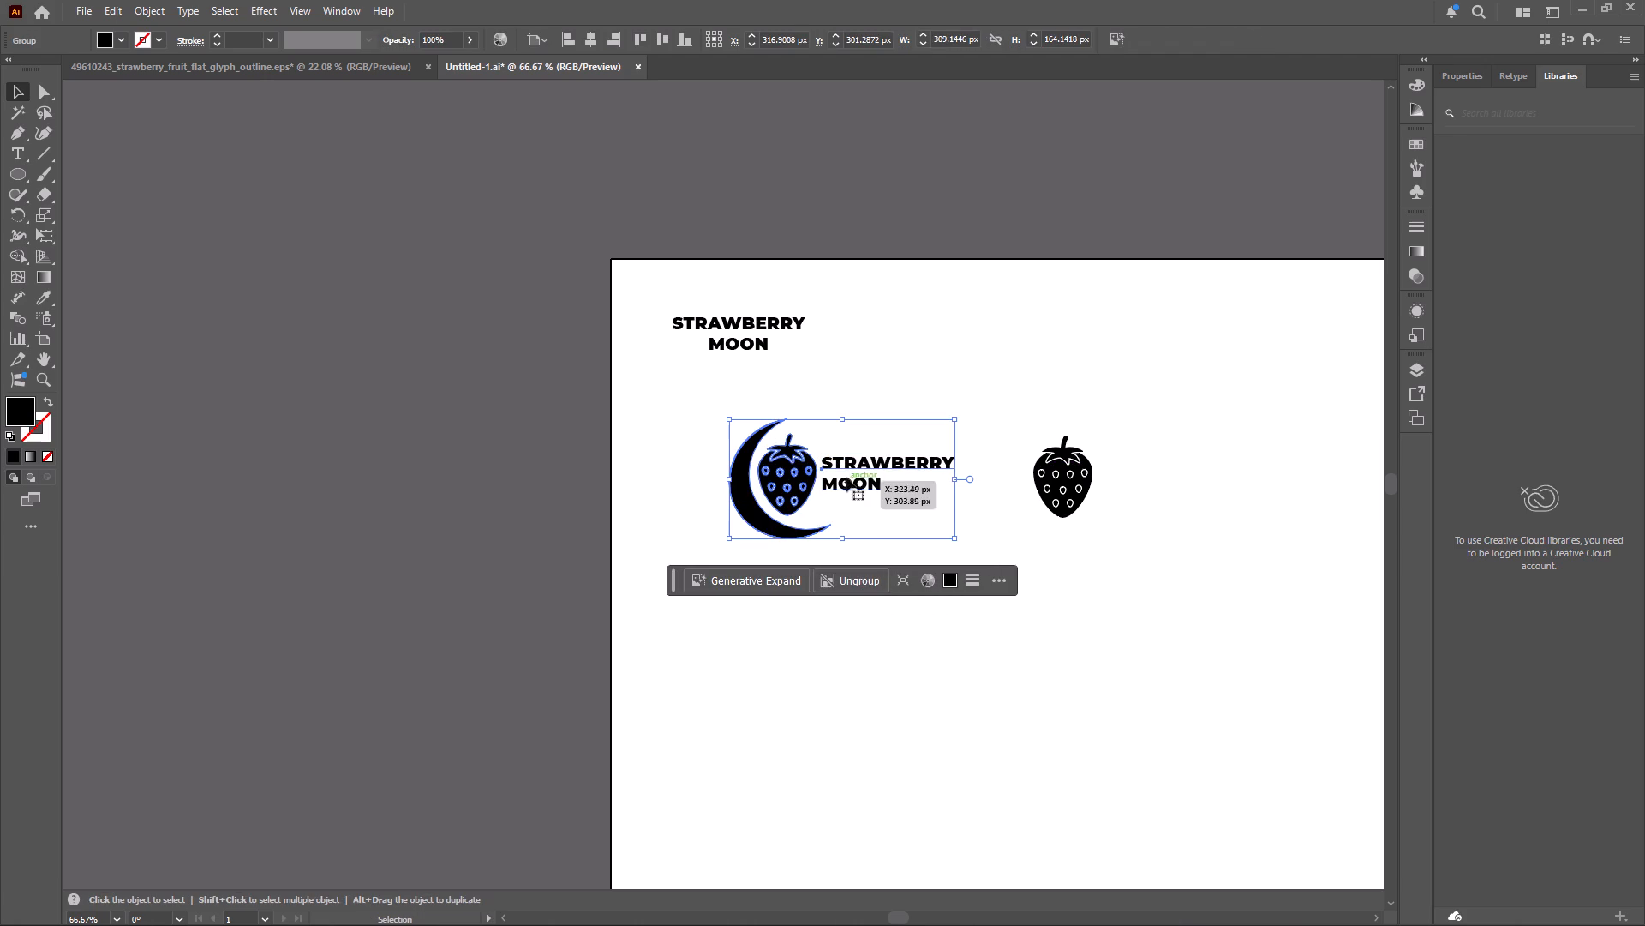
left_click_drag(846, 471, 761, 435)
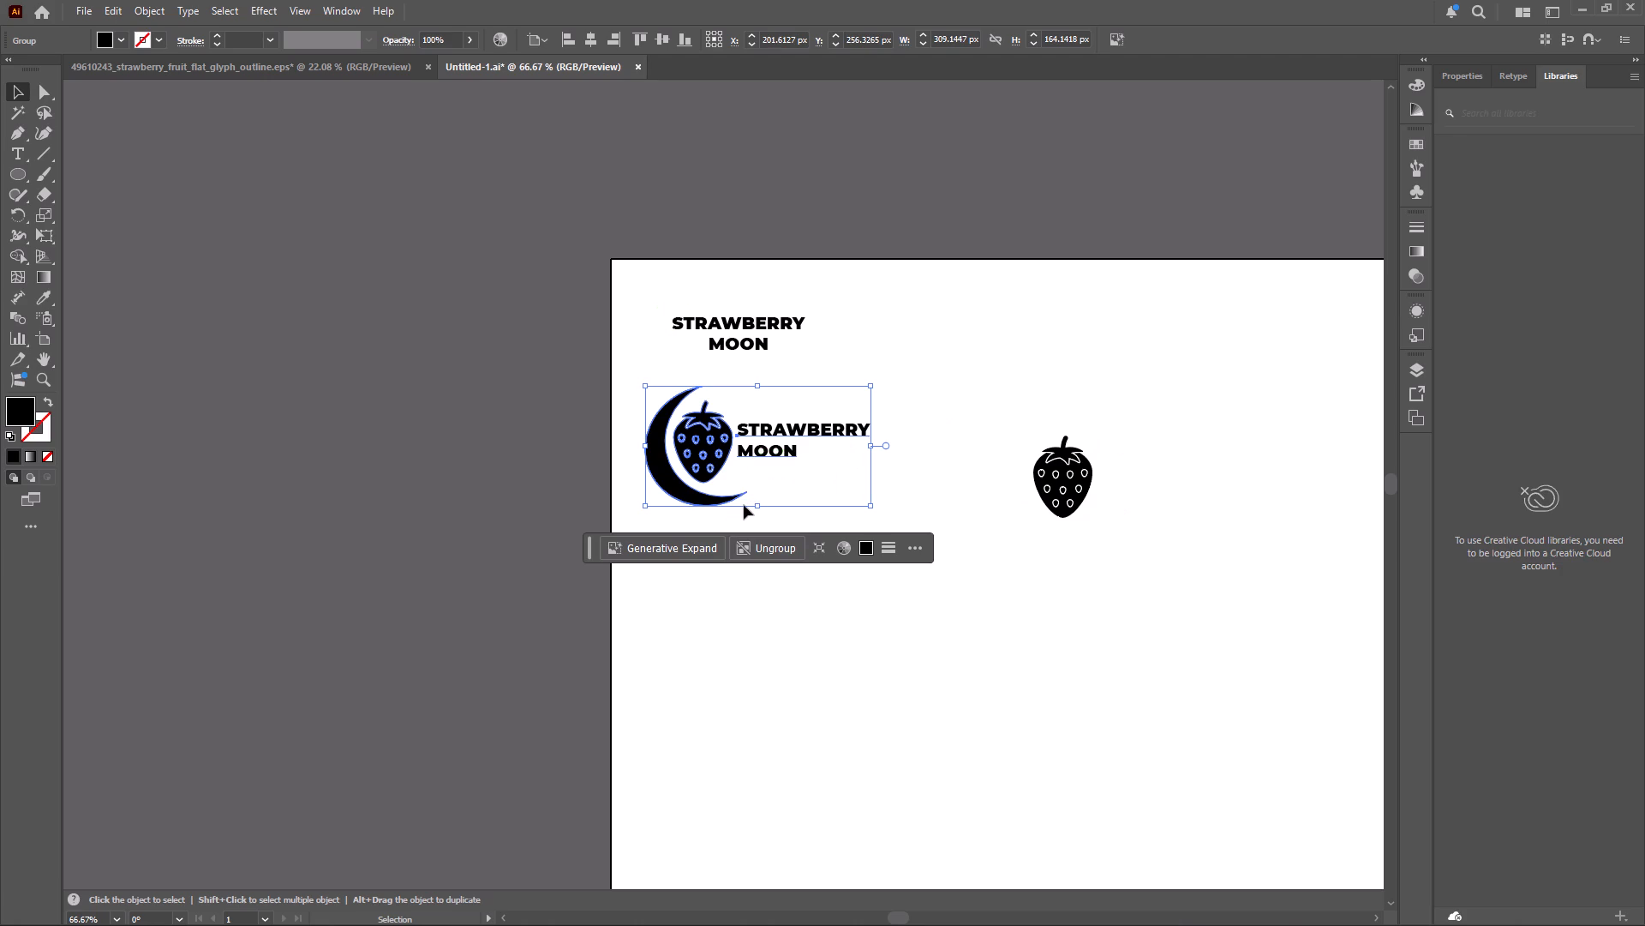
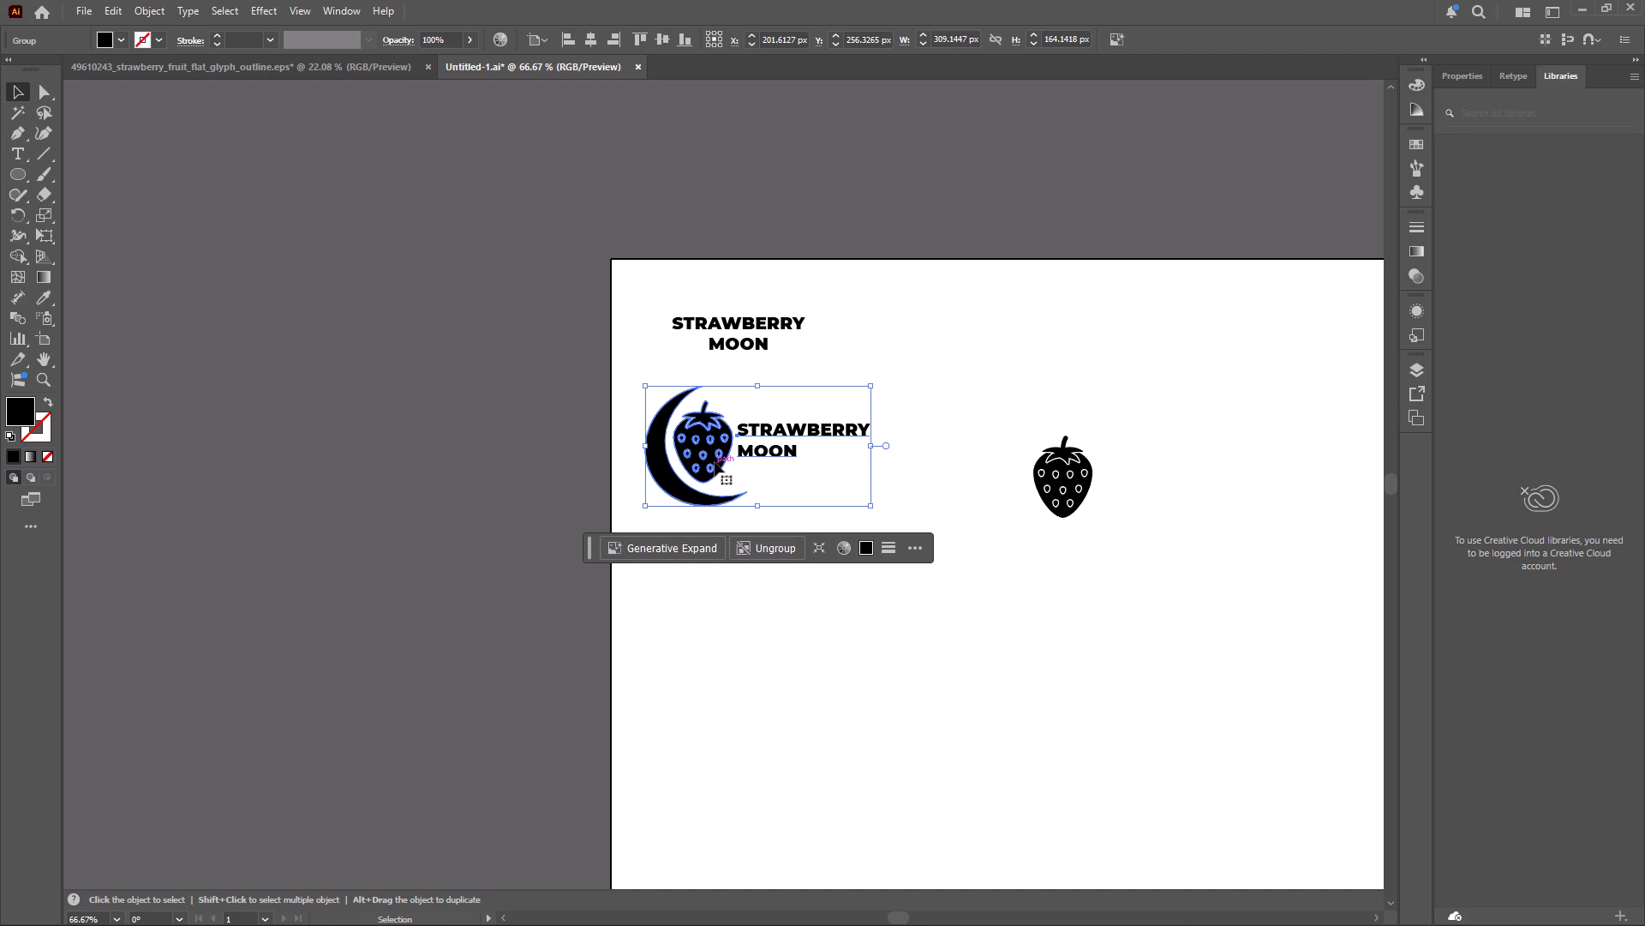
Duplicate the grouped crescent logo directly below the original, ungroup the copy, and deselect it.
left_click_drag(715, 462, 715, 609, "alt")
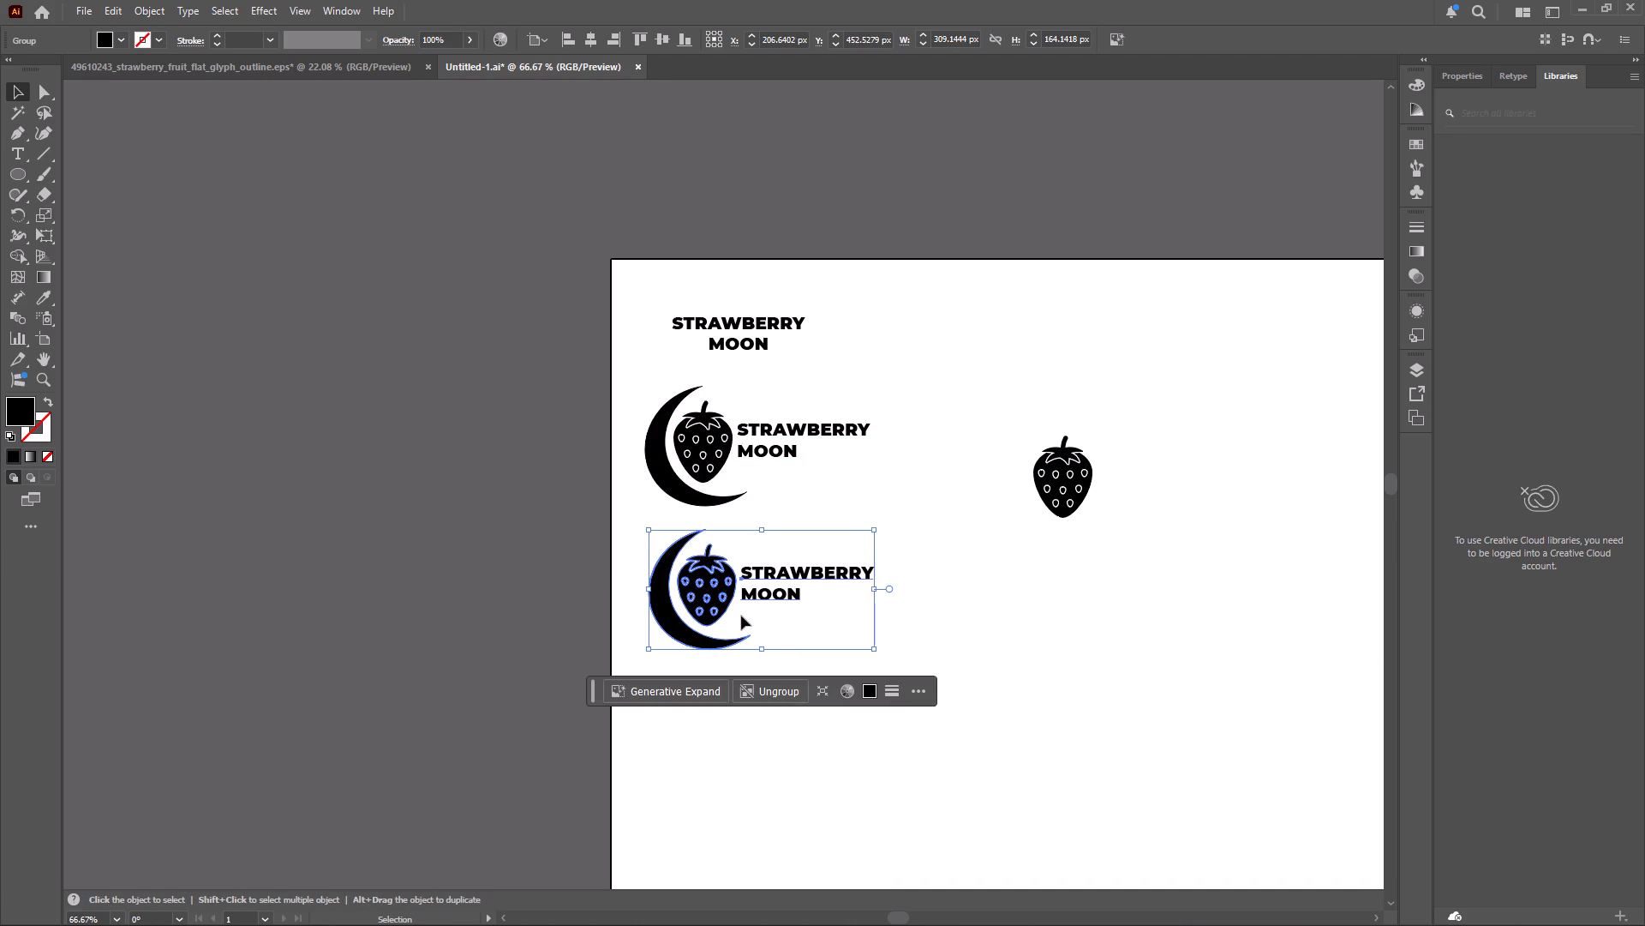
right_click(727, 603)
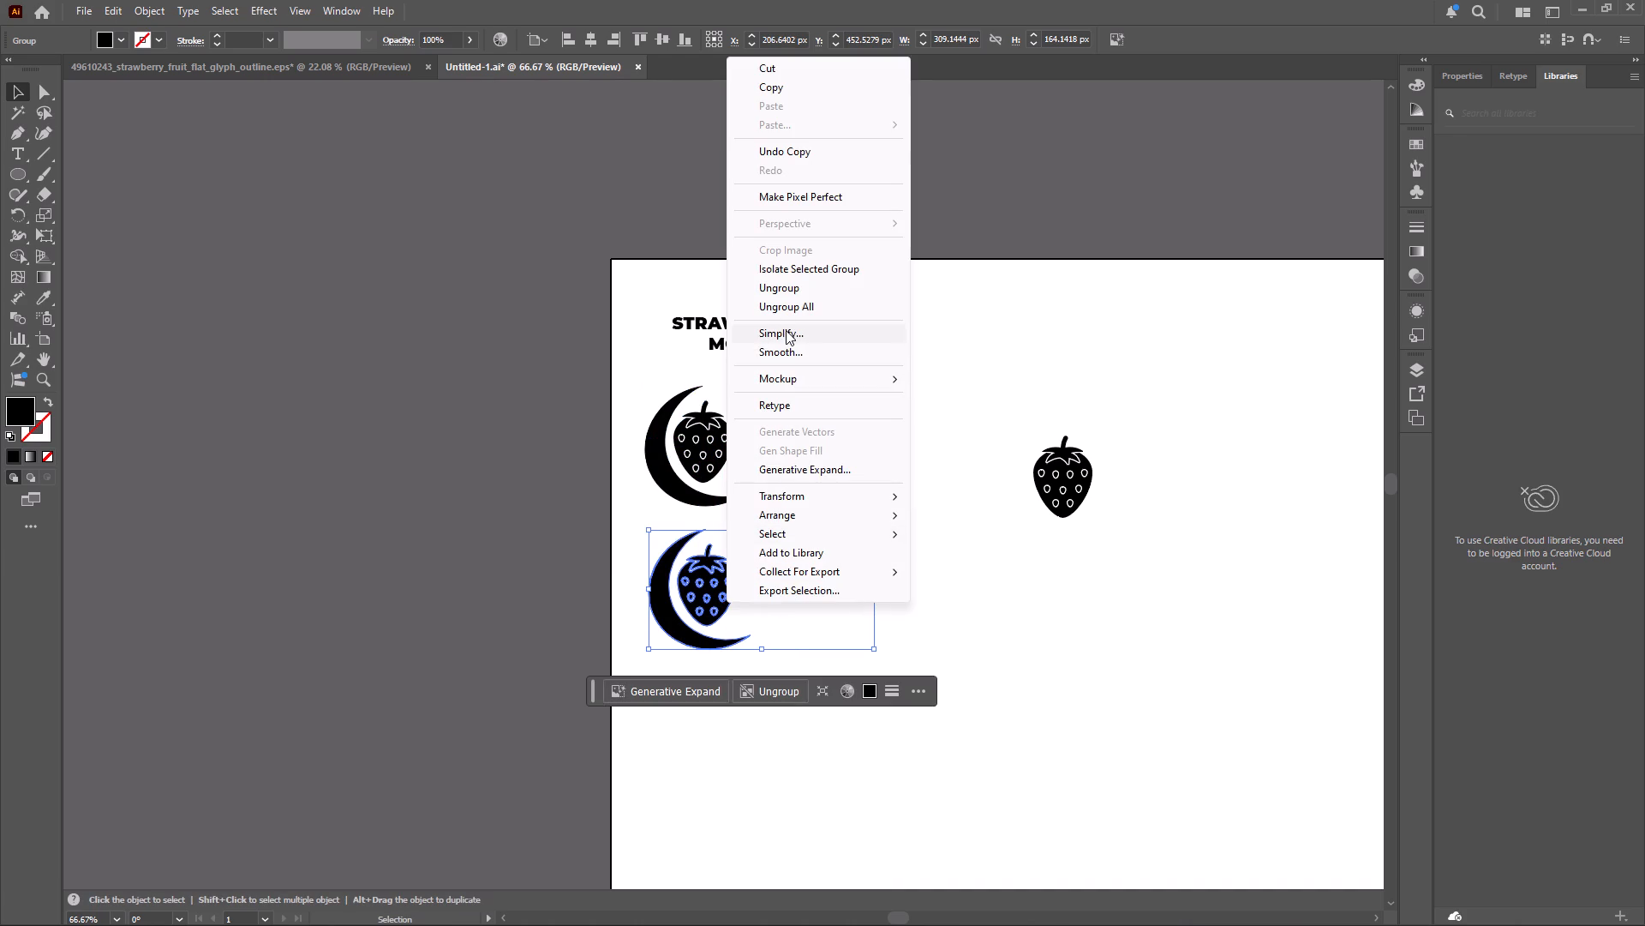
left_click(793, 287)
left_click(962, 609)
Delete the wordmark and crescent from the ungrouped copy and move its strawberry to about X 127, Y 463 px.
left_click(829, 577)
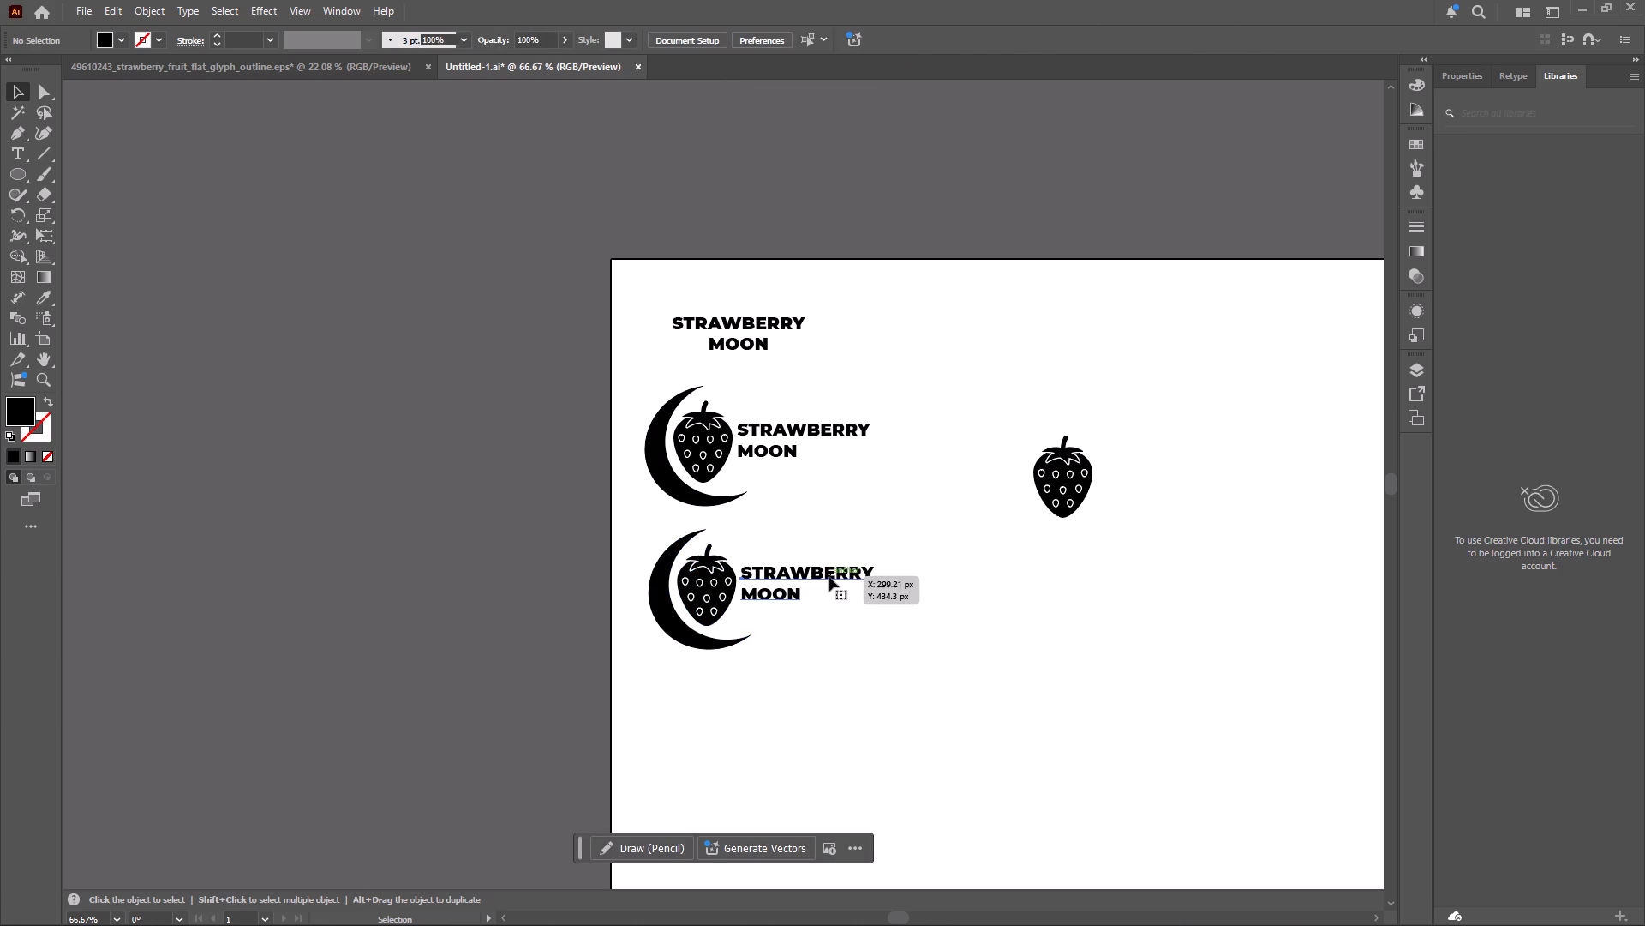
key("Delete")
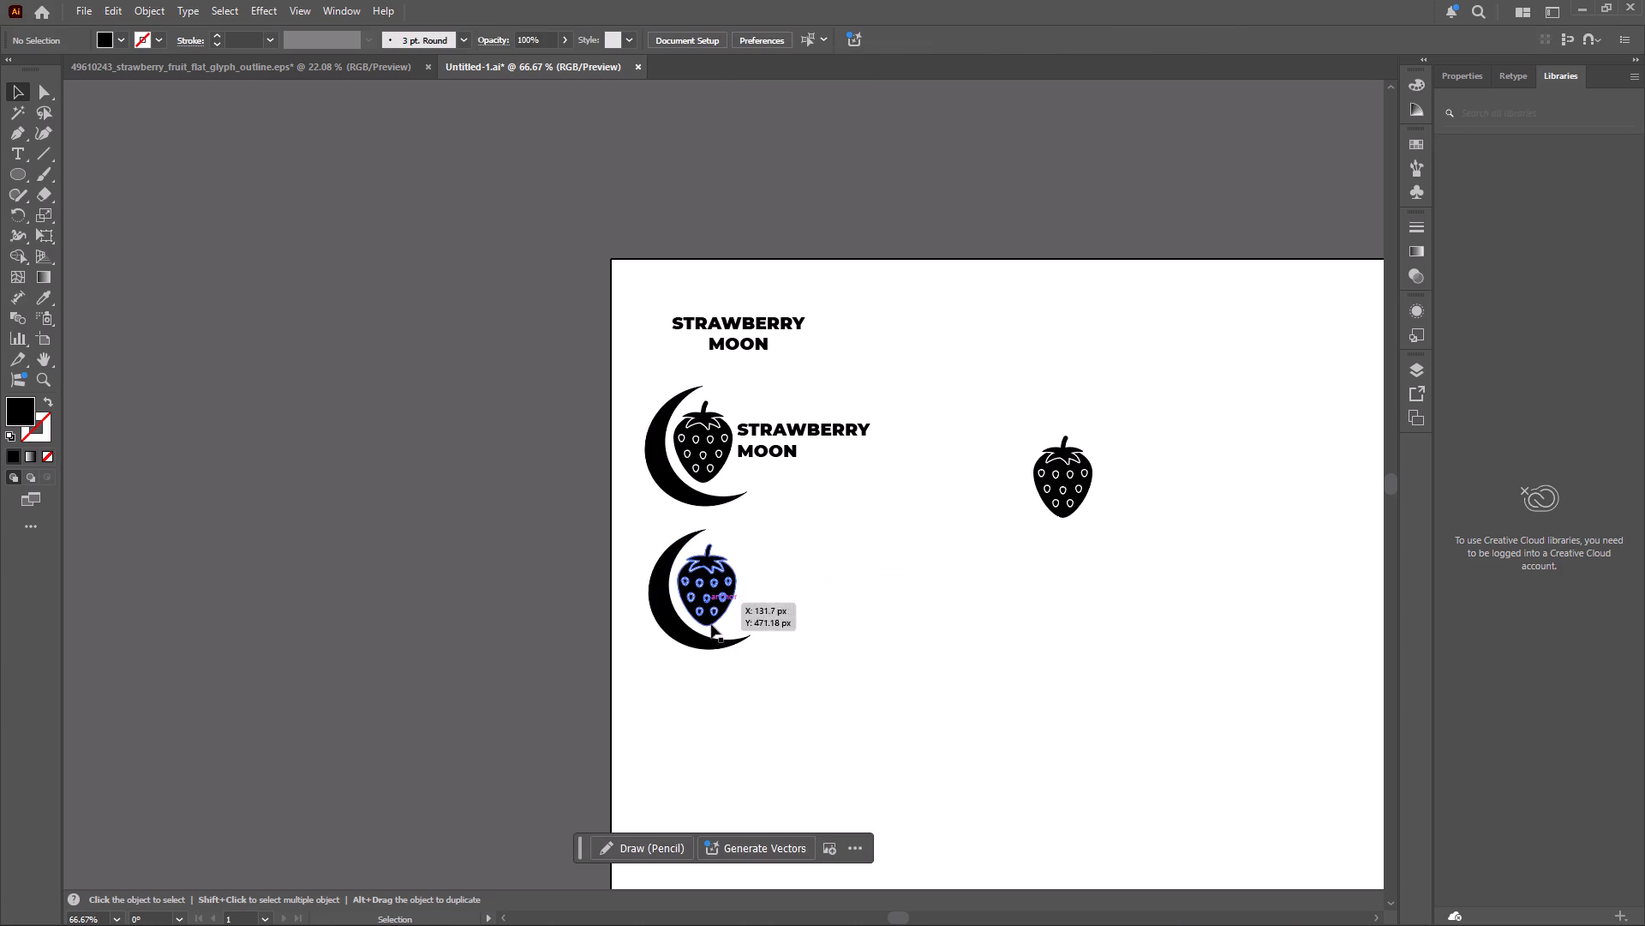
left_click(713, 646)
key("Delete")
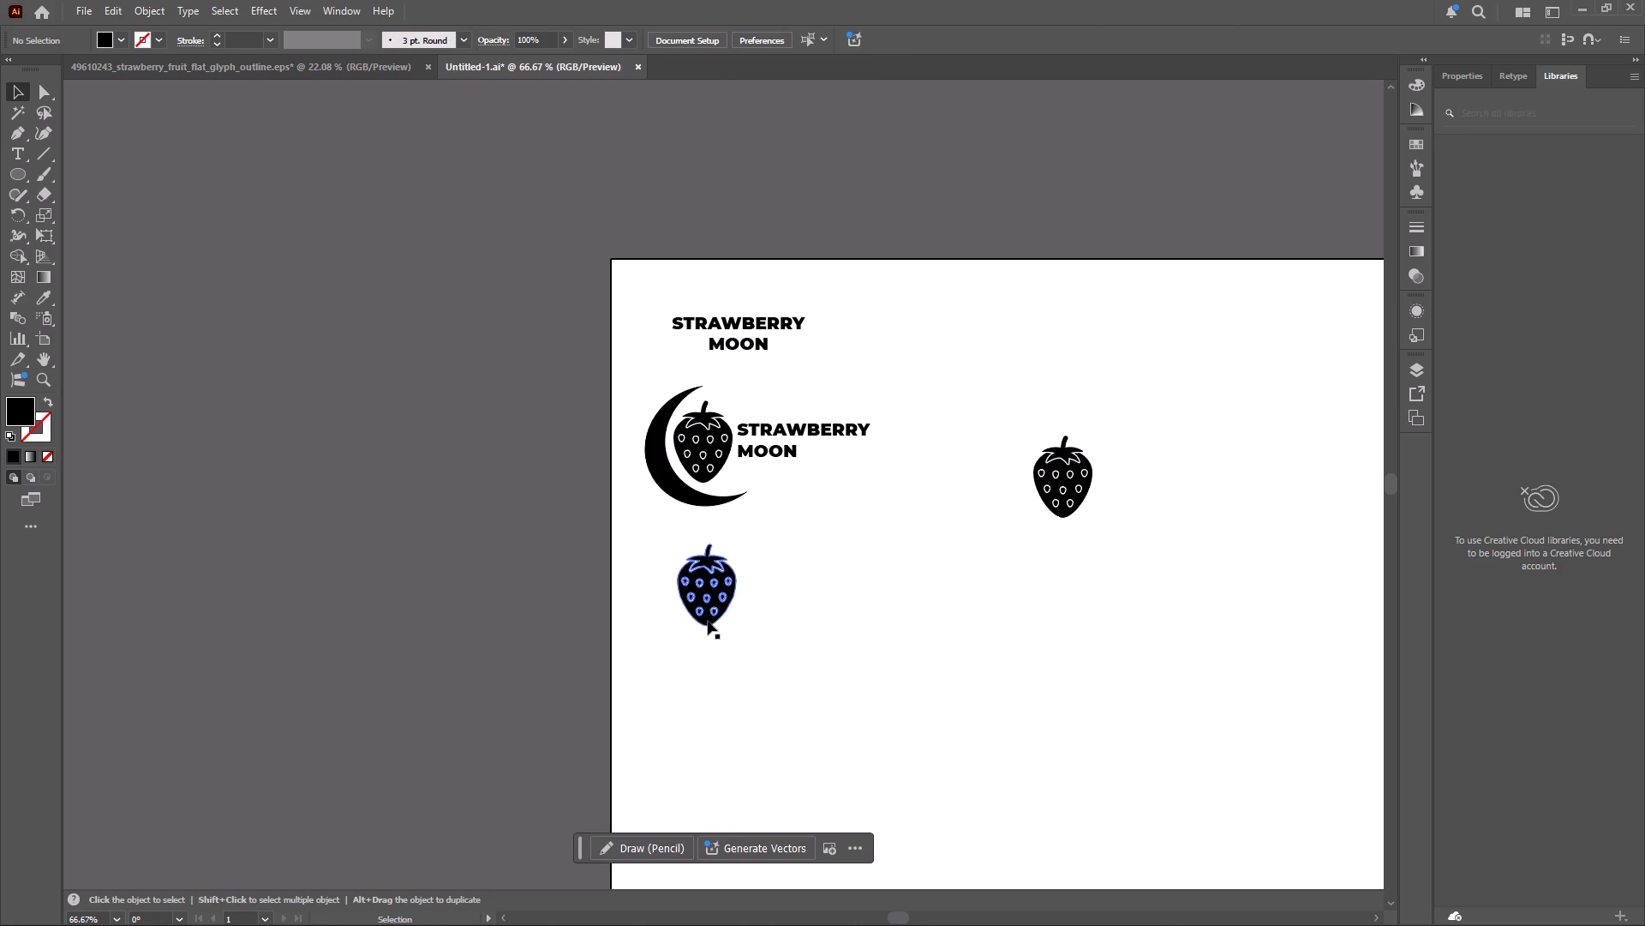
left_click_drag(708, 621, 689, 633)
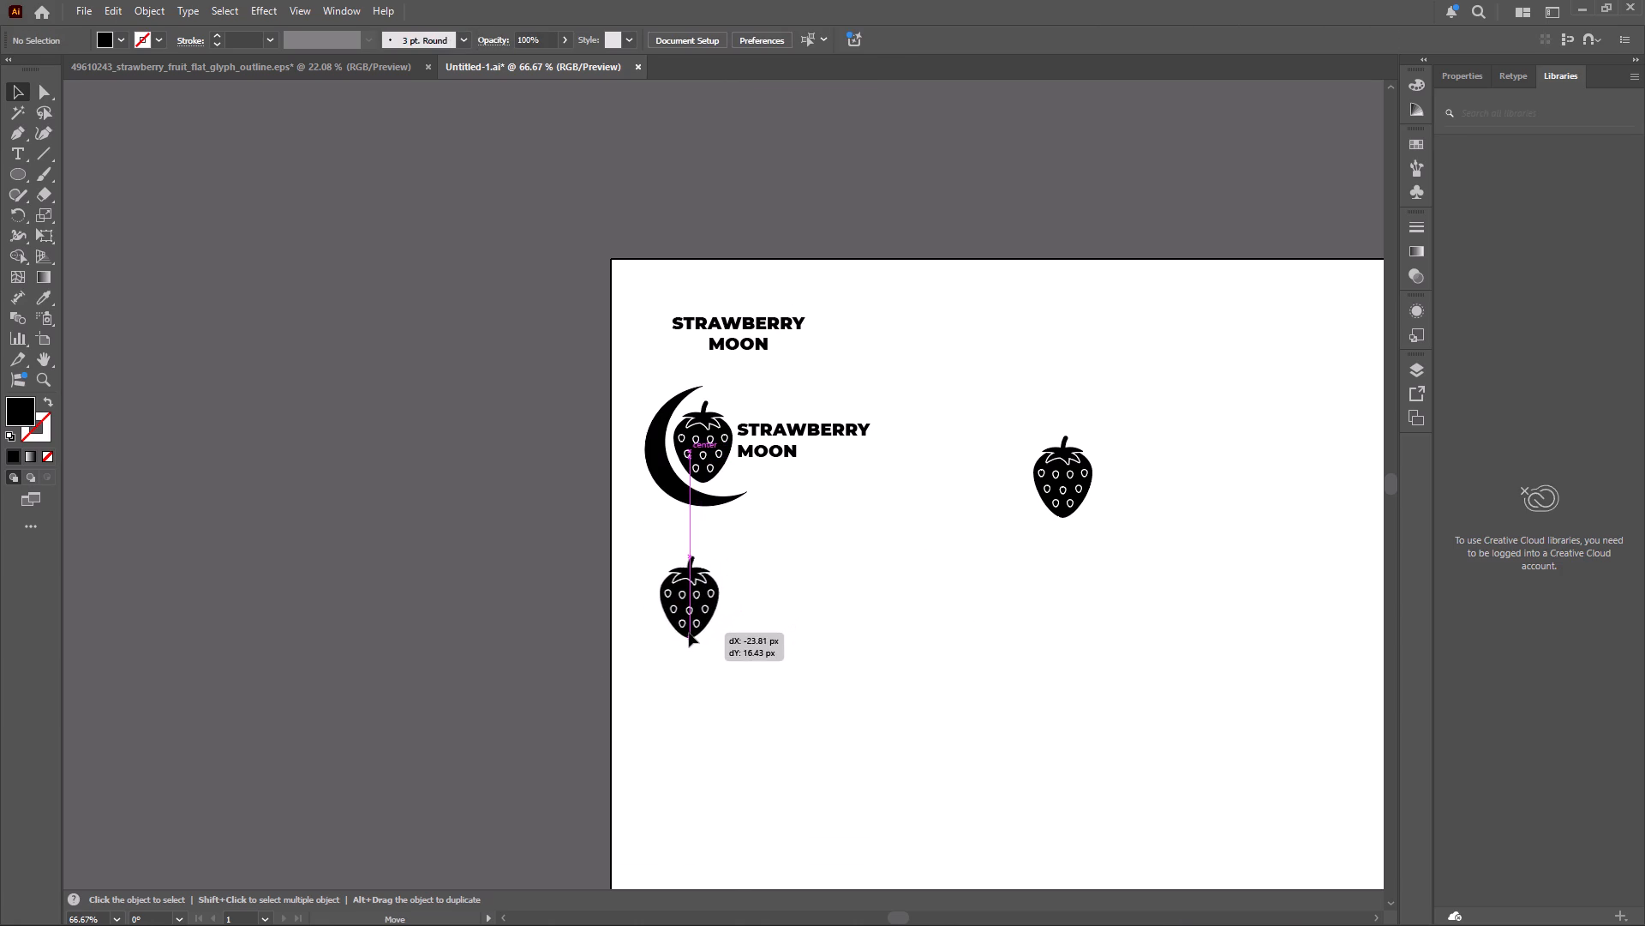
left_click_drag(689, 633, 703, 633)
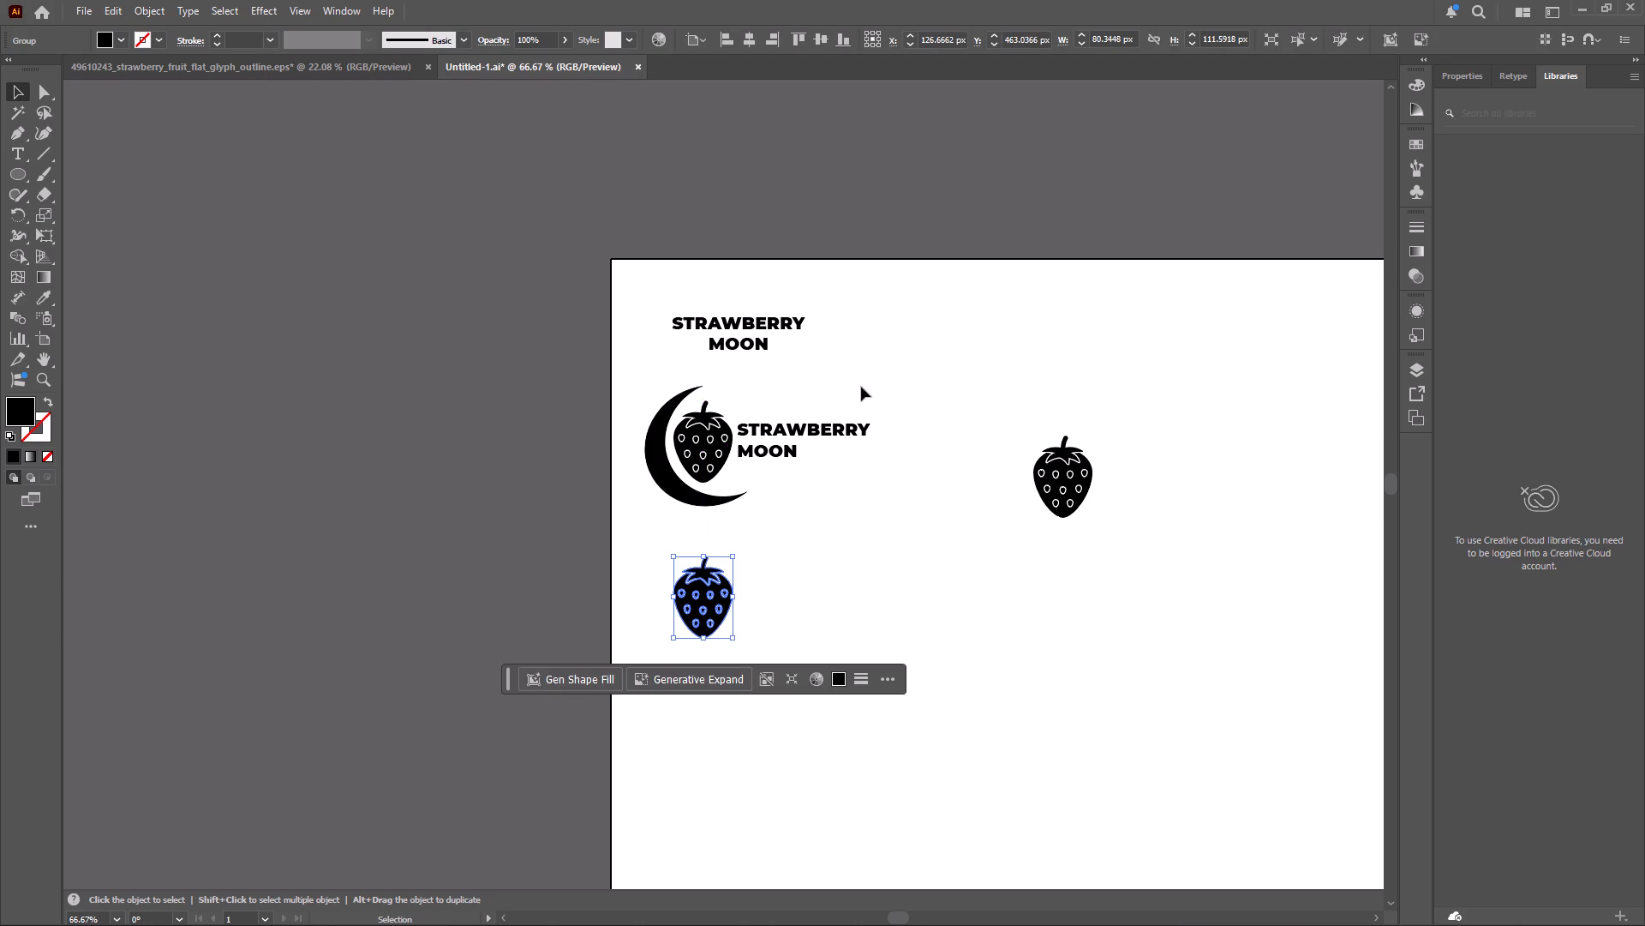
left_click(866, 572)
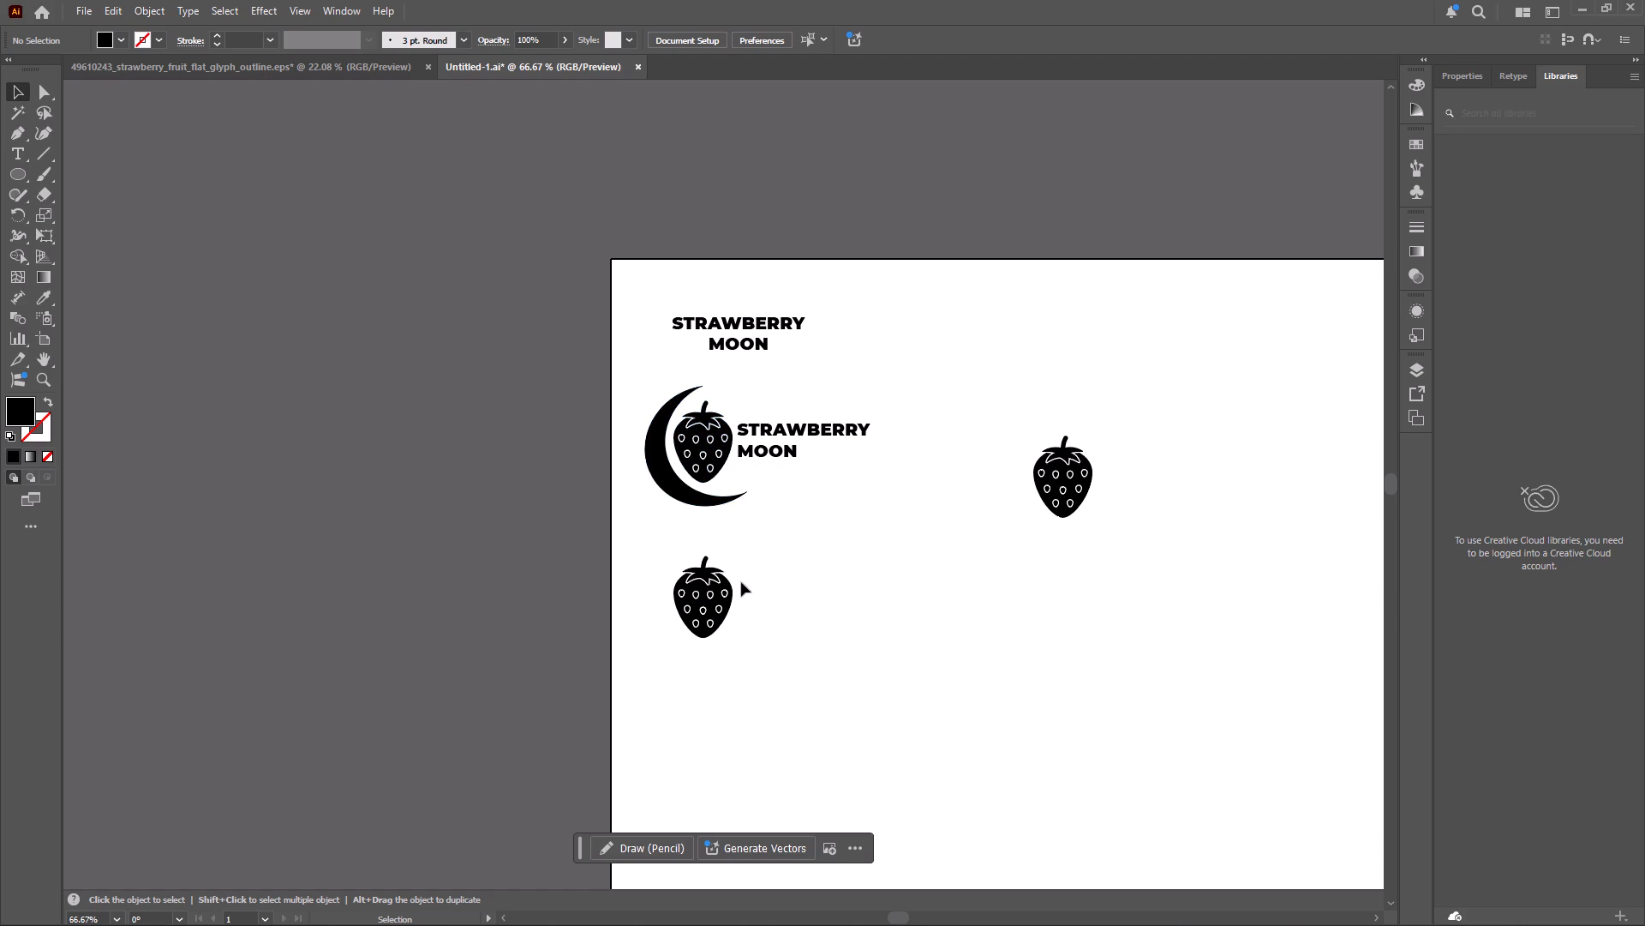
Move the loose strawberry to about X 525, Y 375 px and draw a 162 px unfilled circle with a black stroke around it.
left_click_drag(1068, 485, 999, 516)
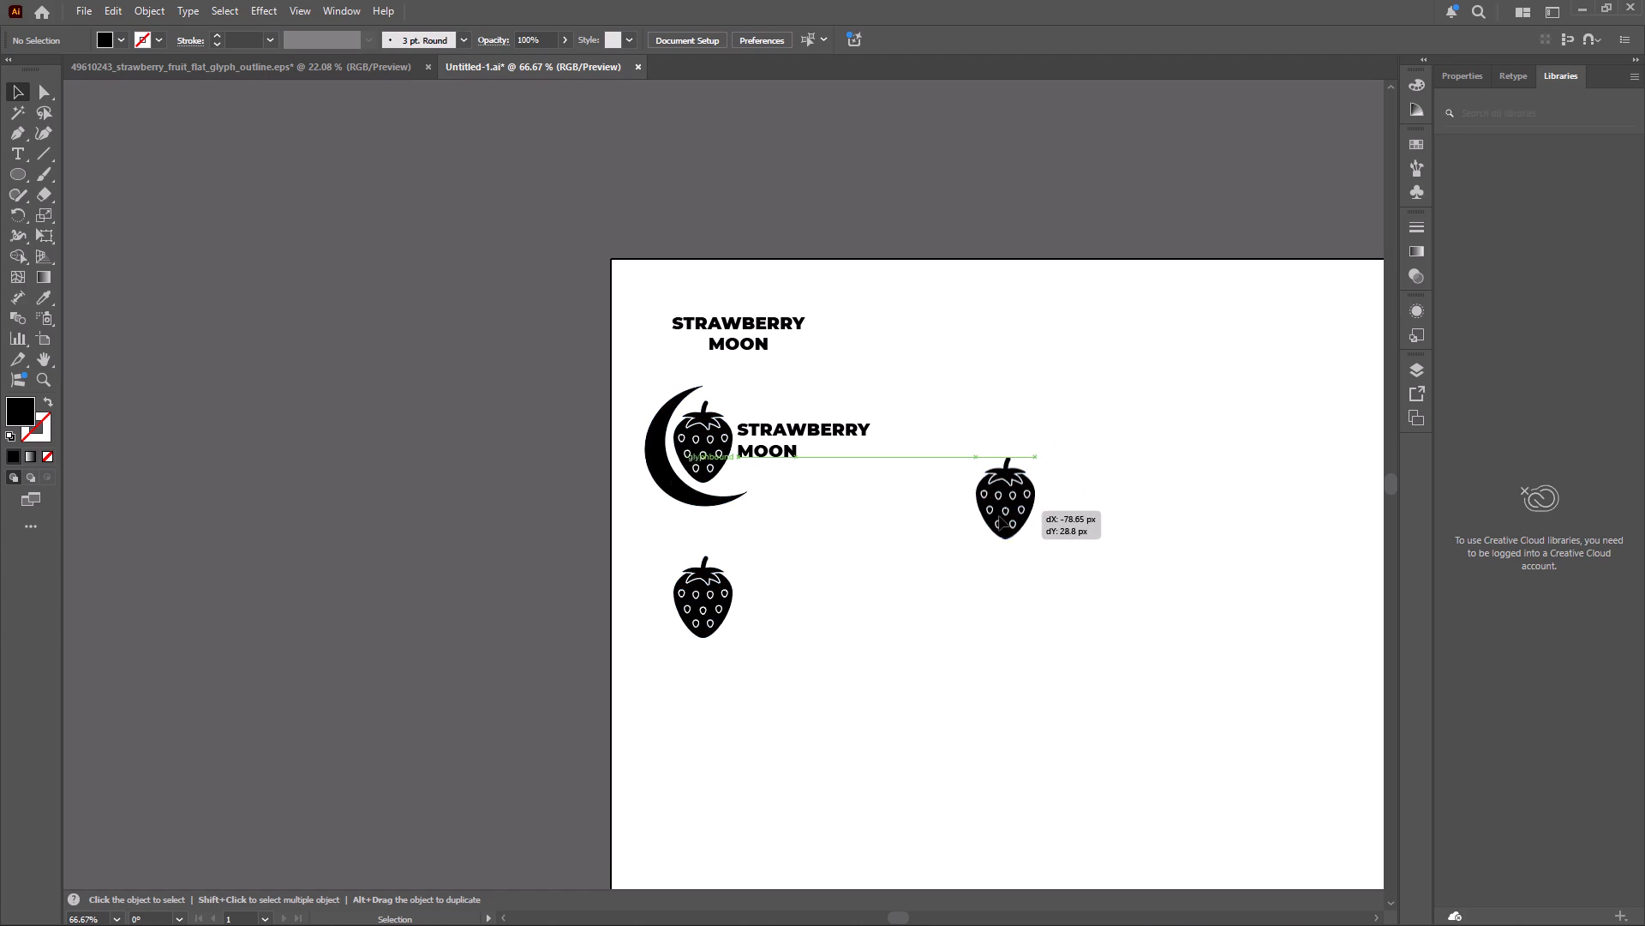
left_click_drag(999, 516, 996, 546)
left_click(15, 173)
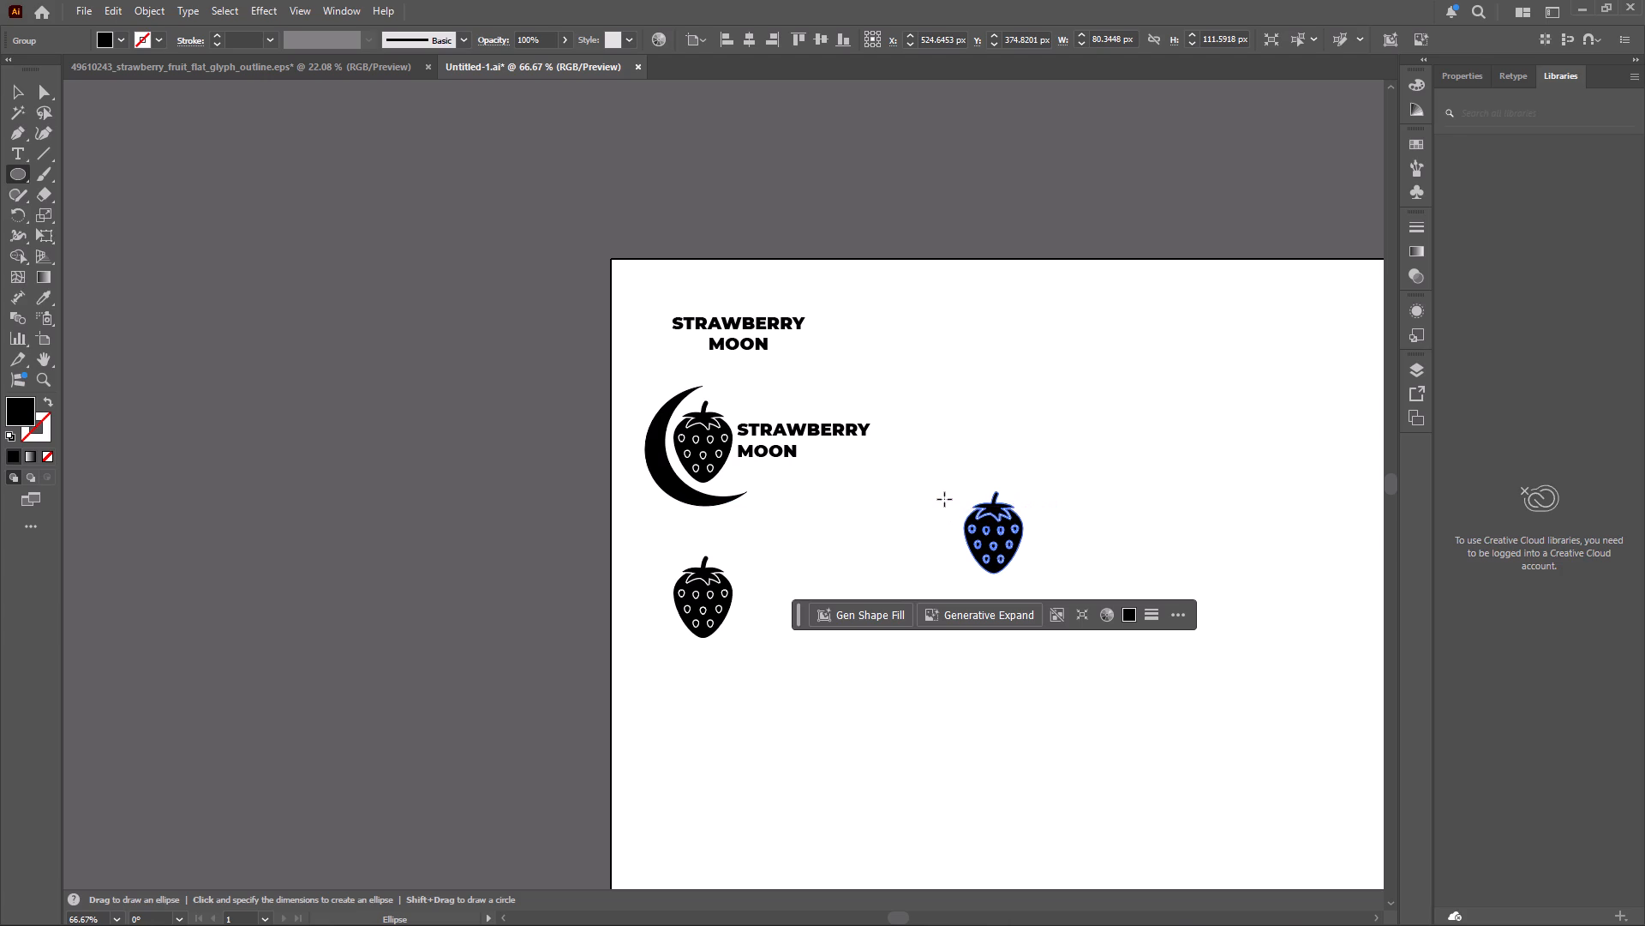
left_click_drag(945, 490, 1063, 584, "shift")
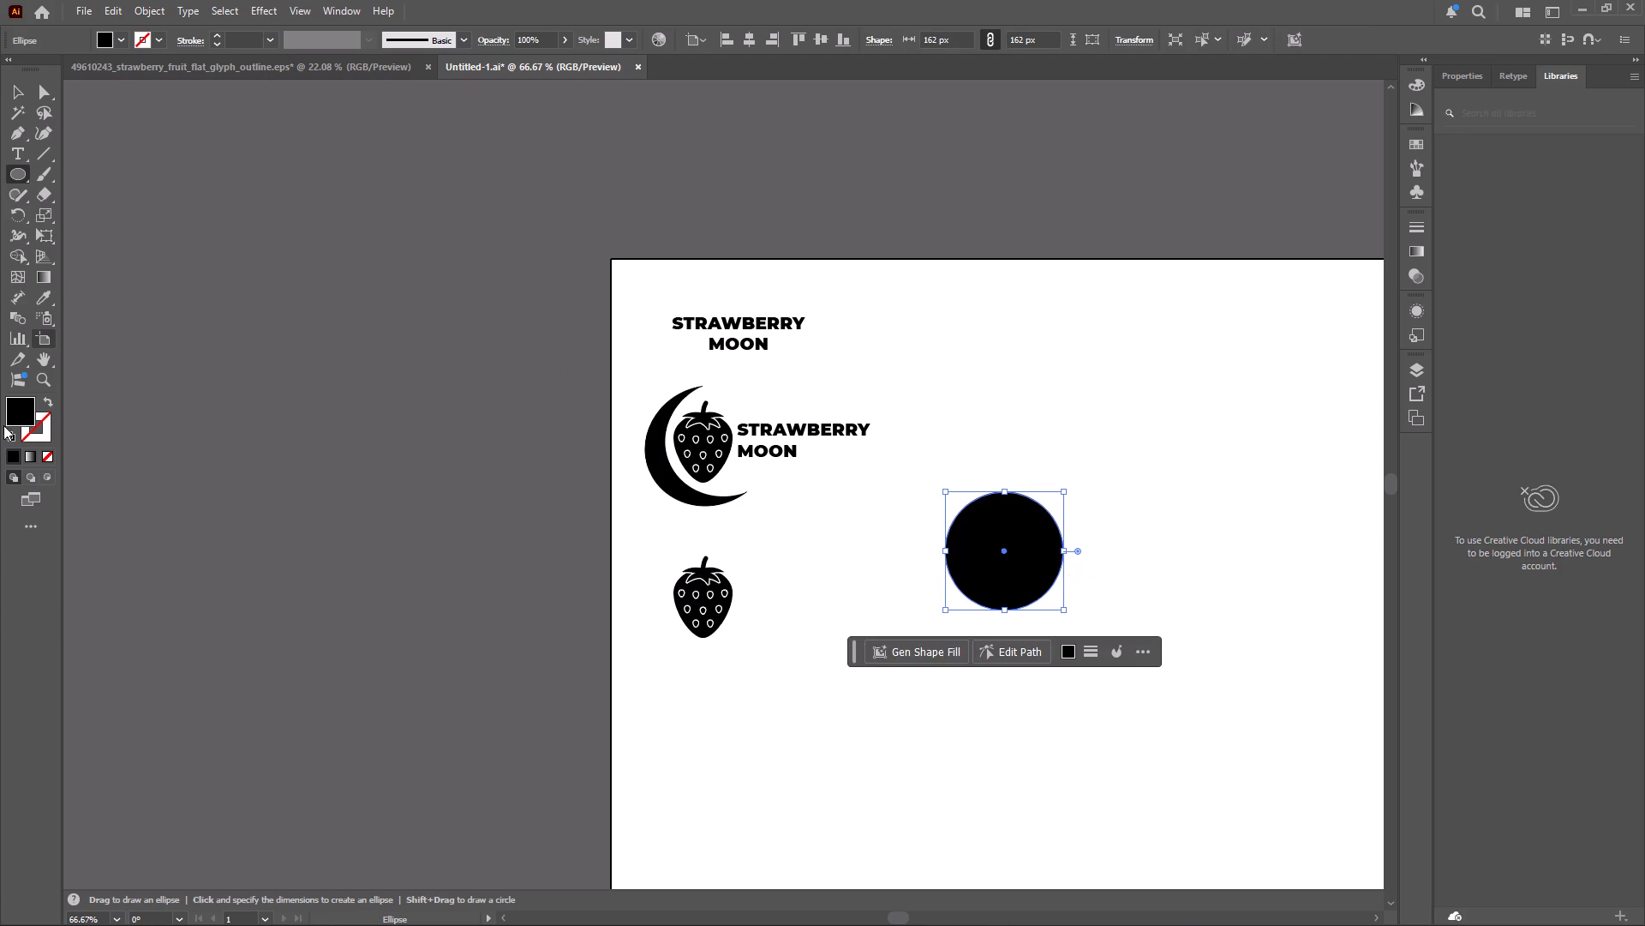
left_click(49, 405)
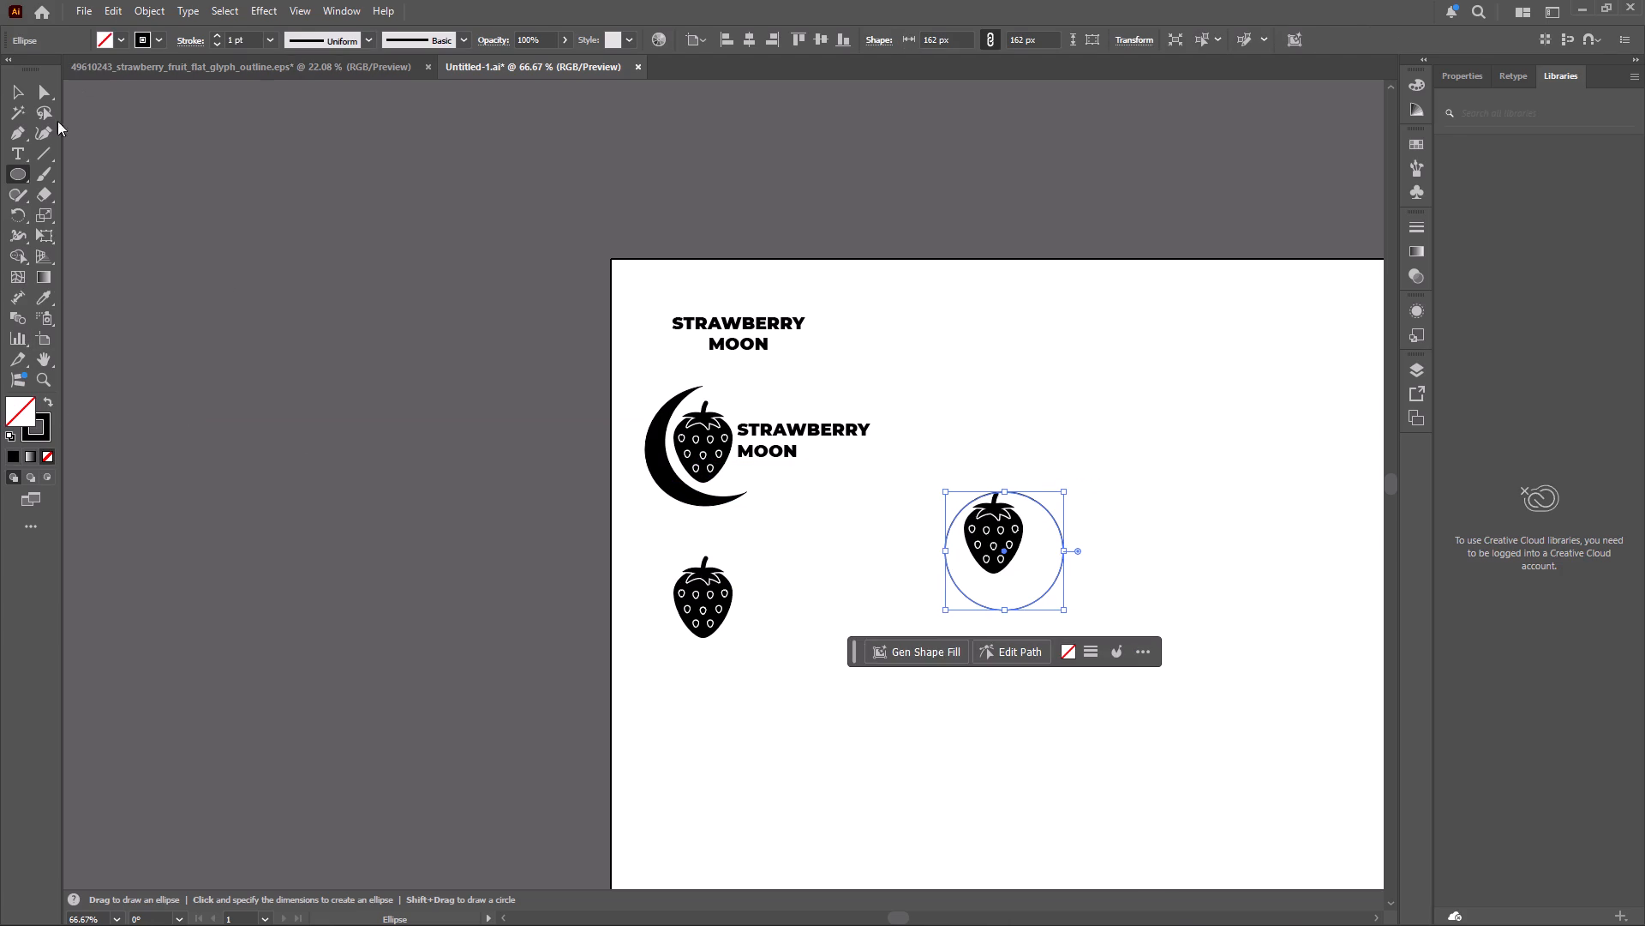
left_click(10, 89)
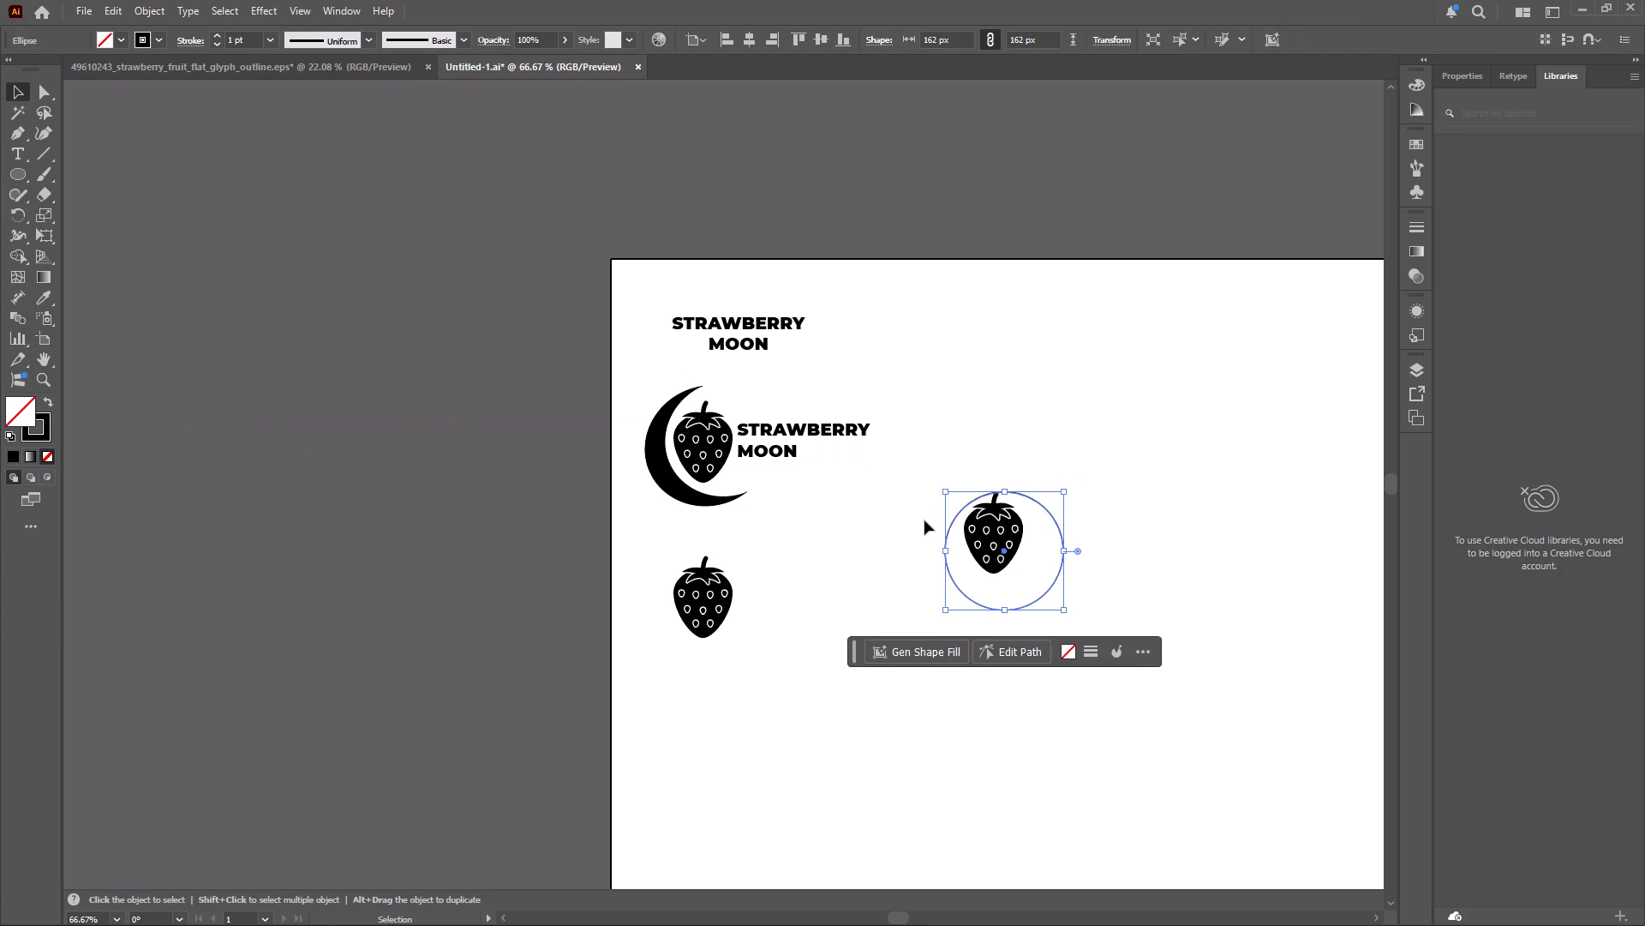
Align the circle and its strawberry on their horizontal and vertical centers, and deselect them.
left_click(924, 520)
left_click_drag(922, 508, 1056, 592)
left_click(749, 48)
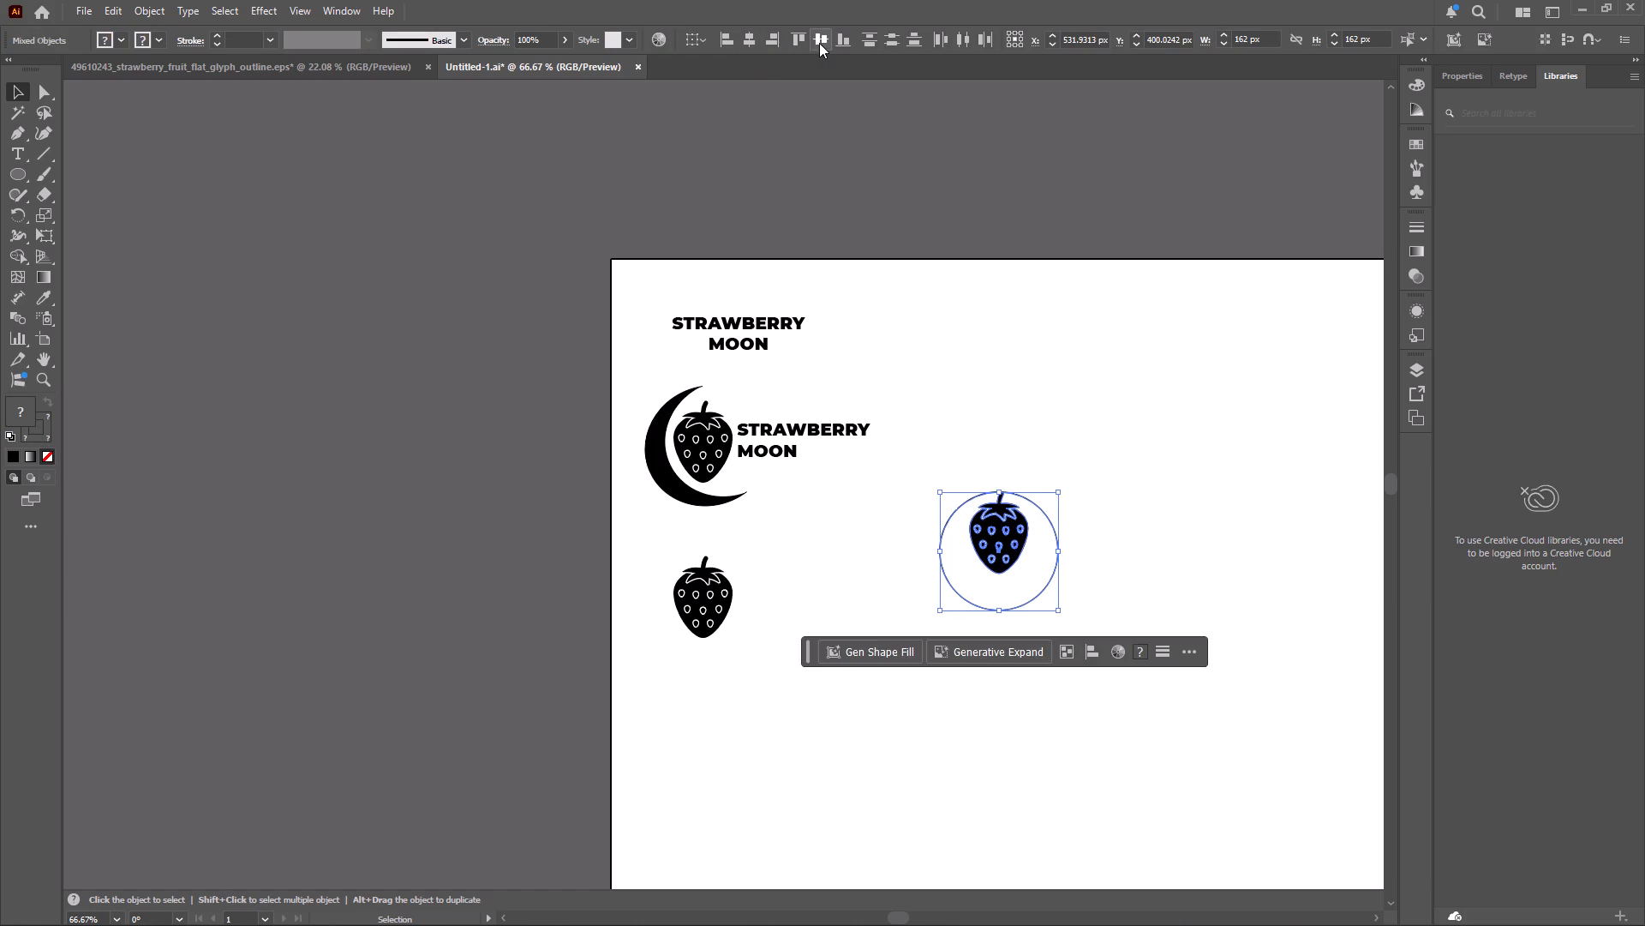
left_click(821, 40)
left_click(1200, 553)
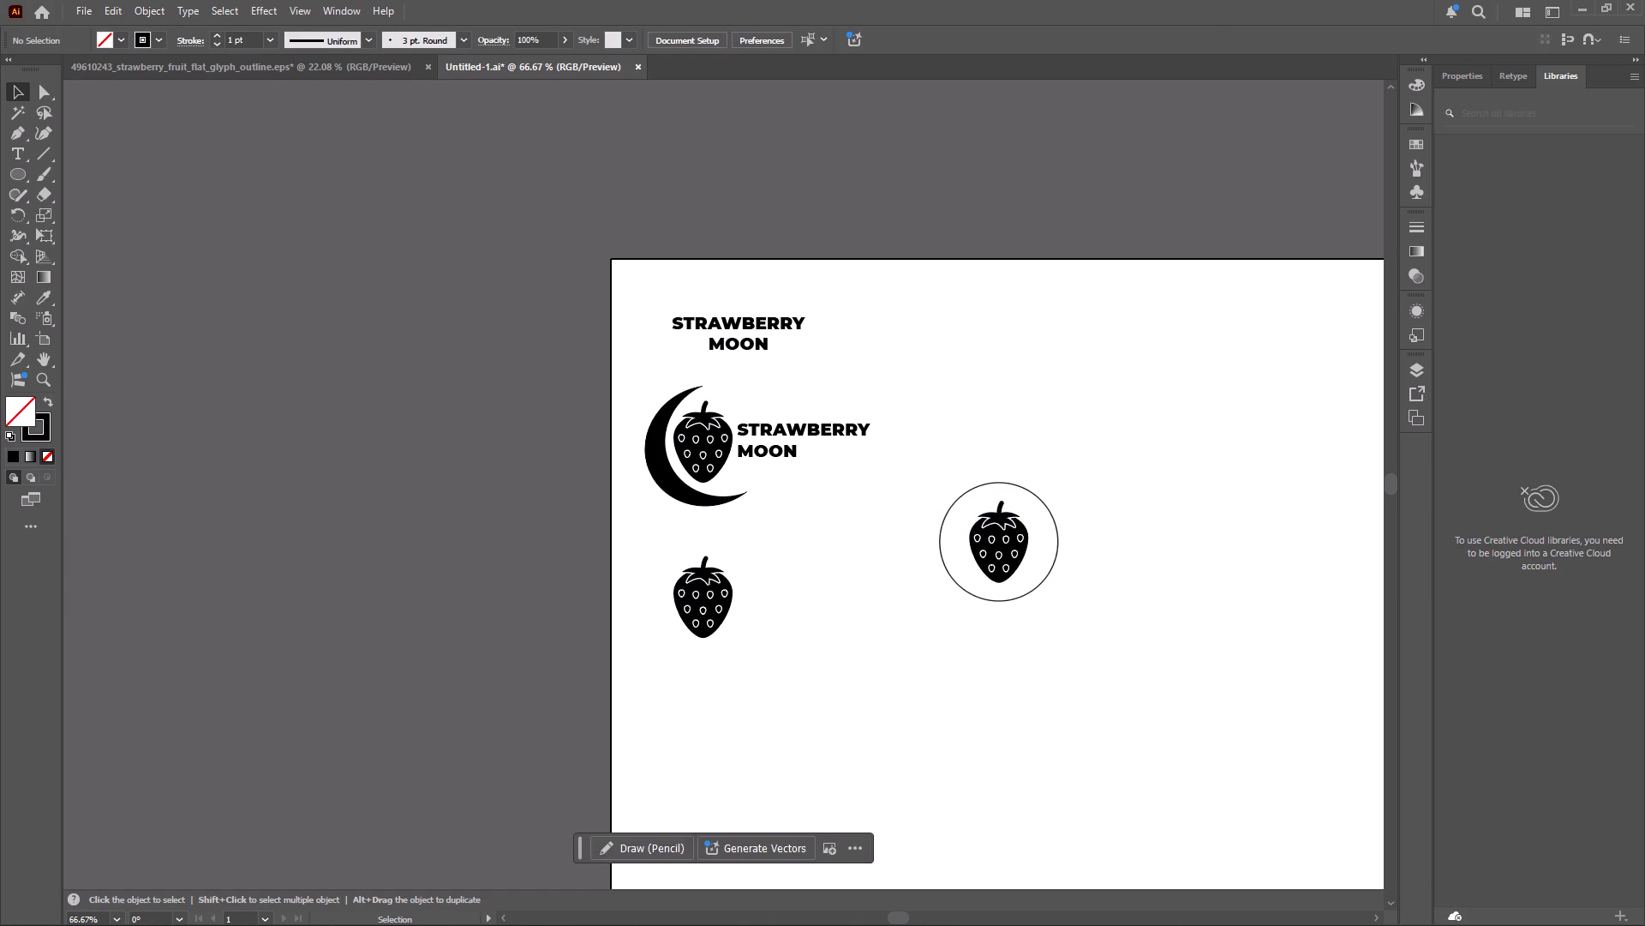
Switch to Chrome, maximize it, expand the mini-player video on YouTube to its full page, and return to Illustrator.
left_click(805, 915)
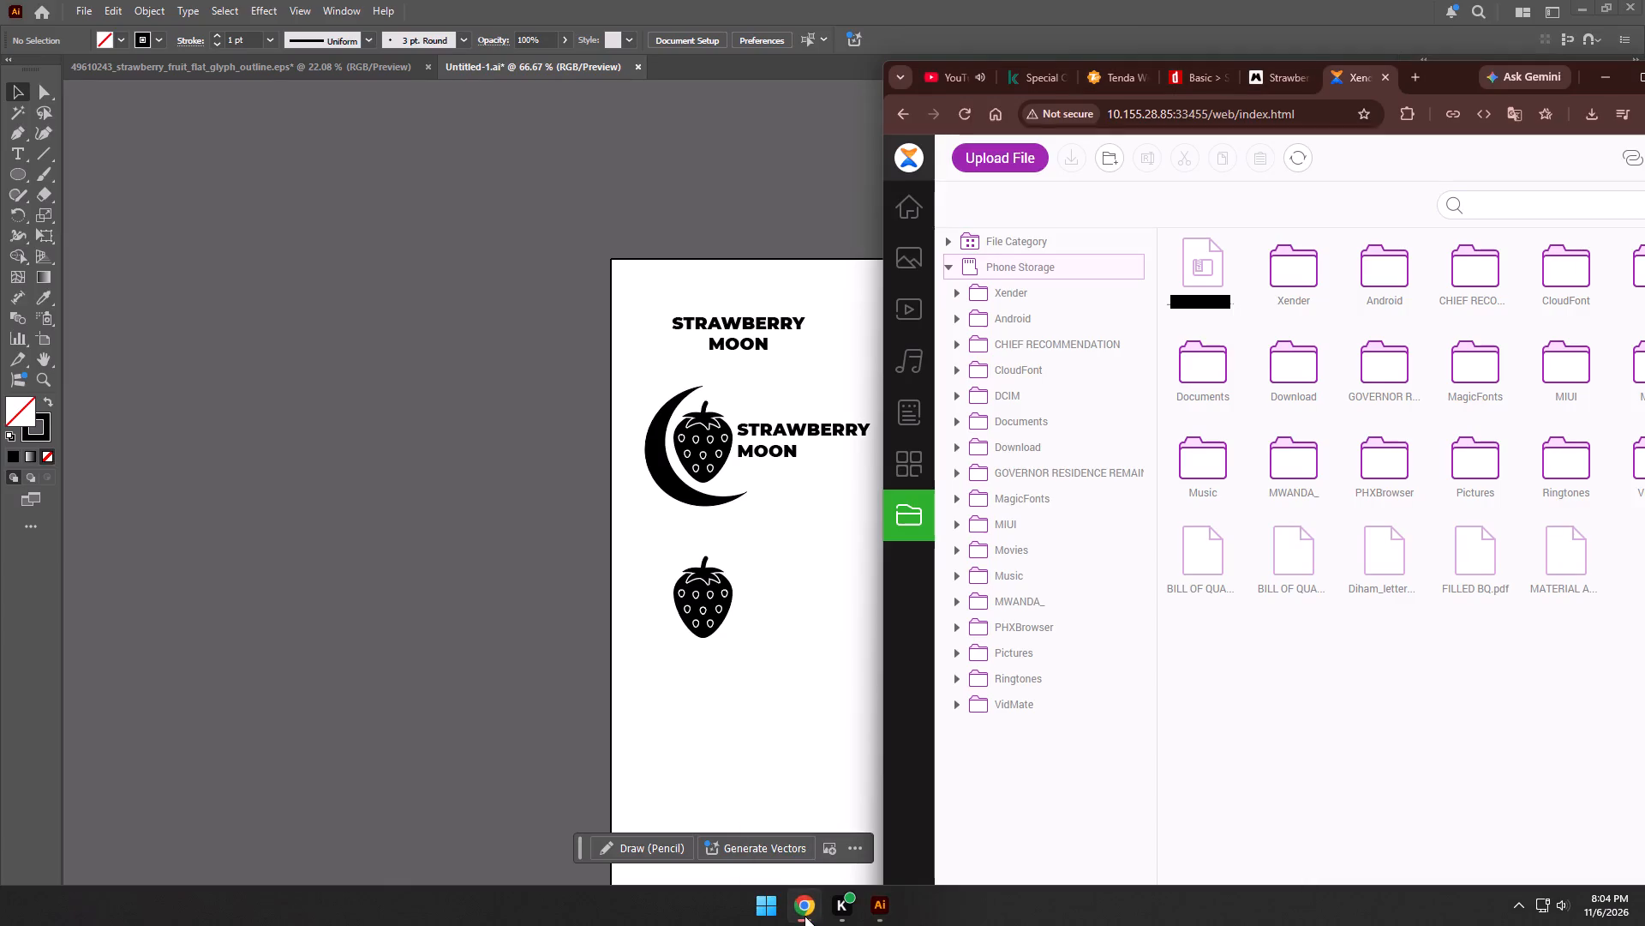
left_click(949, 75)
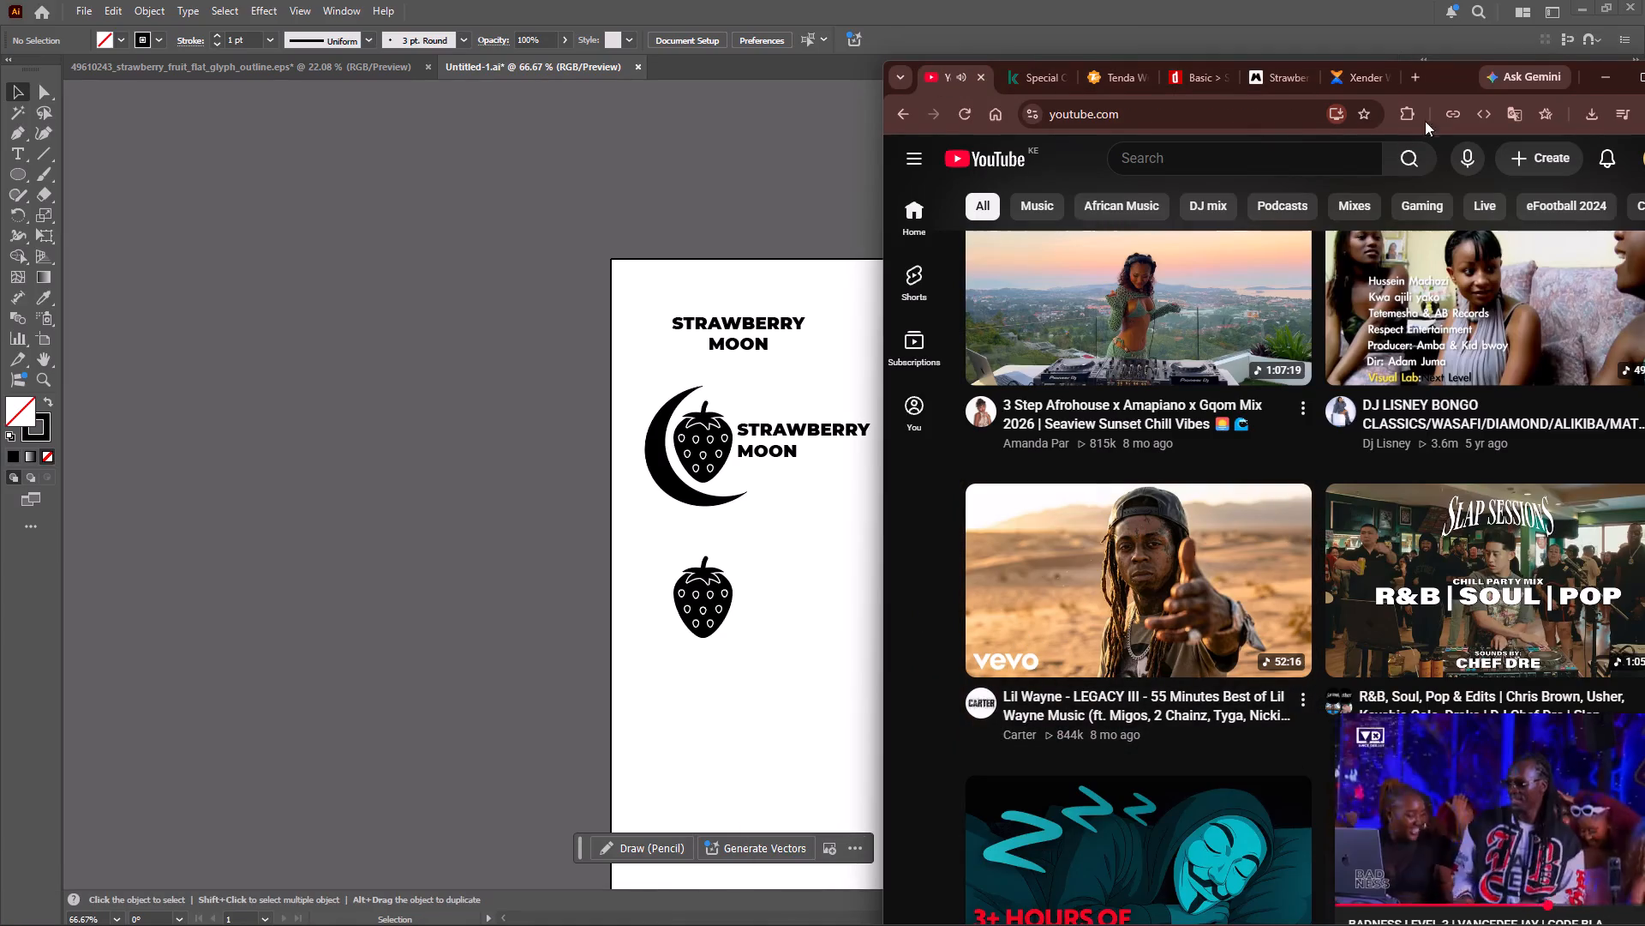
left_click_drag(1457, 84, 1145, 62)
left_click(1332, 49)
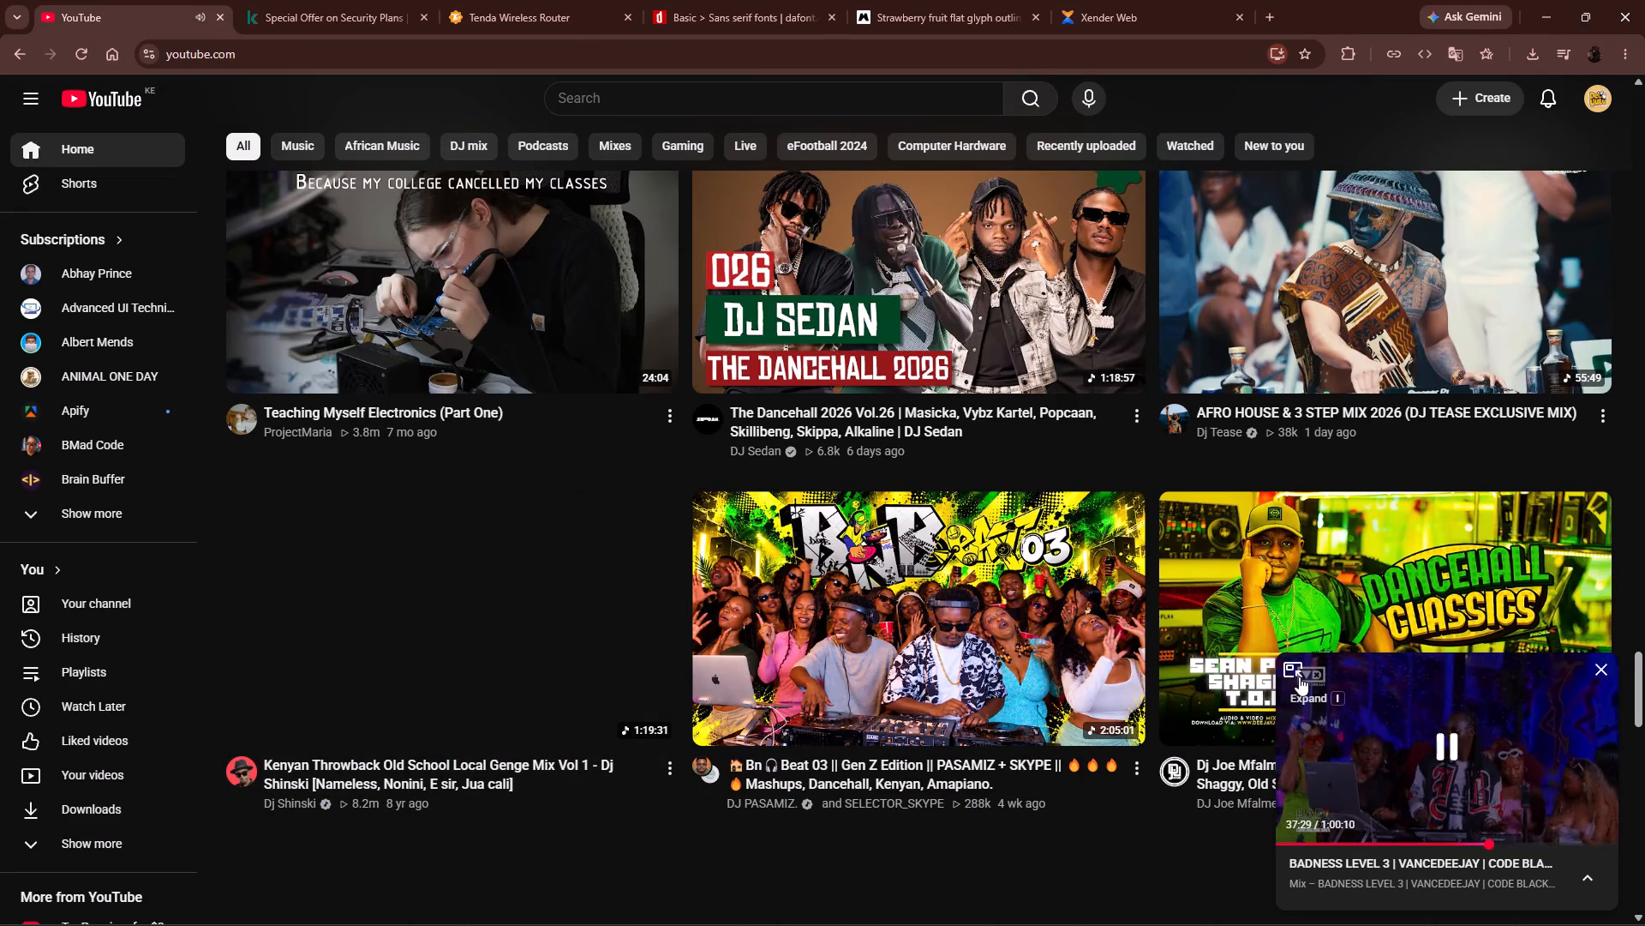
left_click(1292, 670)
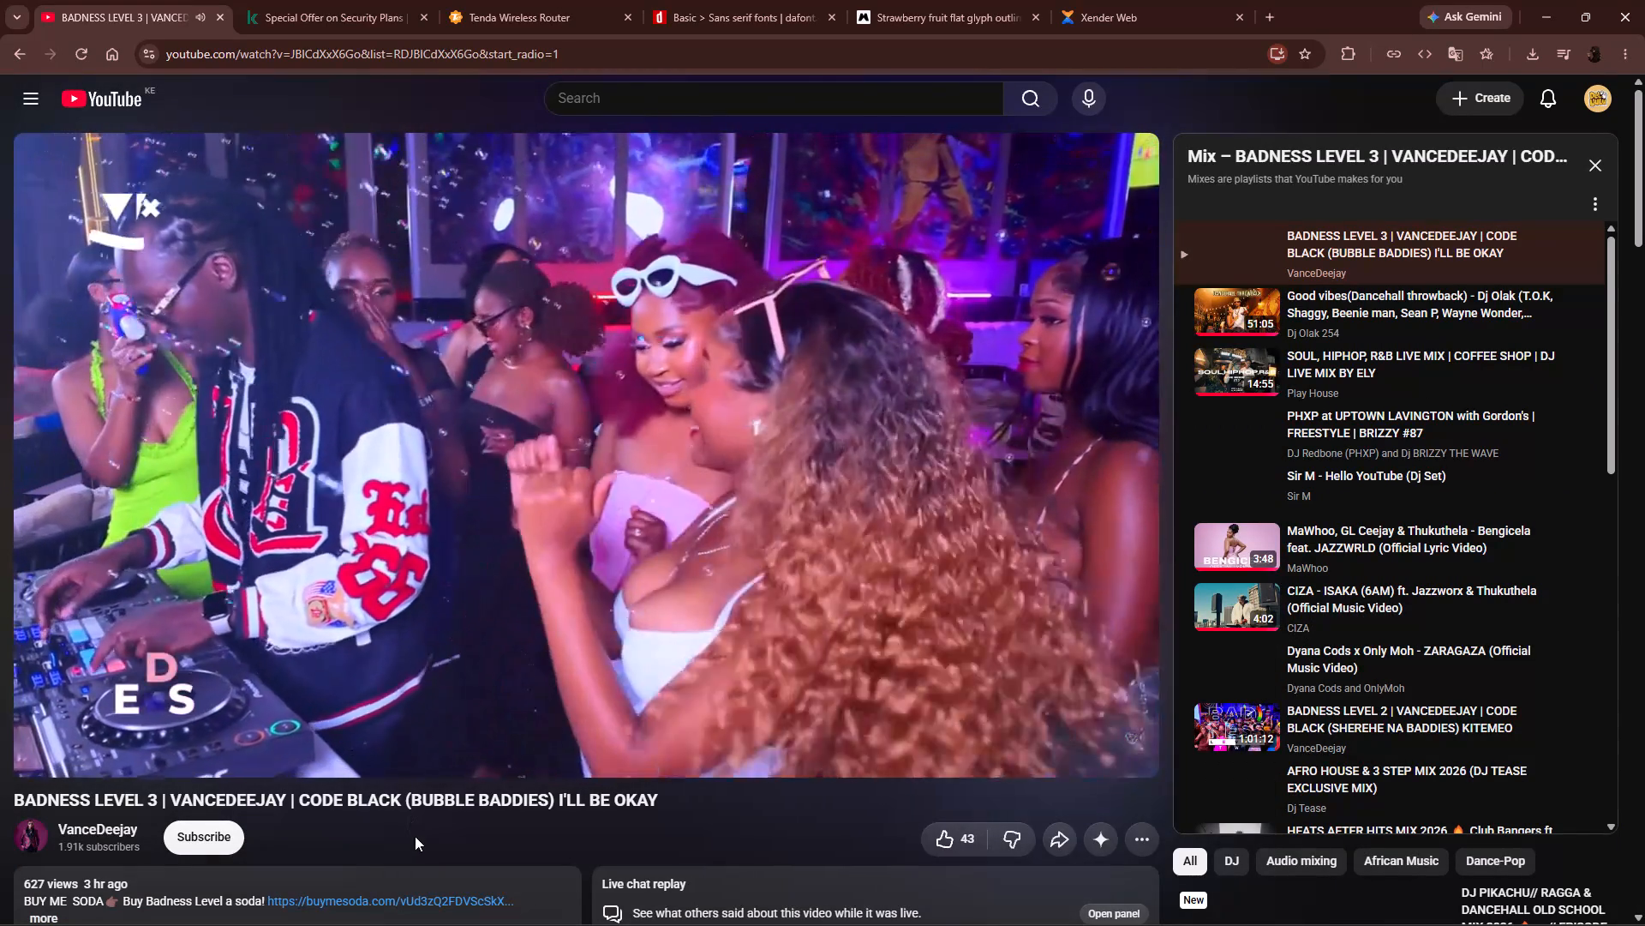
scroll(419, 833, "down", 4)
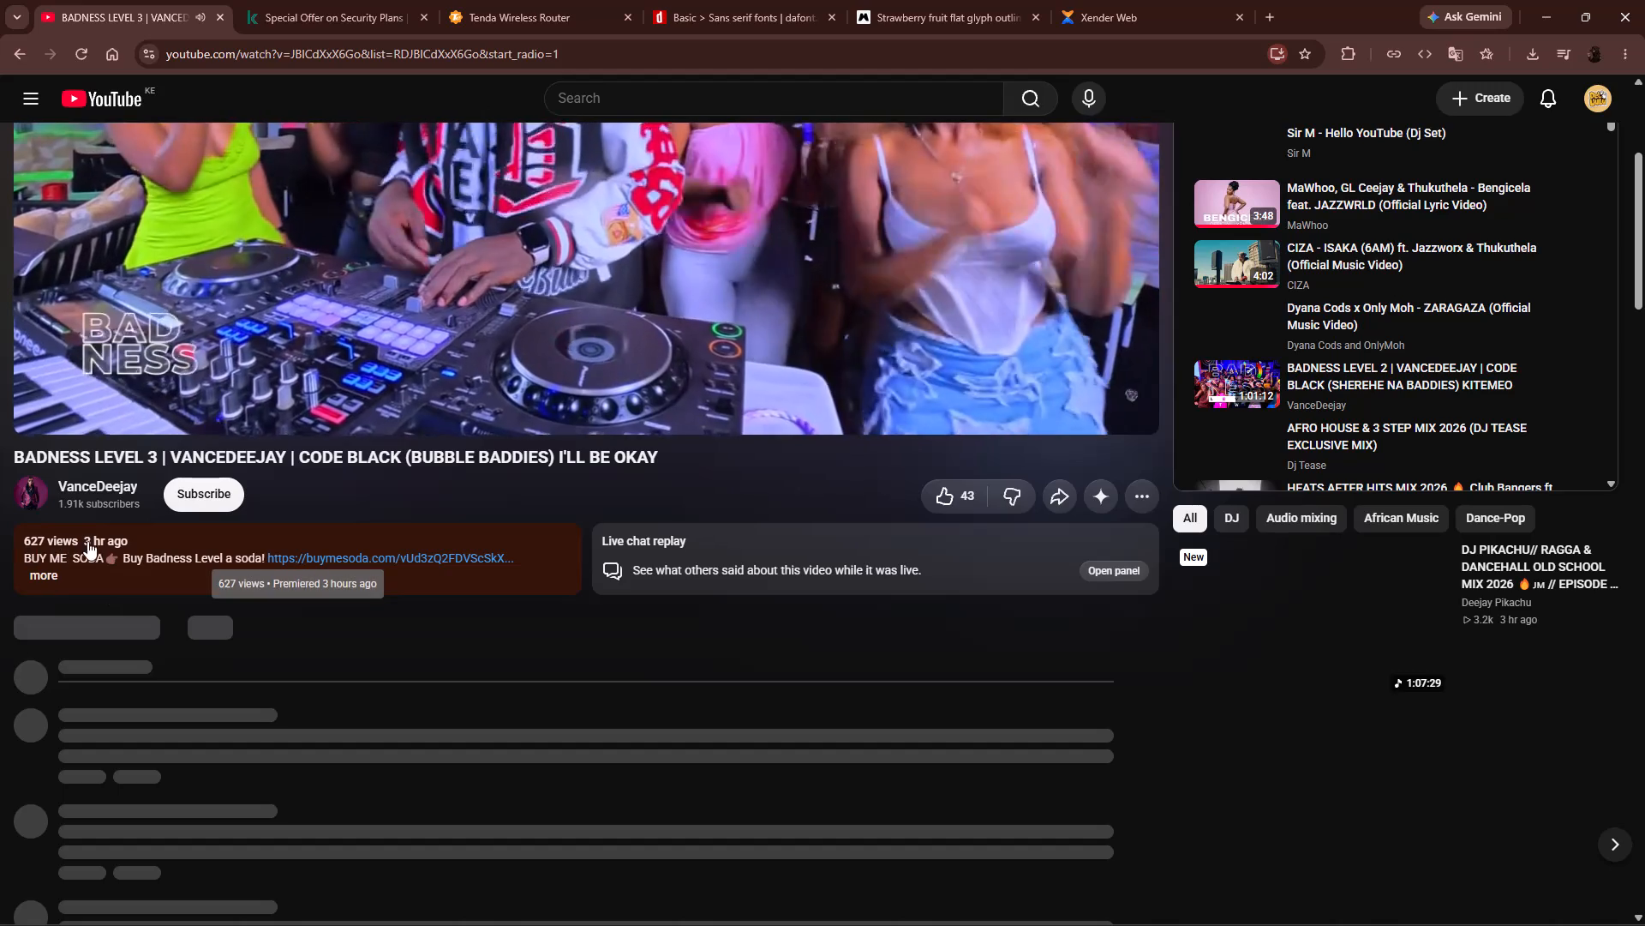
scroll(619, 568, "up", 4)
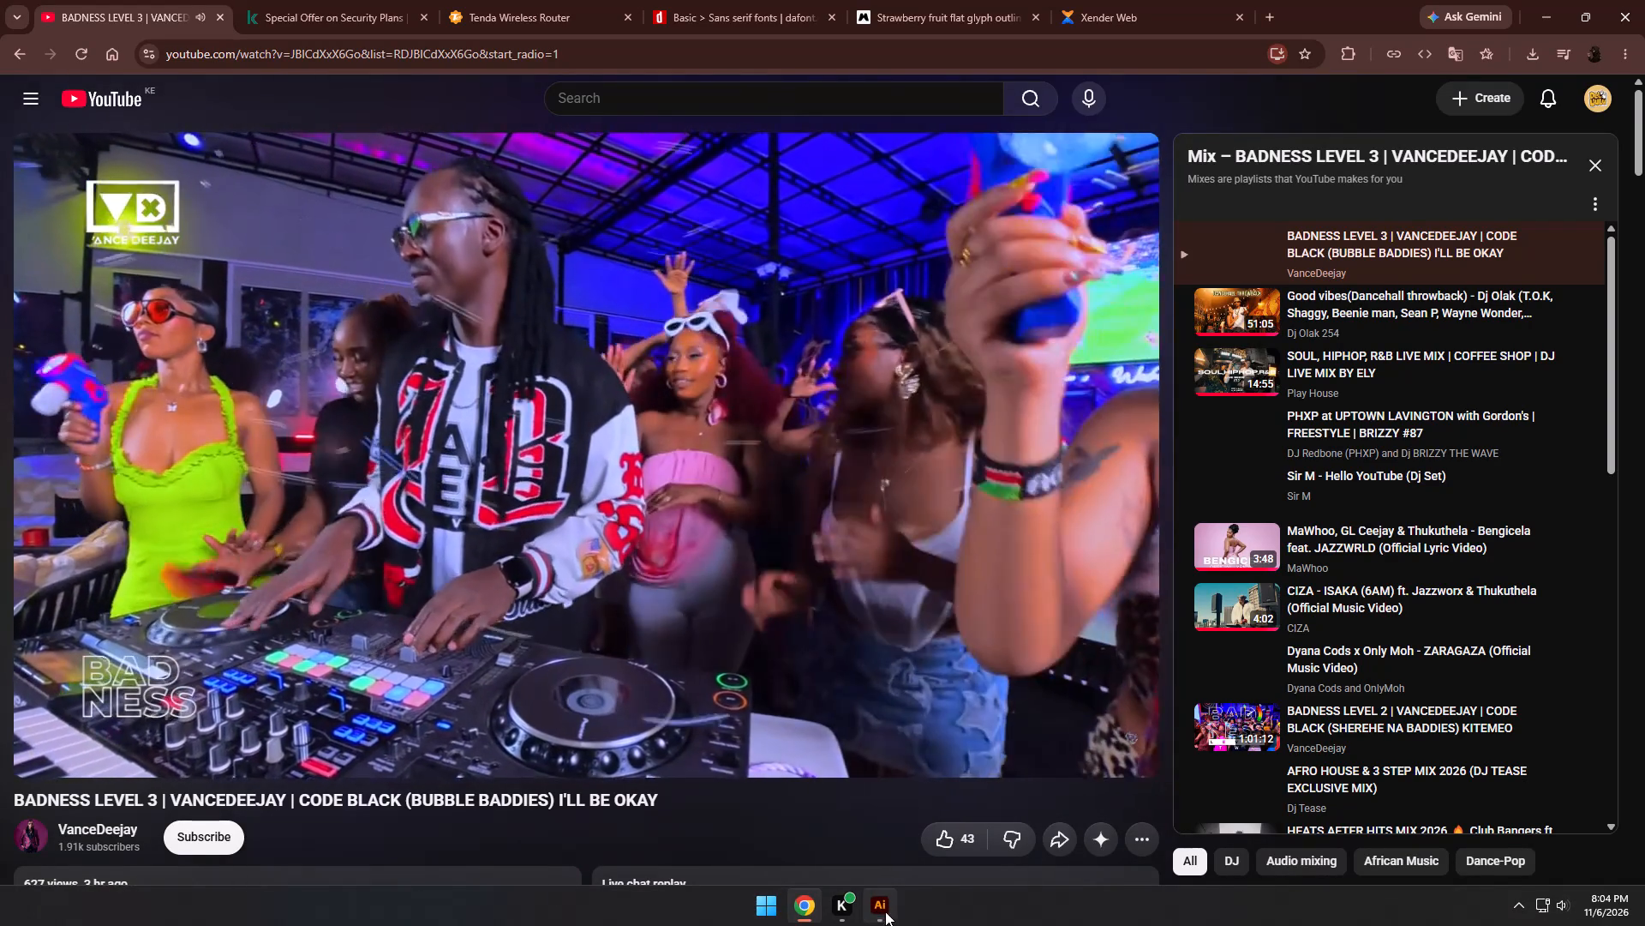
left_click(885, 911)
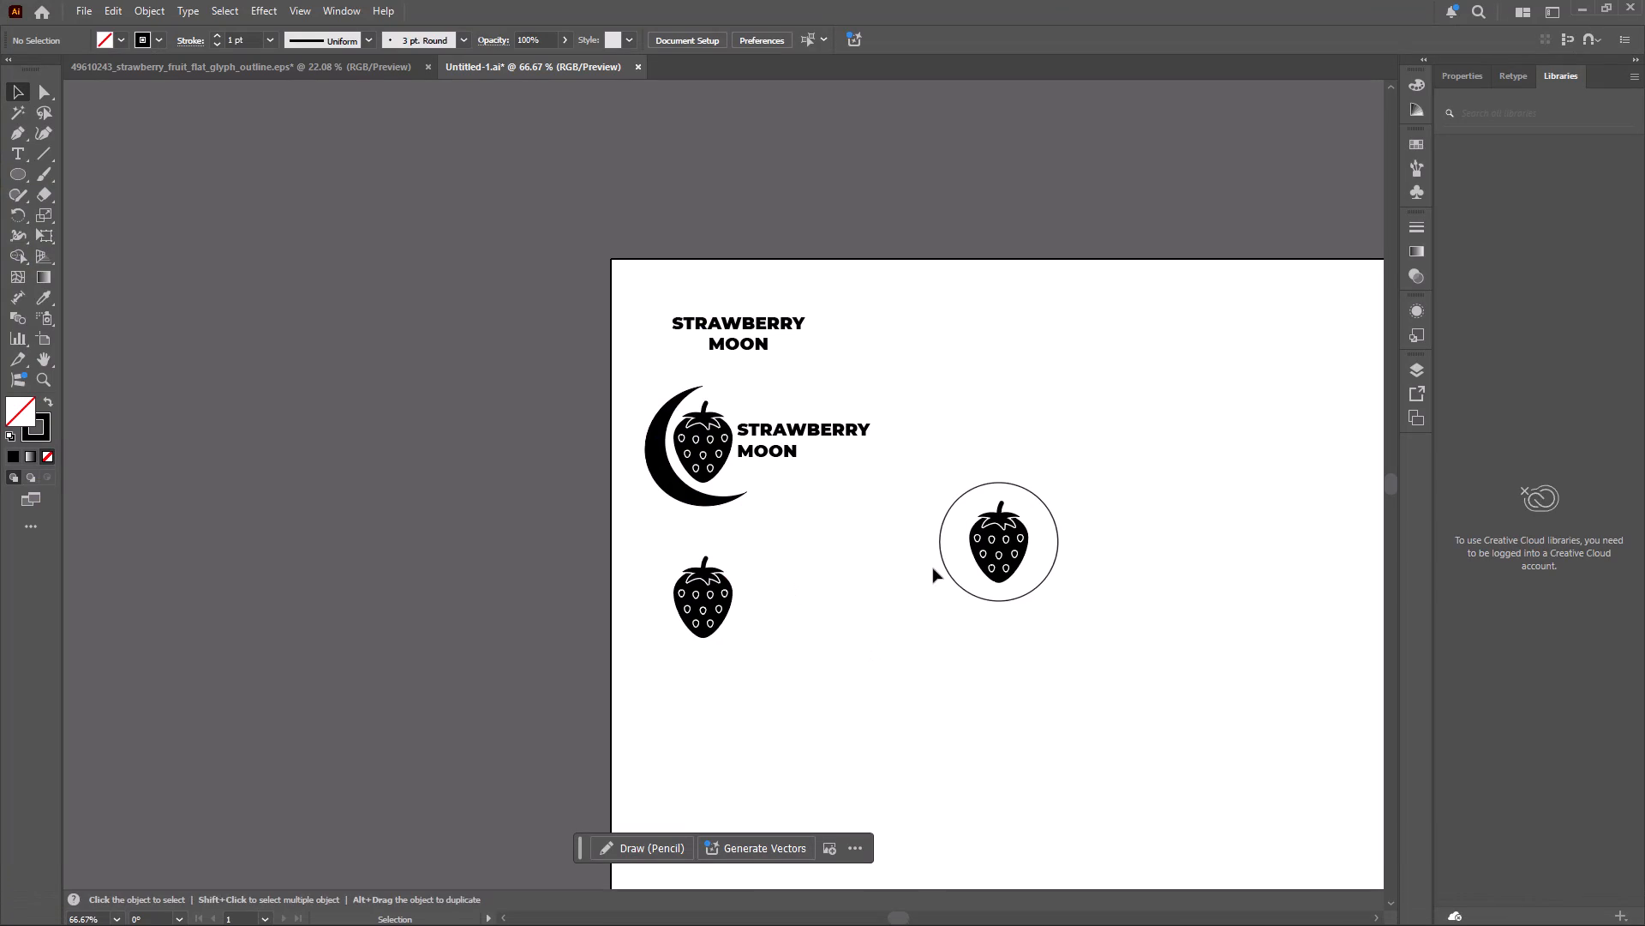
Shrink the circle around the loose strawberry proportionally to about 121 px in diameter, and deselect it.
left_click(981, 485)
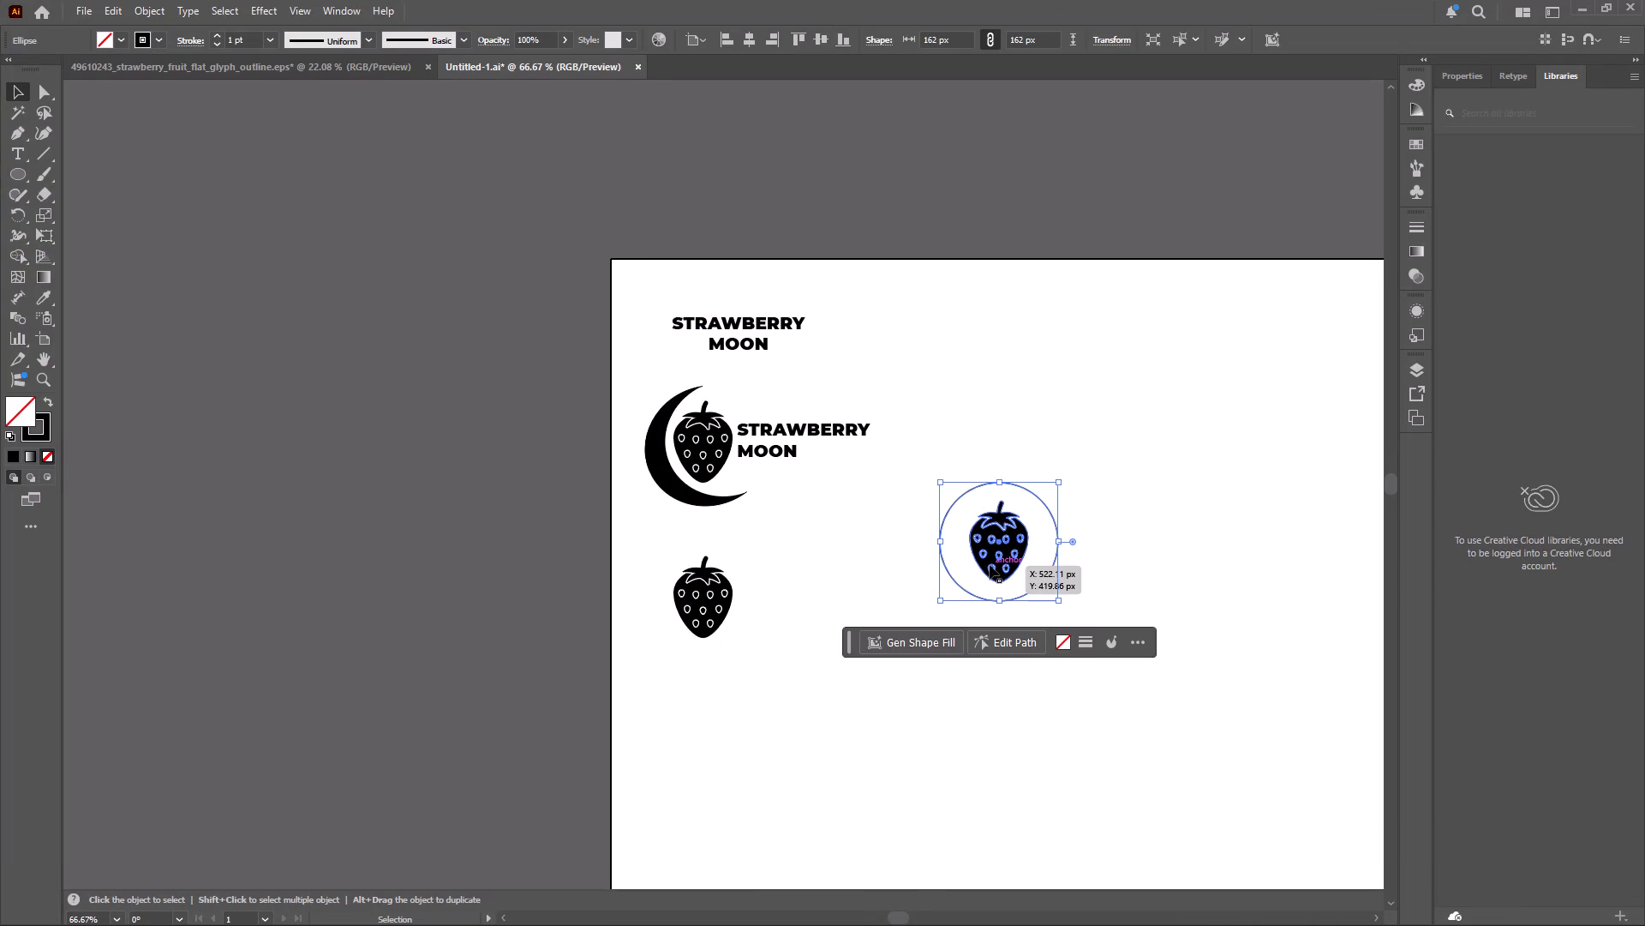
scroll(990, 565, "up", 2, "alt")
key("space")
key("space")
key("space")
left_click_drag(1106, 805, 739, 777)
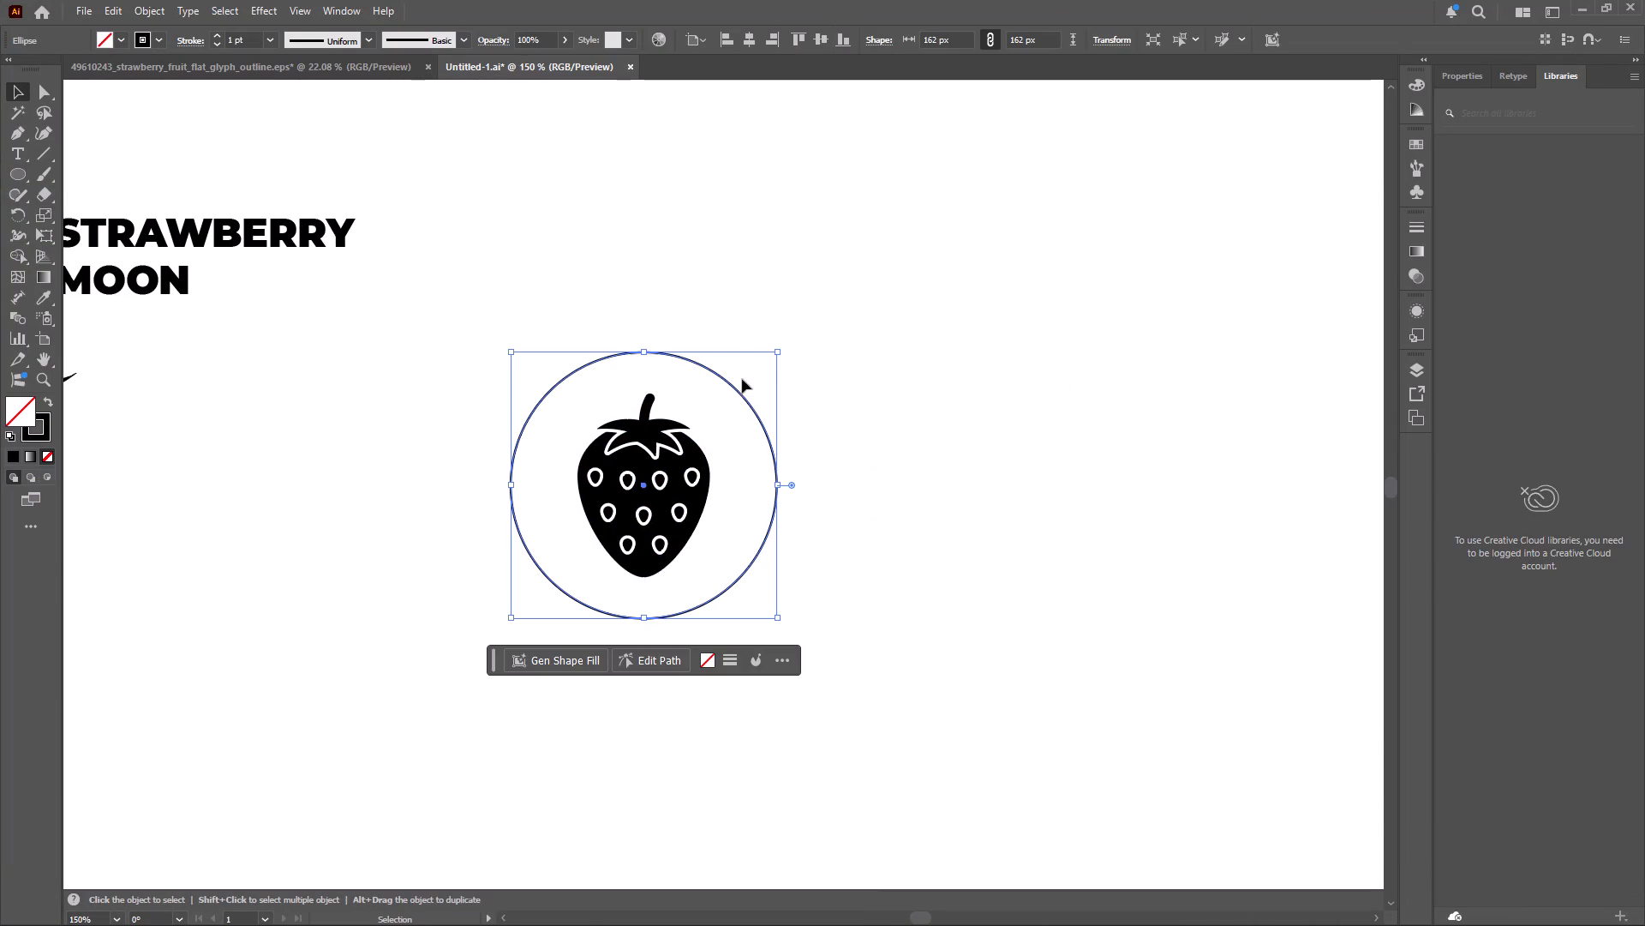
left_click_drag(775, 349, 739, 386, "shift")
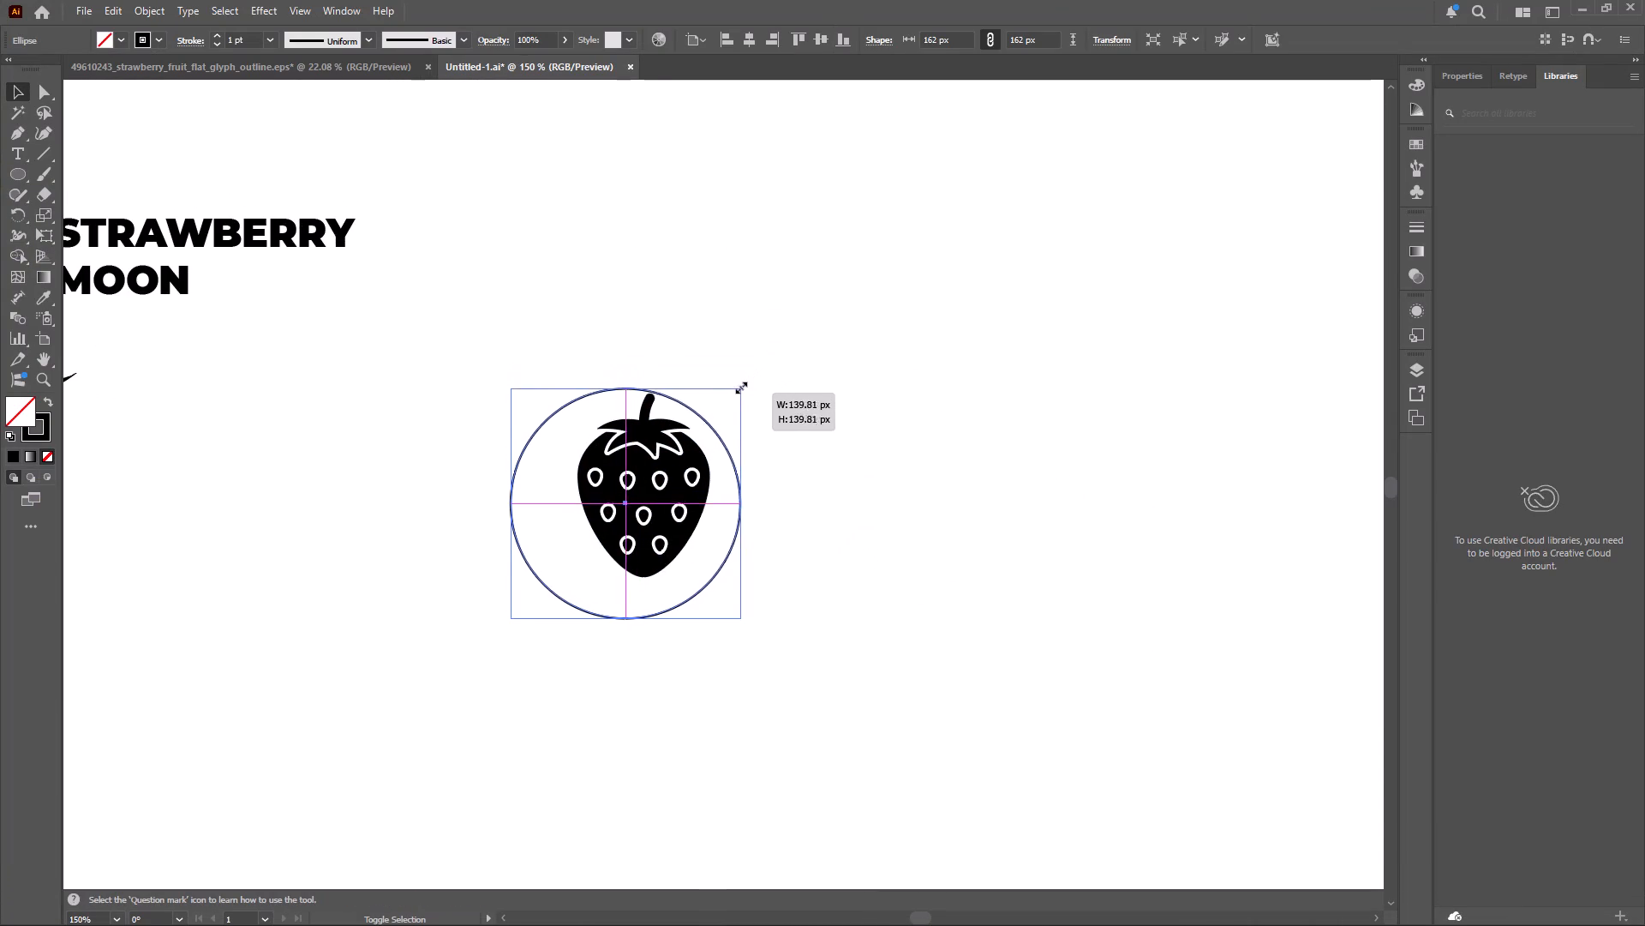
left_click_drag(739, 386, 709, 418, "shift")
left_click(780, 510)
Re-center the strawberry and the smaller circle on each other horizontally and vertically, and deselect them.
left_click_drag(462, 427, 594, 539)
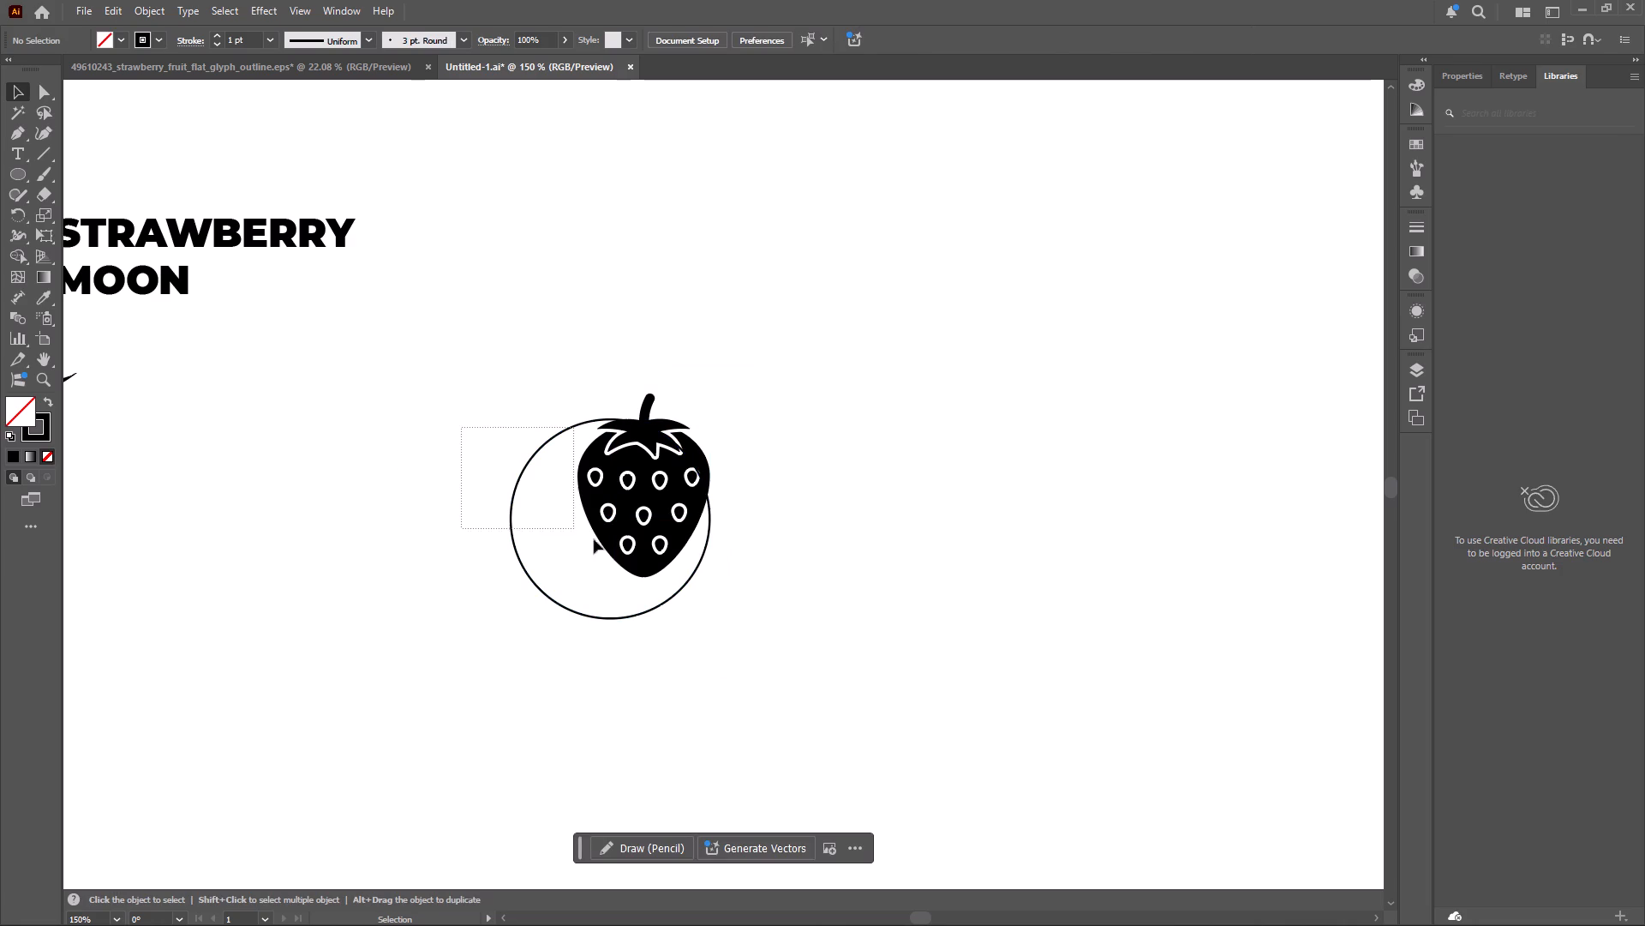
left_click_drag(594, 539, 623, 552)
left_click(745, 42)
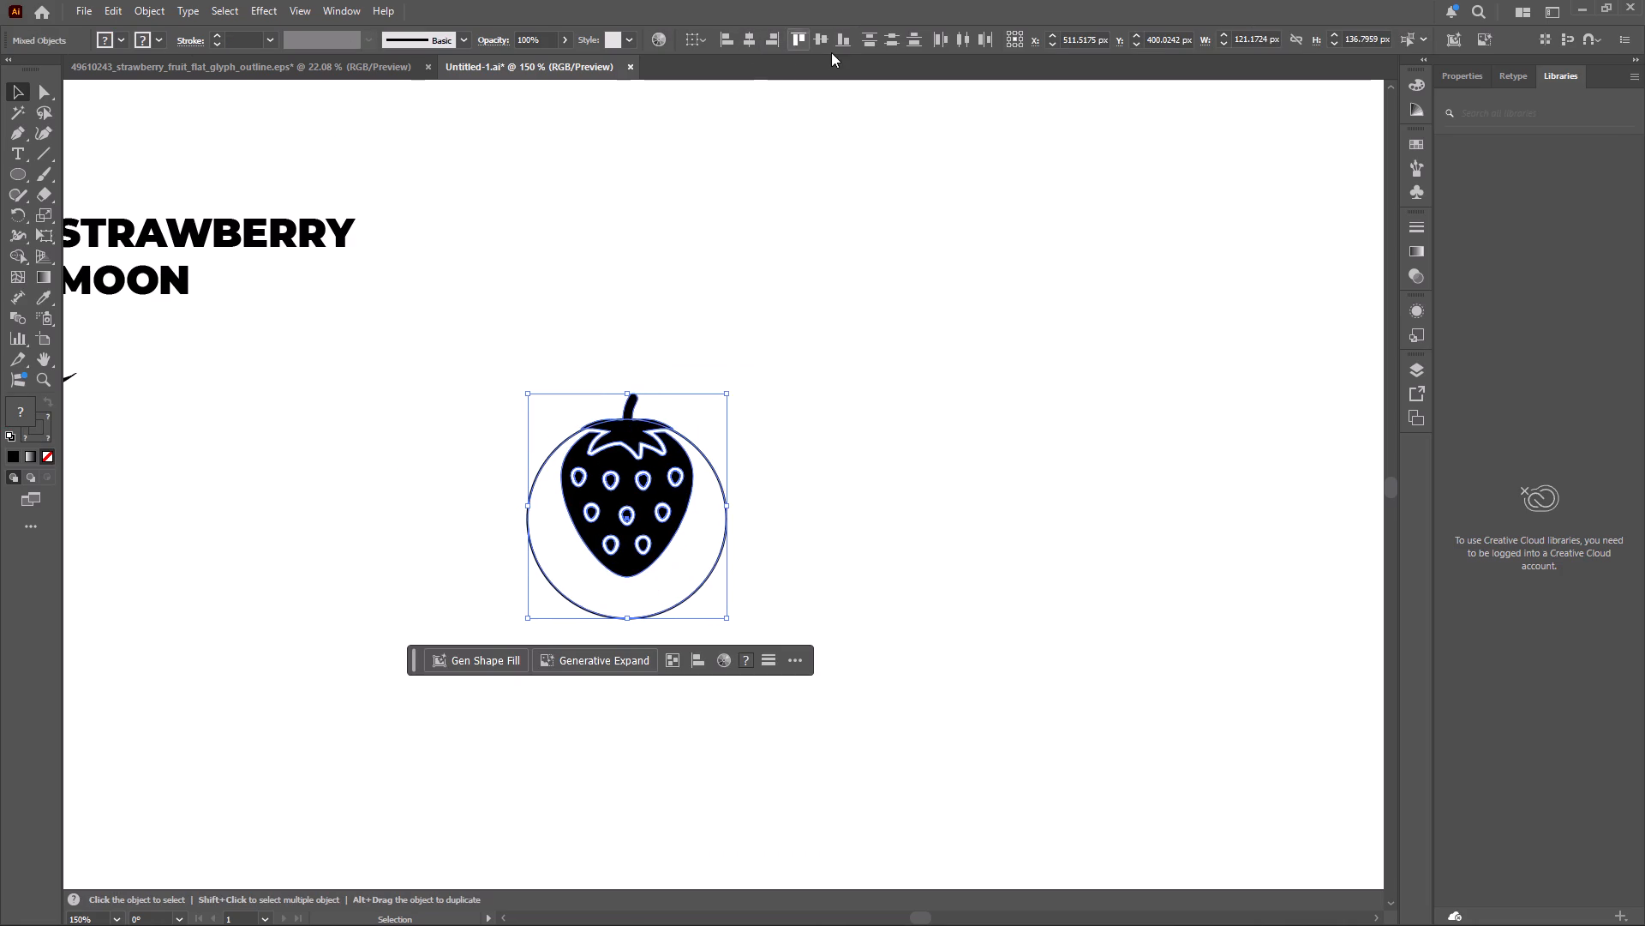
left_click(819, 43)
left_click(817, 495)
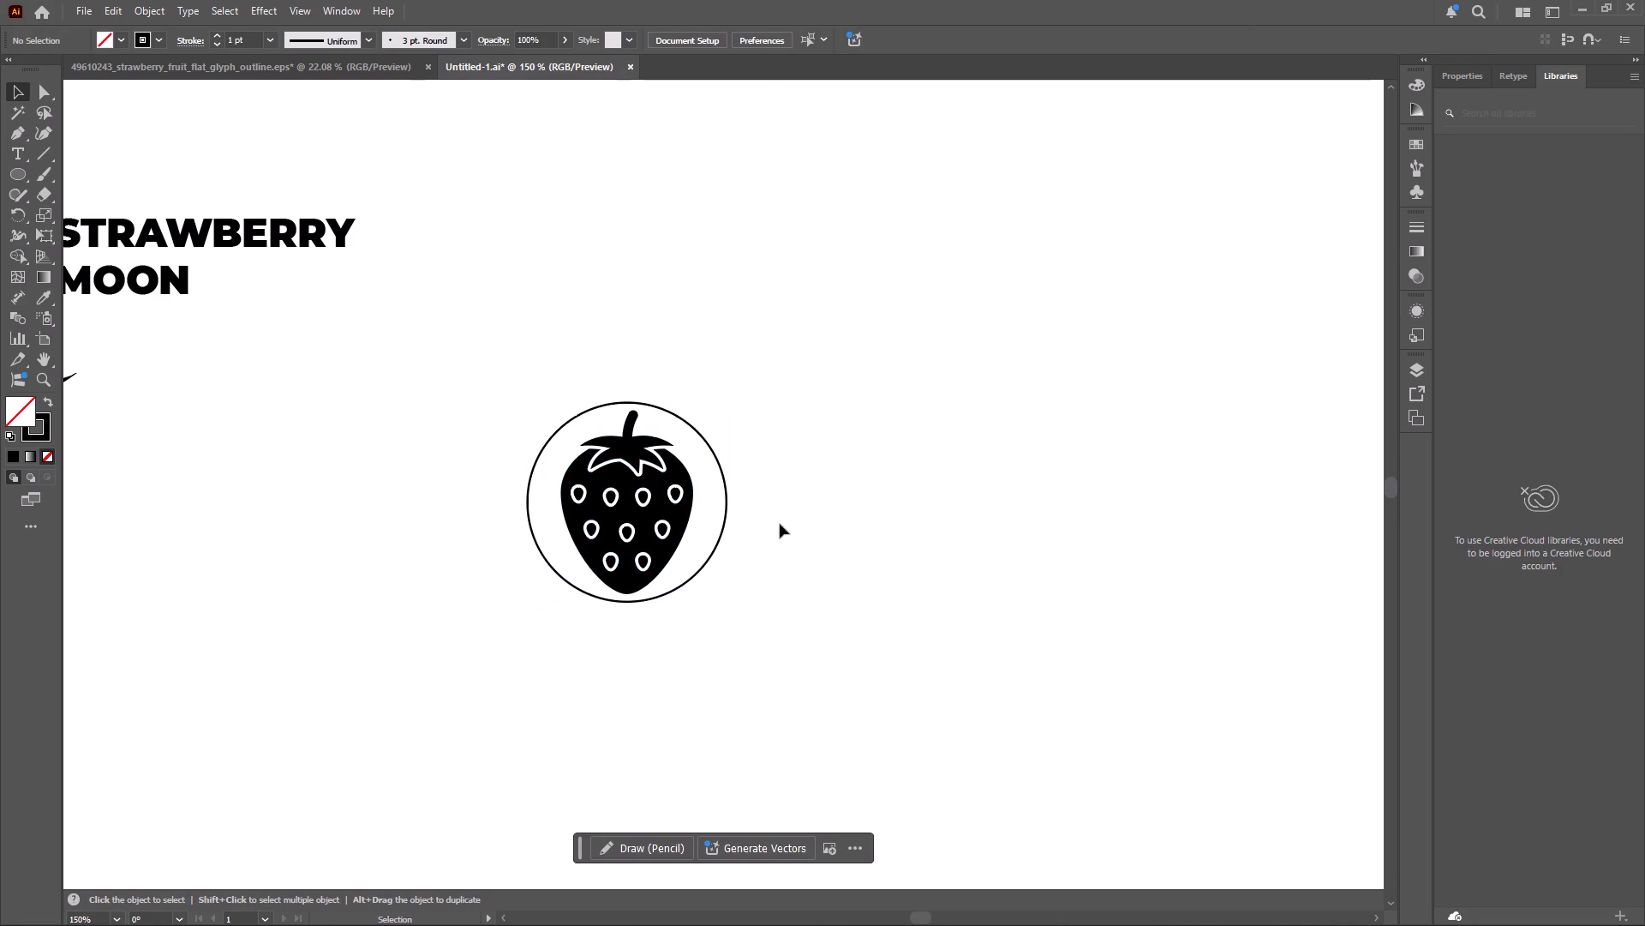
Set the circle's stroke weight to 3 pt and deselect it.
left_click(714, 456)
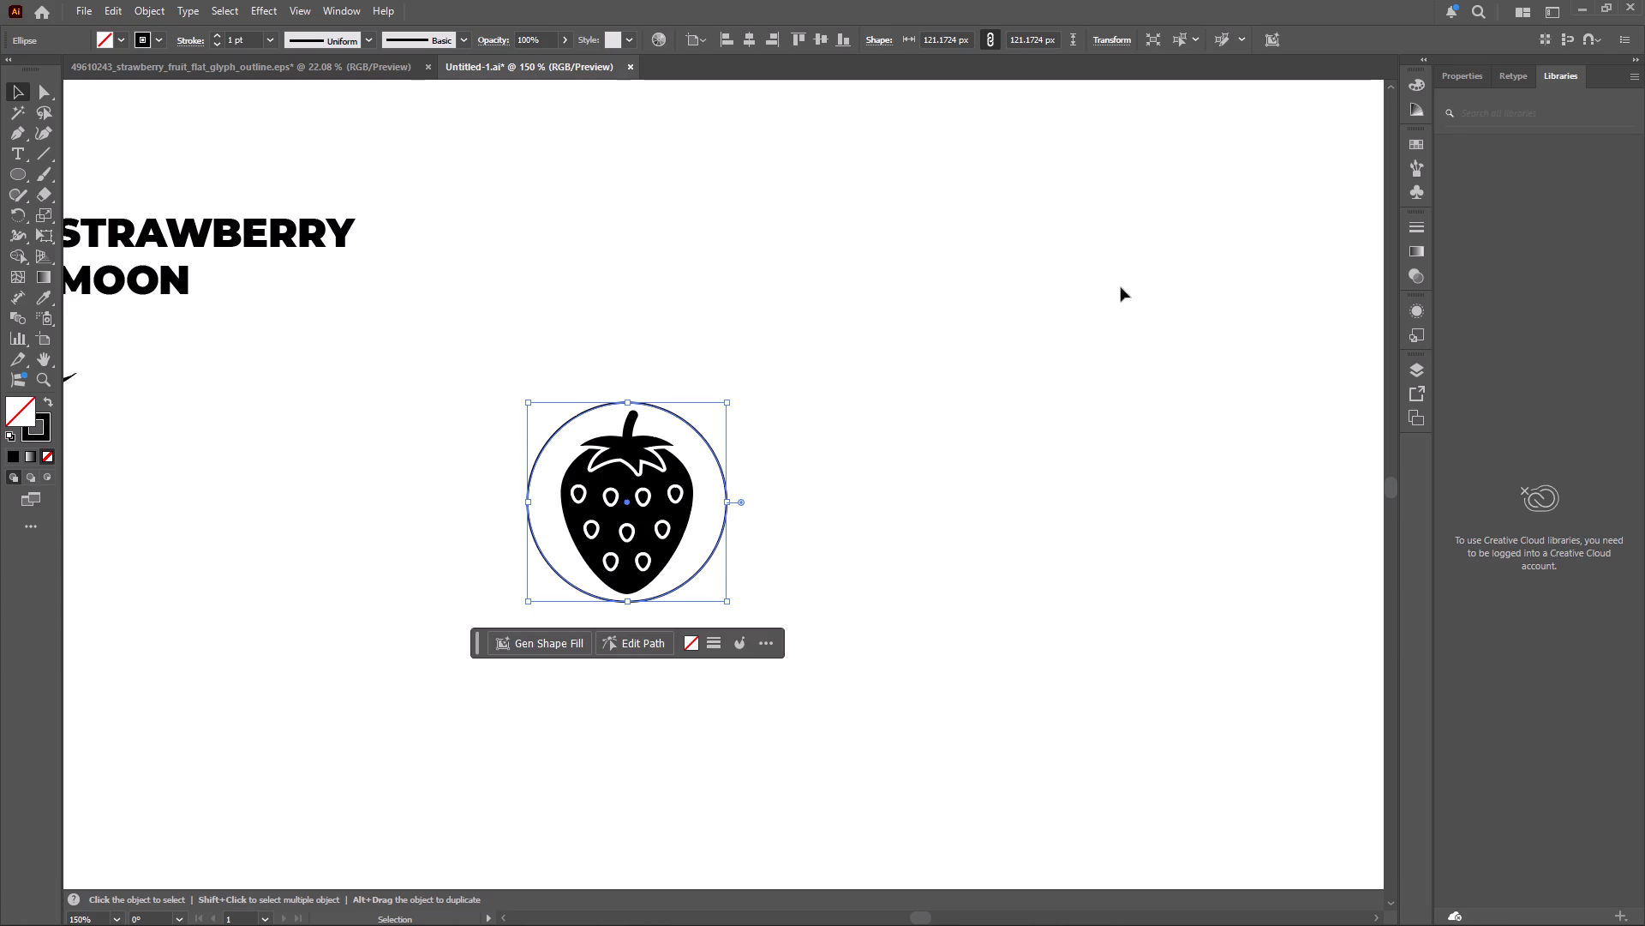
left_click(1454, 80)
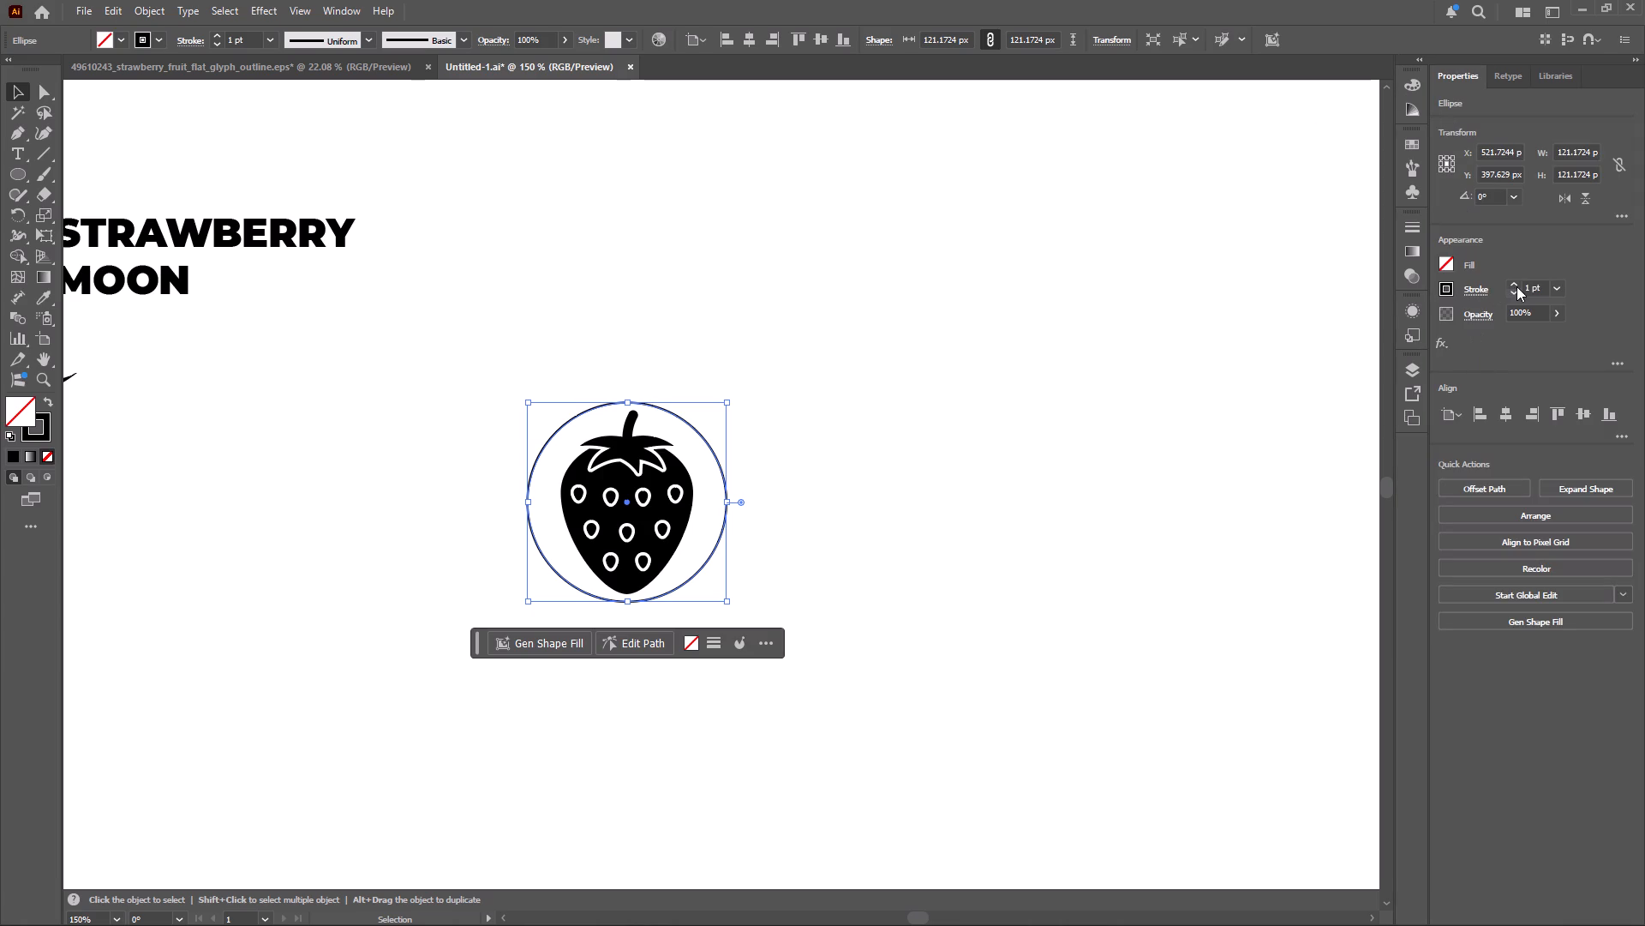
left_click(1517, 285)
left_click(1517, 285)
left_click(895, 481)
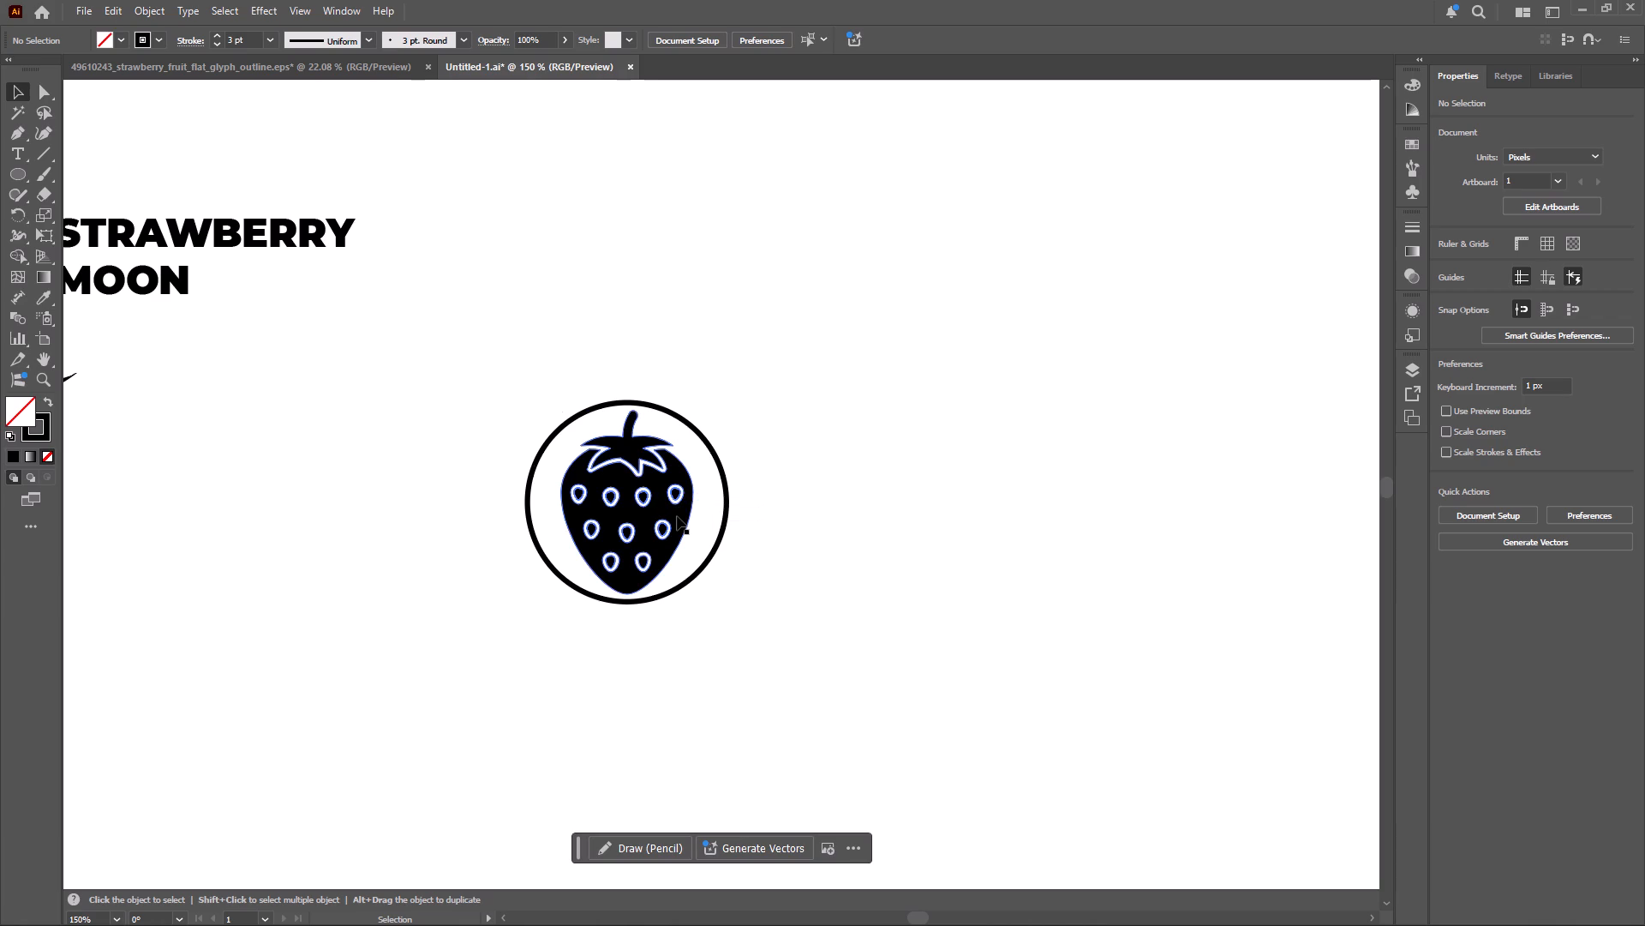
Thicken the circle's stroke to 6 pt and deselect it.
scroll(677, 516, "down", 2, "alt")
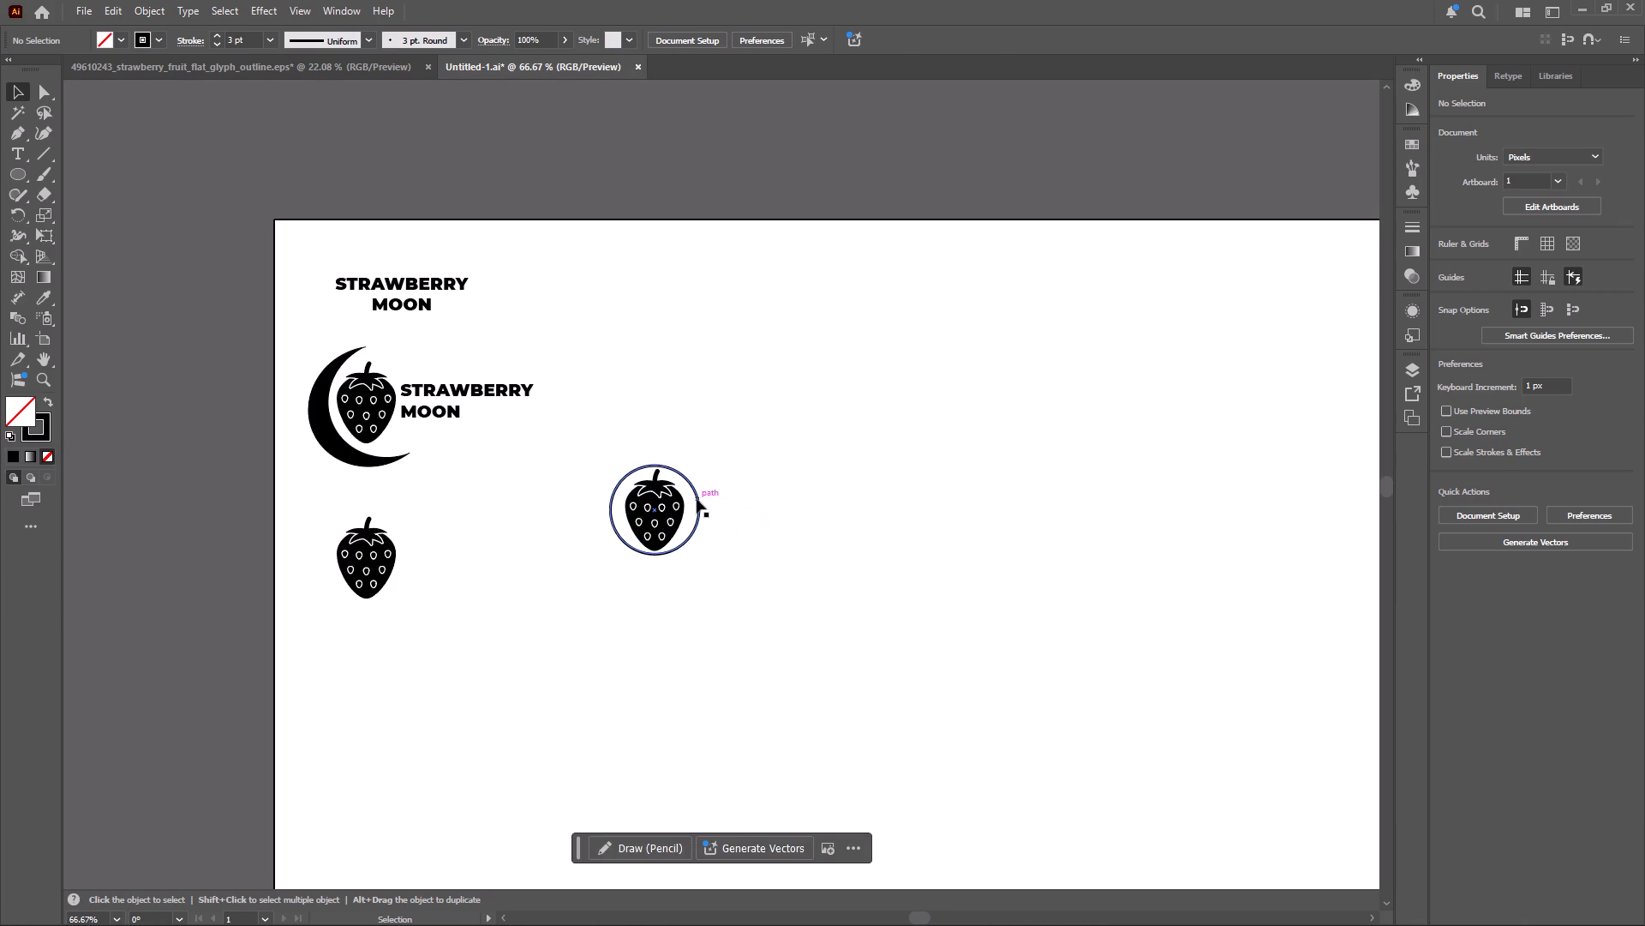
left_click(697, 499)
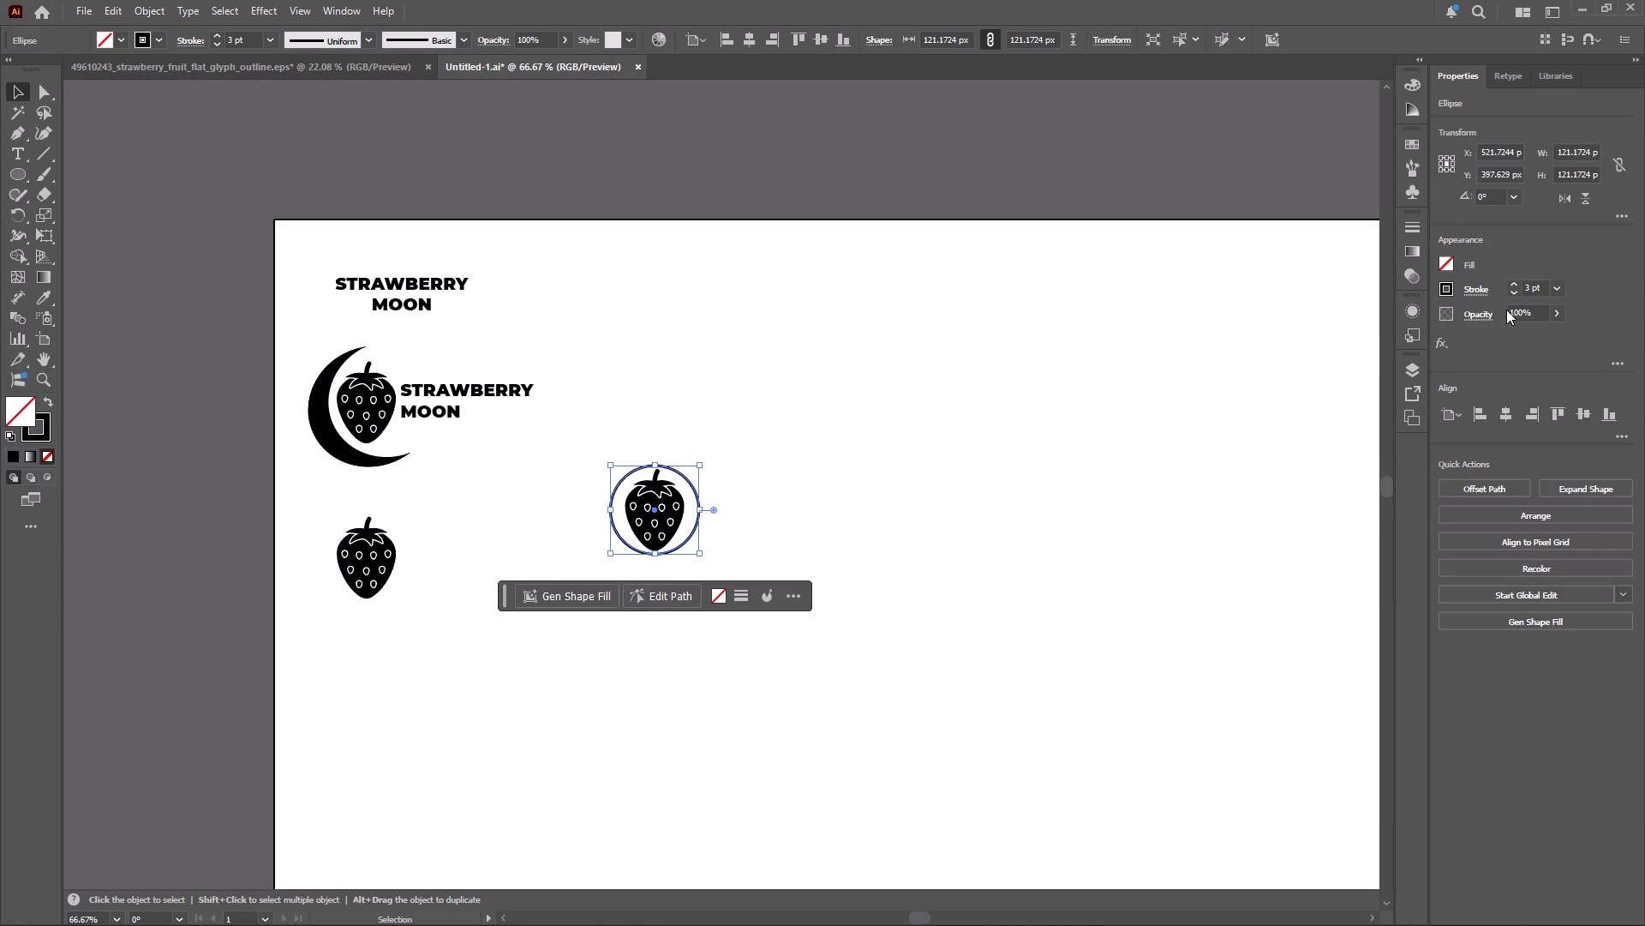
left_click(1517, 284)
left_click(1517, 284)
left_click(1517, 284)
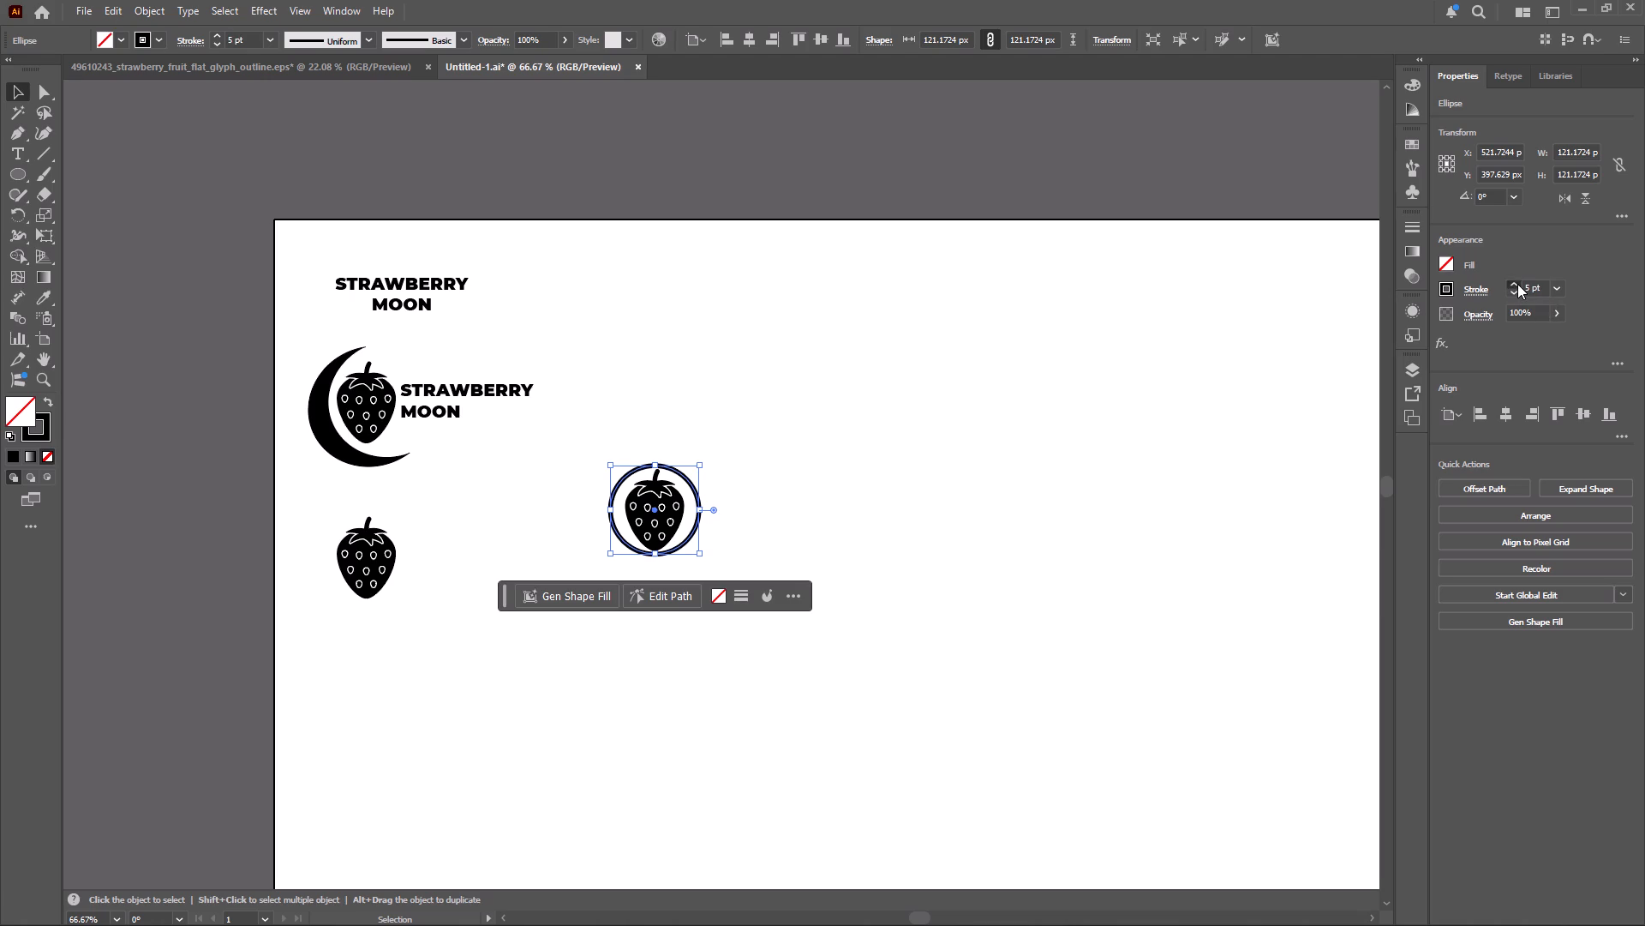
left_click(833, 506)
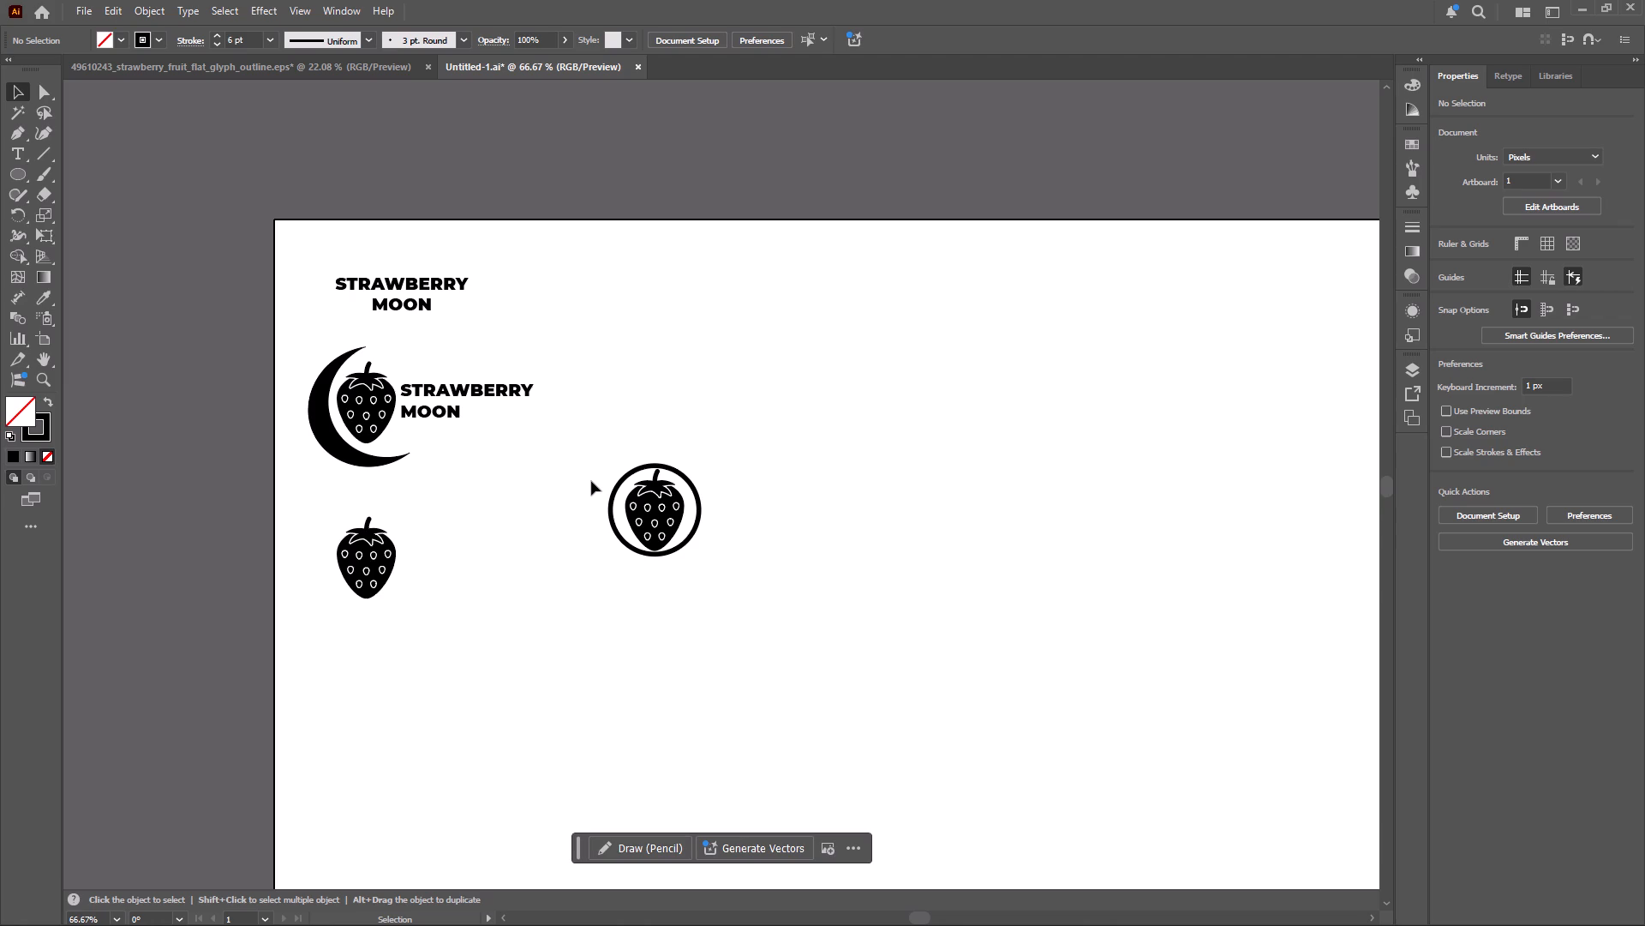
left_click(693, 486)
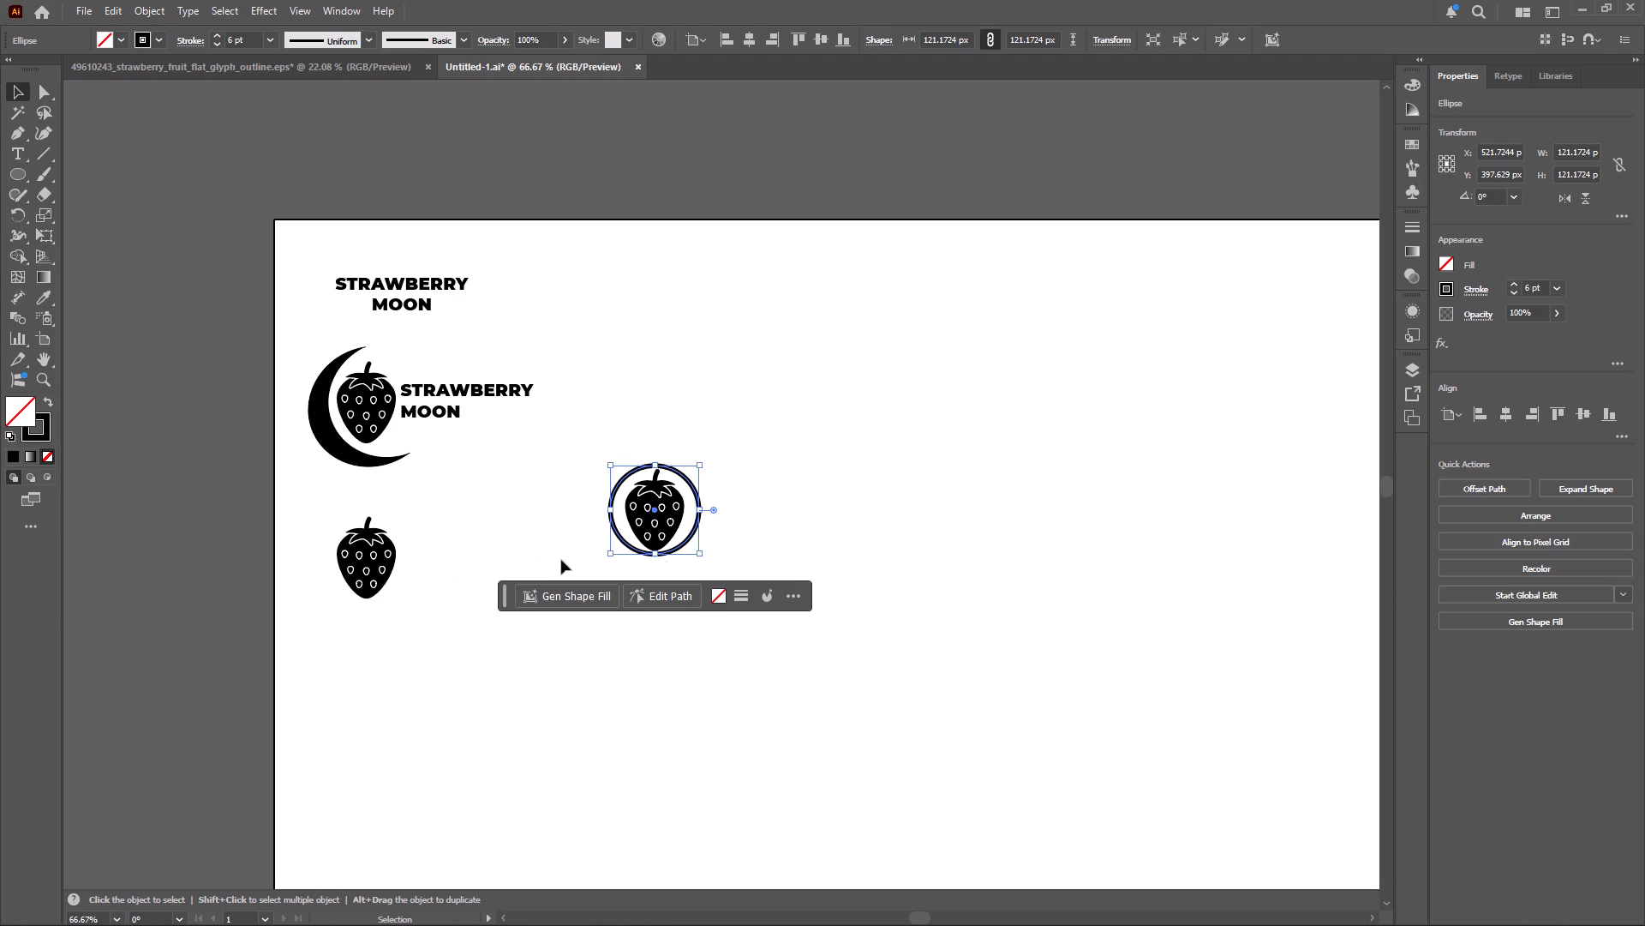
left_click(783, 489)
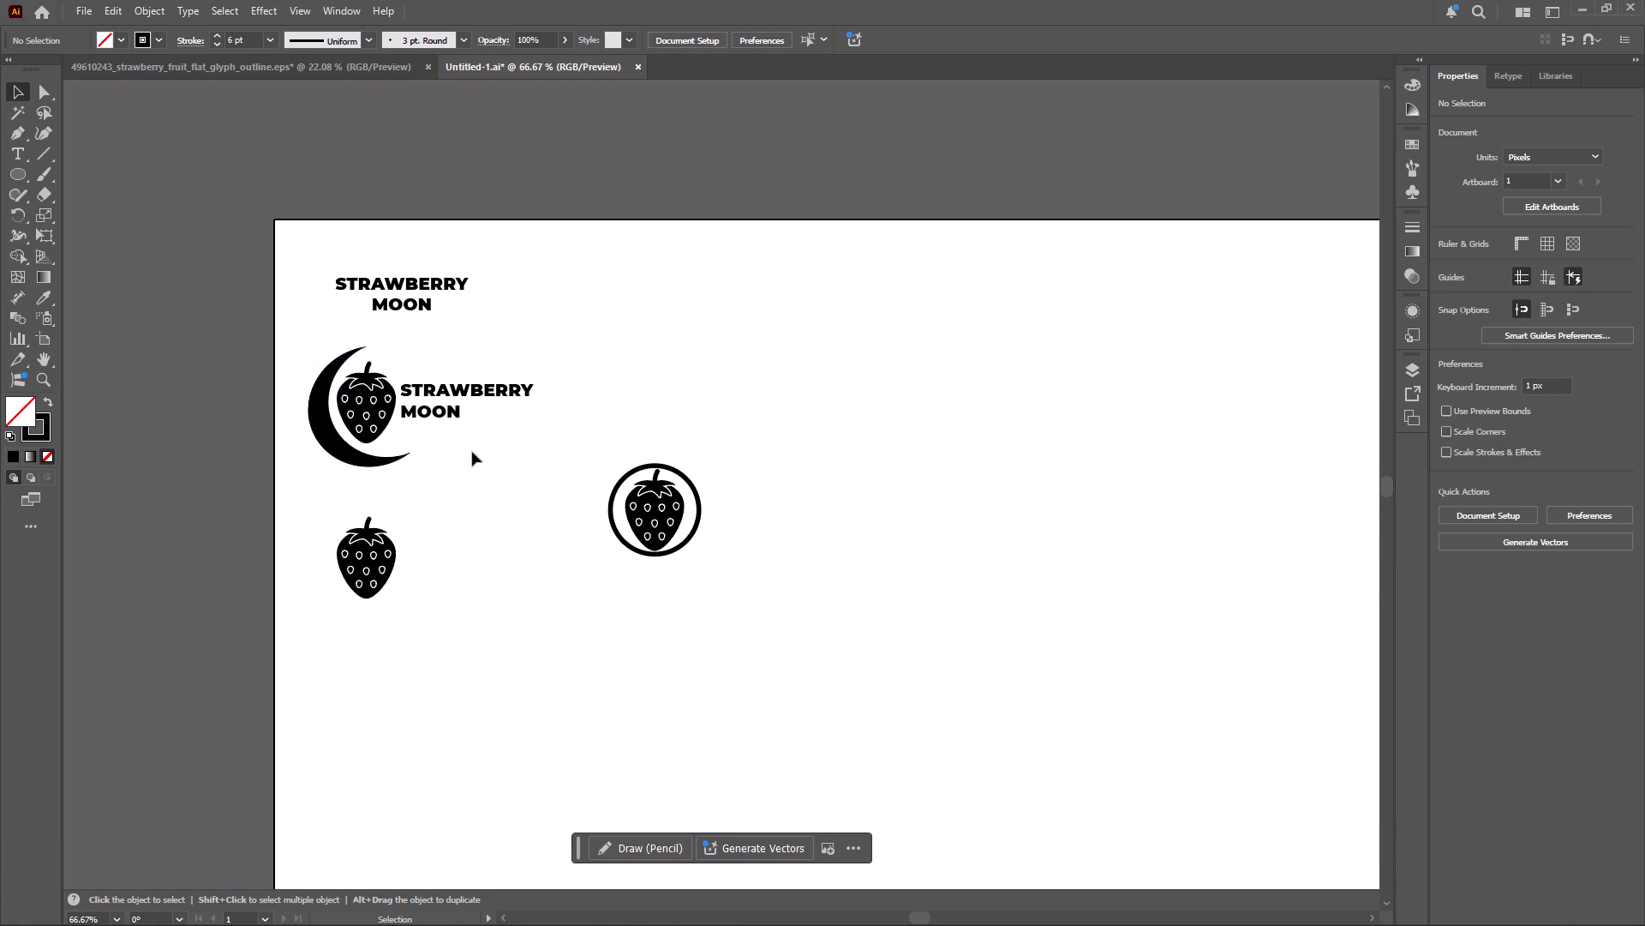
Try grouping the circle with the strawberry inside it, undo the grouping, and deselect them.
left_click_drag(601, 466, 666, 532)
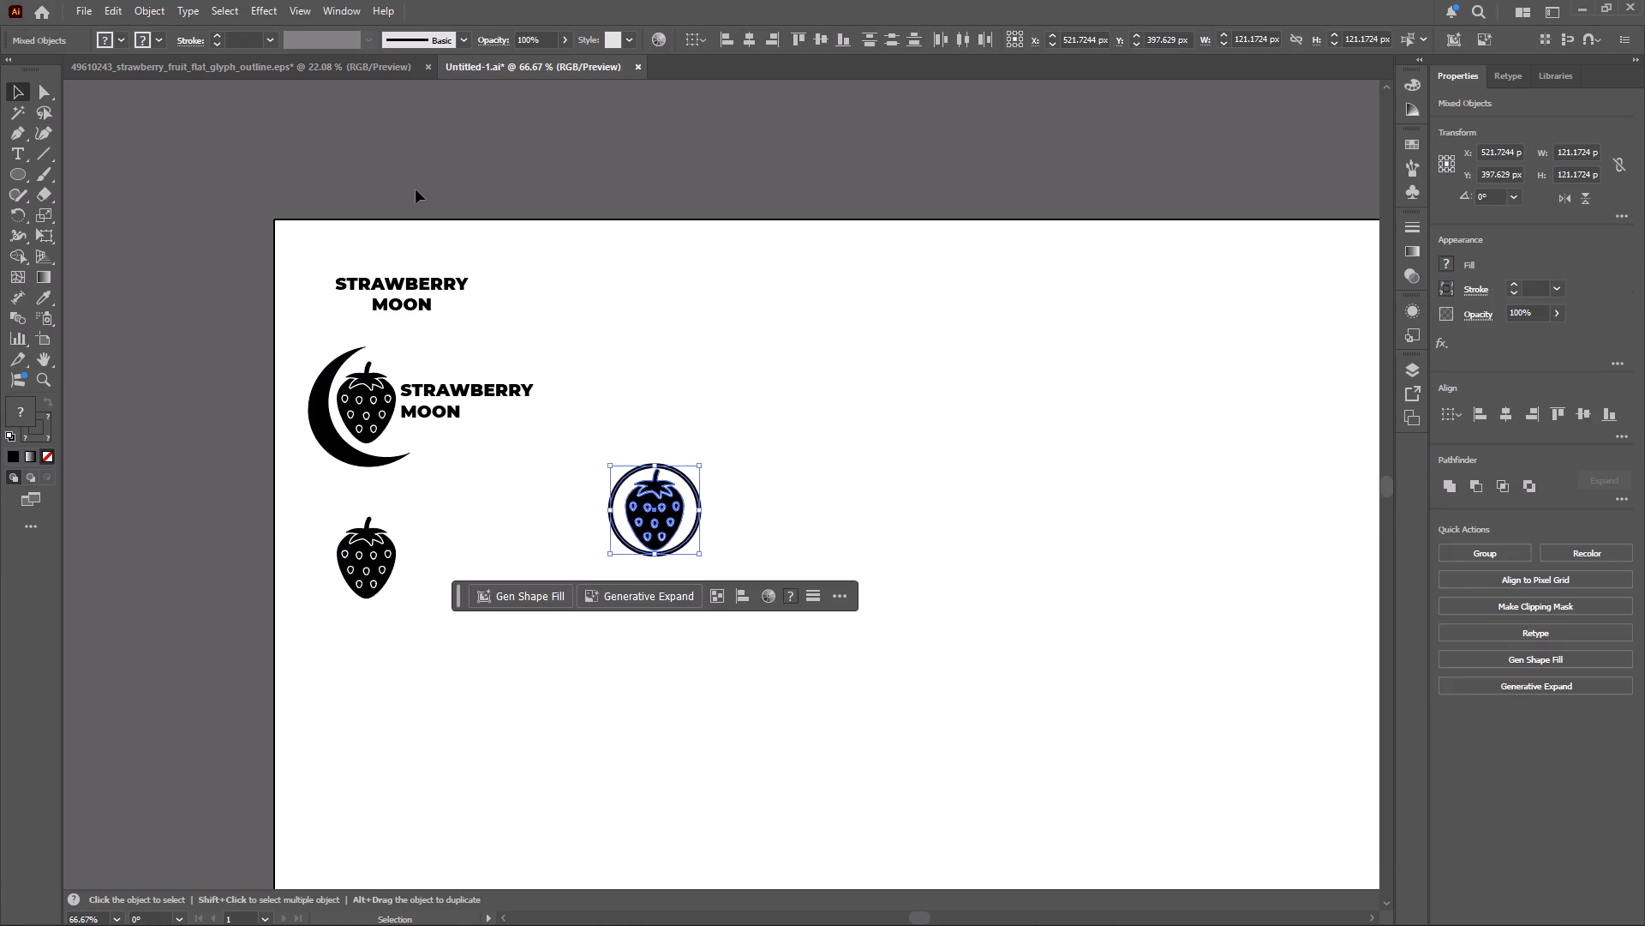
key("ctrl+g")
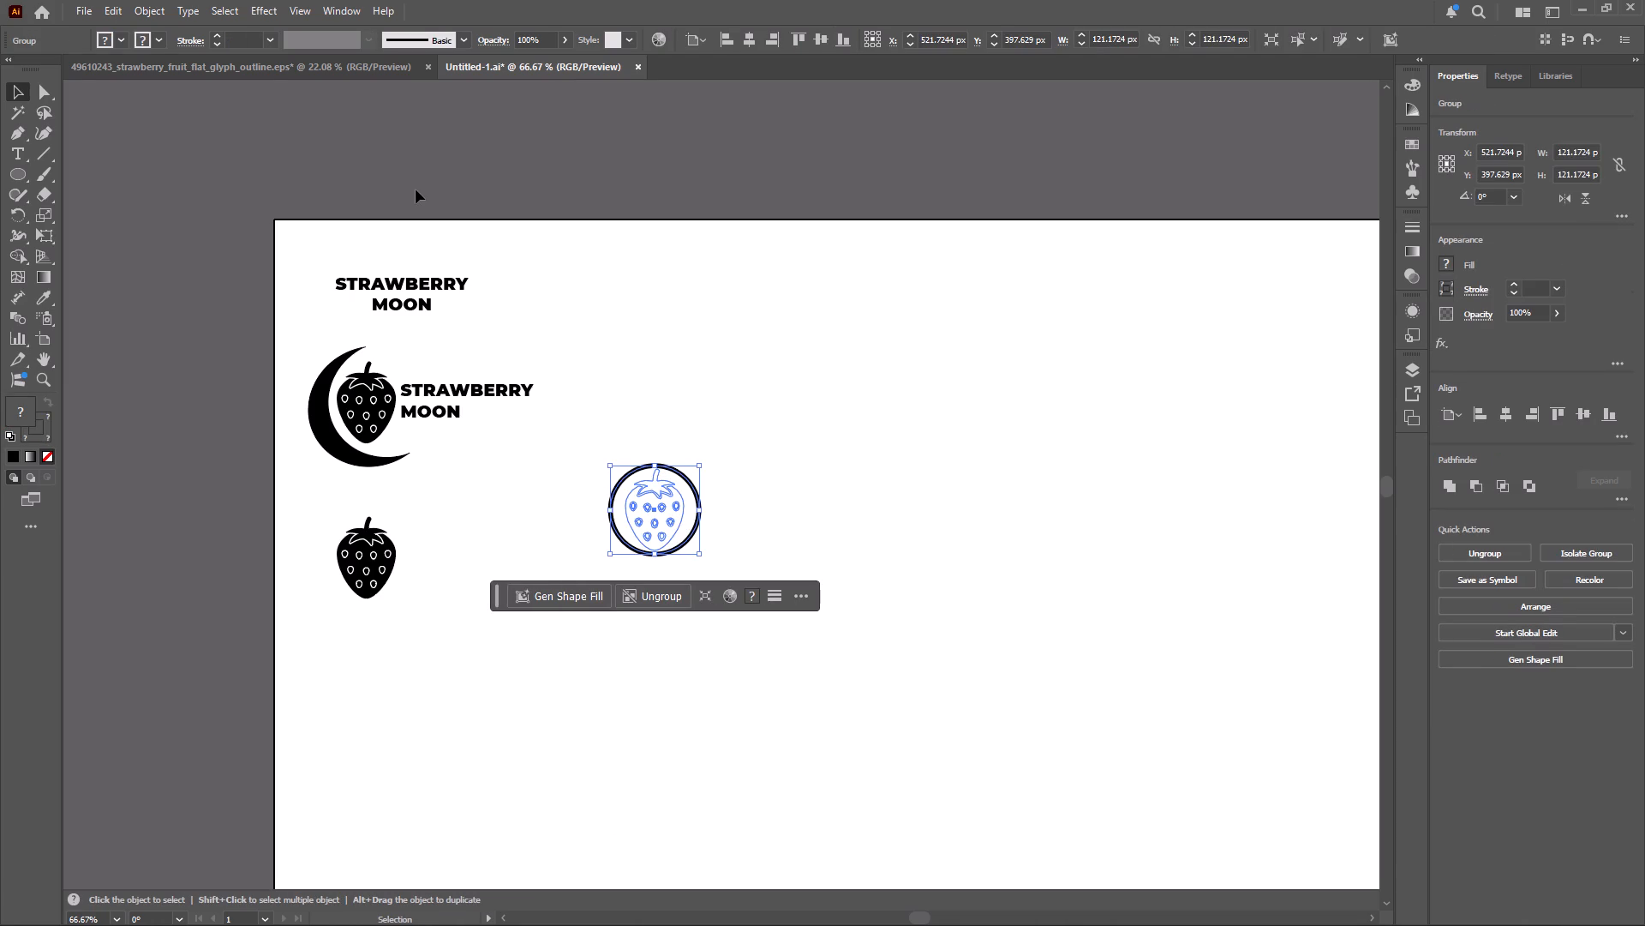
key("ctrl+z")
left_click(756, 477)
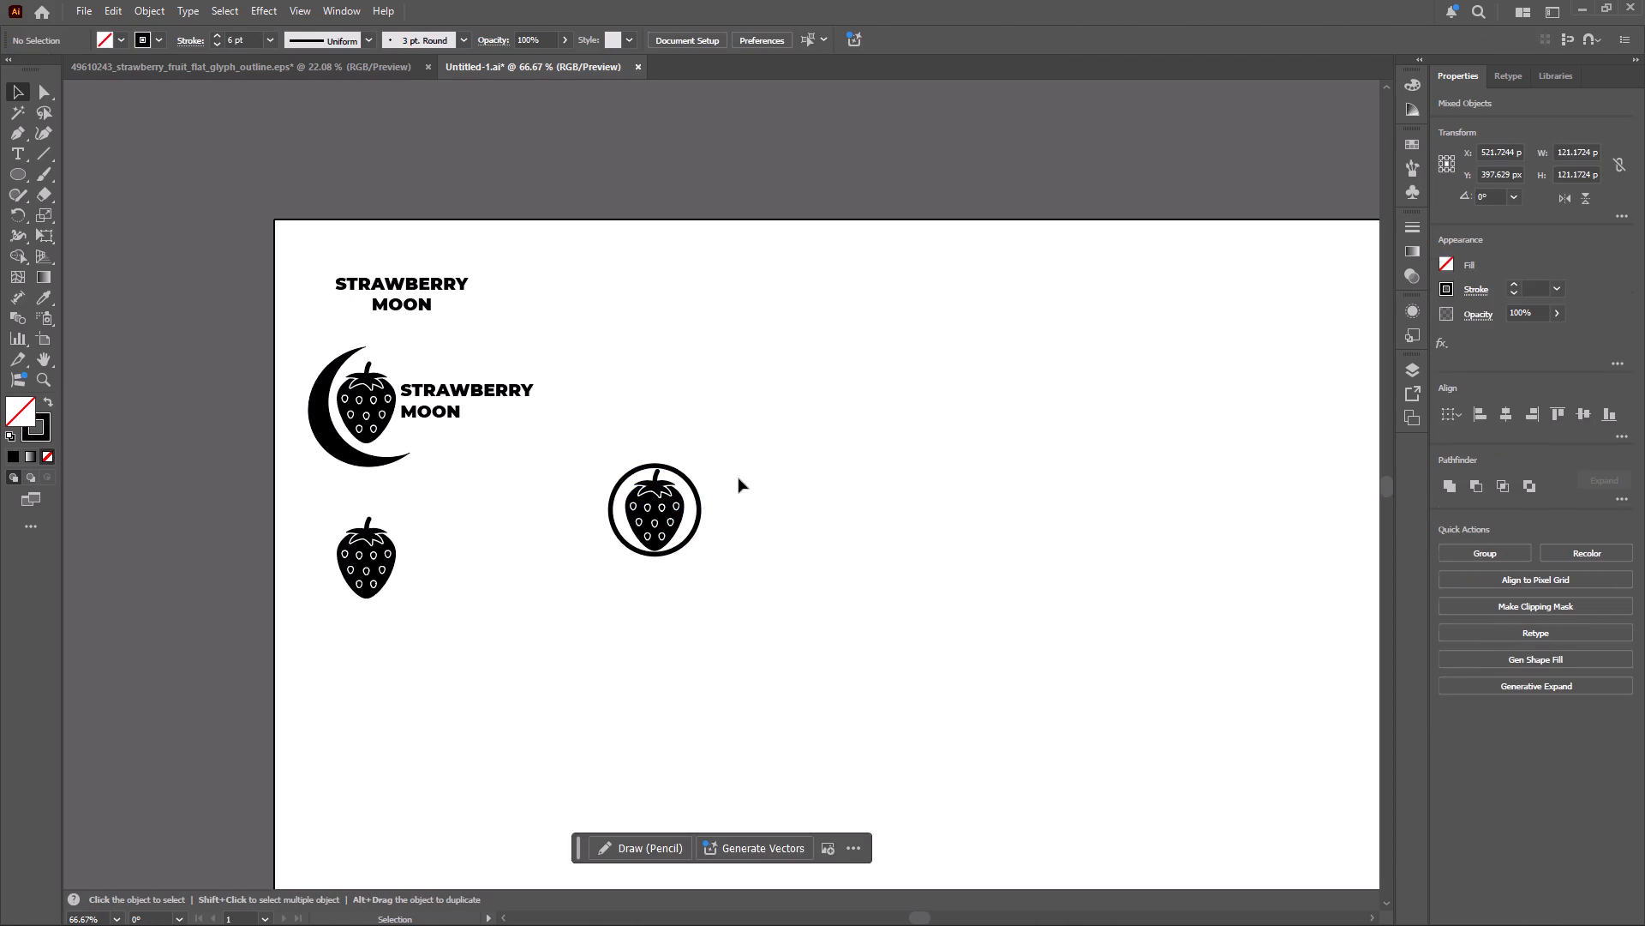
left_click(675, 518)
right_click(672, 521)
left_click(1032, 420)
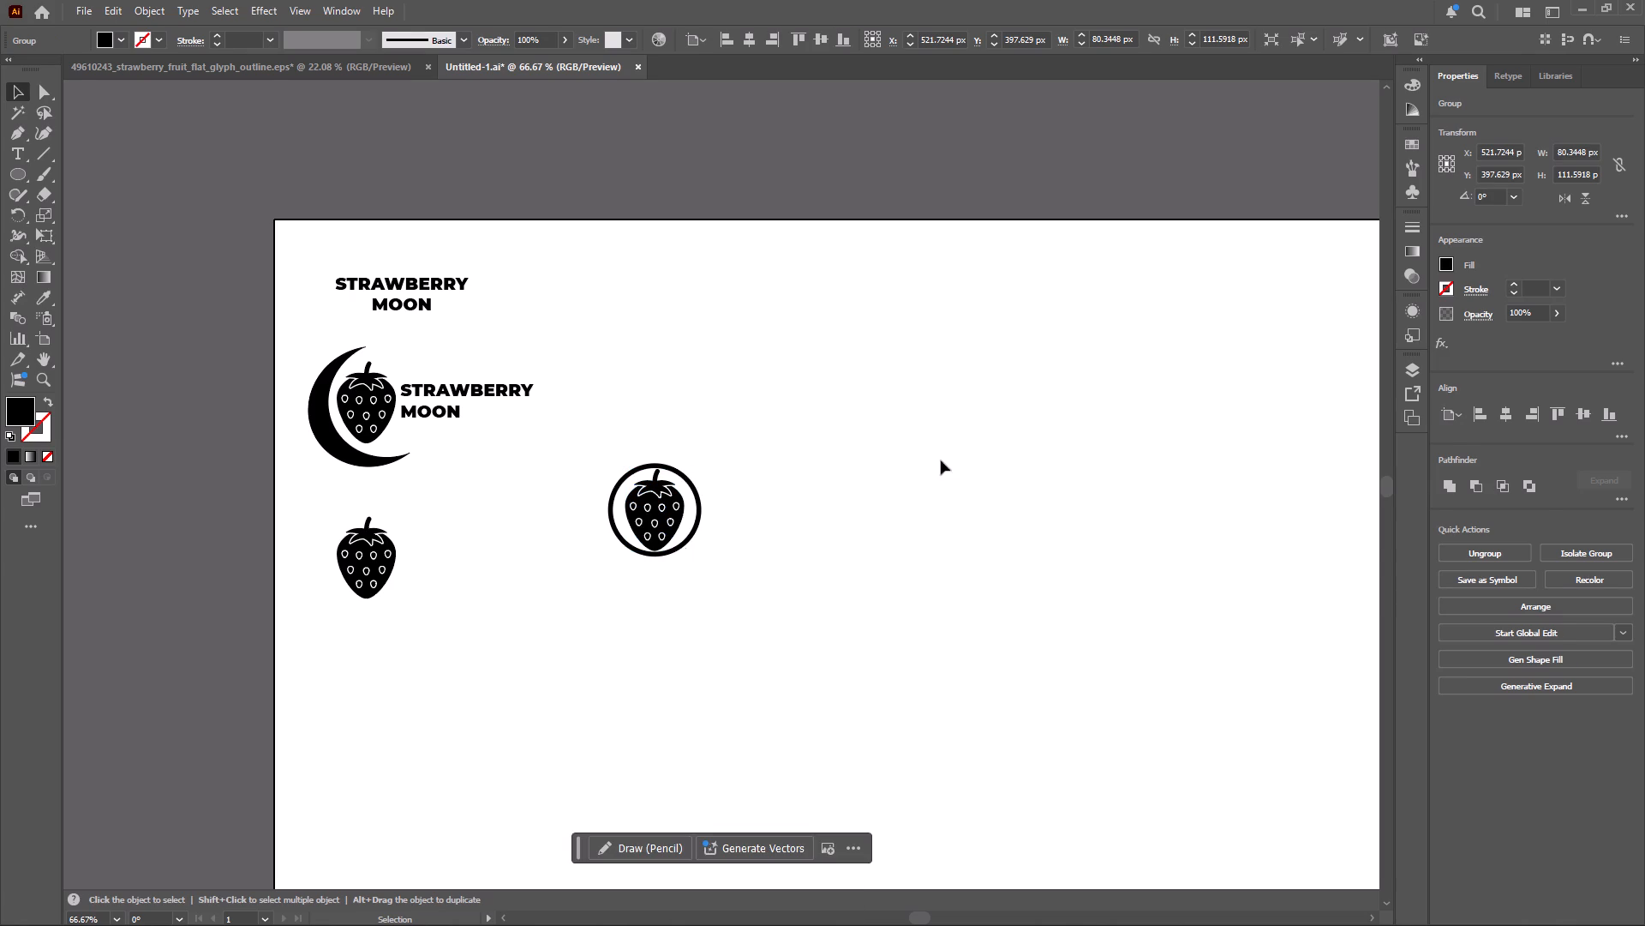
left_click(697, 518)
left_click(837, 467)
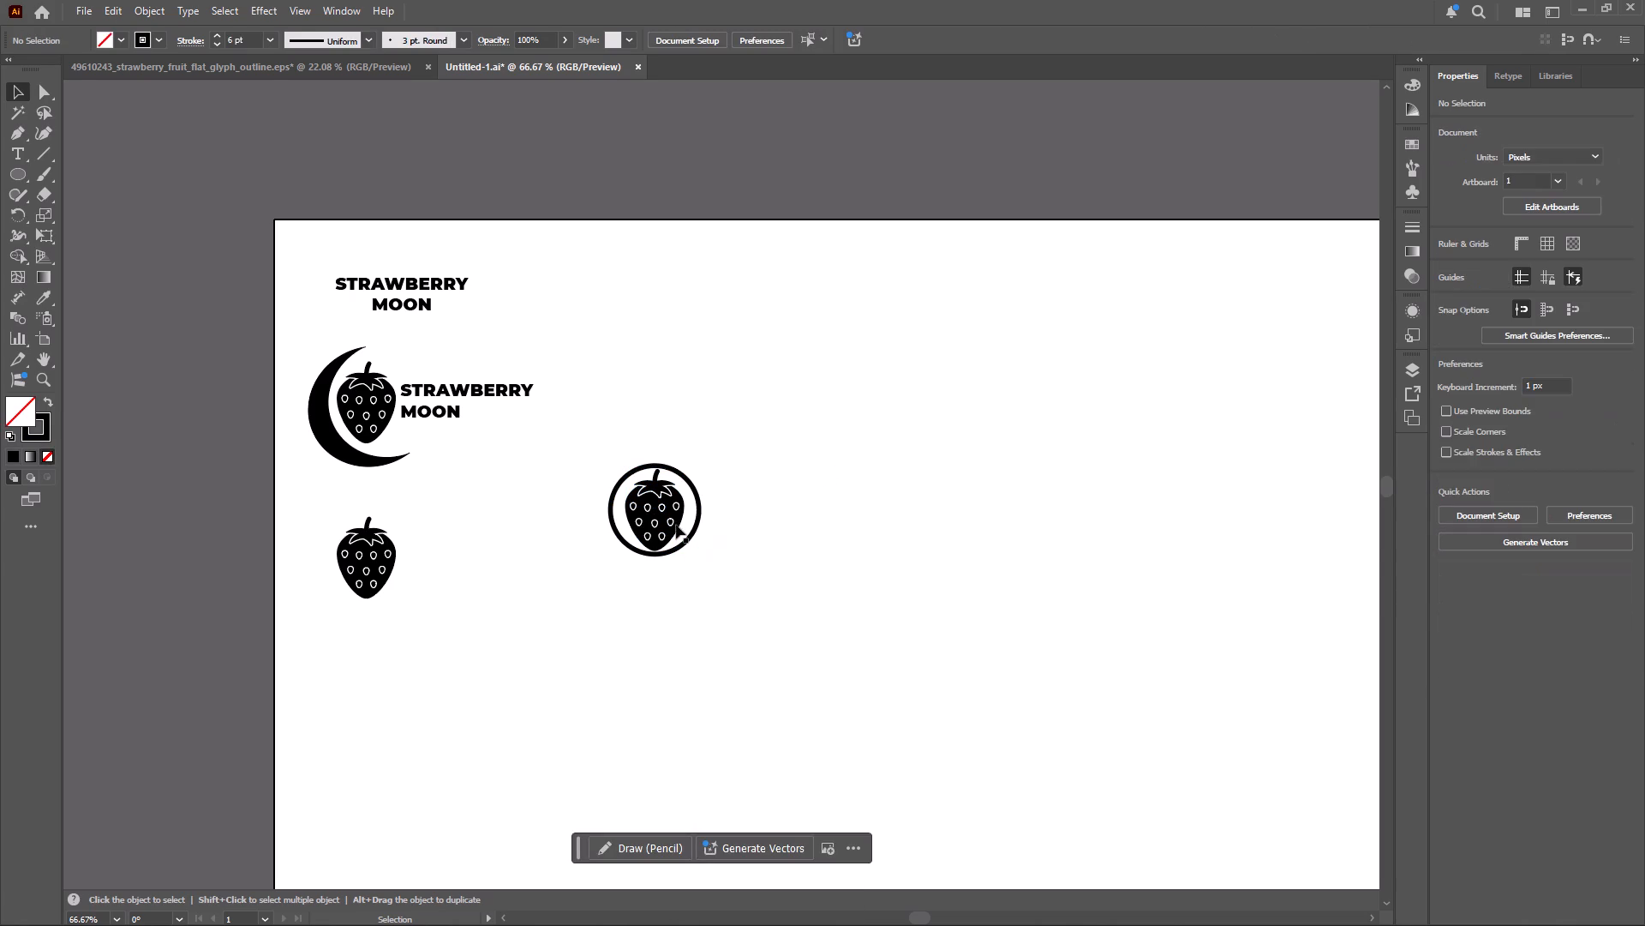
Bring the strawberry inside the circle to the front of the stacking order and deselect it.
left_click(669, 526)
right_click(669, 526)
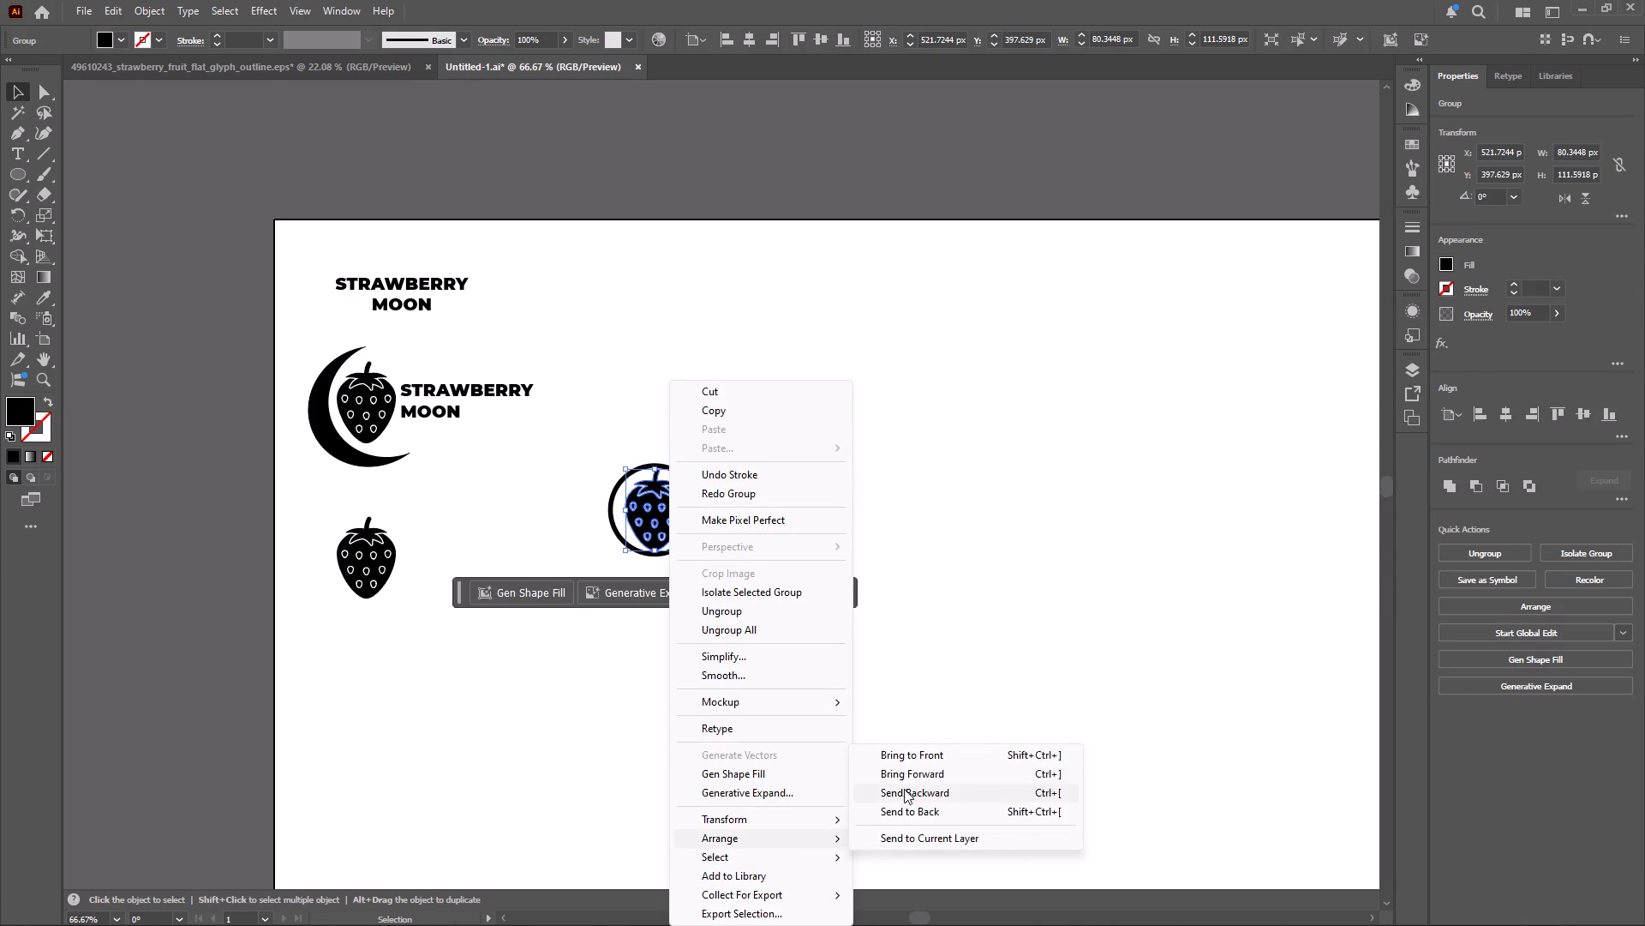
left_click(918, 762)
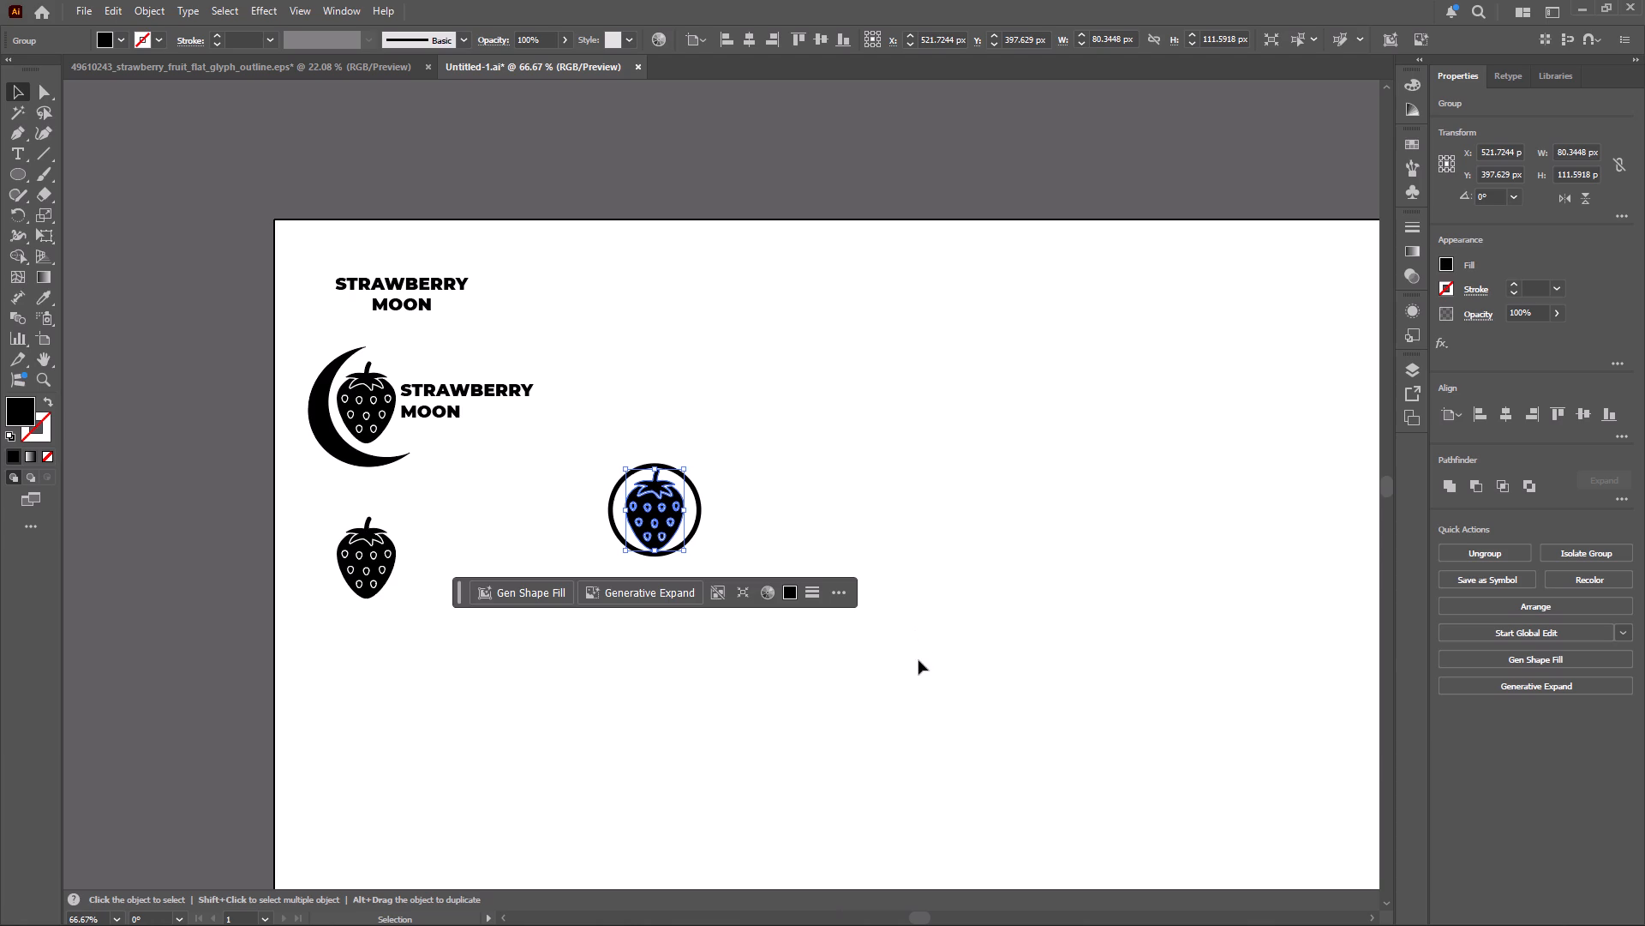
left_click(762, 458)
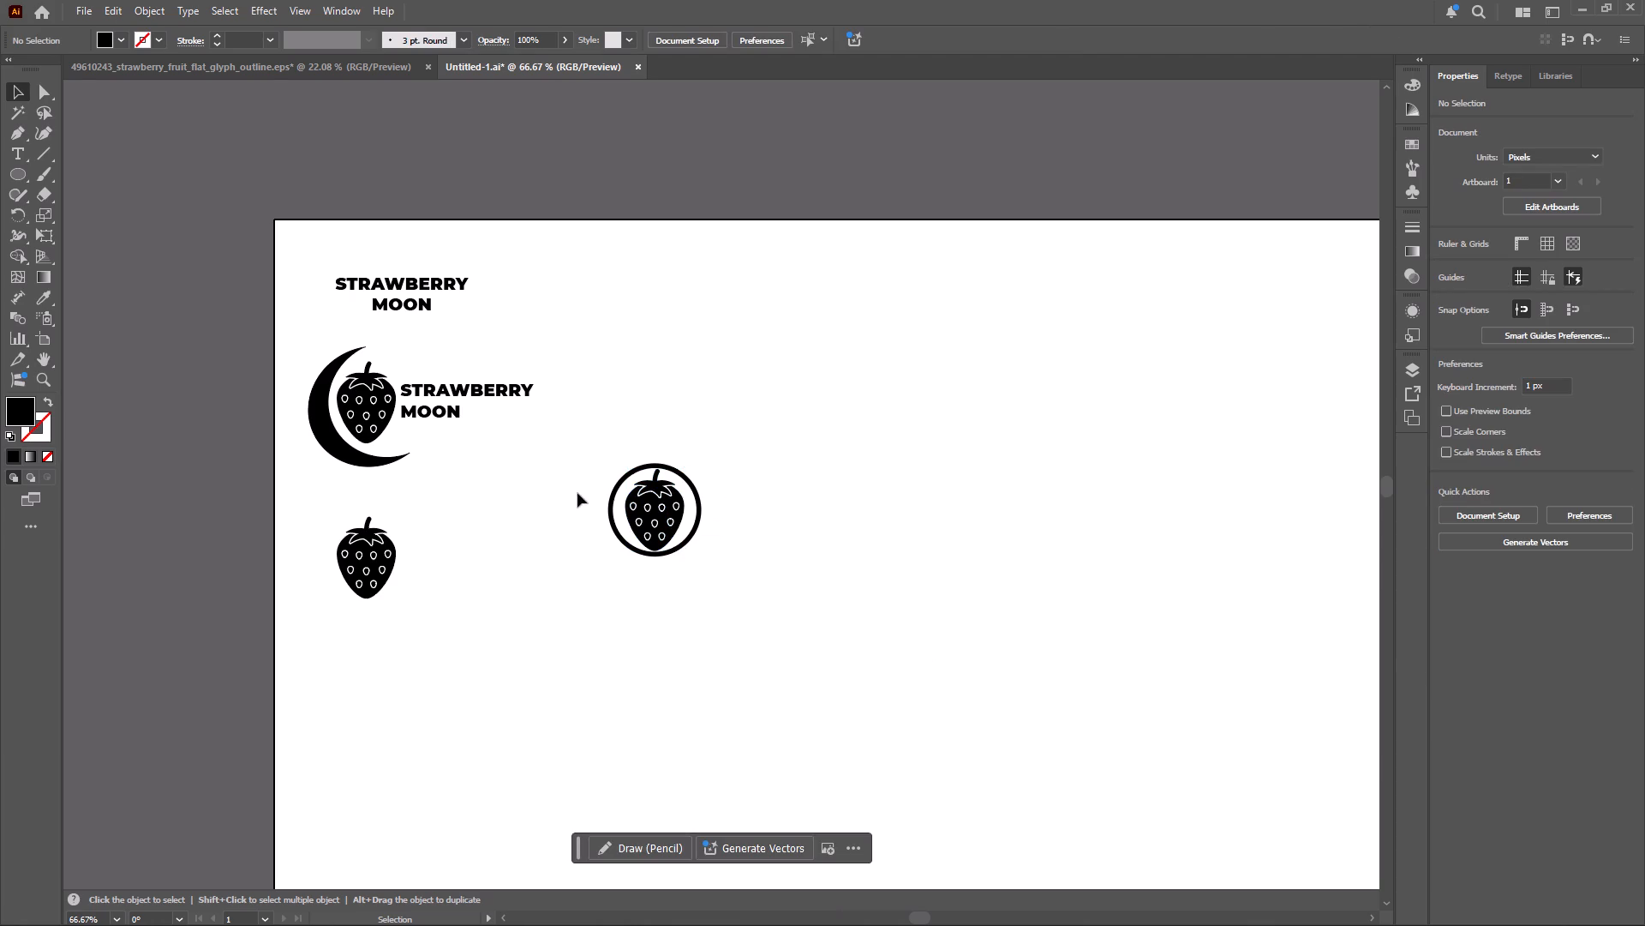
Group the circle and the strawberry inside it into one badge, and deselect it.
left_click_drag(591, 475, 676, 577)
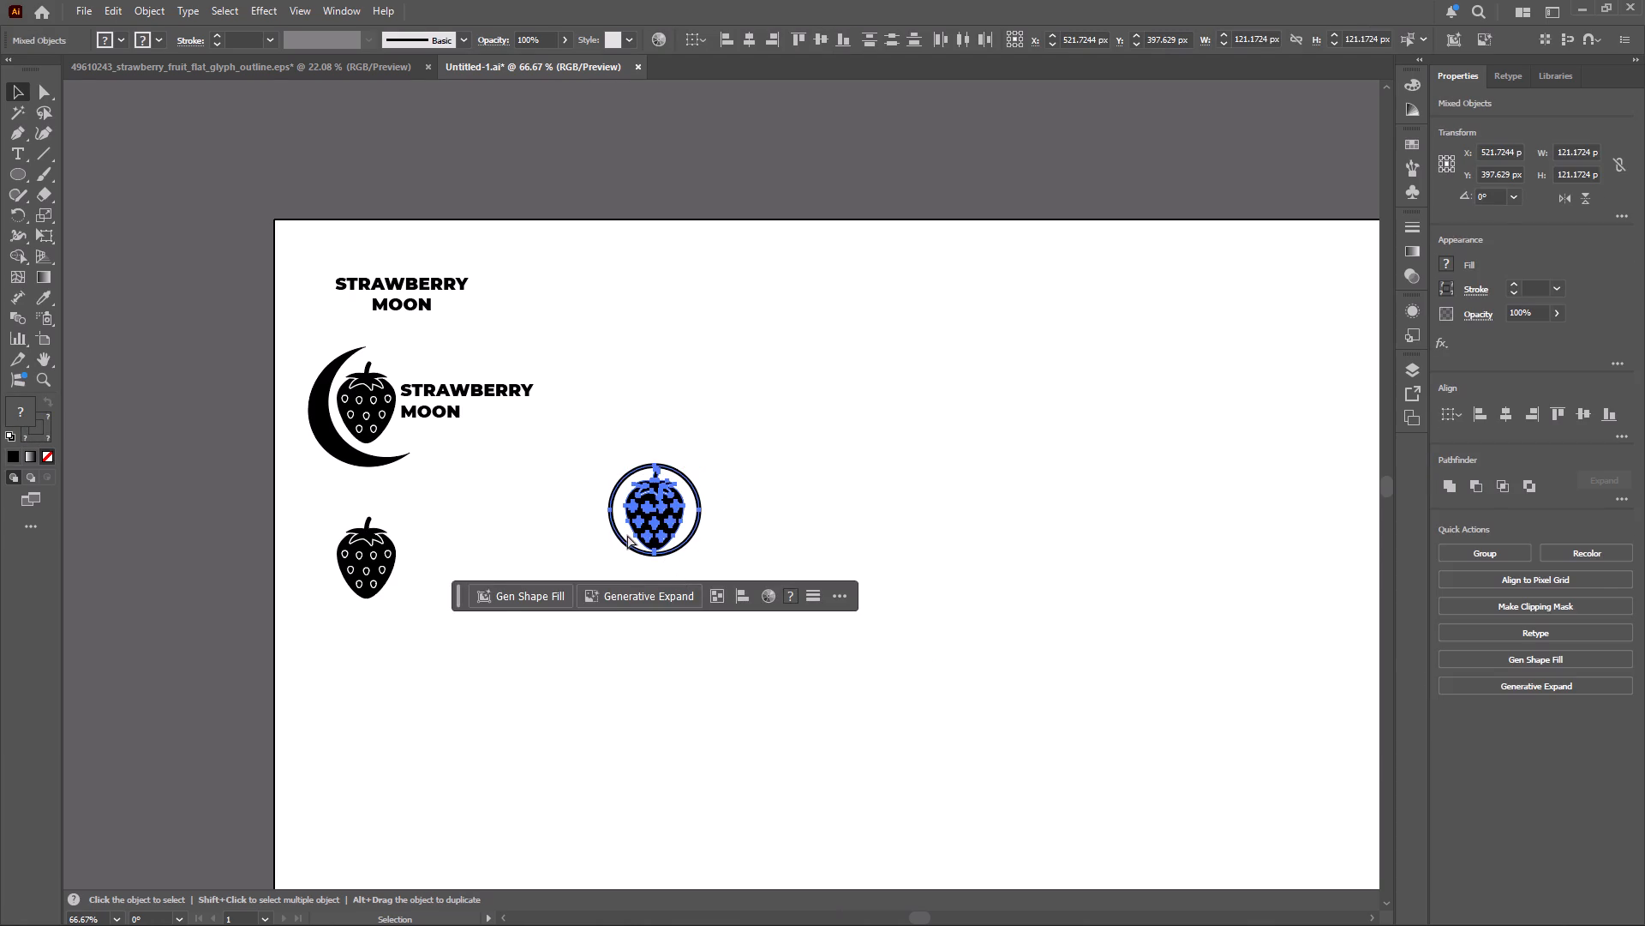
key("ctrl+g")
left_click(790, 480)
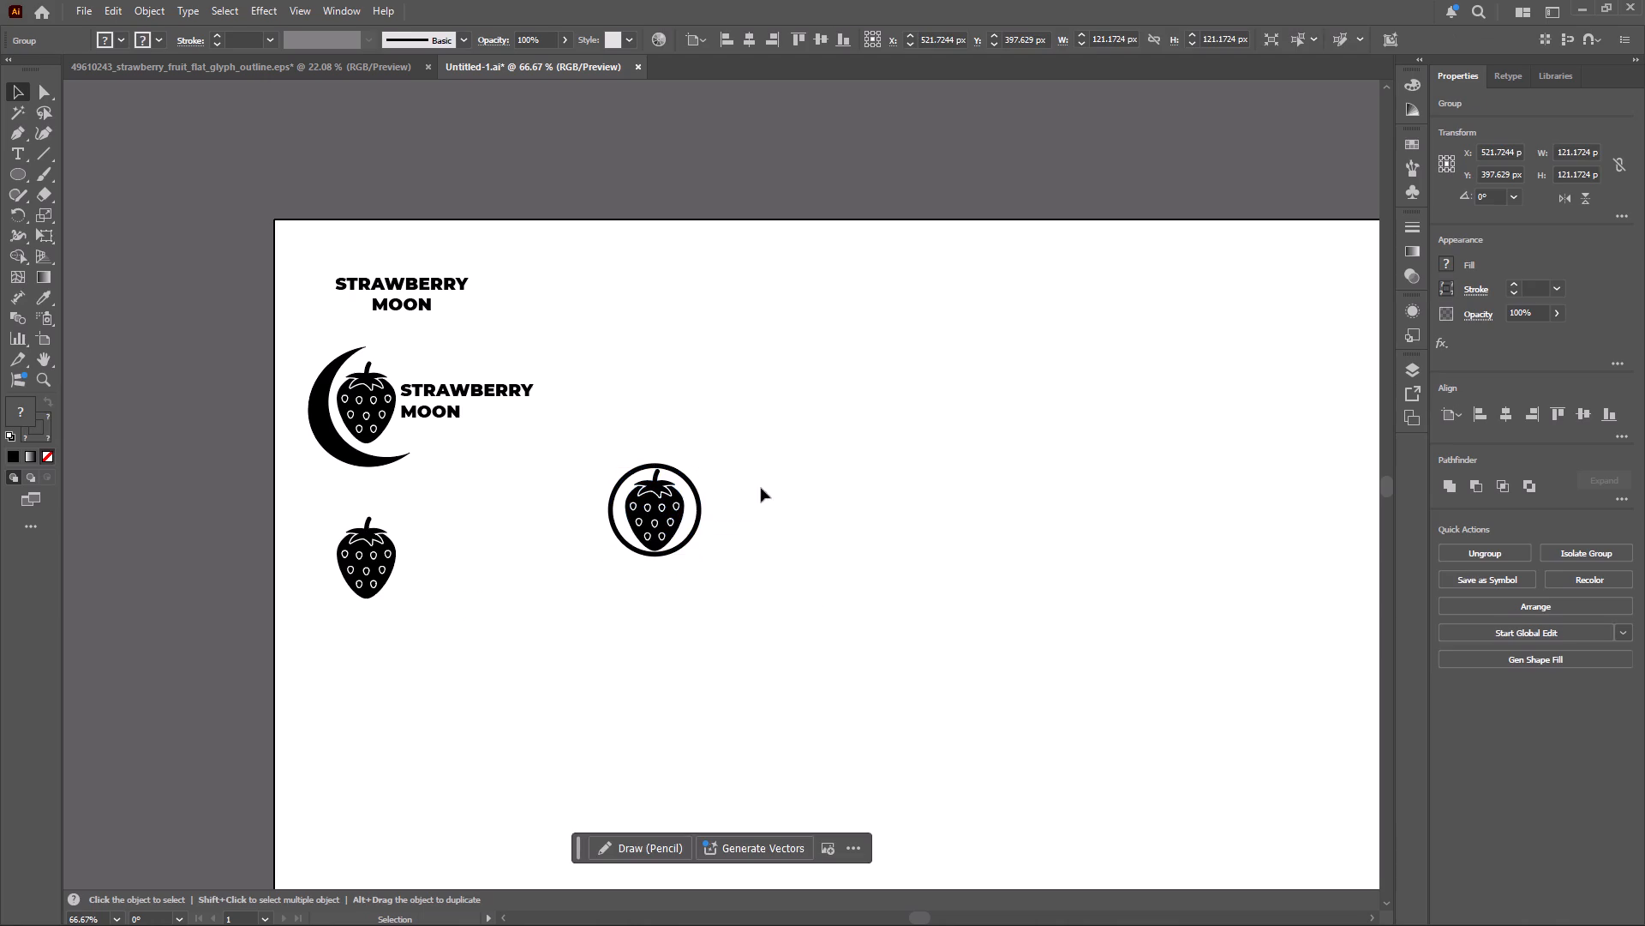
Move the circle badge beside the standalone strawberry, below the crescent lockup, to about X 356 px, Y 419 px.
left_click_drag(664, 520, 656, 370)
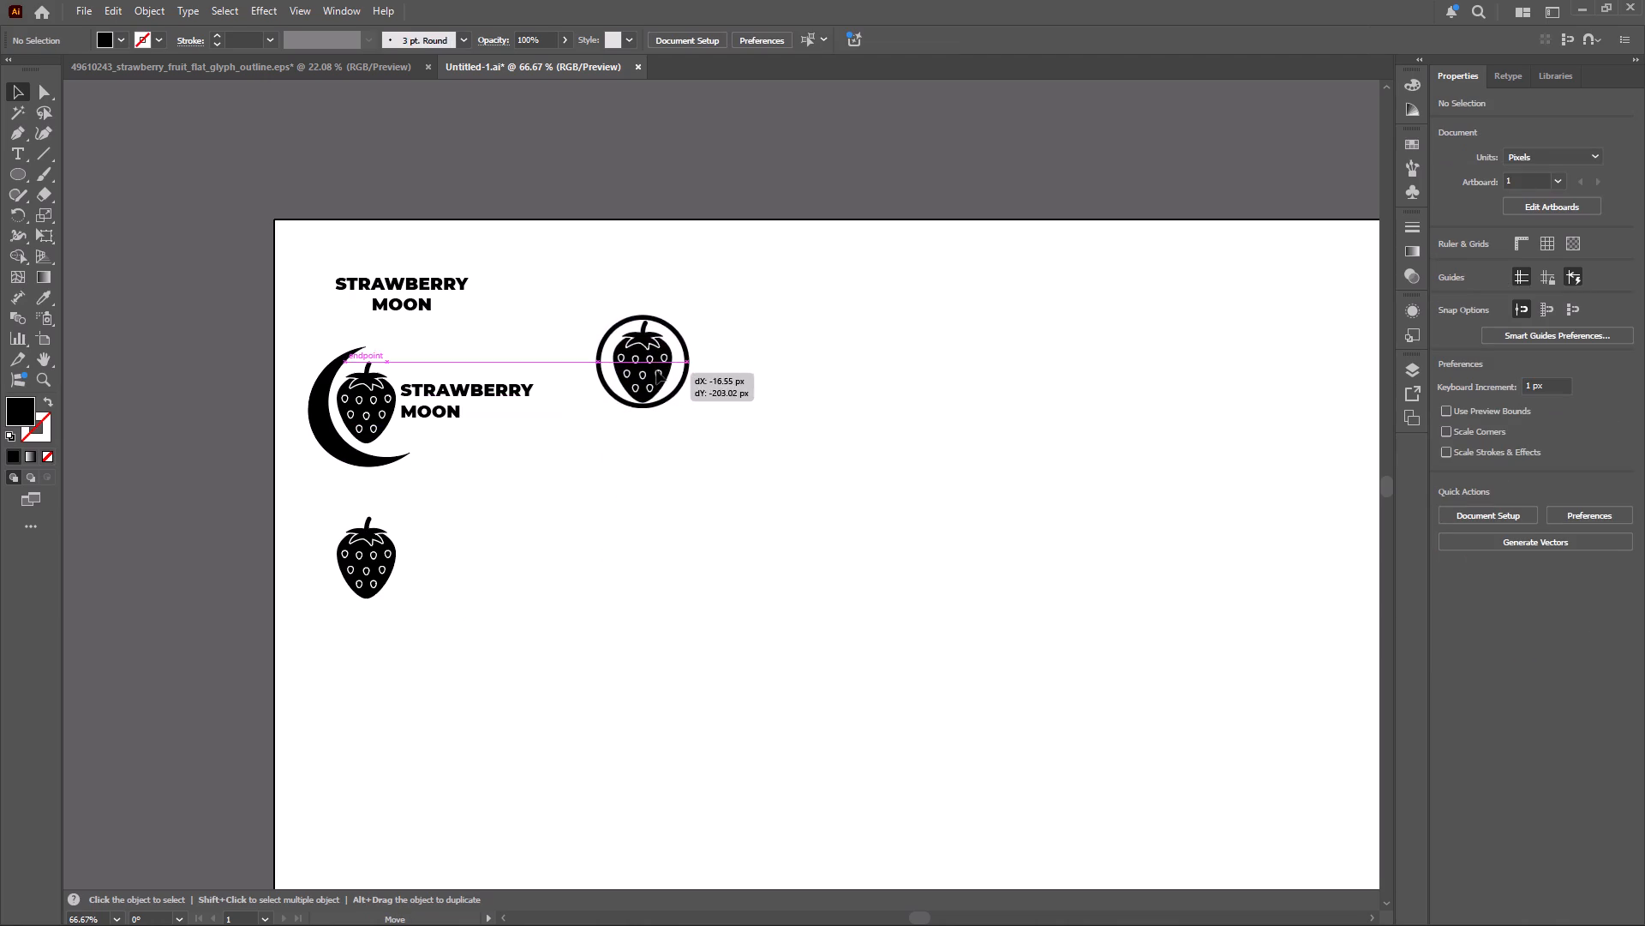
left_click_drag(656, 370, 550, 538)
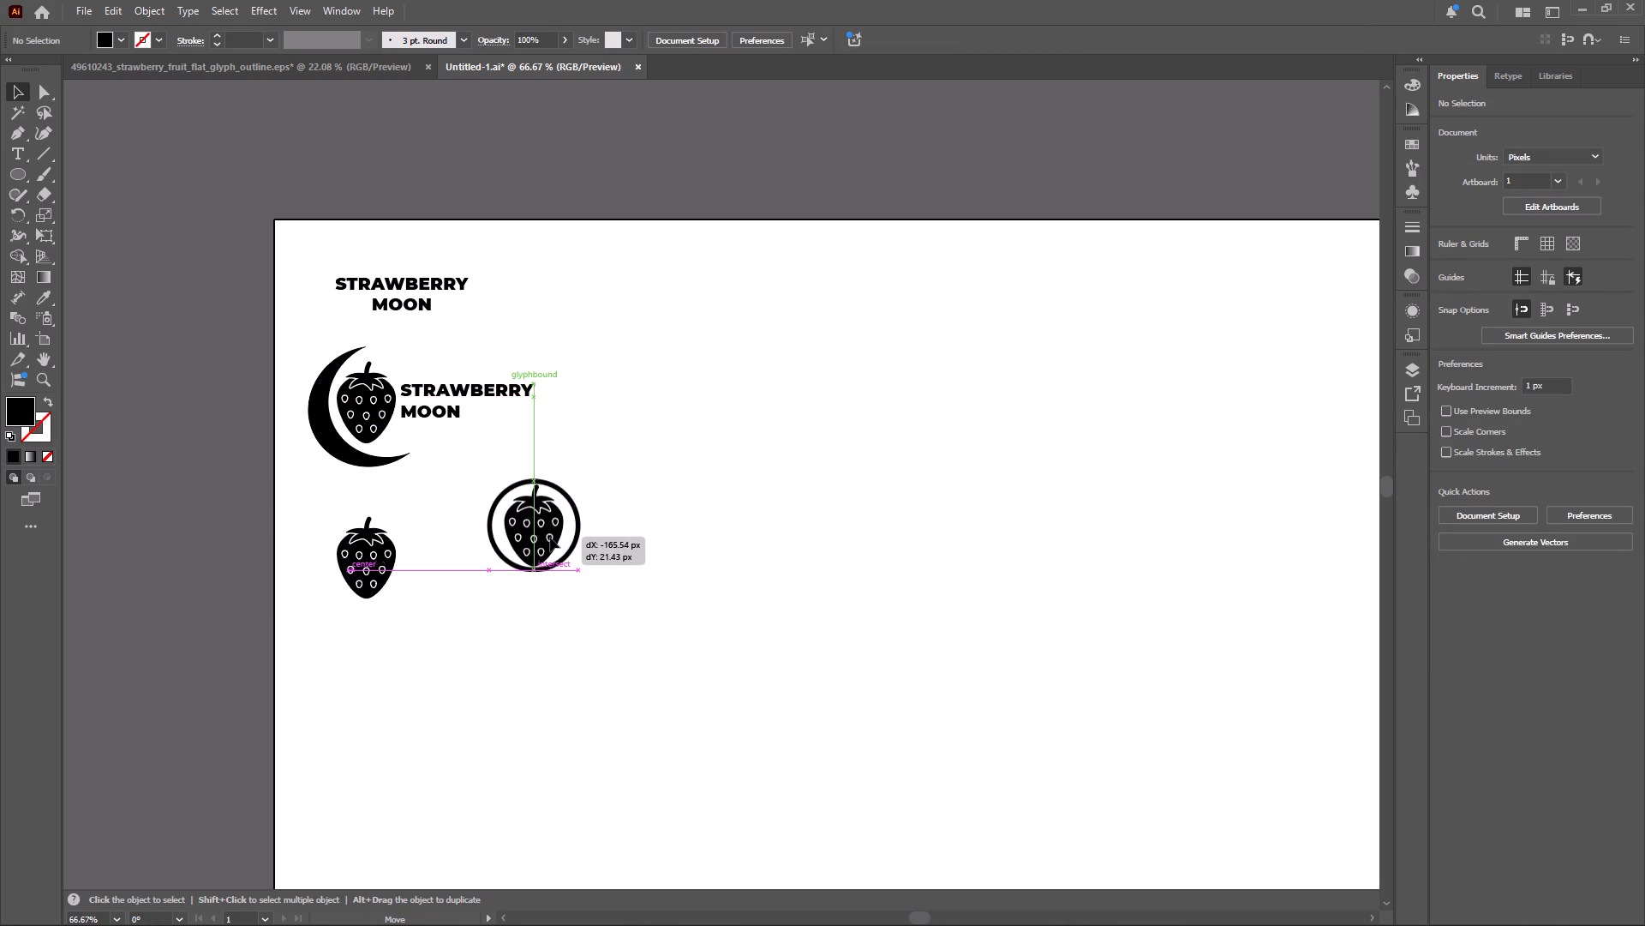
left_click_drag(550, 538, 548, 538)
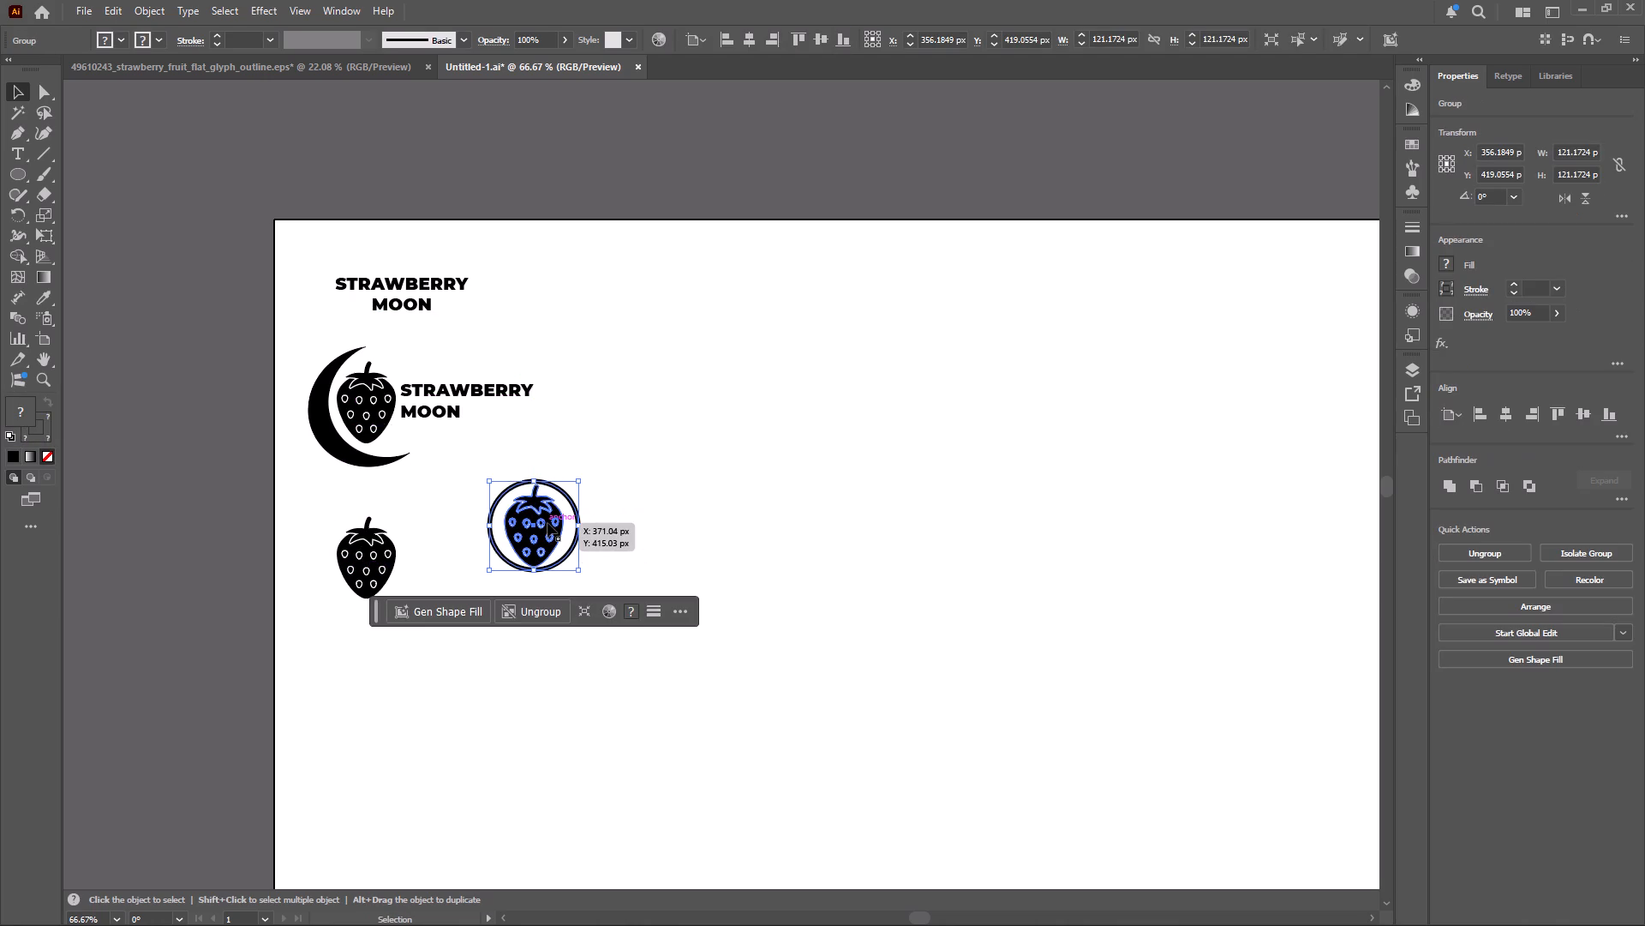
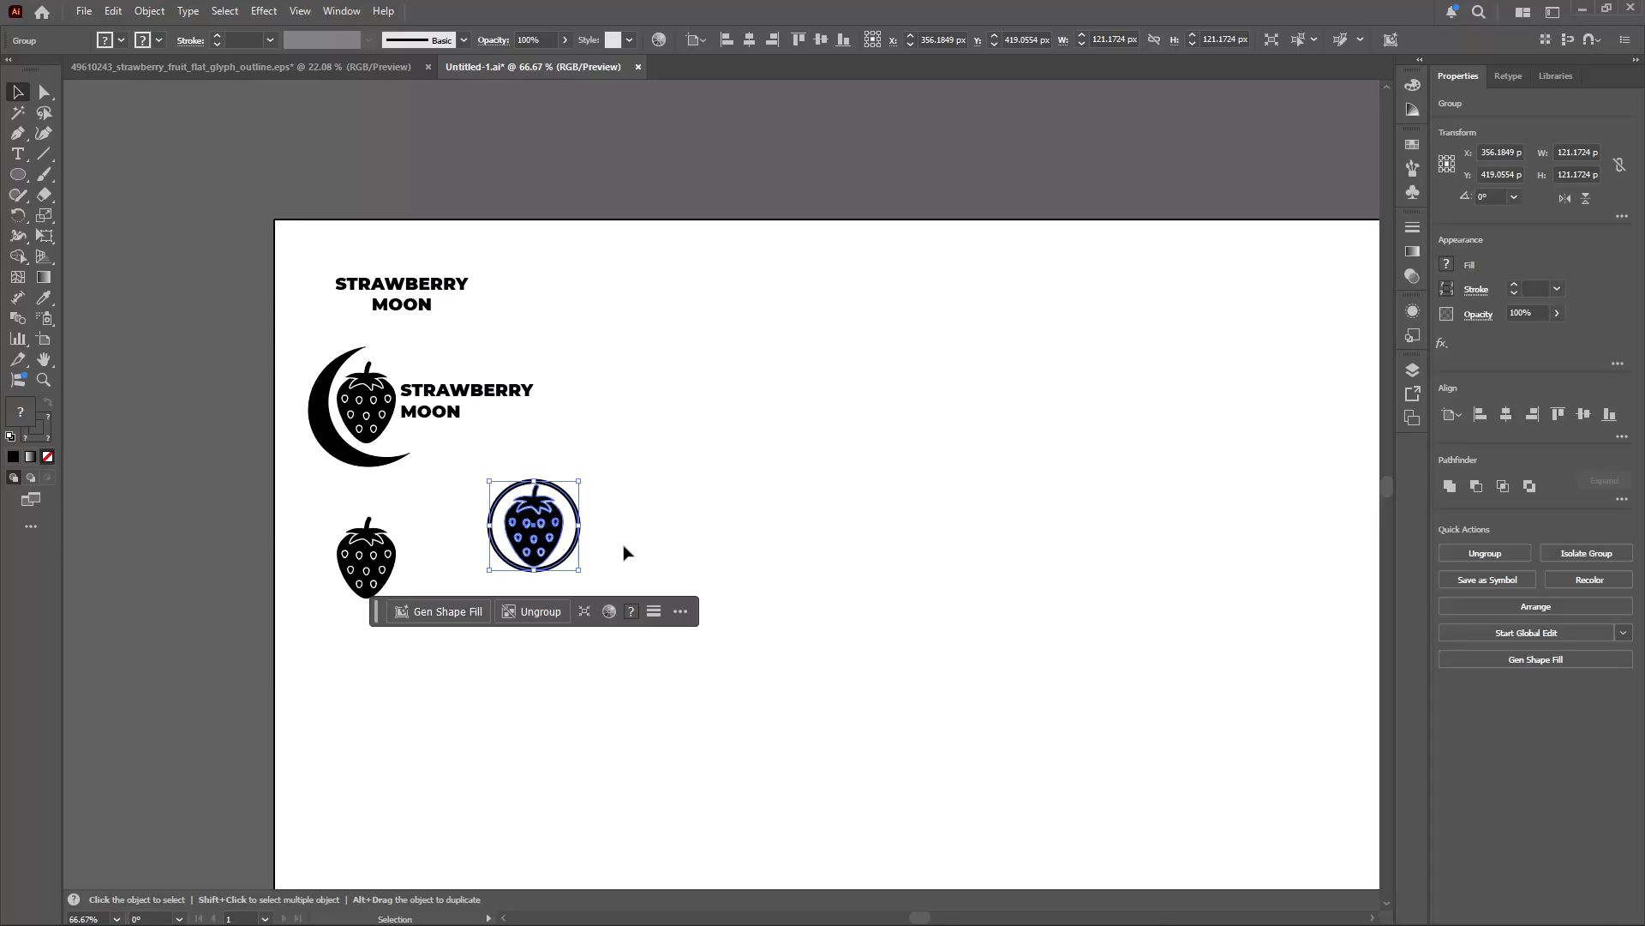
In Chrome, search the web for "playfair display dafont" and open the Playfair Display Font Family result from dafontfree.io.
left_click(798, 911)
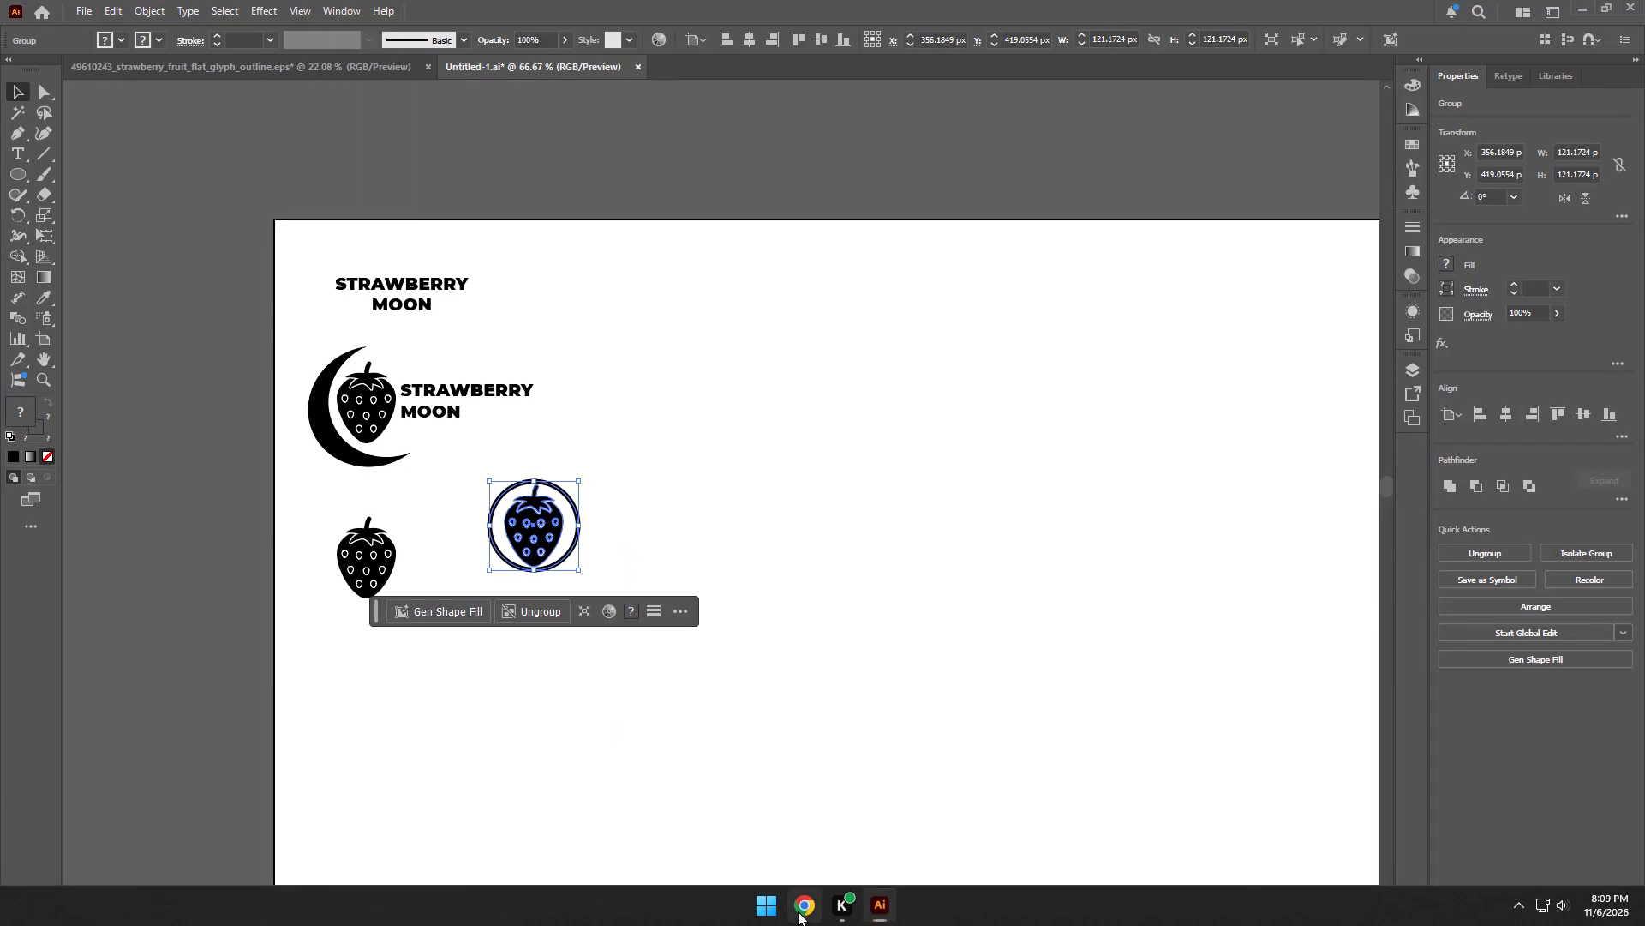
left_click(1078, 27)
left_click(959, 46)
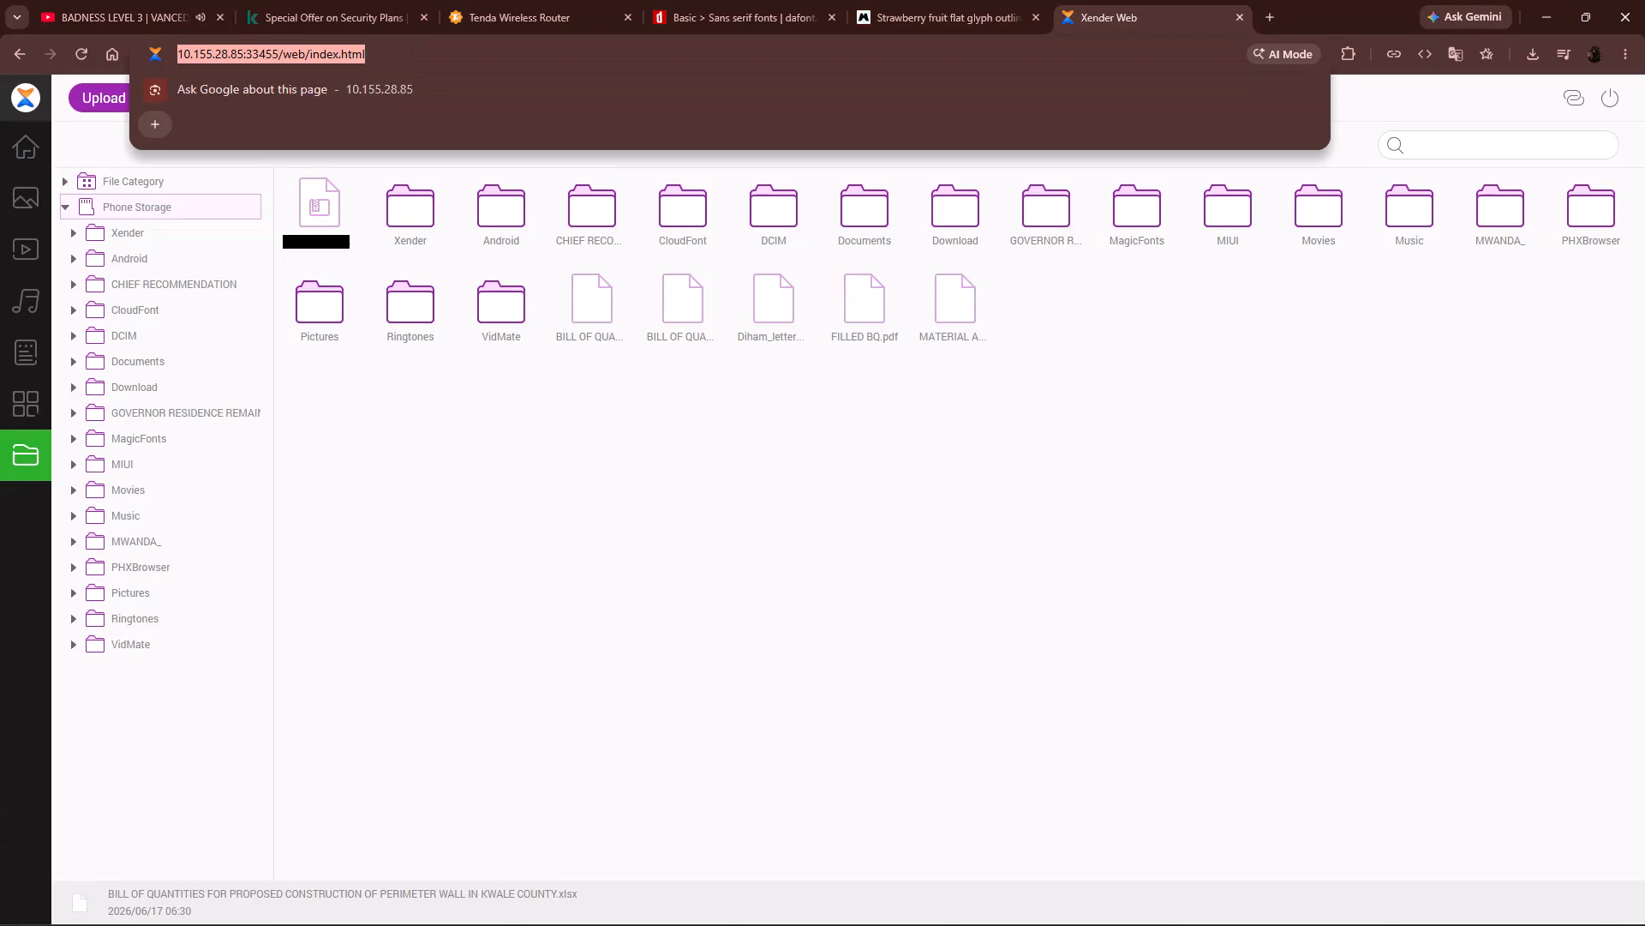
type("playfair display")
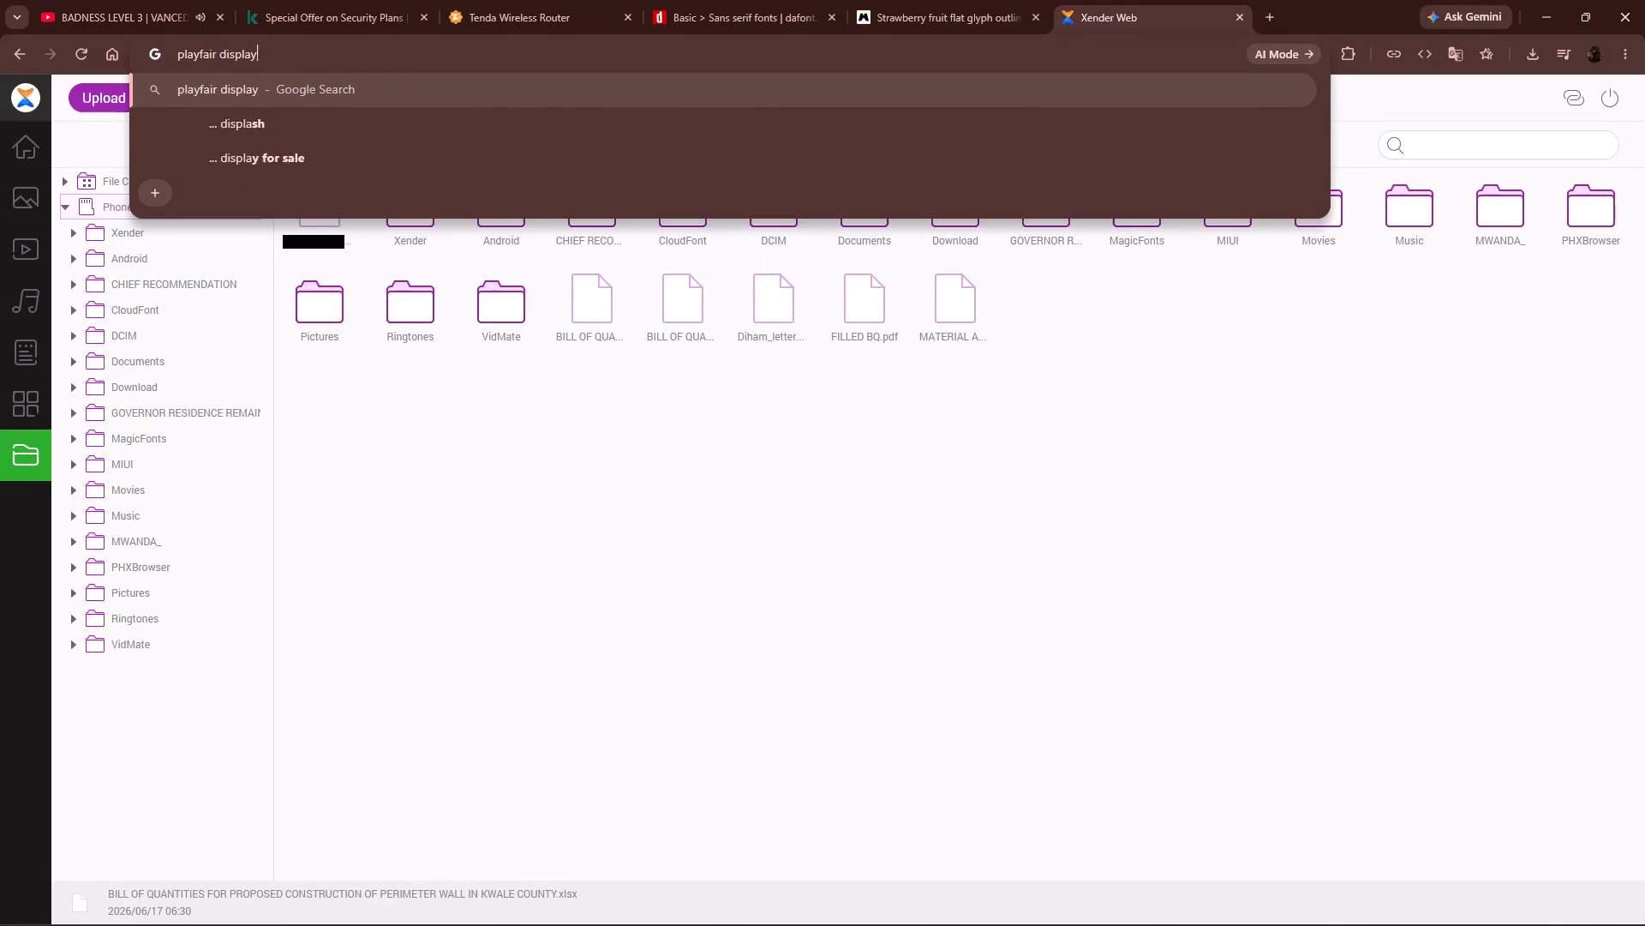
key("space")
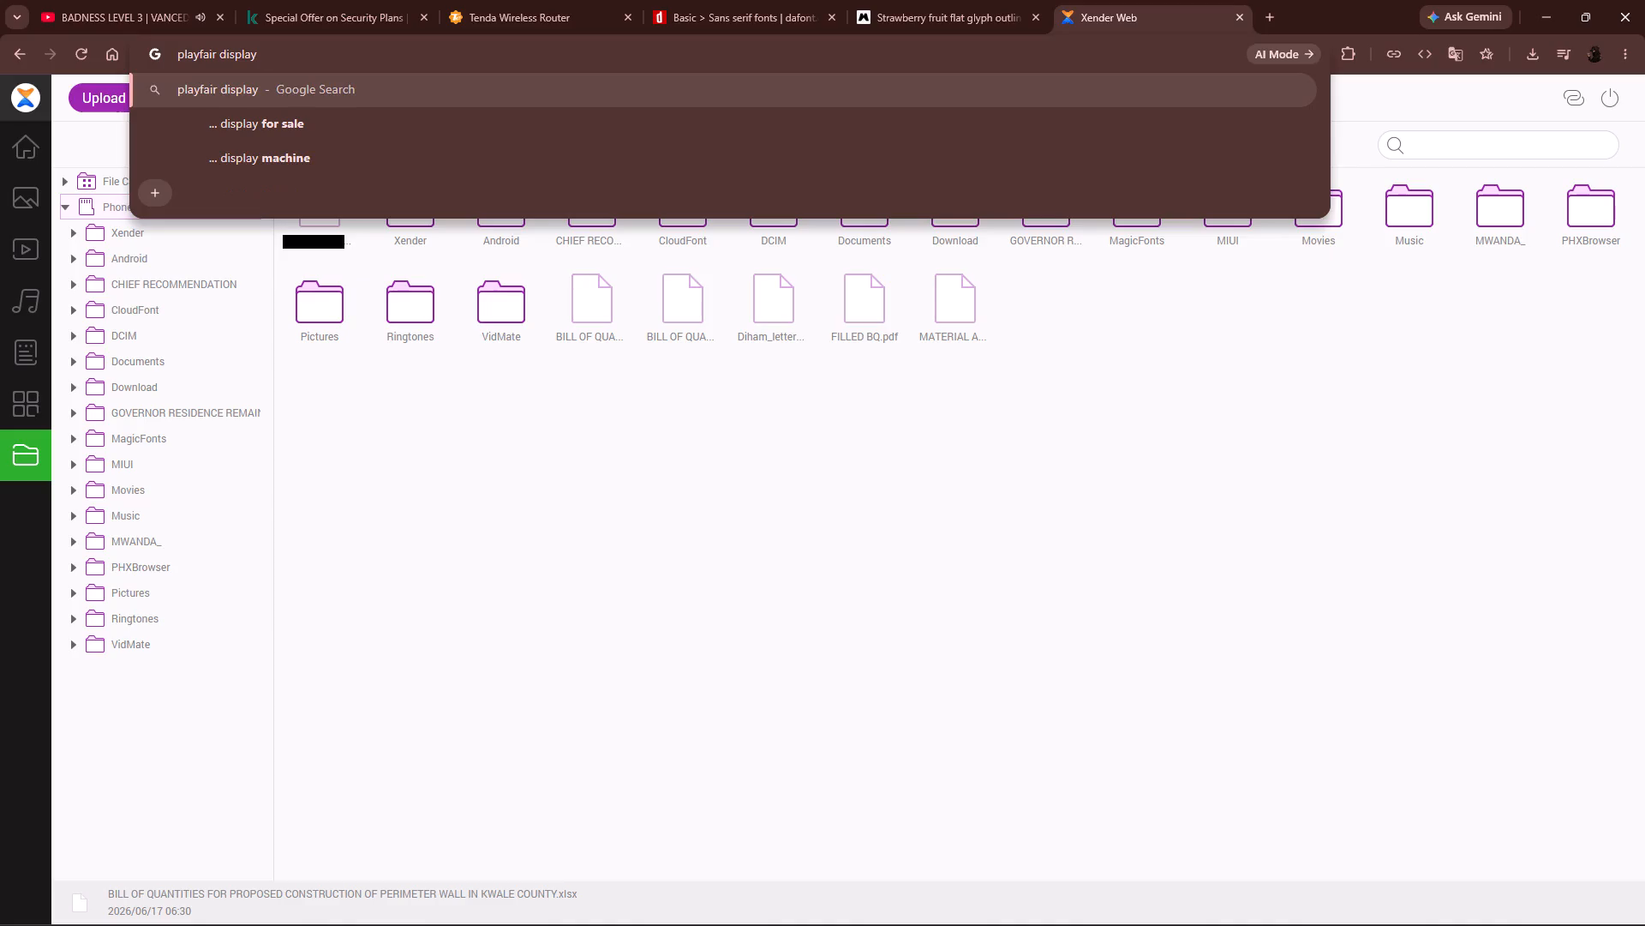
type("dafont")
key("Return")
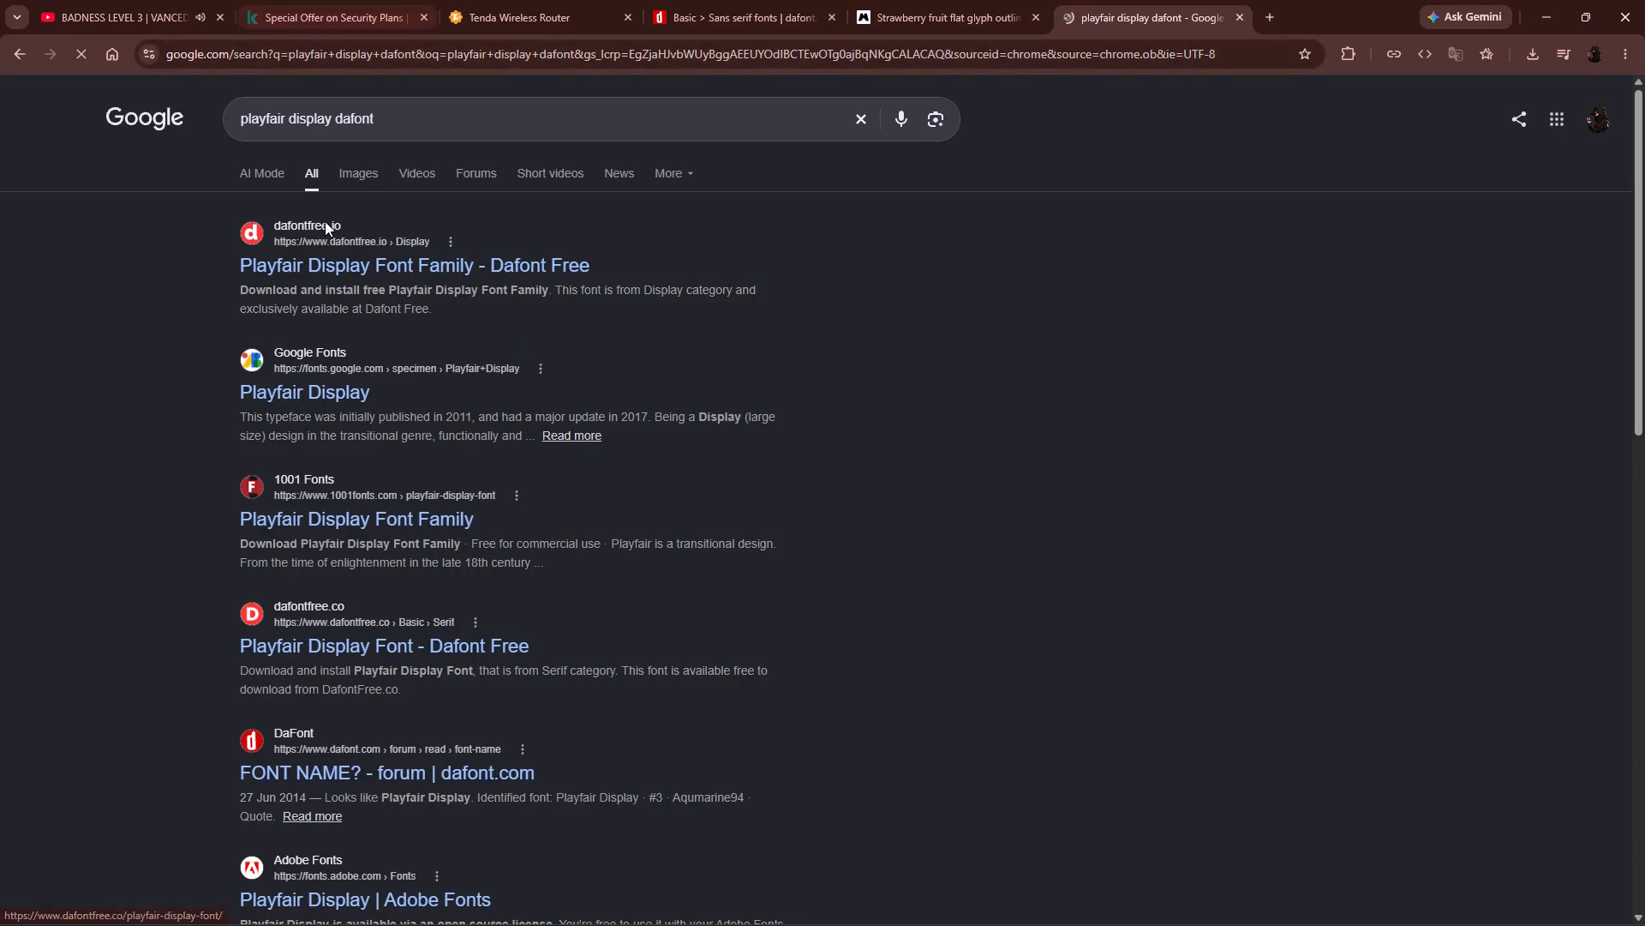
left_click(350, 271)
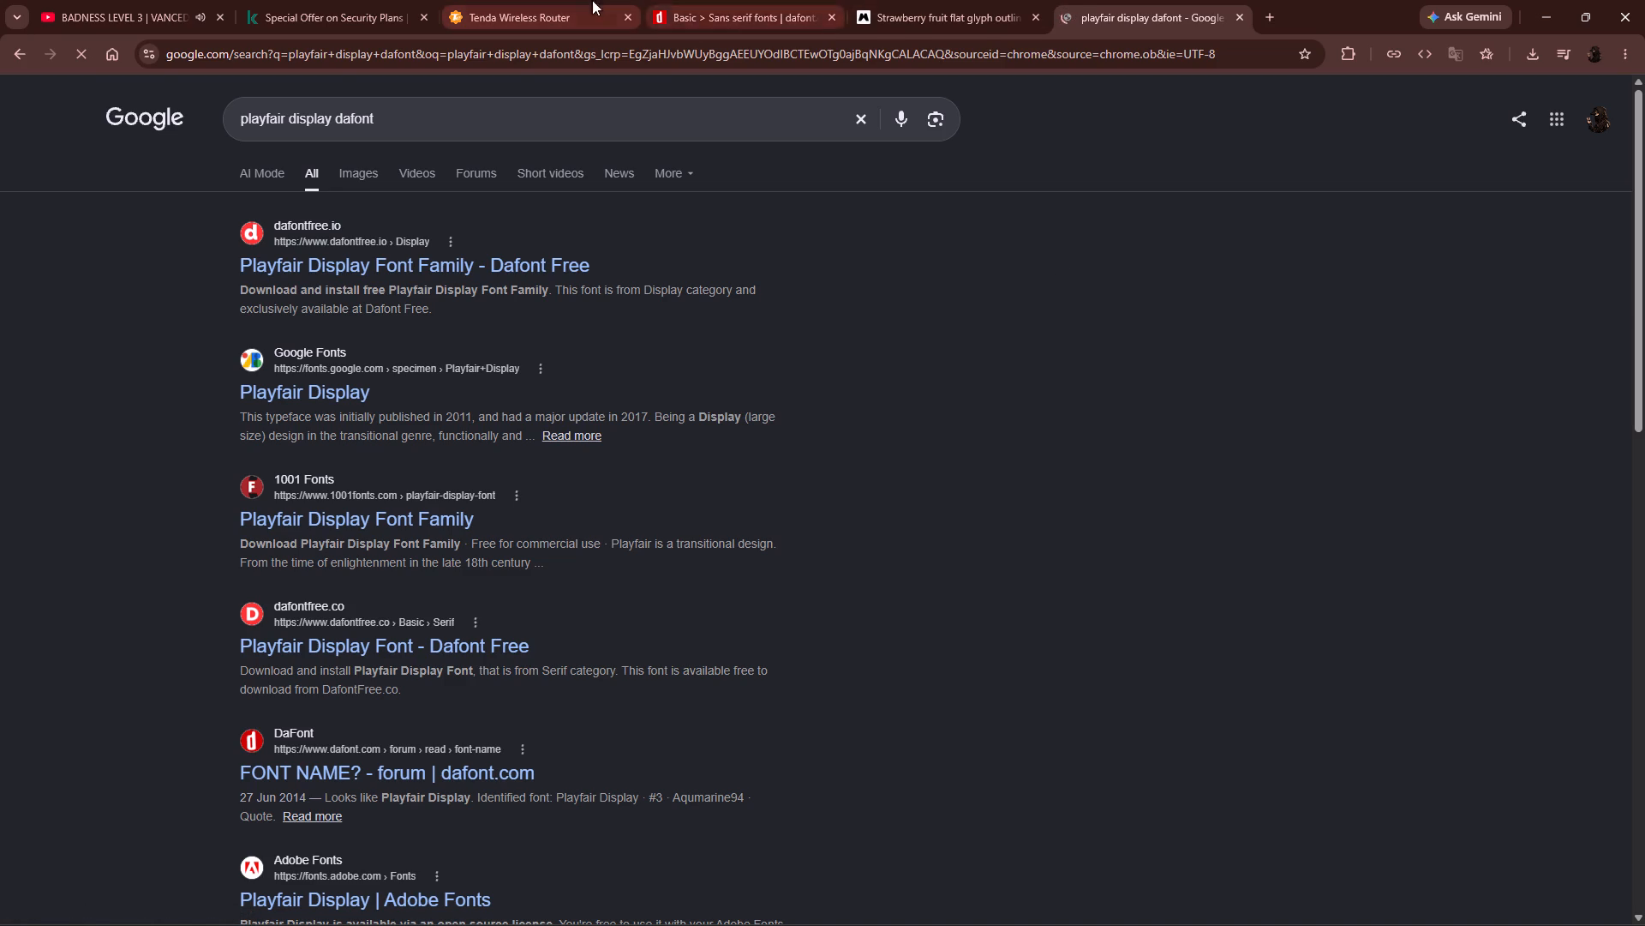
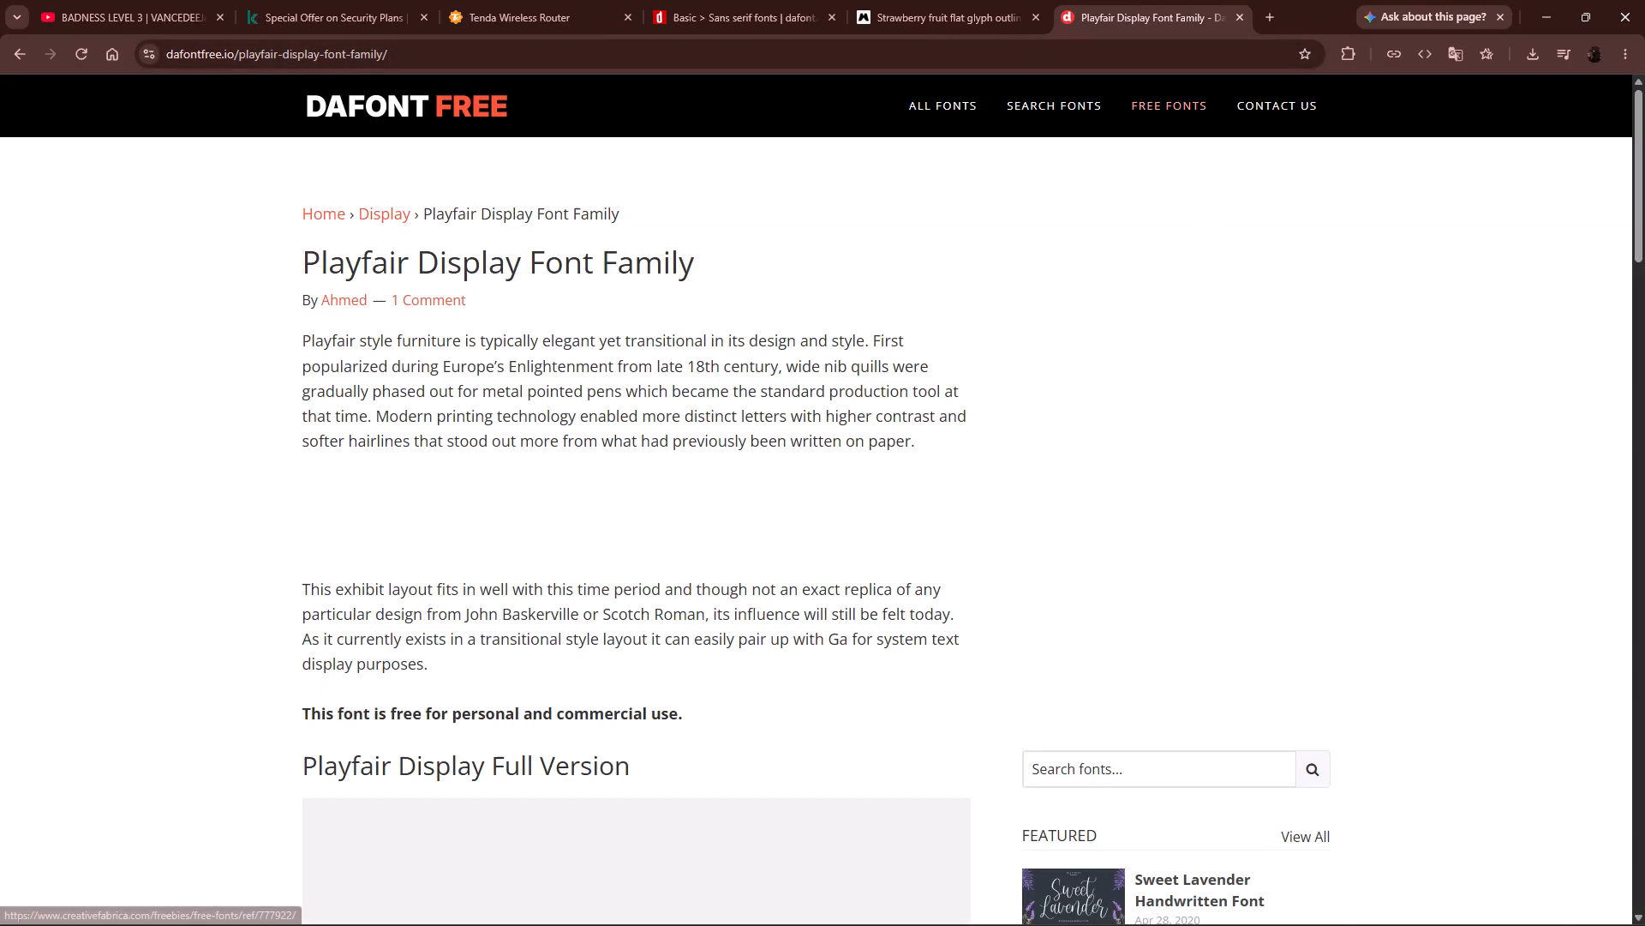
Switch to Illustrator and draw a filled black circle about 295 px in diameter in the empty area beside the logo variations.
left_click(876, 909)
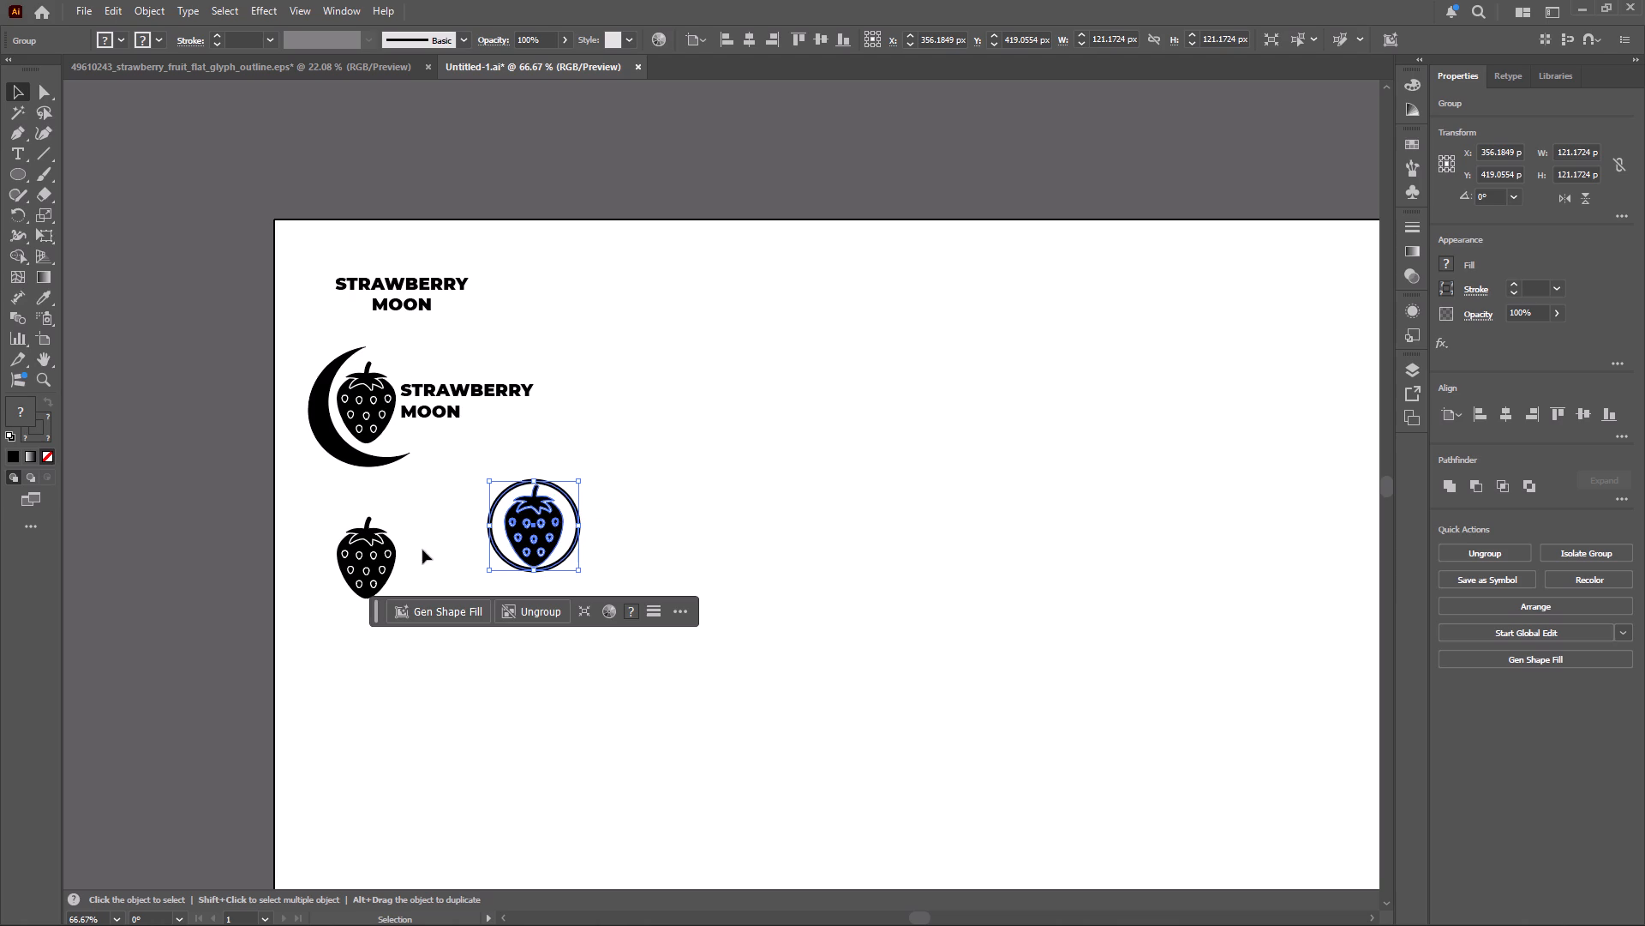
left_click(657, 423)
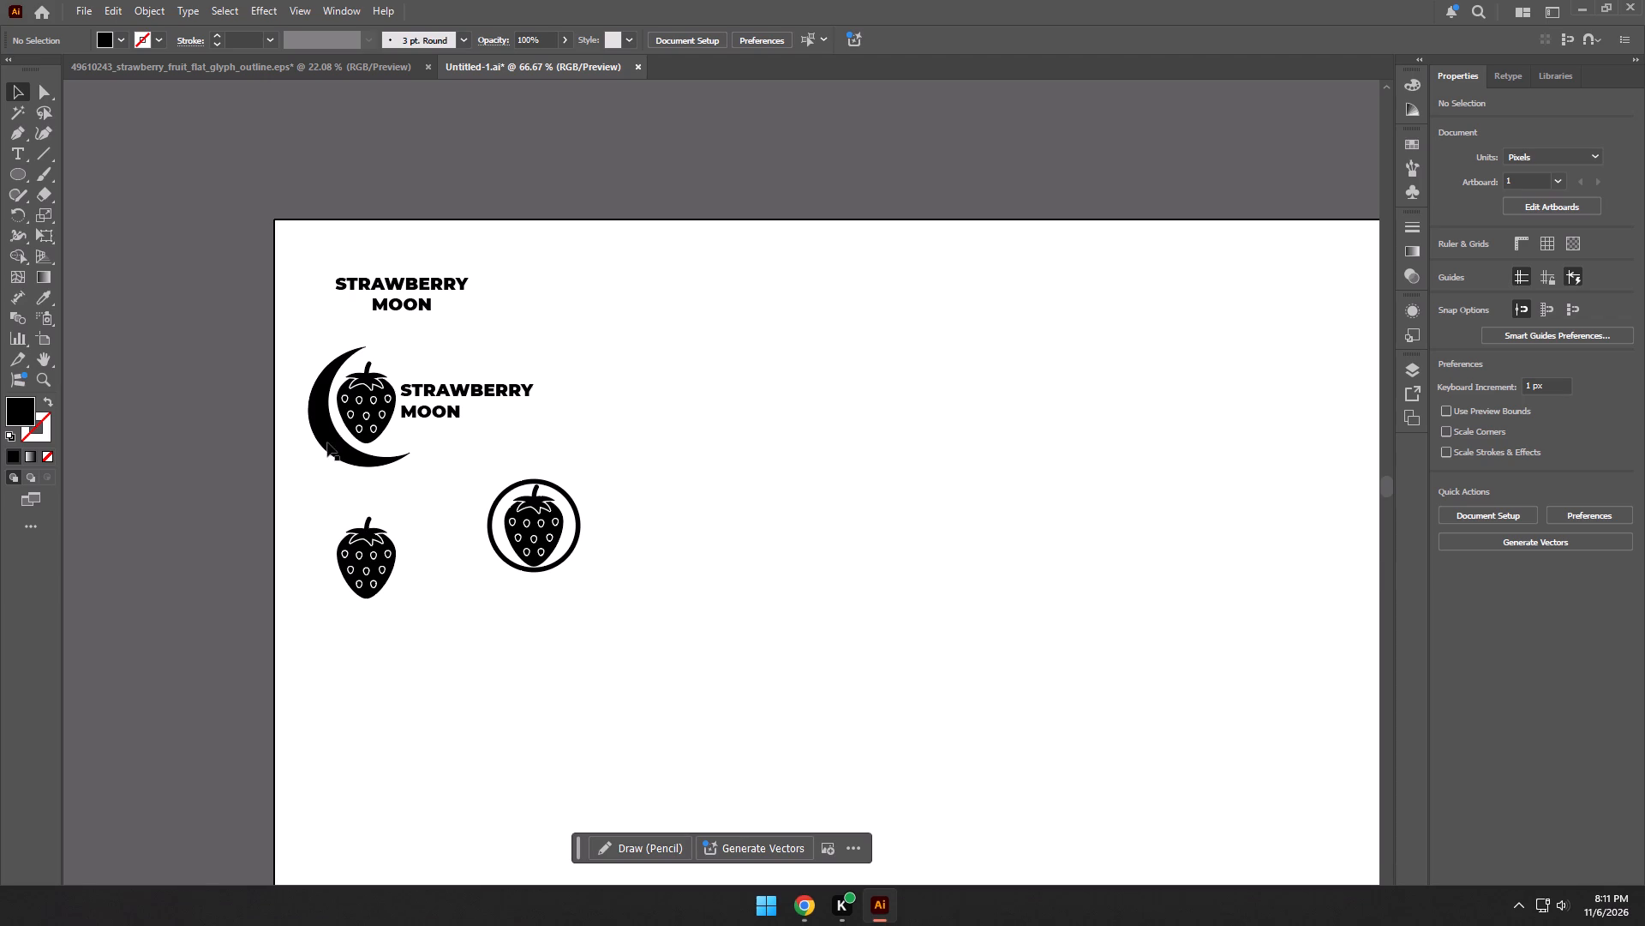
left_click(17, 177)
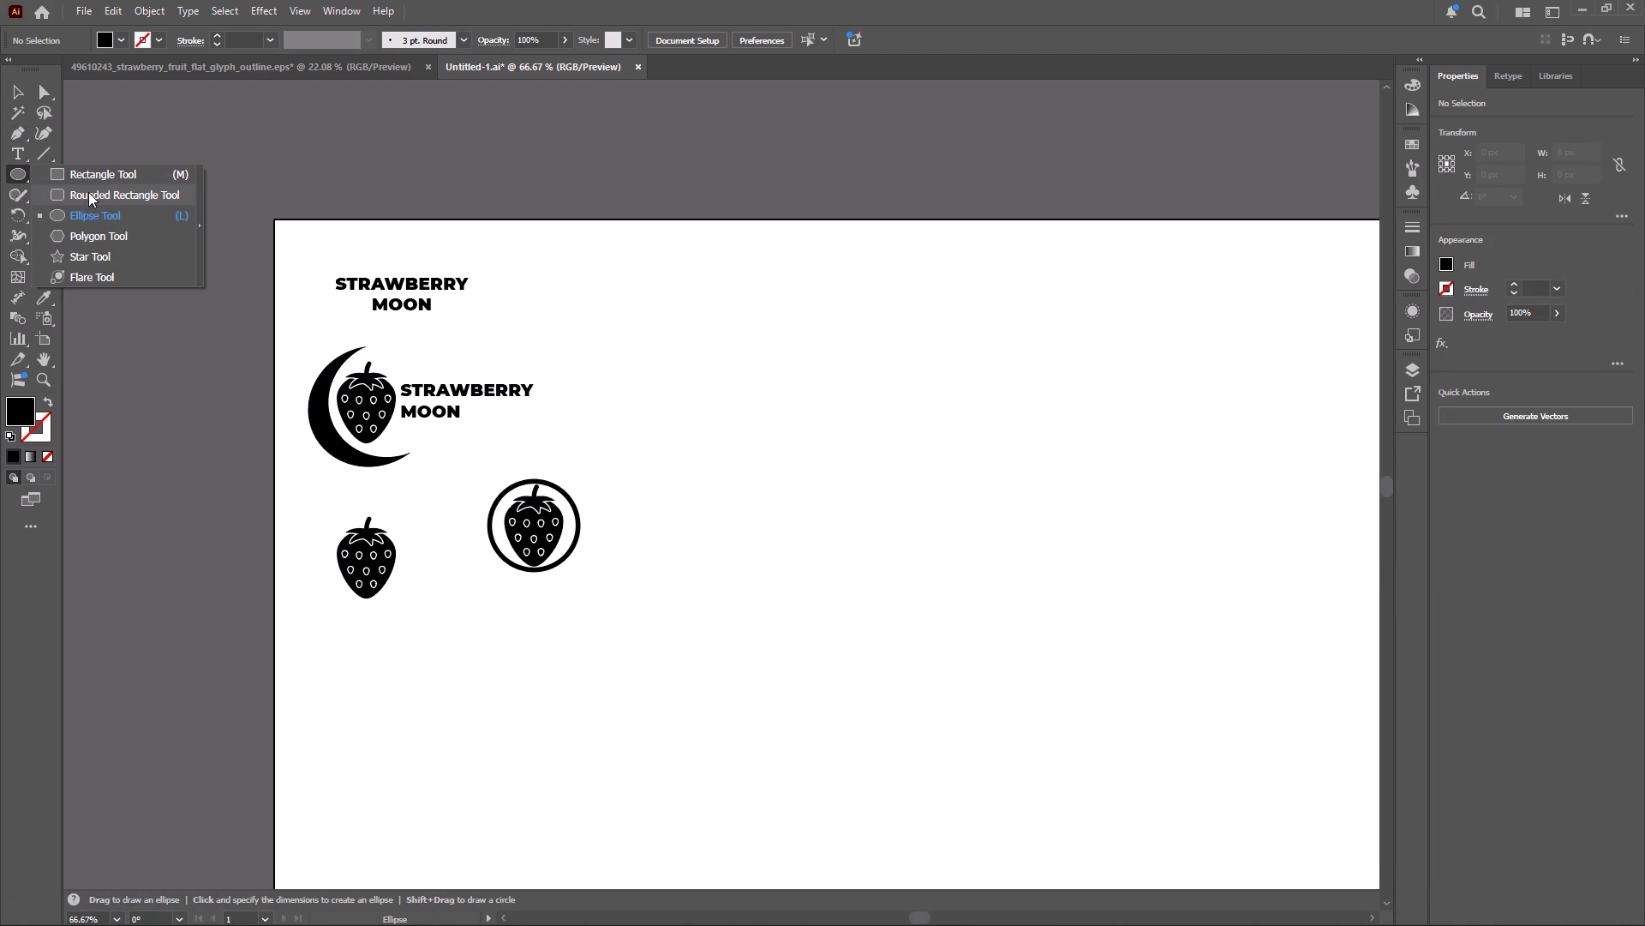
left_click(95, 218)
left_click_drag(759, 516, 791, 435, "shift")
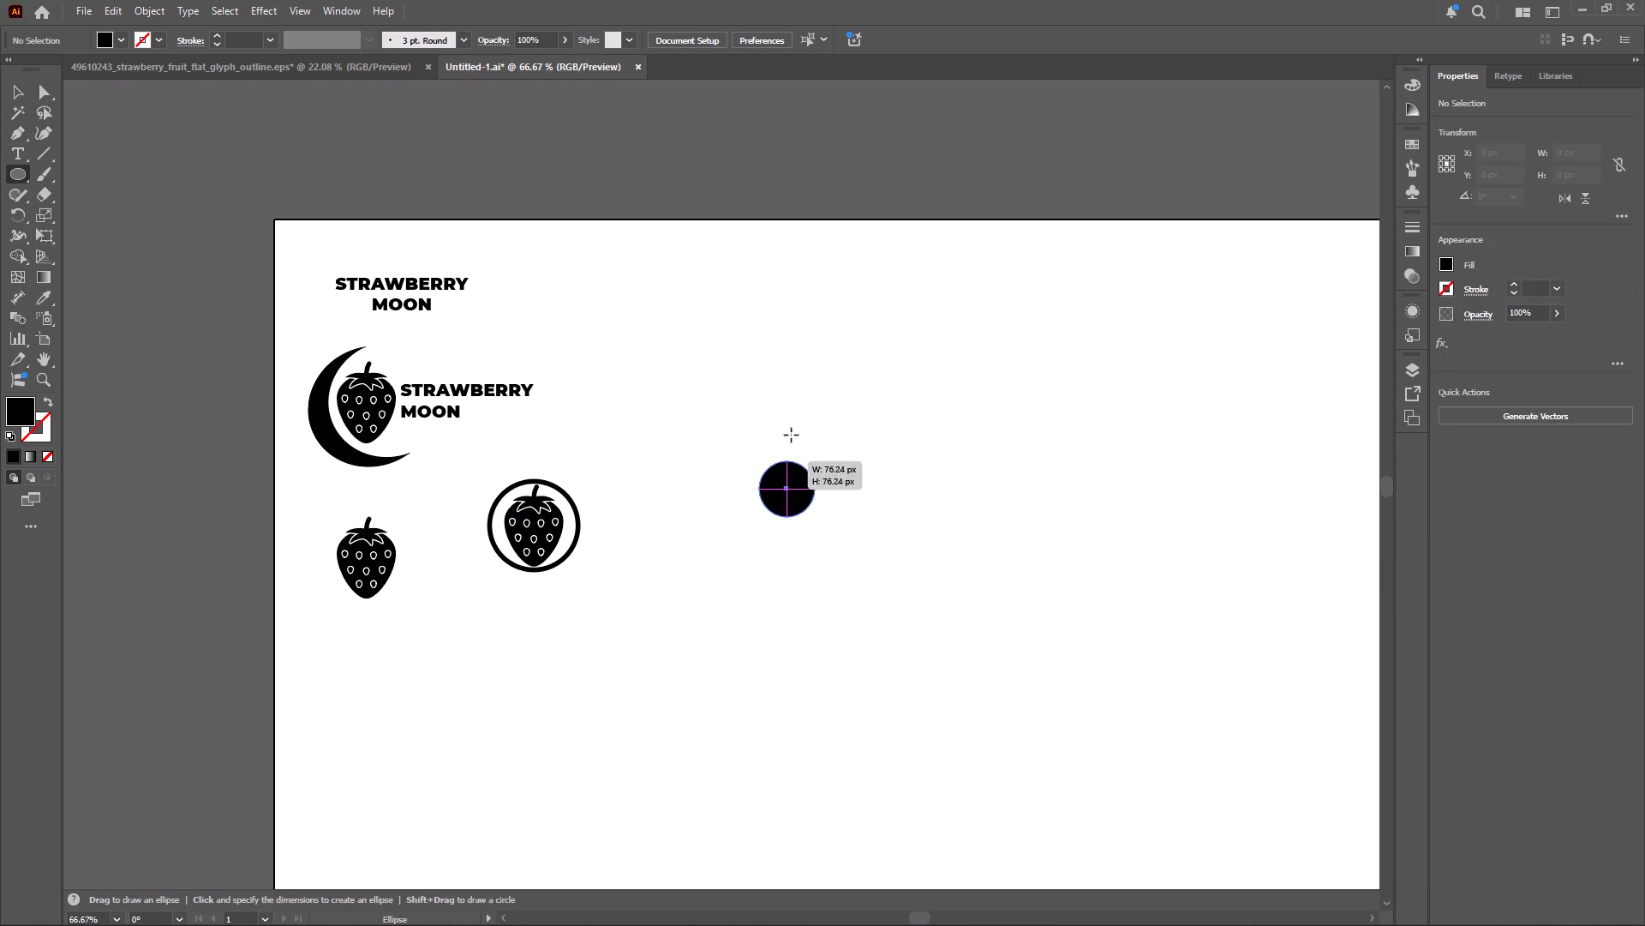
left_click_drag(791, 435, 894, 302, "shift")
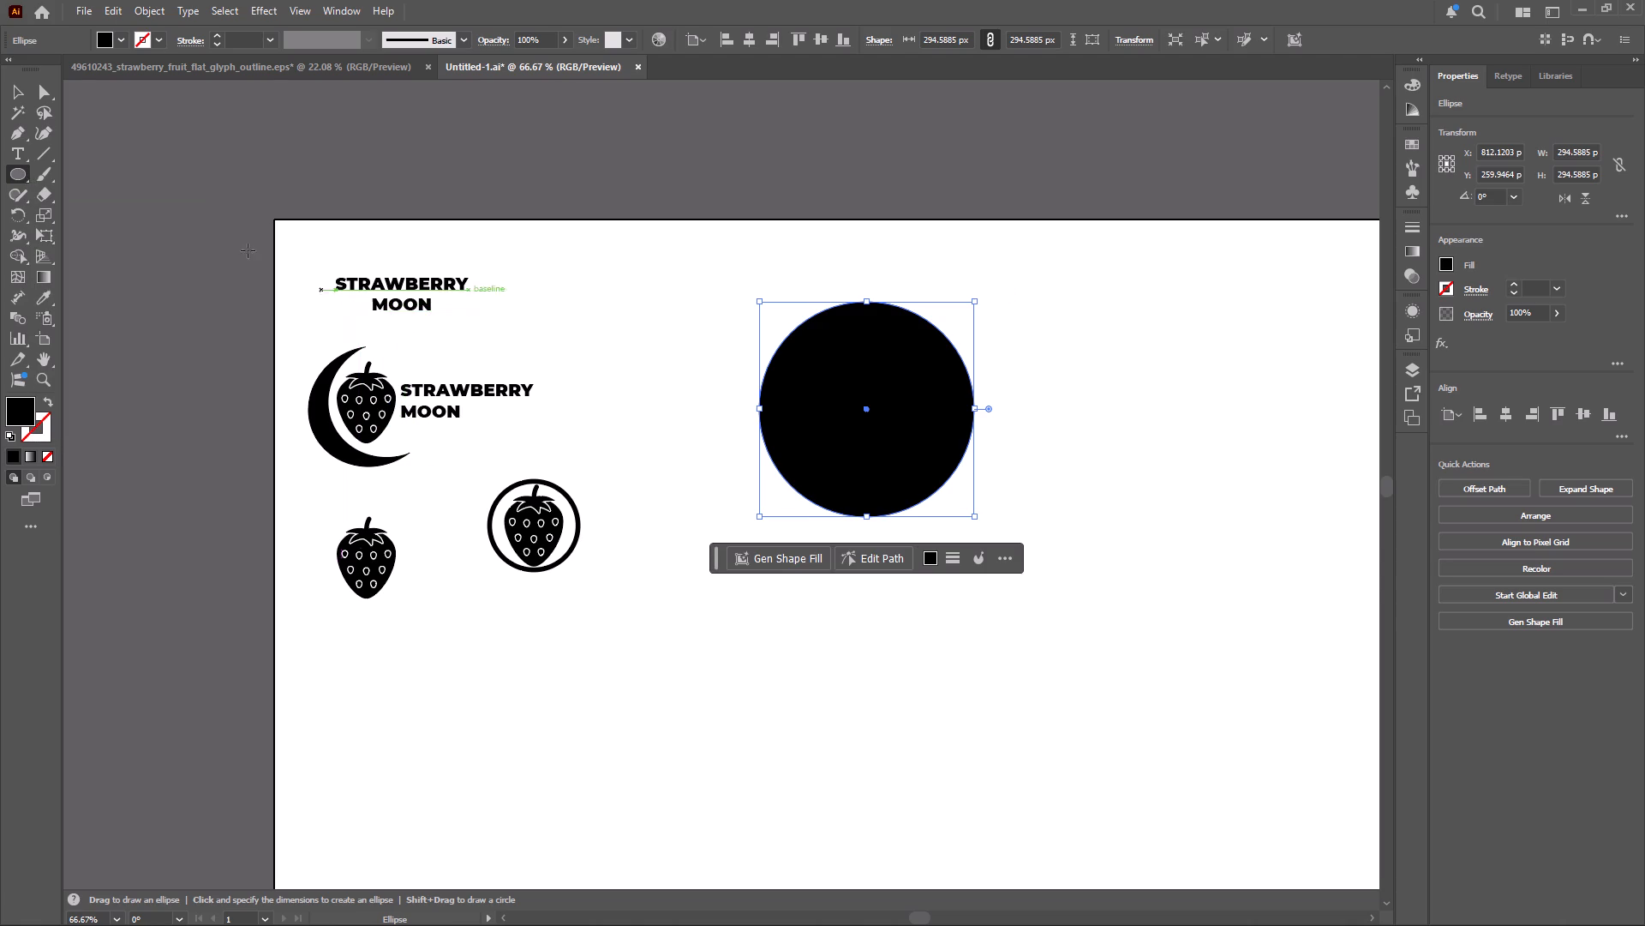
left_click(21, 98)
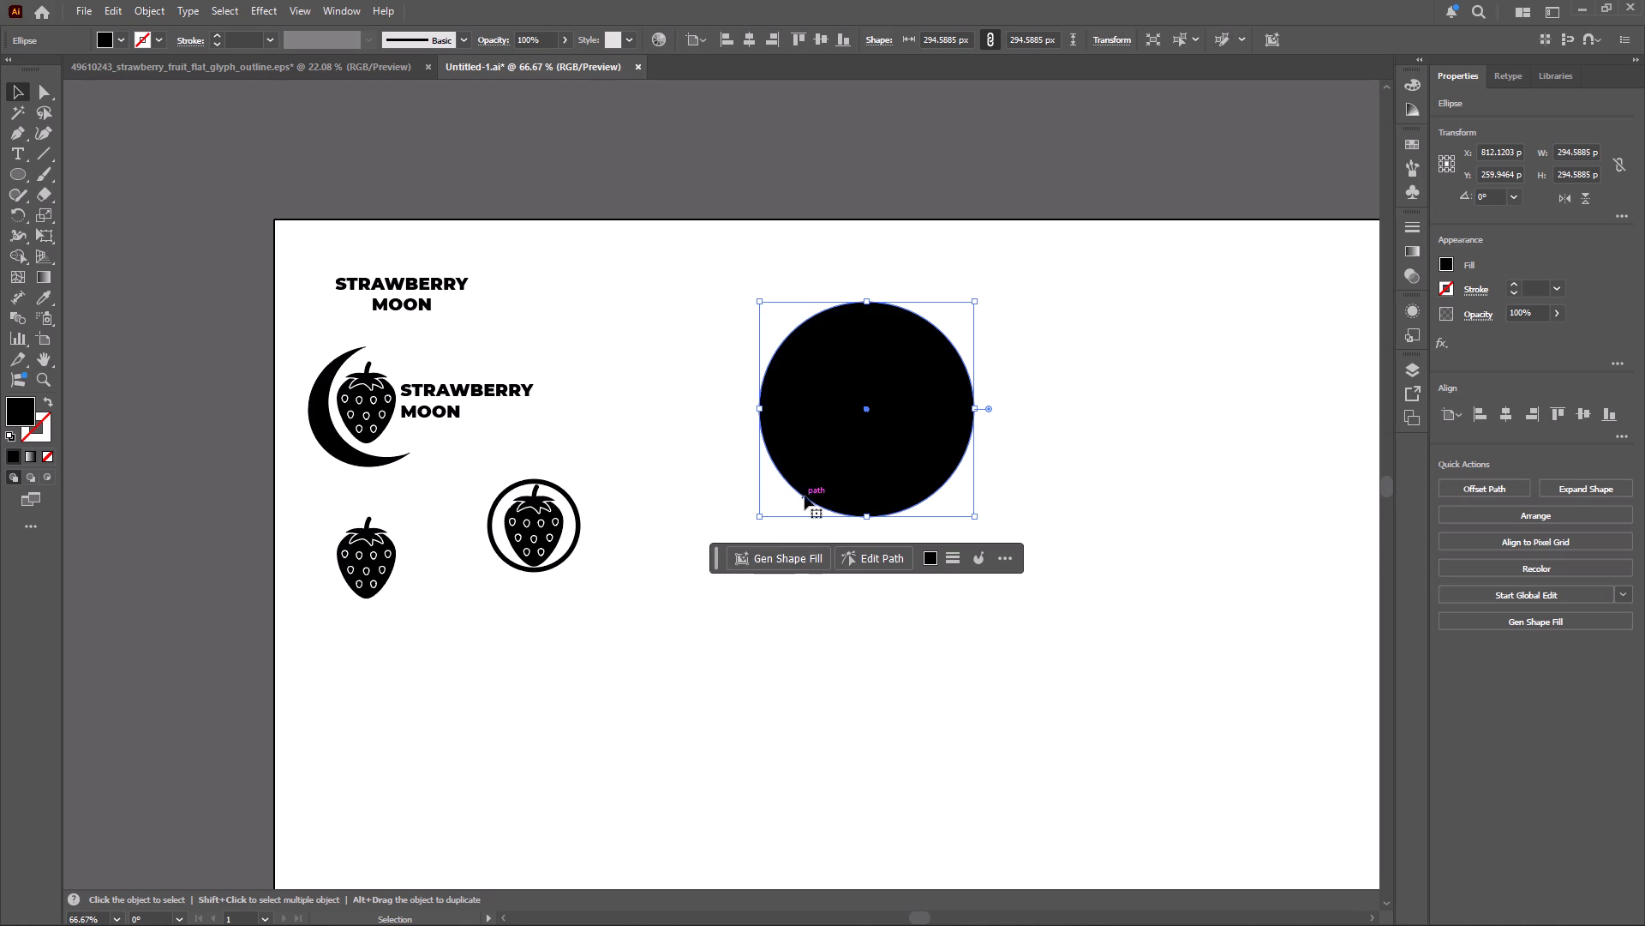
left_click(698, 407)
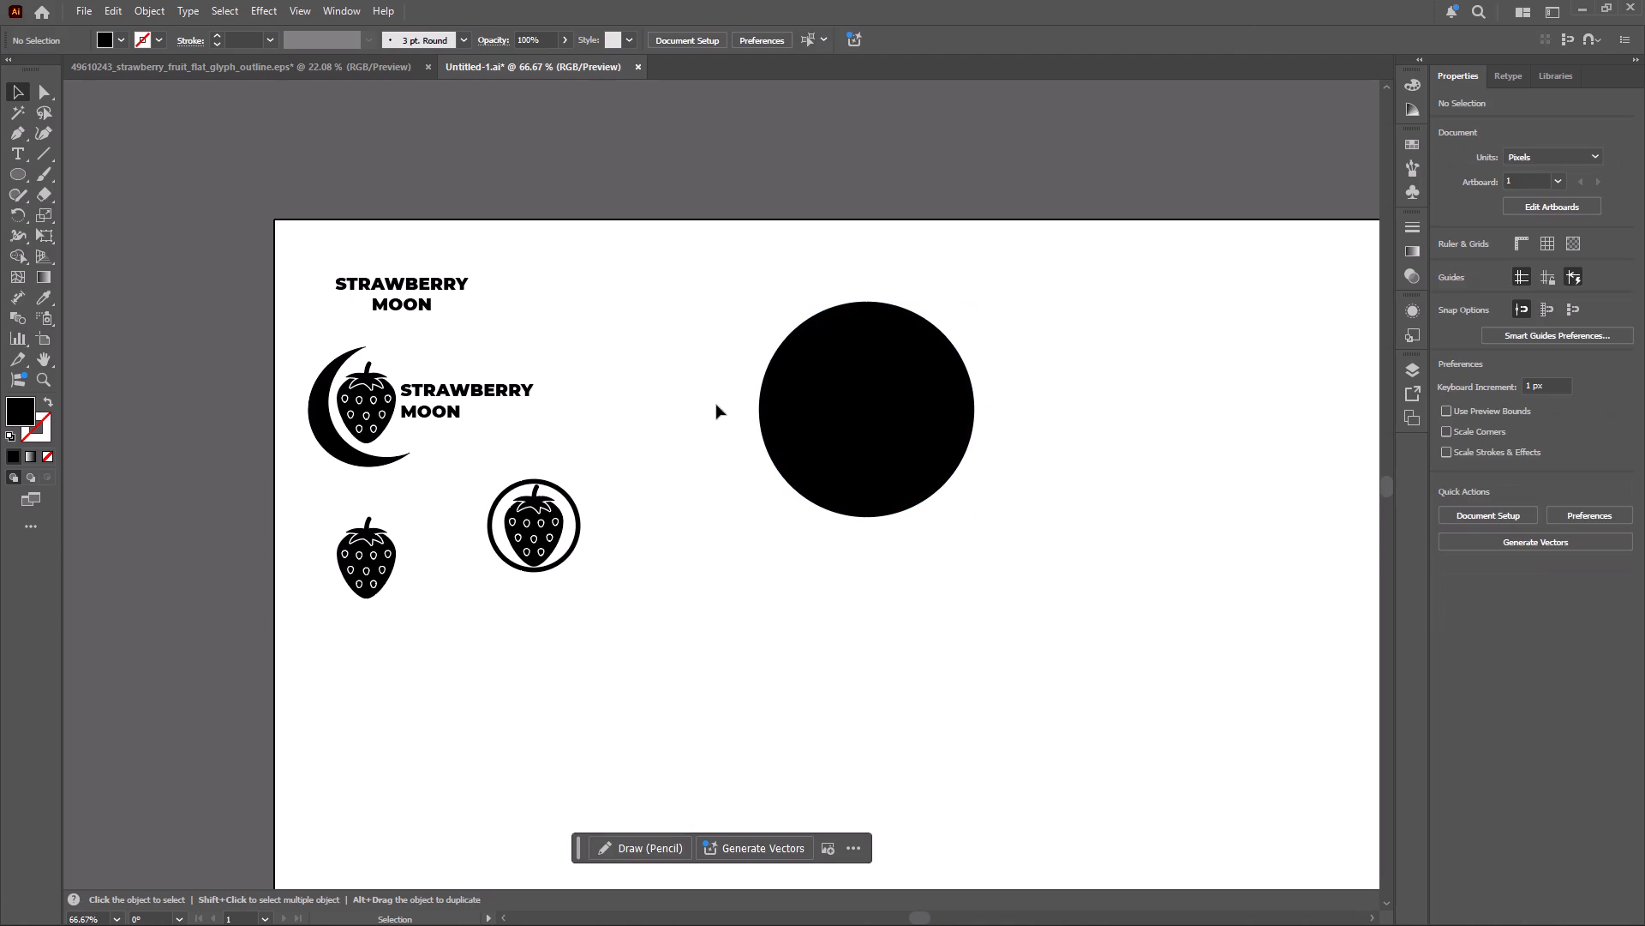
Turn the large circle into a black outline with no fill, set its stroke to 3 pt, and move it slightly down.
left_click(917, 403)
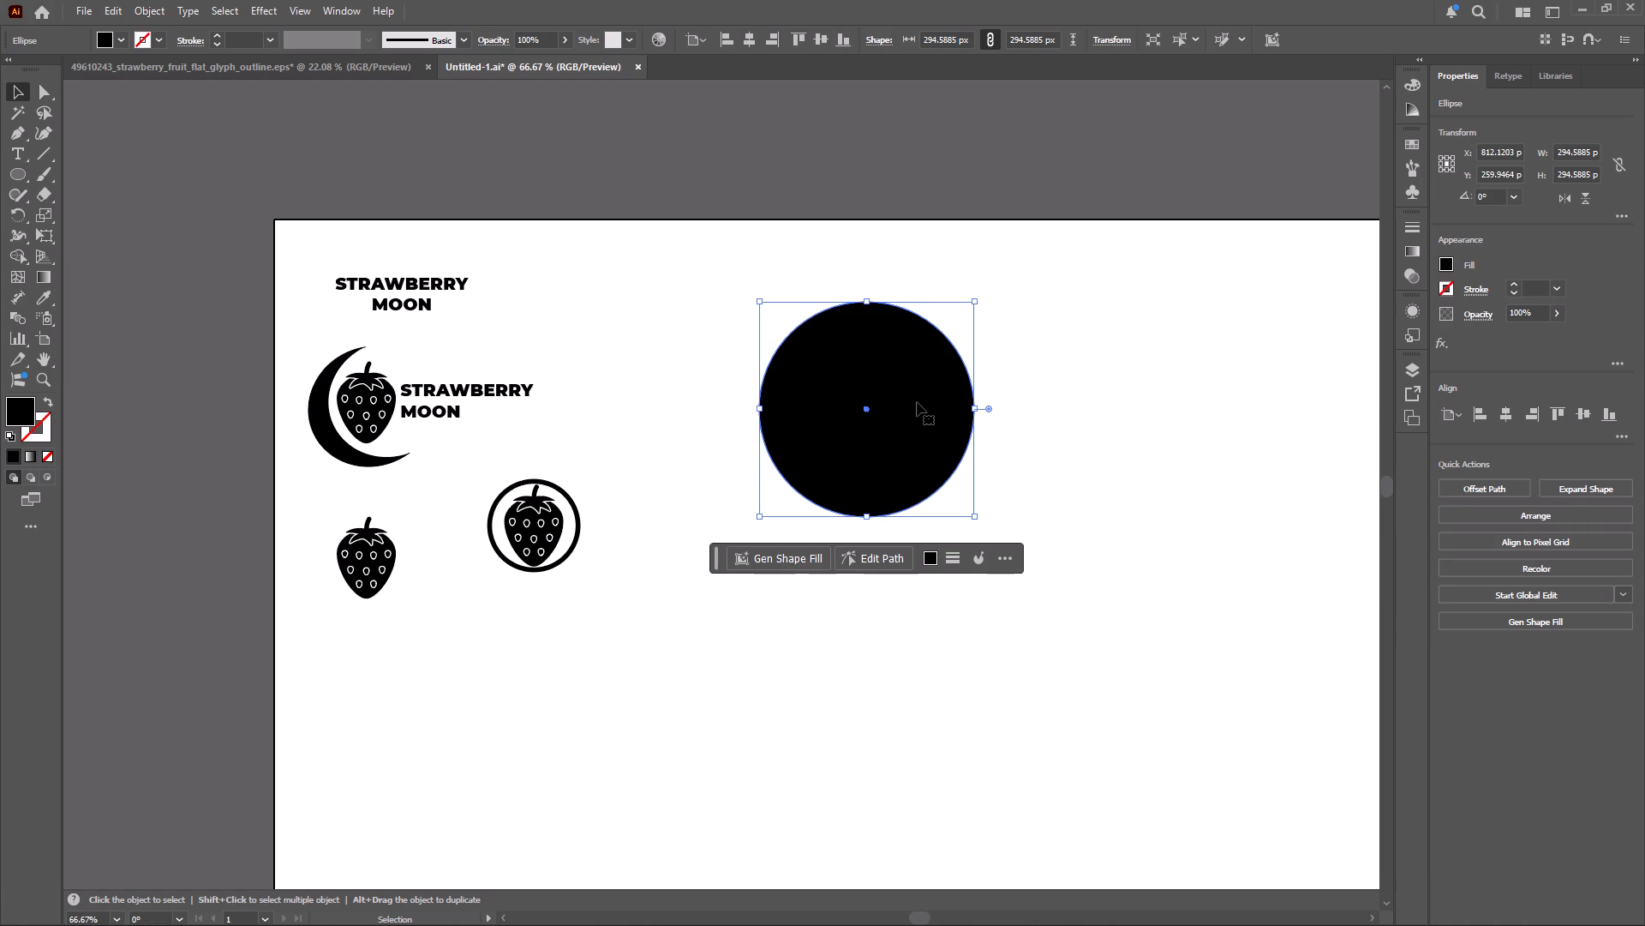
right_click(917, 402)
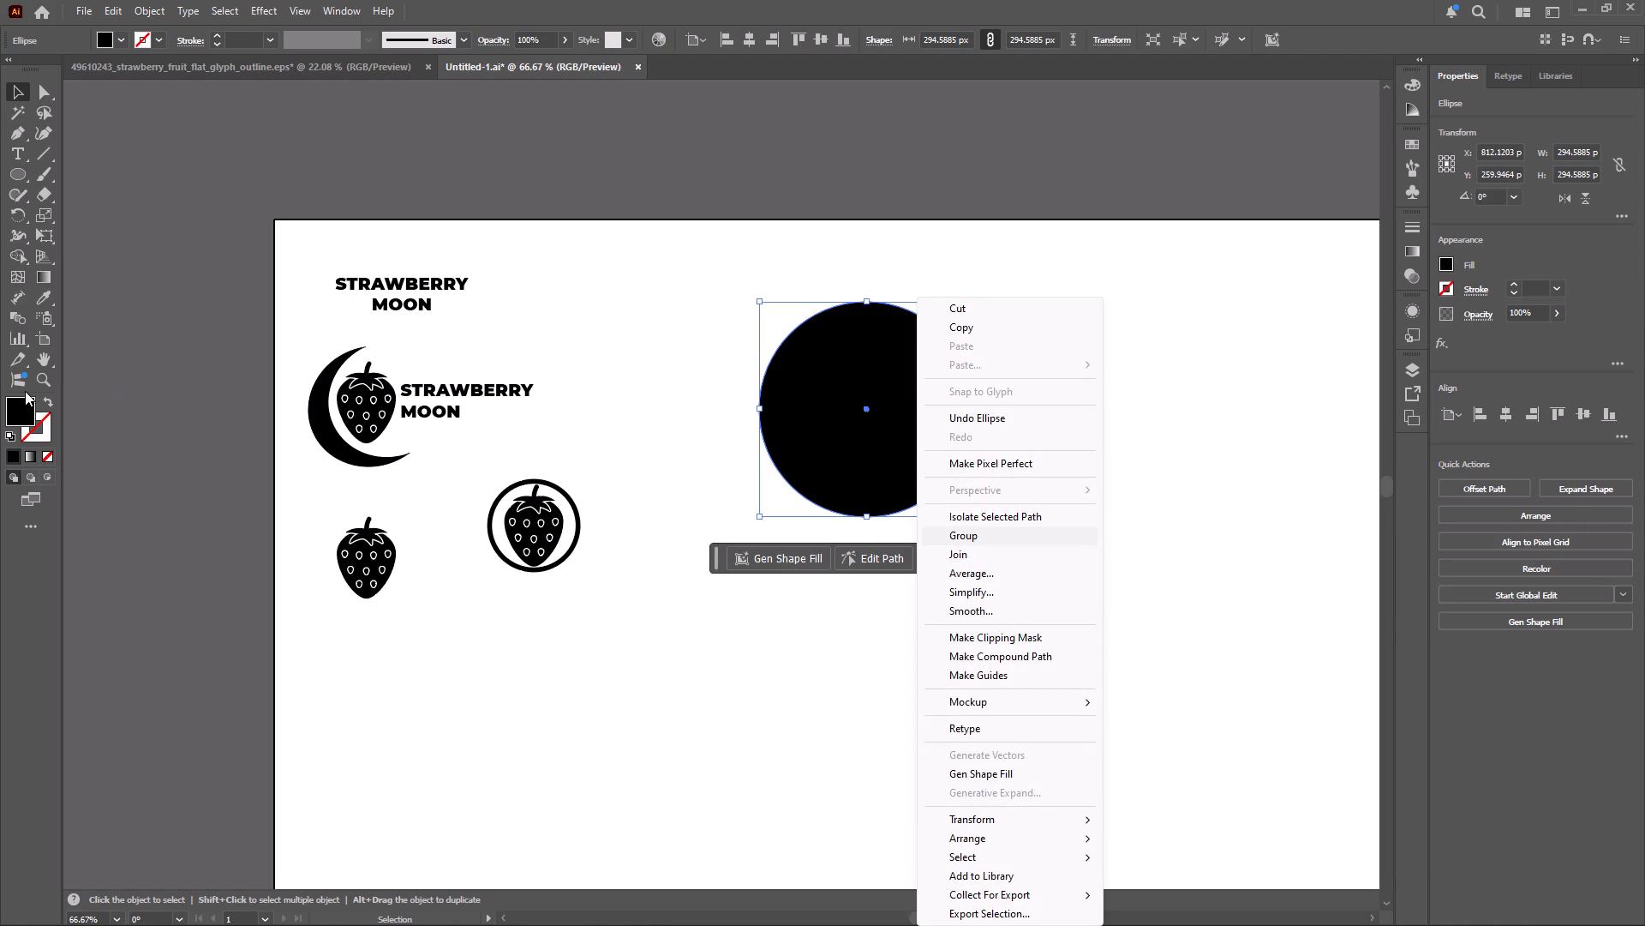
left_click(51, 405)
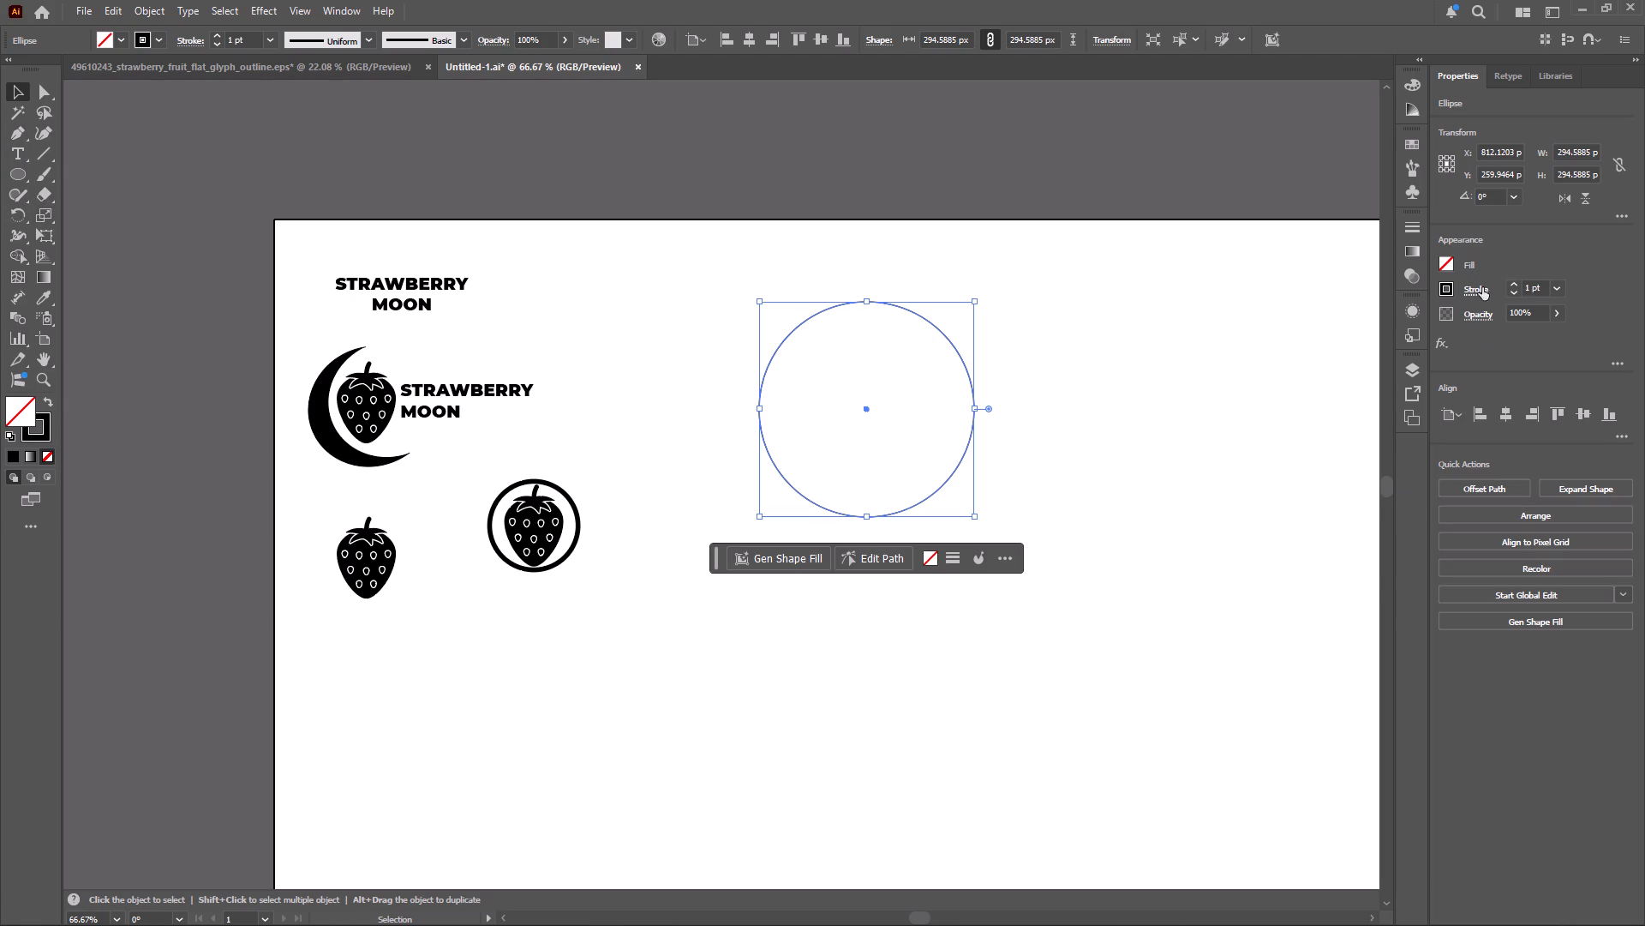
double_click(1510, 281)
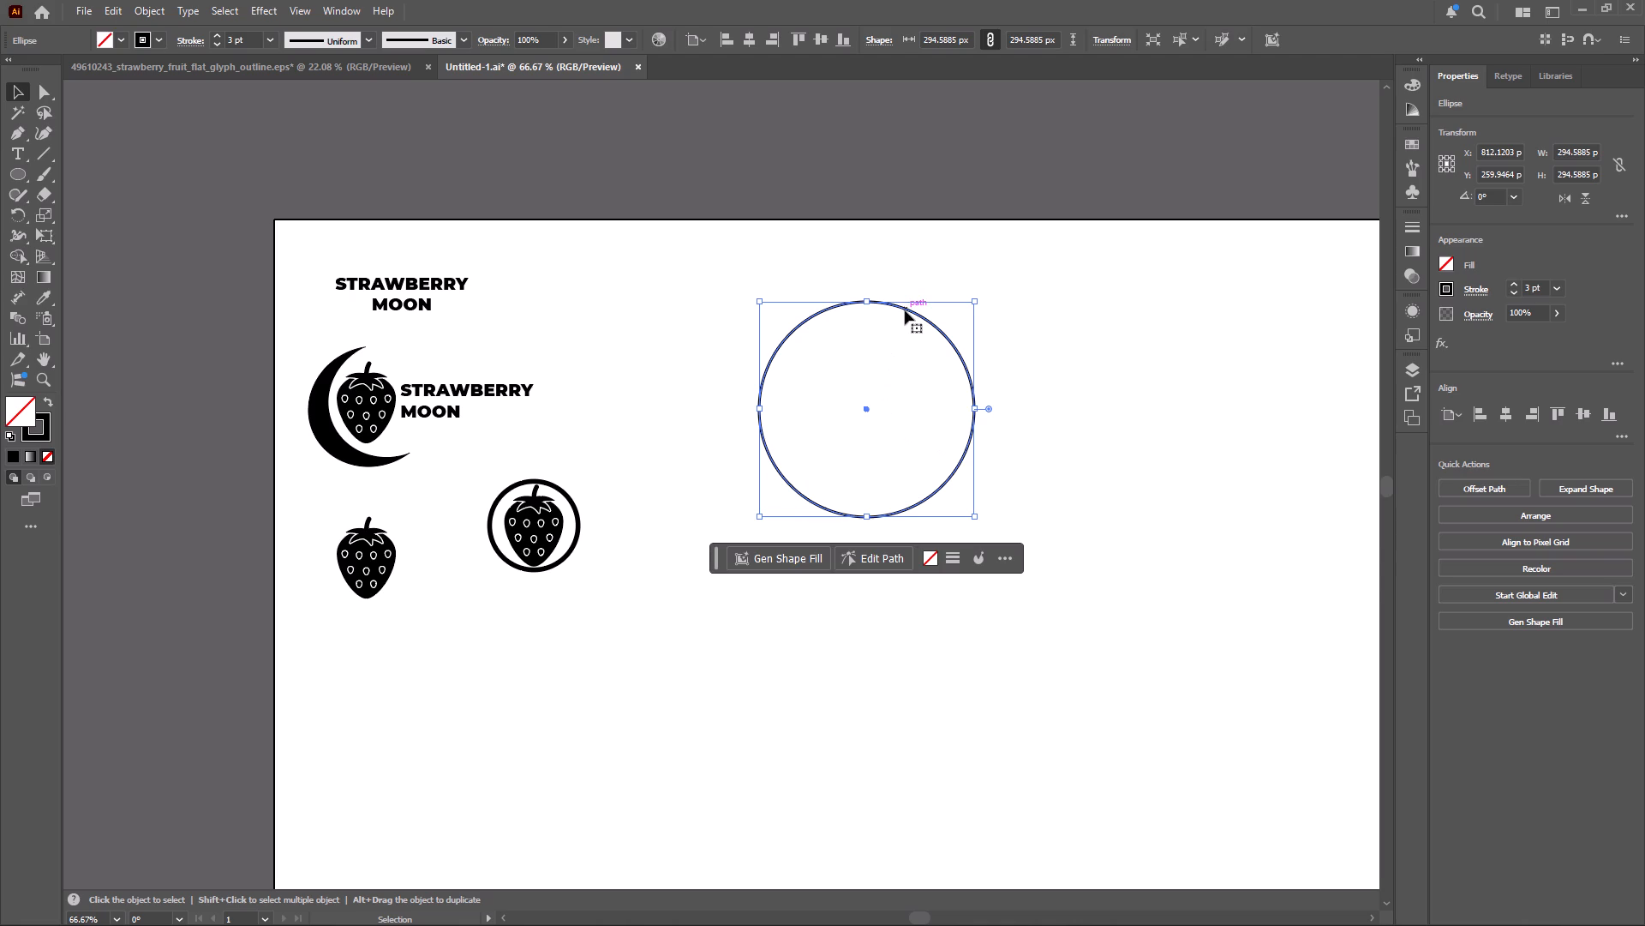
left_click_drag(905, 310, 890, 342)
left_click(703, 340)
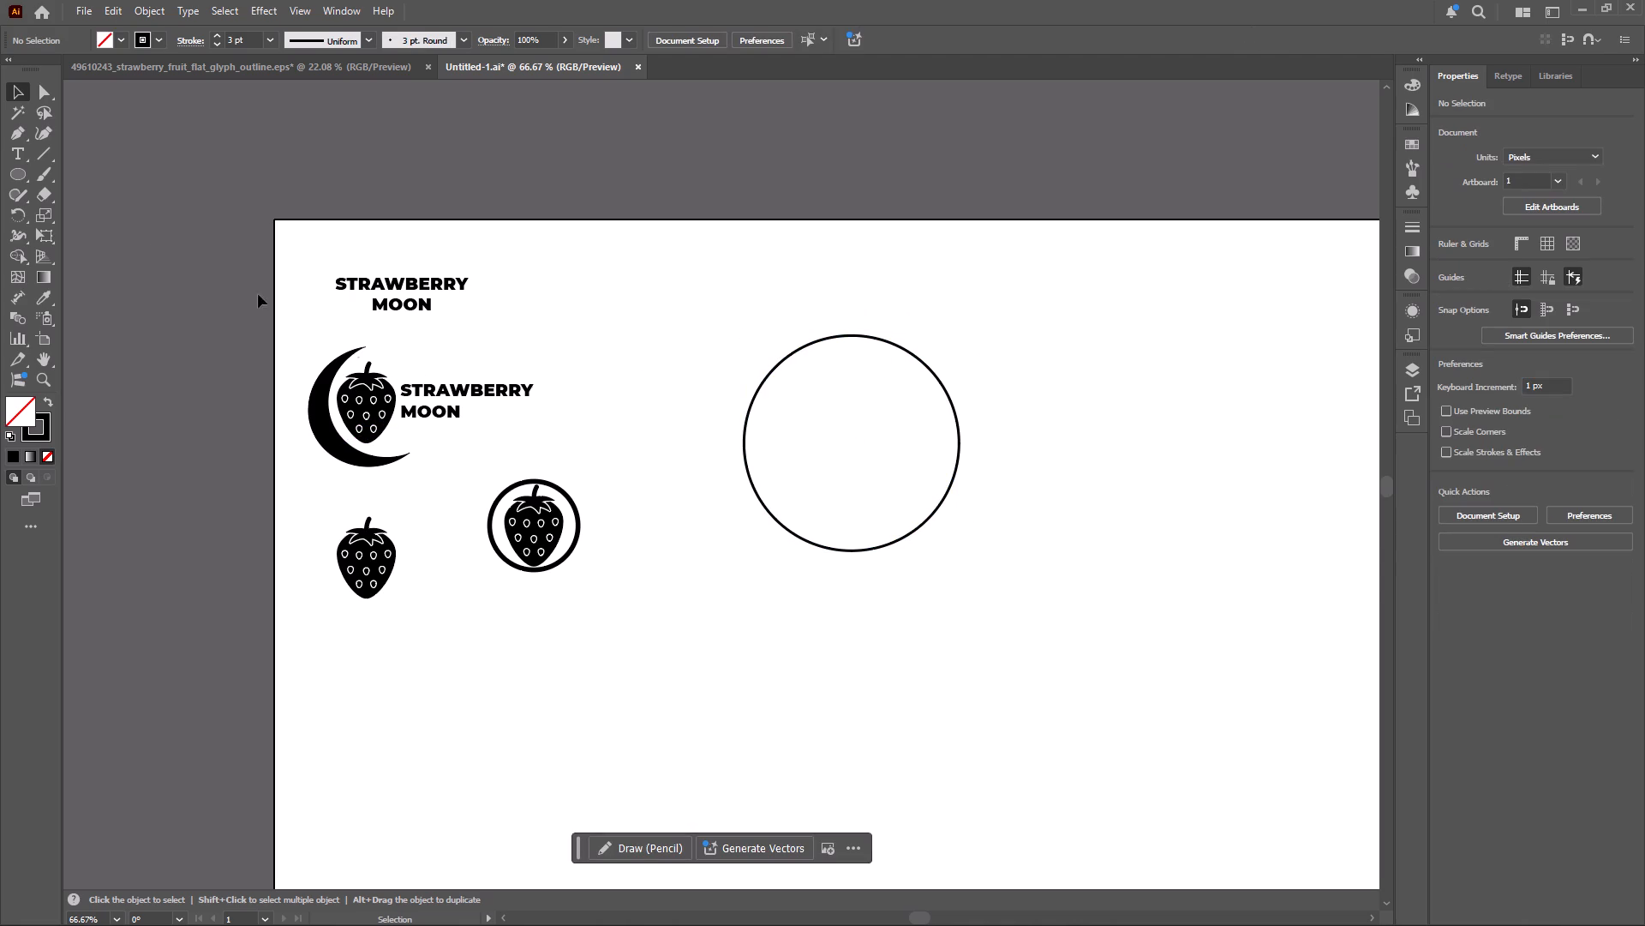
Draw two separate horizontal lines across the circle with the Pen tool, about 295 px and 347 px long.
left_click(17, 137)
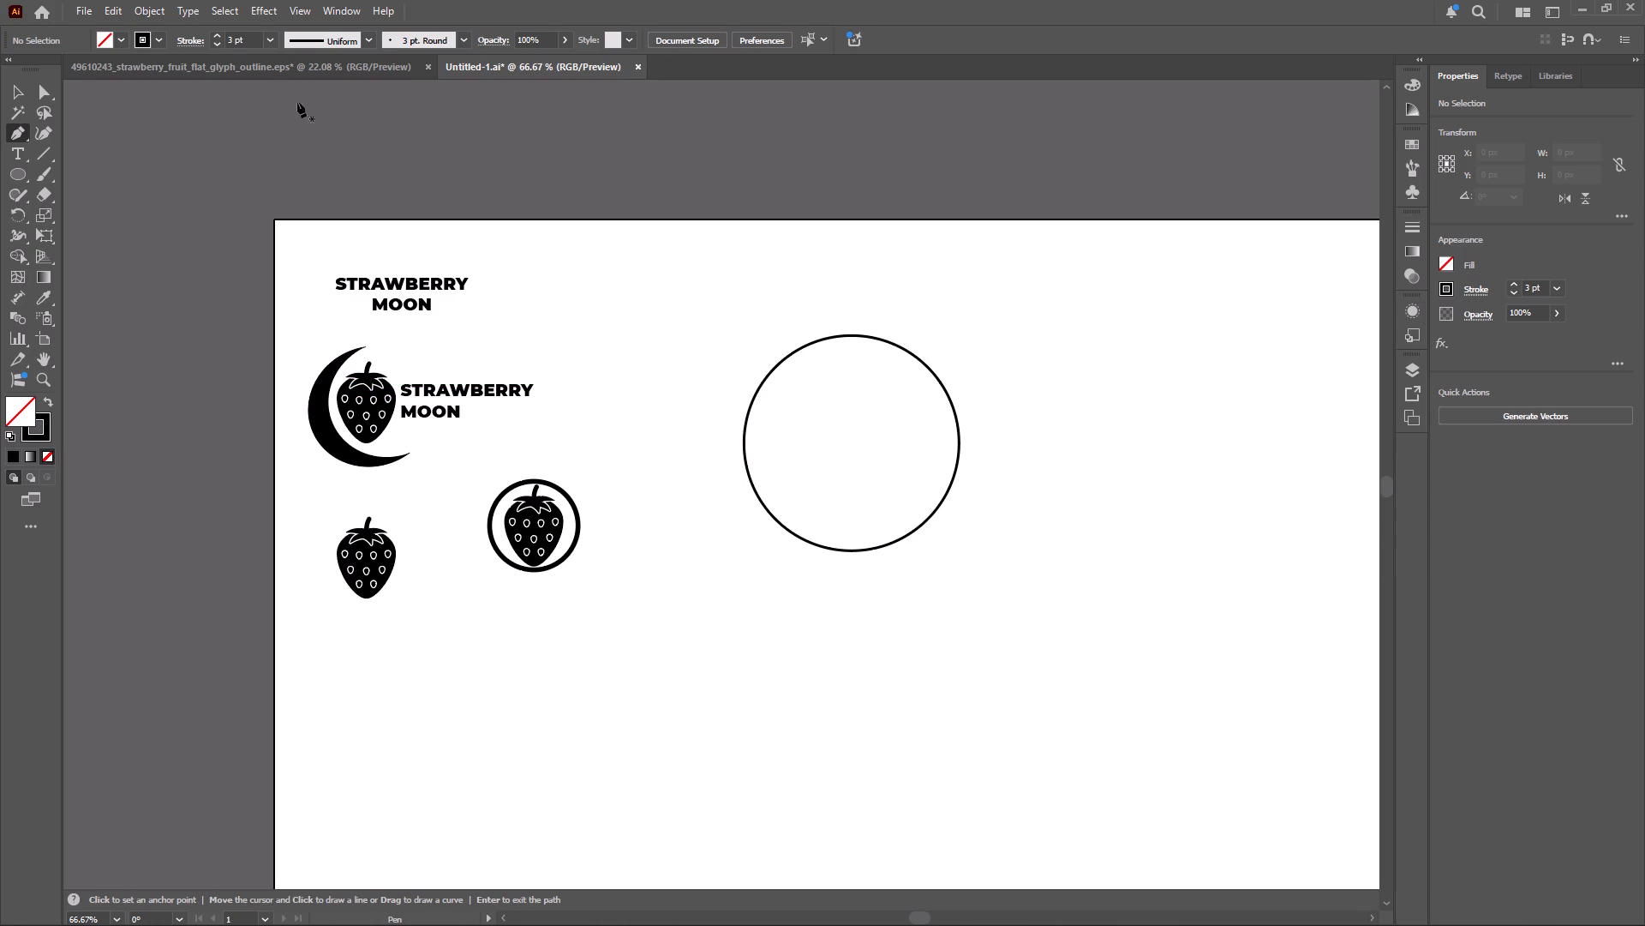
left_click(746, 380)
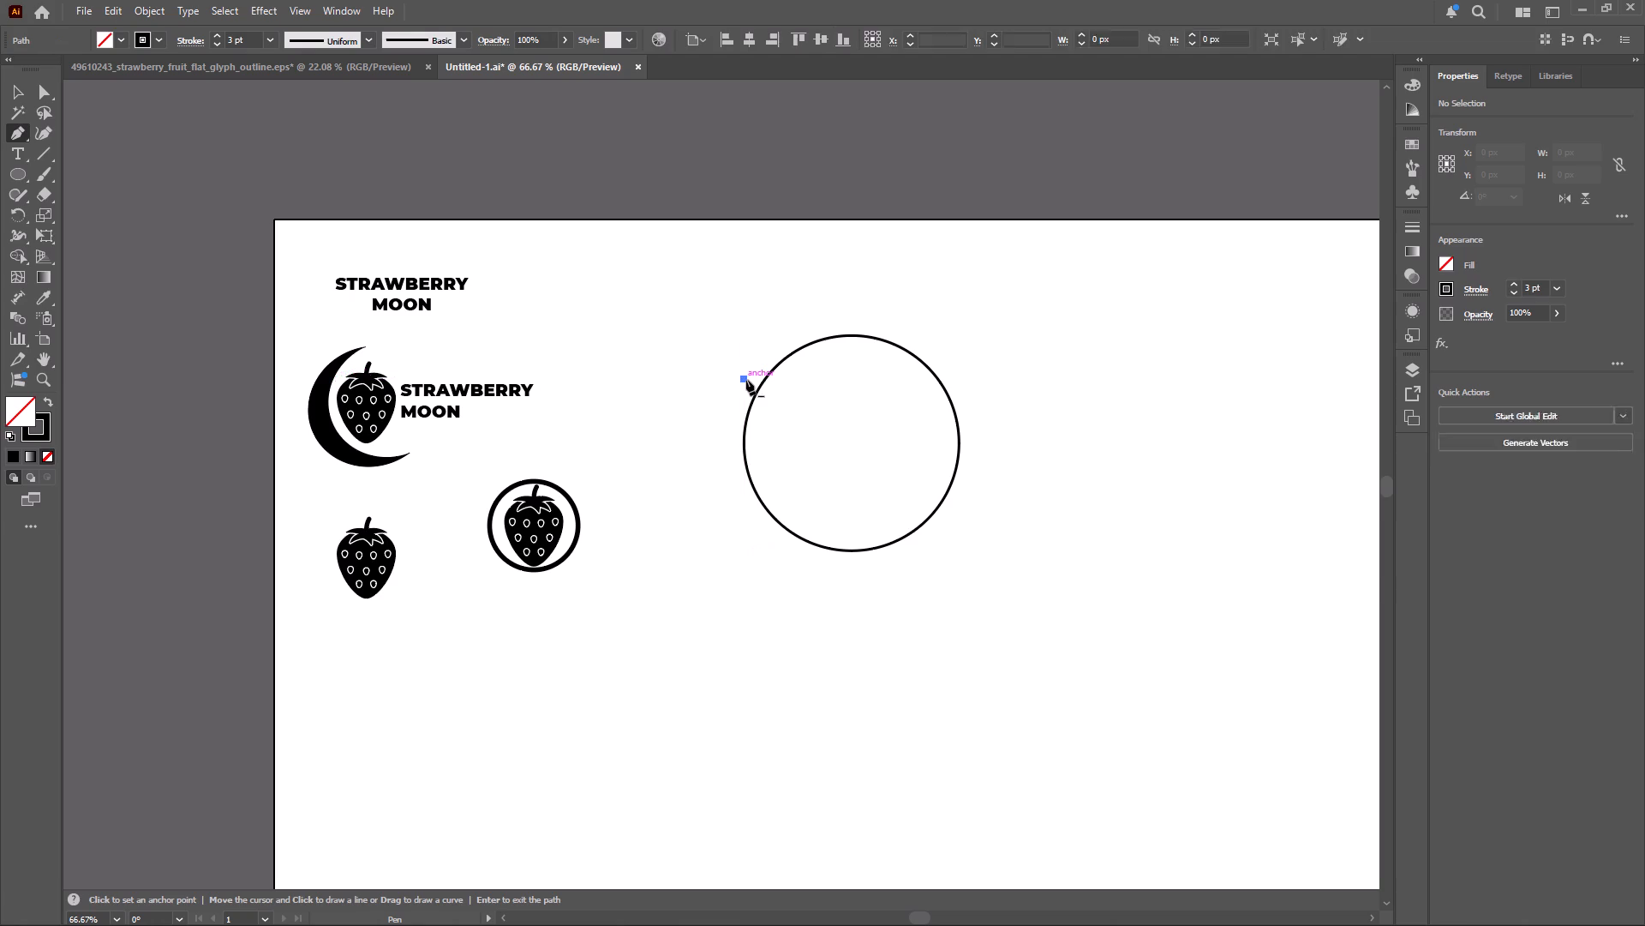
left_click(958, 380, "shift")
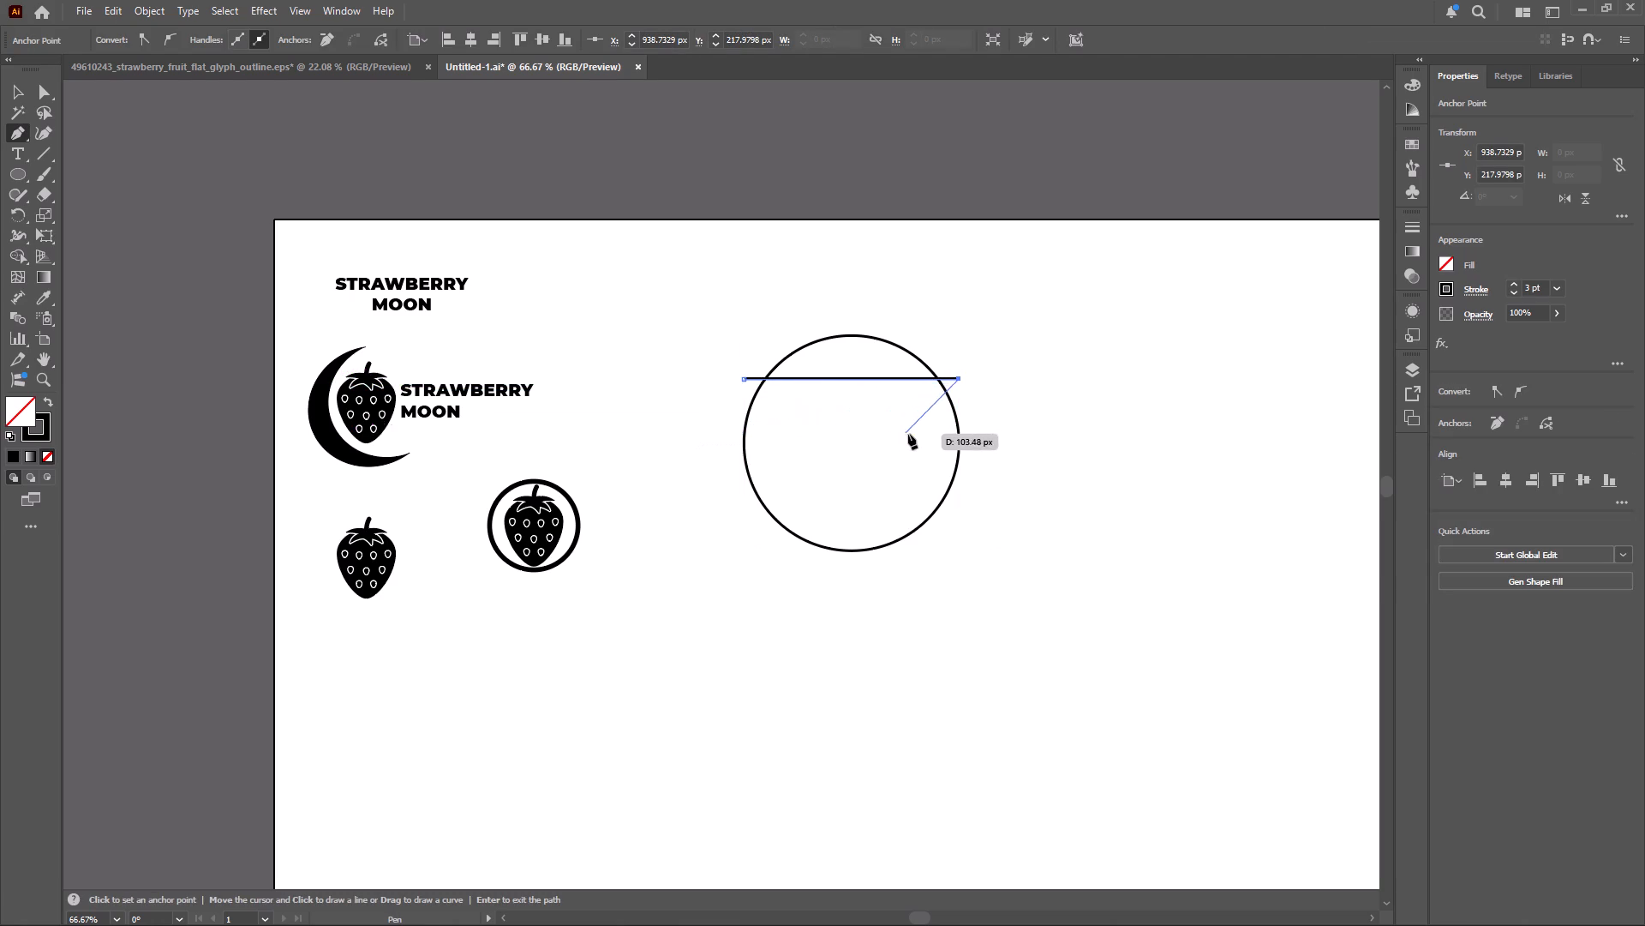
key("Escape")
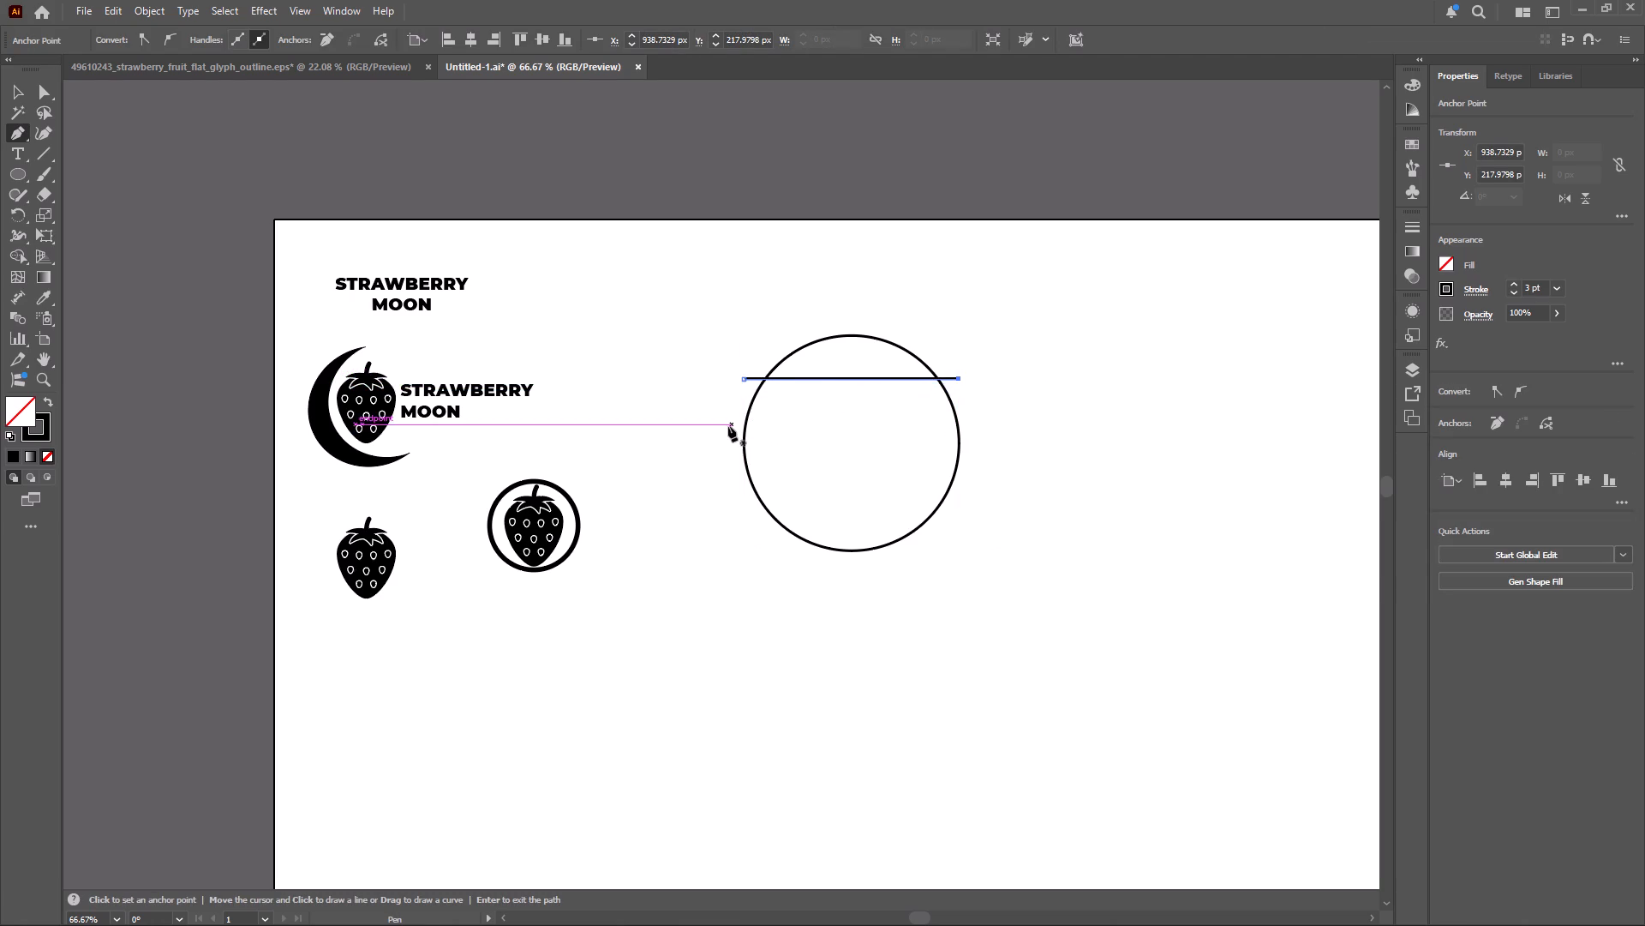
left_click(727, 426)
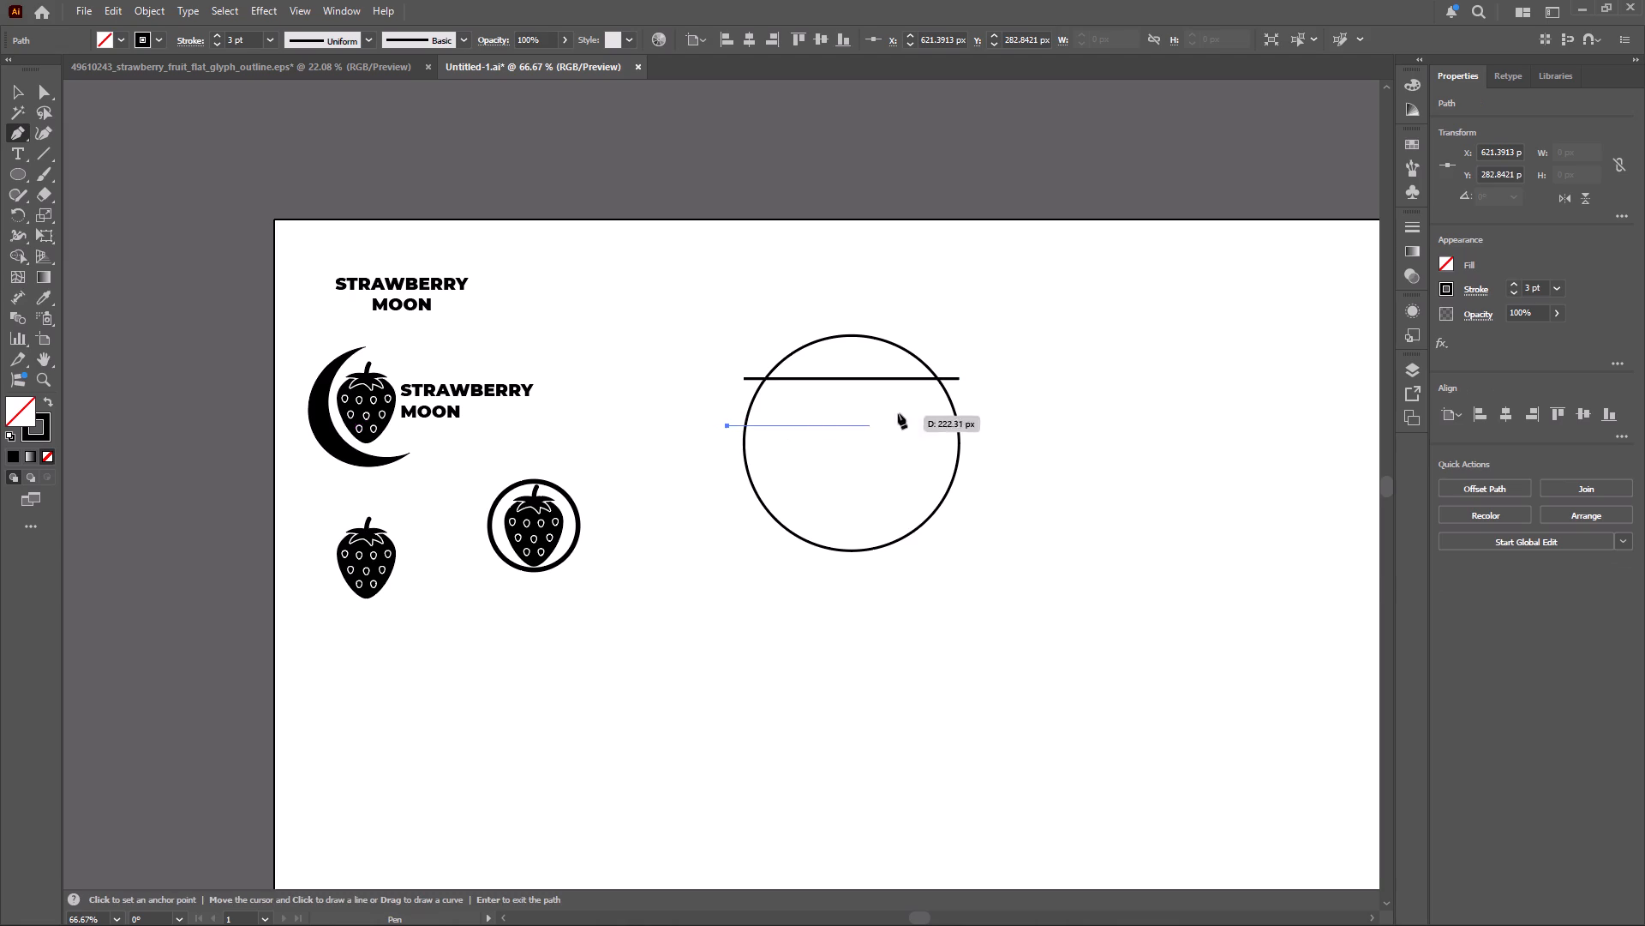
left_click(981, 418, "shift")
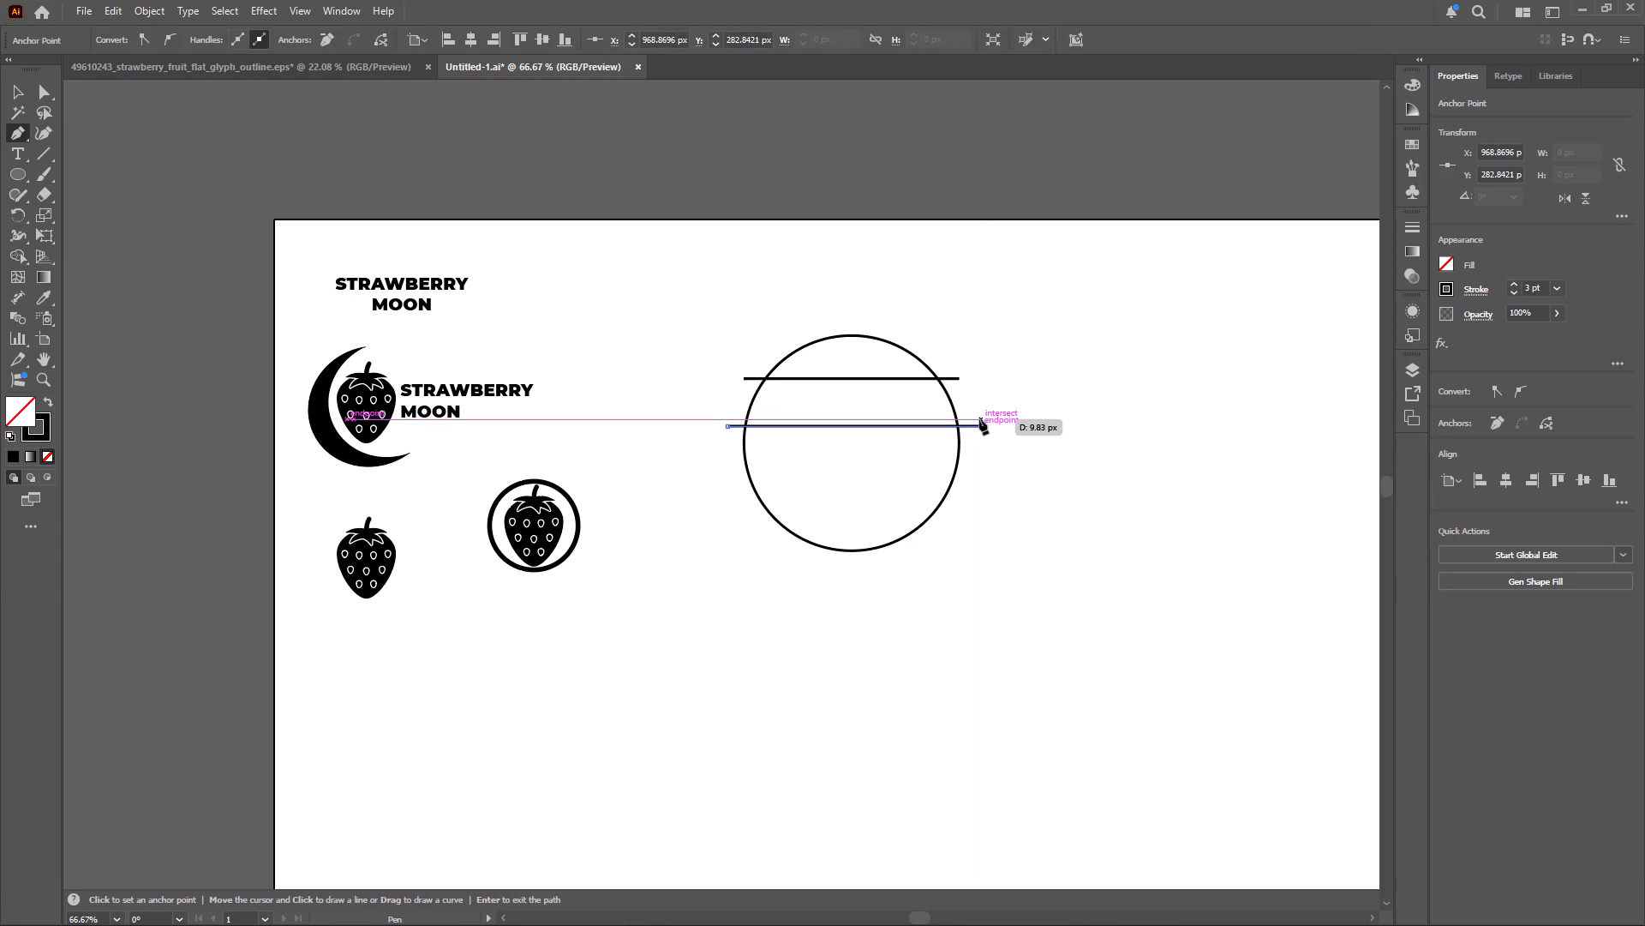
key("Escape")
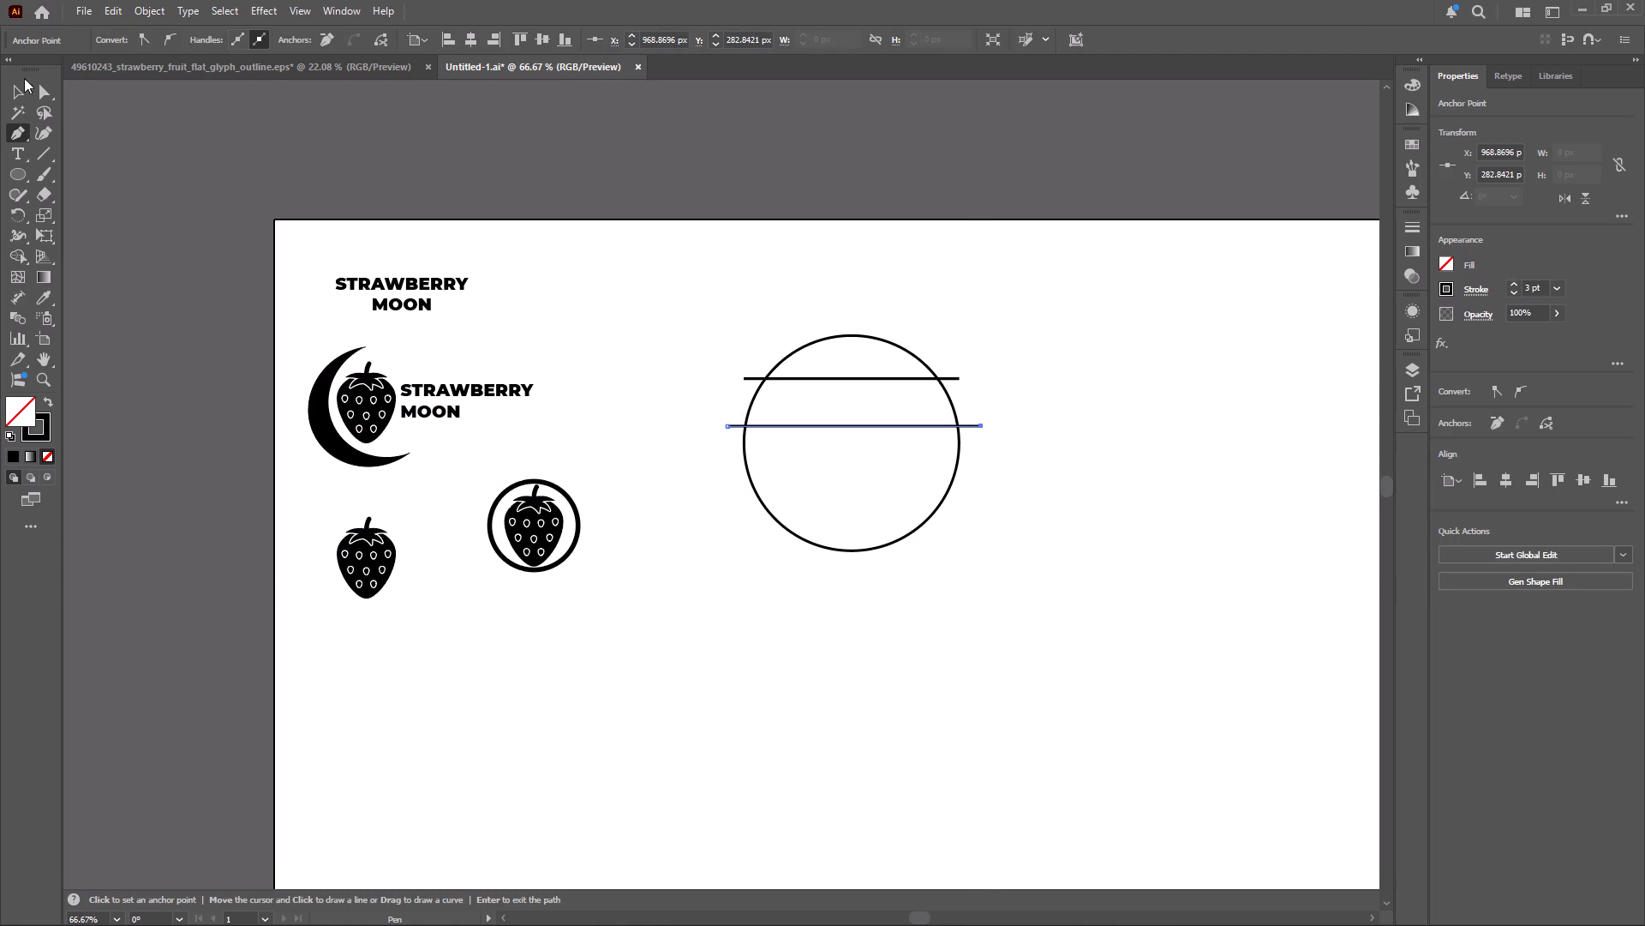
Move both horizontal lines up near the top of the circle, with the longer one about 14 px below the shorter one.
left_click(26, 92)
left_click_drag(849, 378, 847, 365)
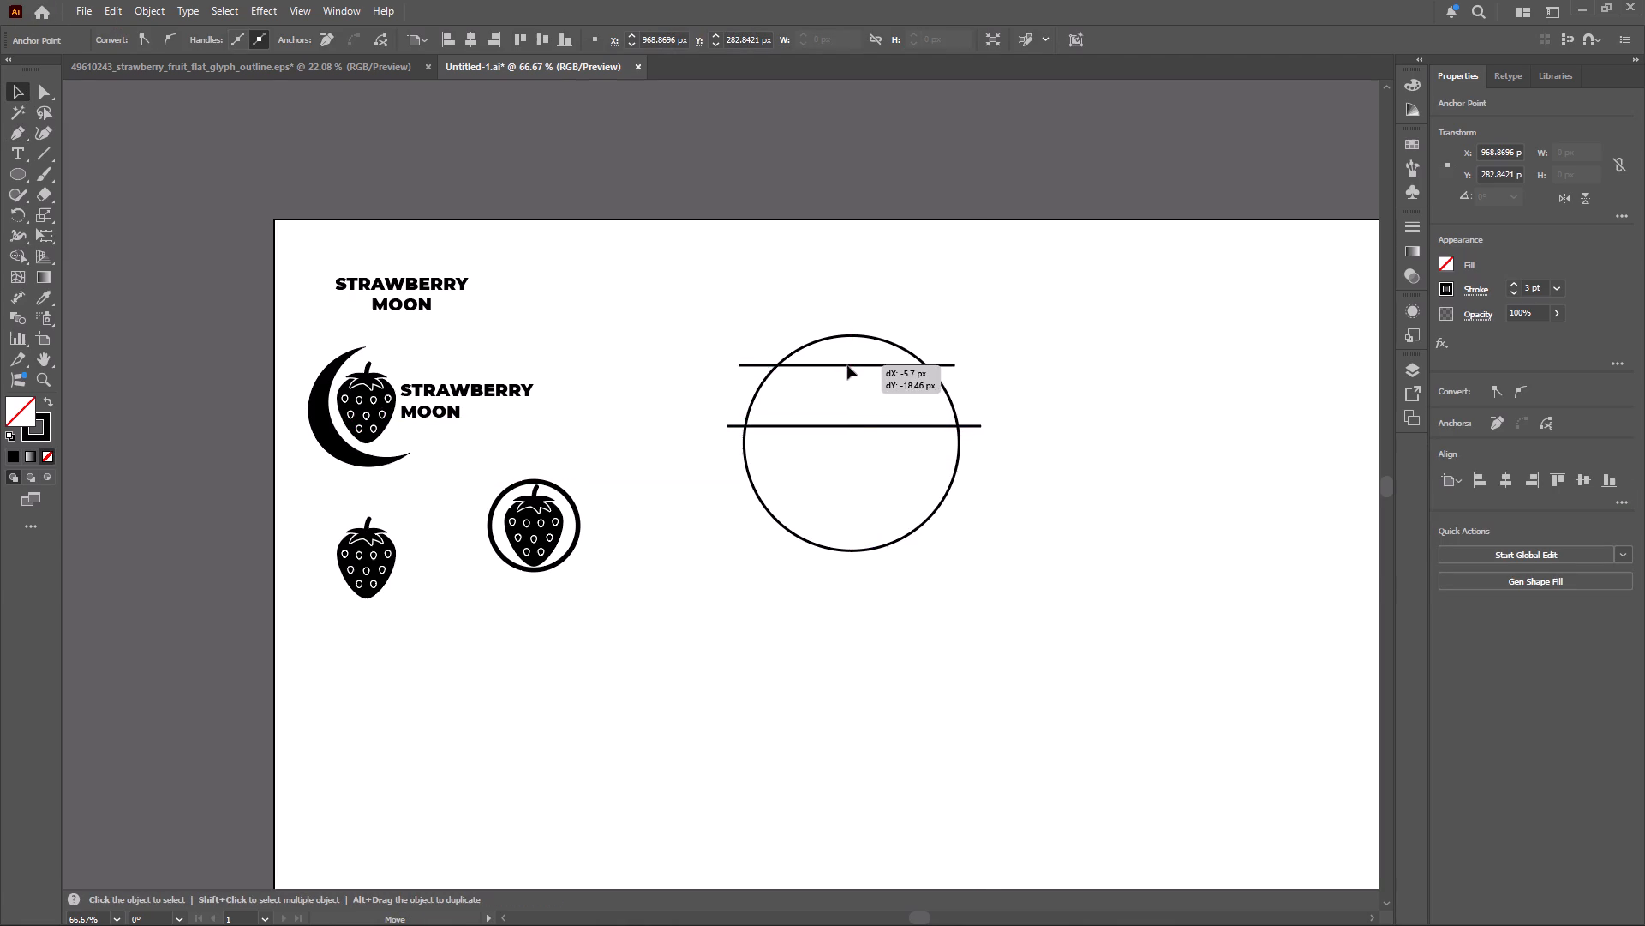
left_click_drag(847, 365, 853, 363)
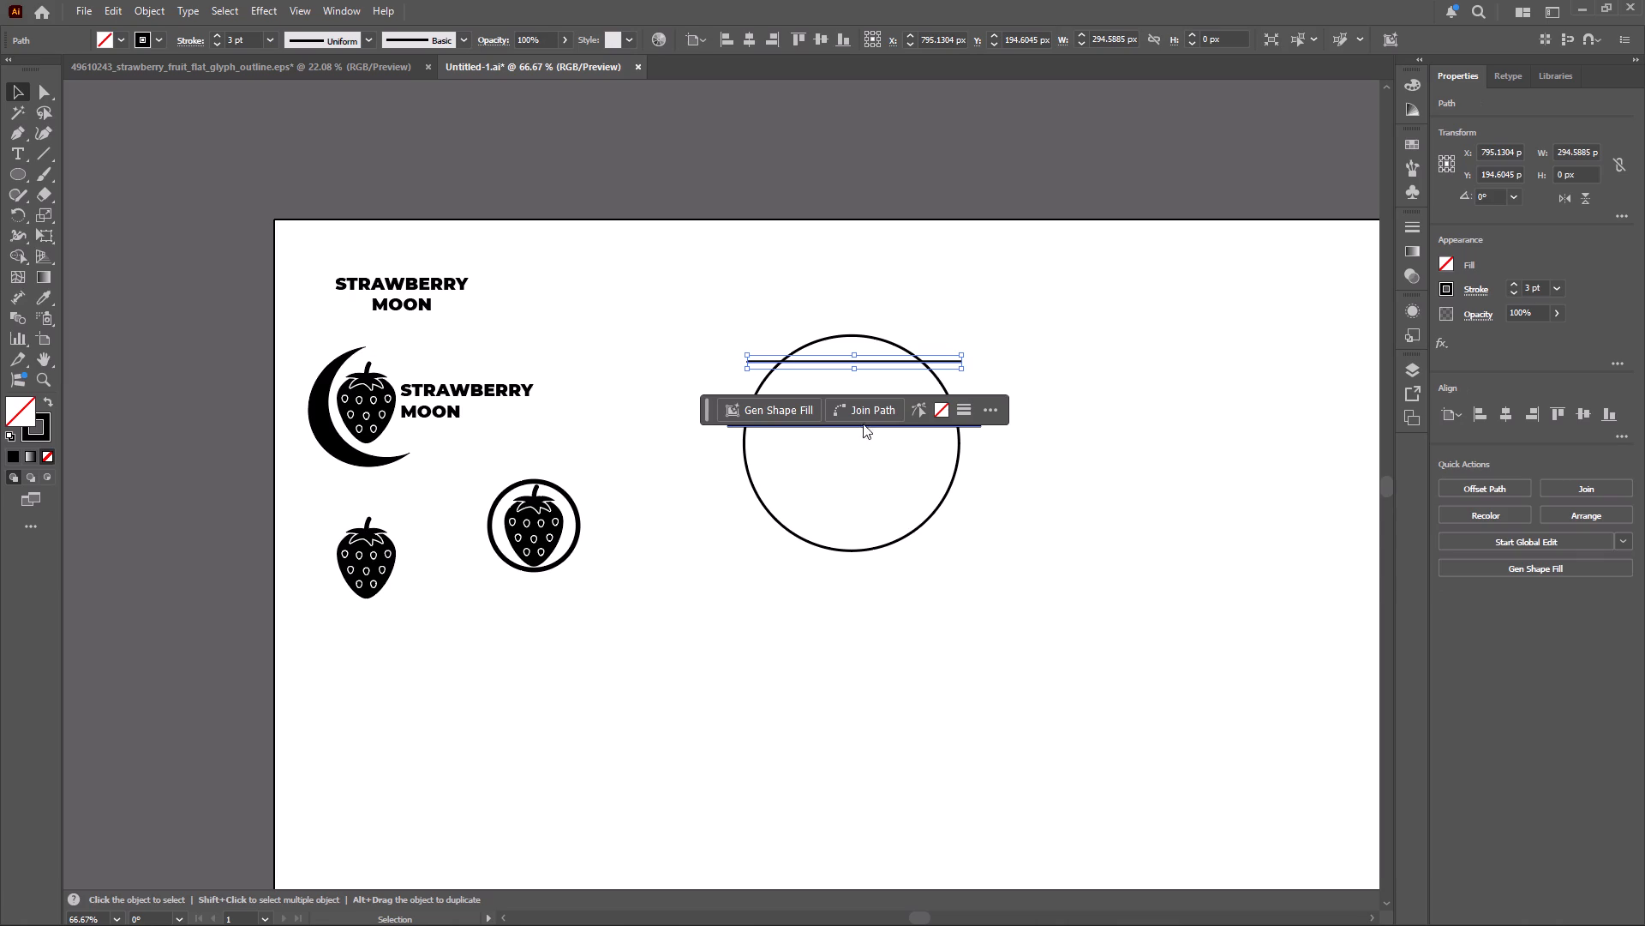
left_click(848, 497)
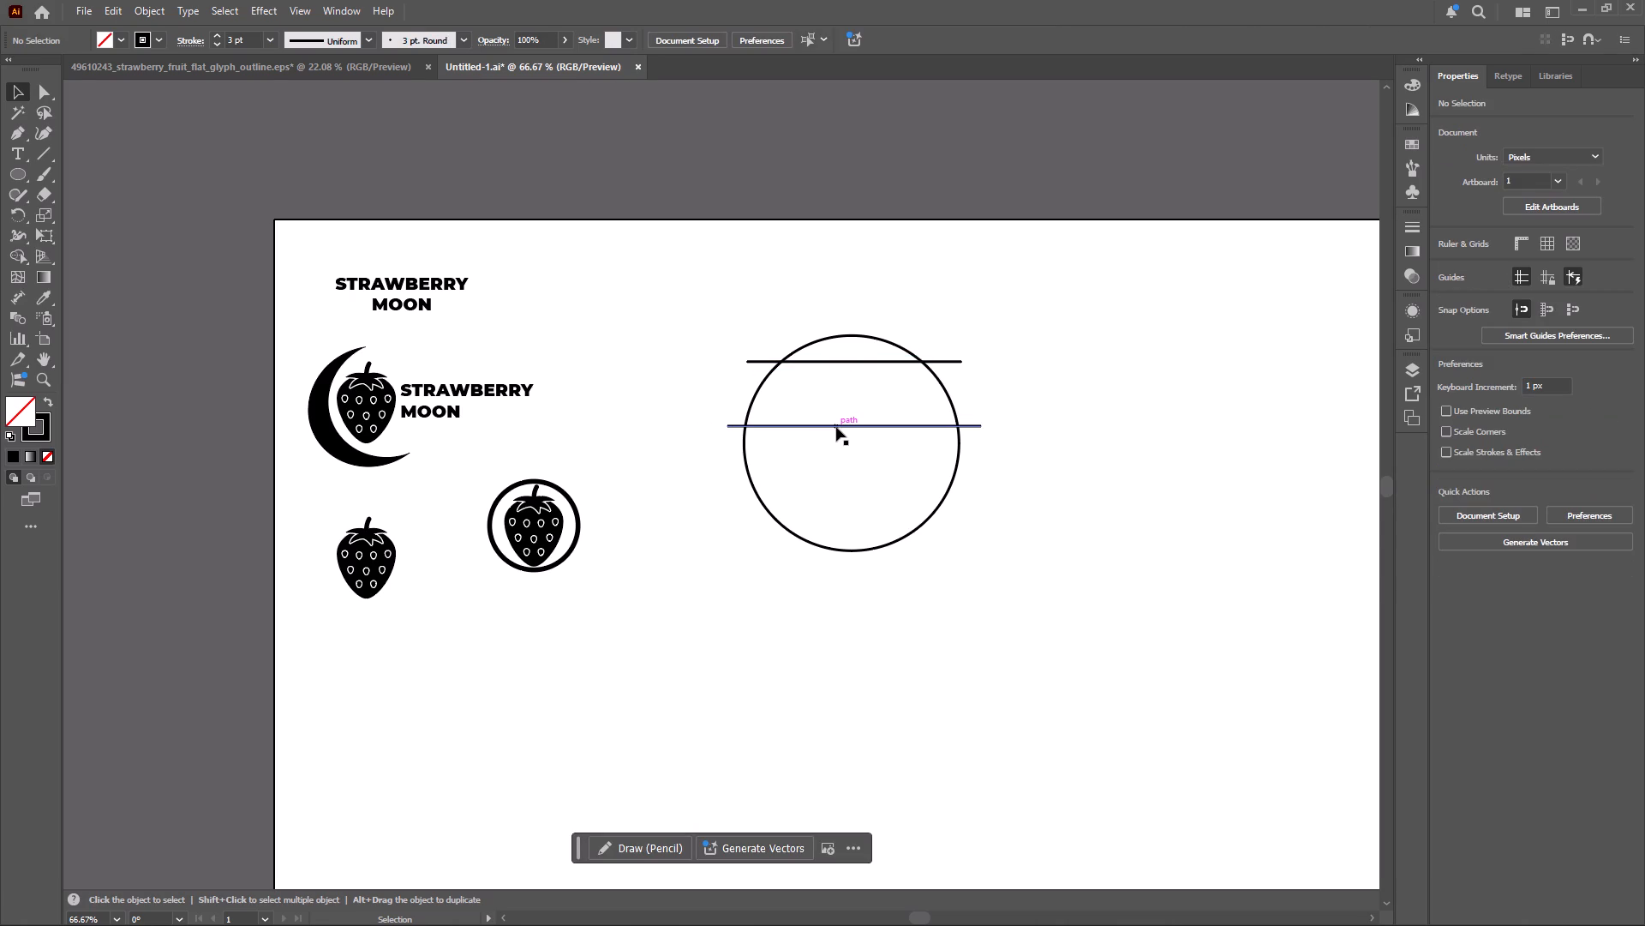
left_click_drag(837, 426, 835, 376)
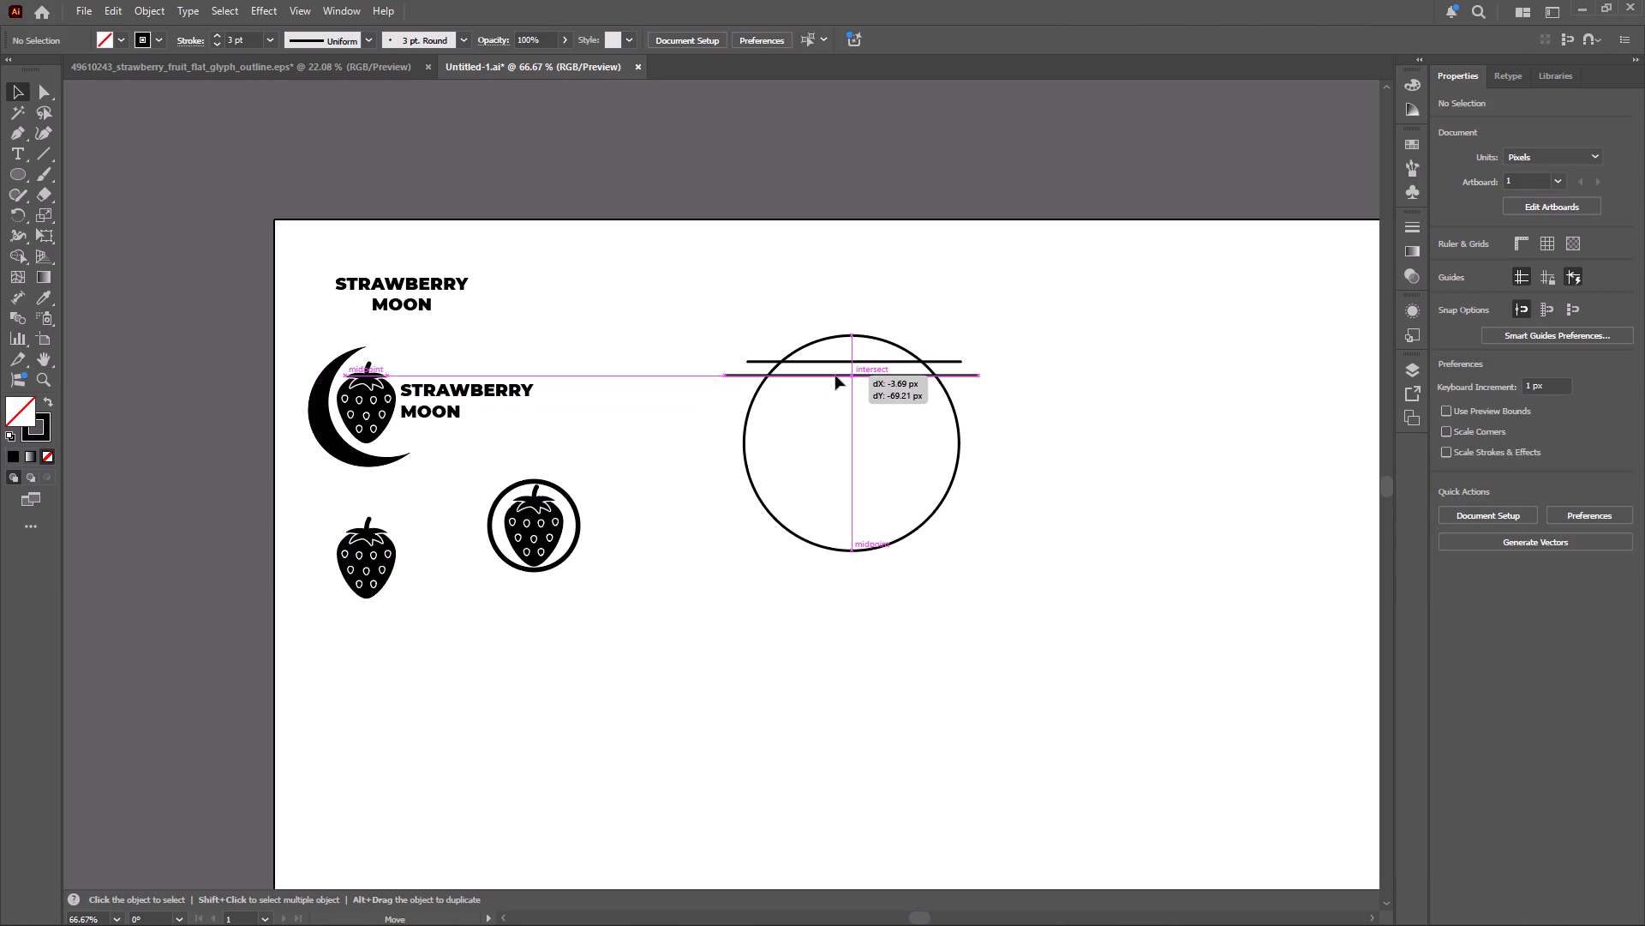
left_click_drag(835, 376, 836, 372)
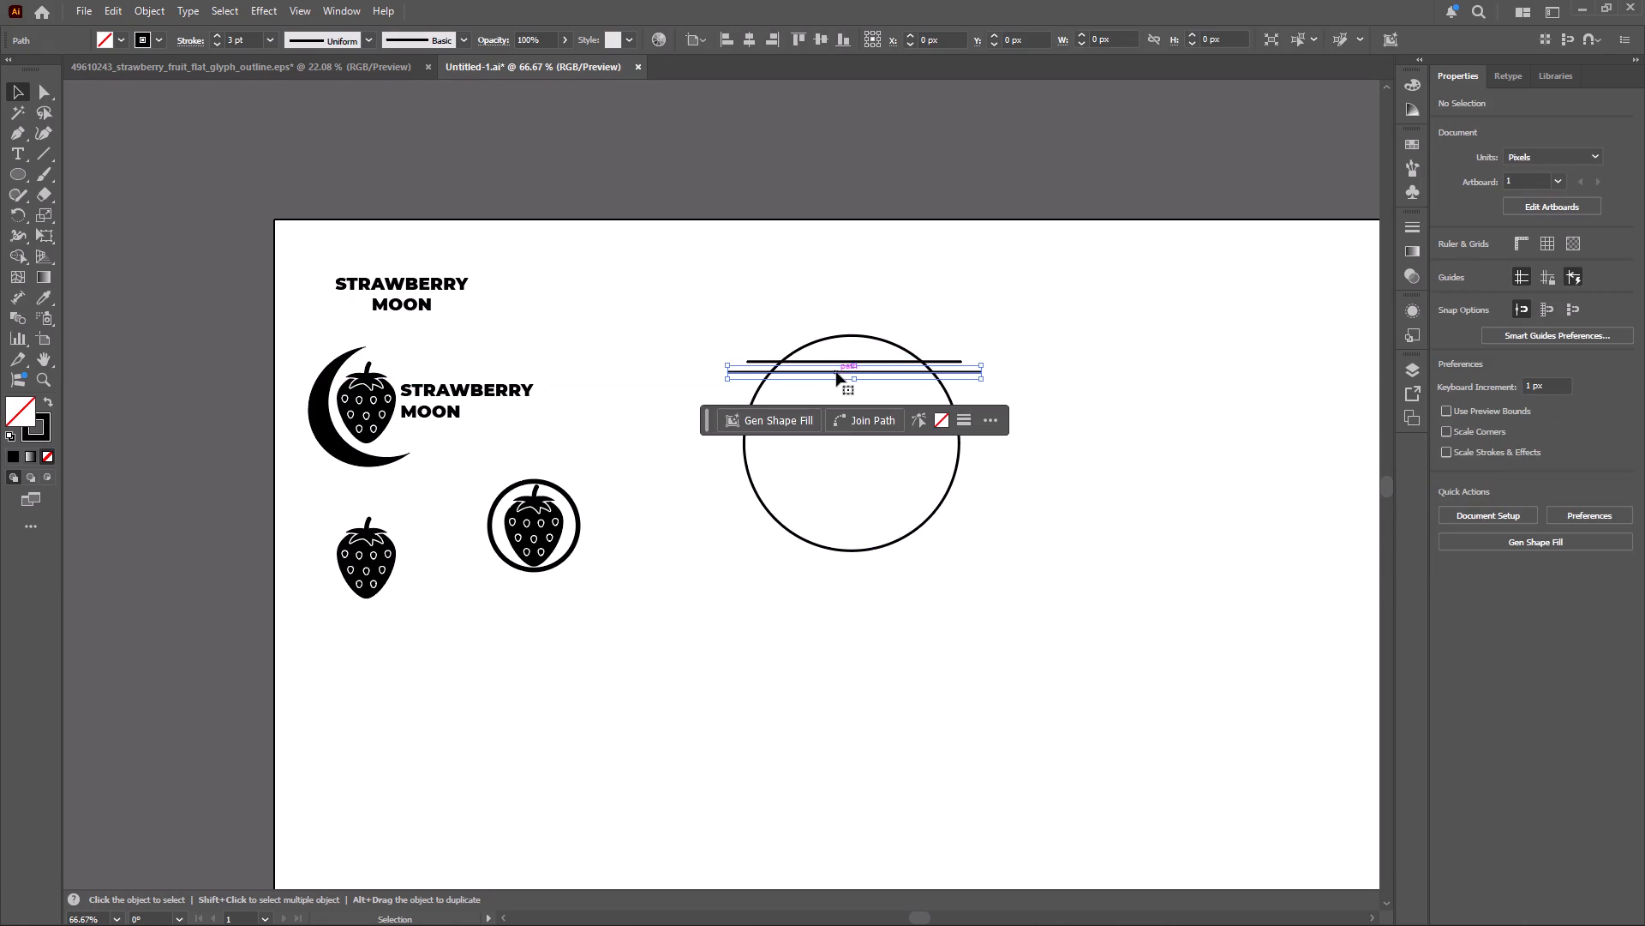
left_click(857, 467)
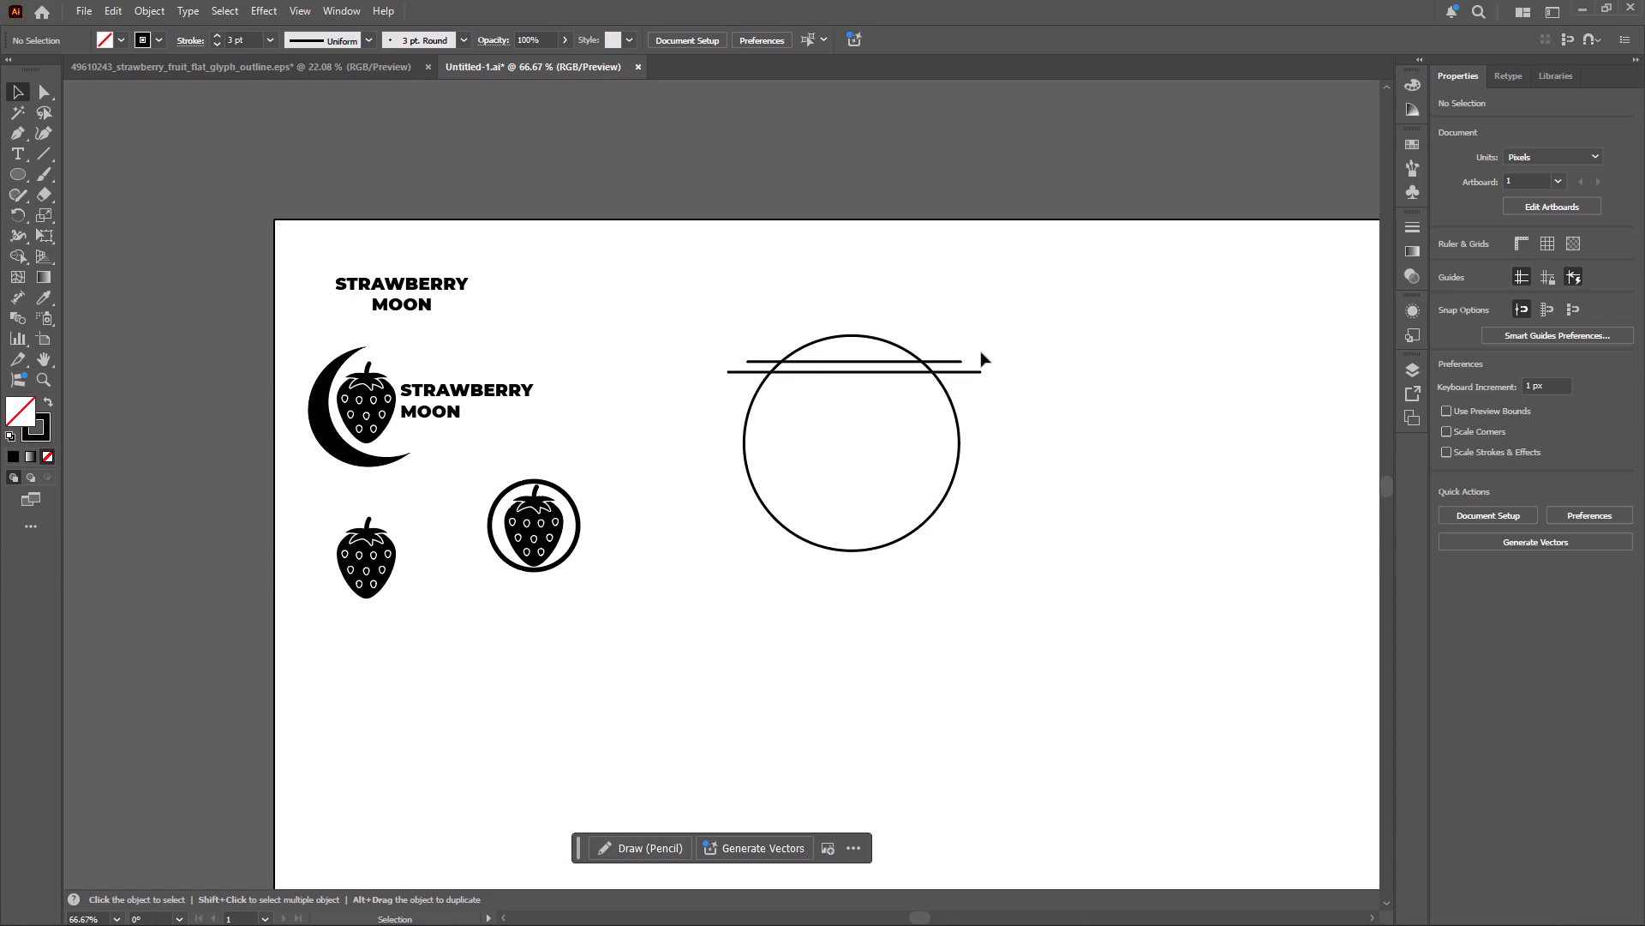
Duplicate the pair of horizontal lines twice down the circle, spacing the pairs about 40 px apart.
left_click_drag(960, 352, 979, 376)
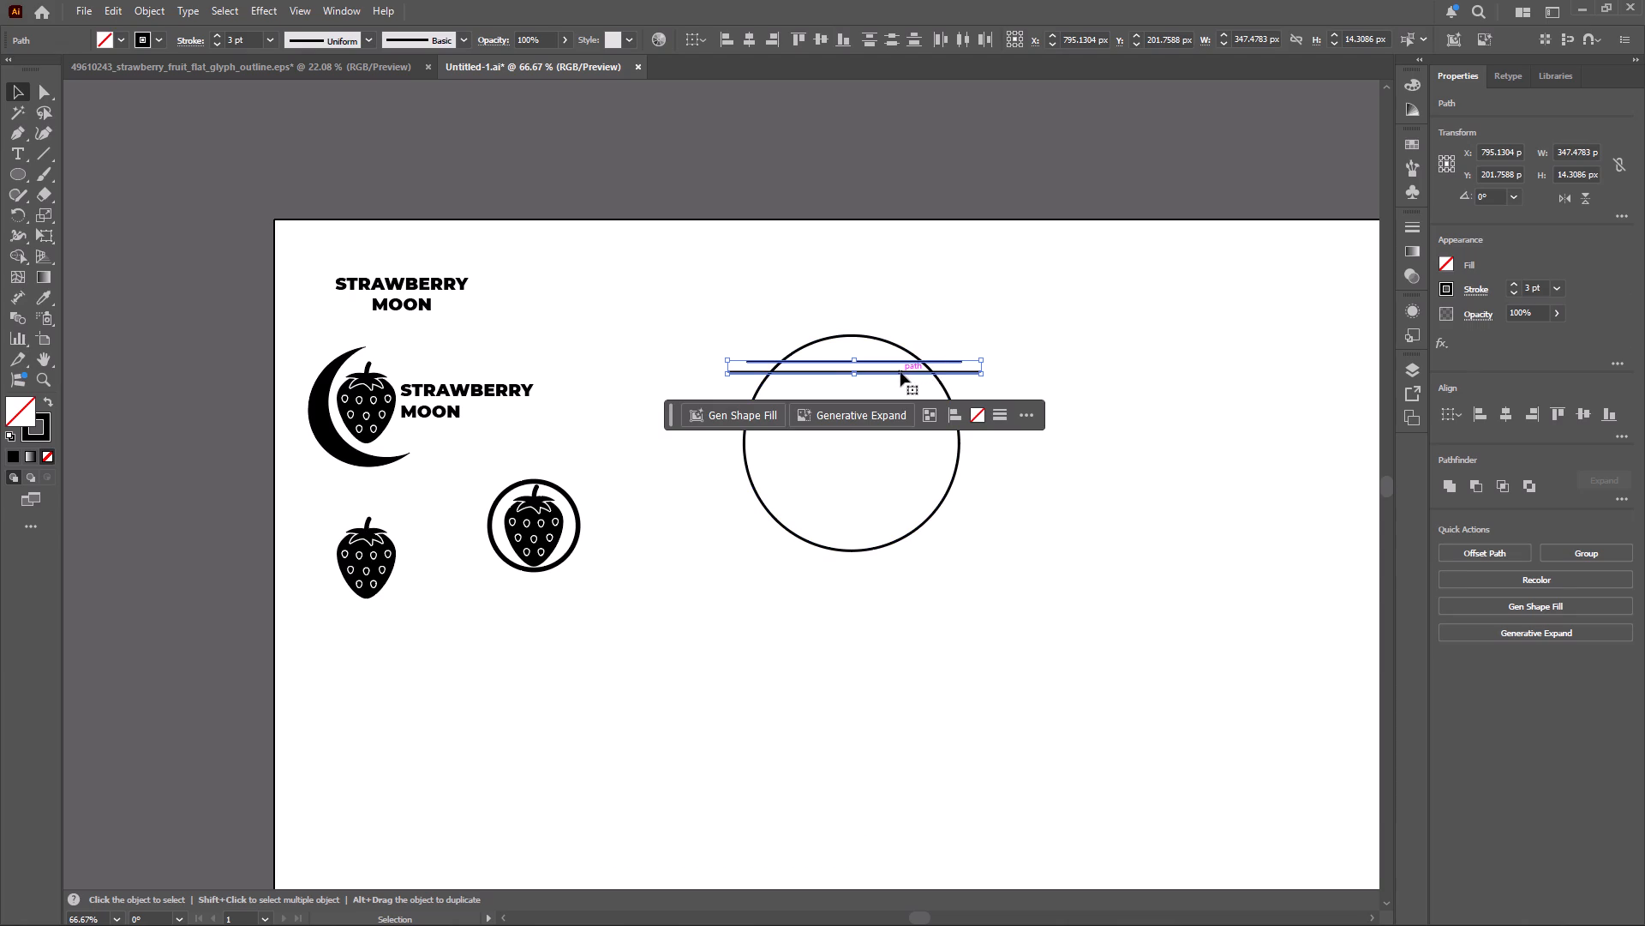
left_click_drag(900, 372, 900, 402, "alt")
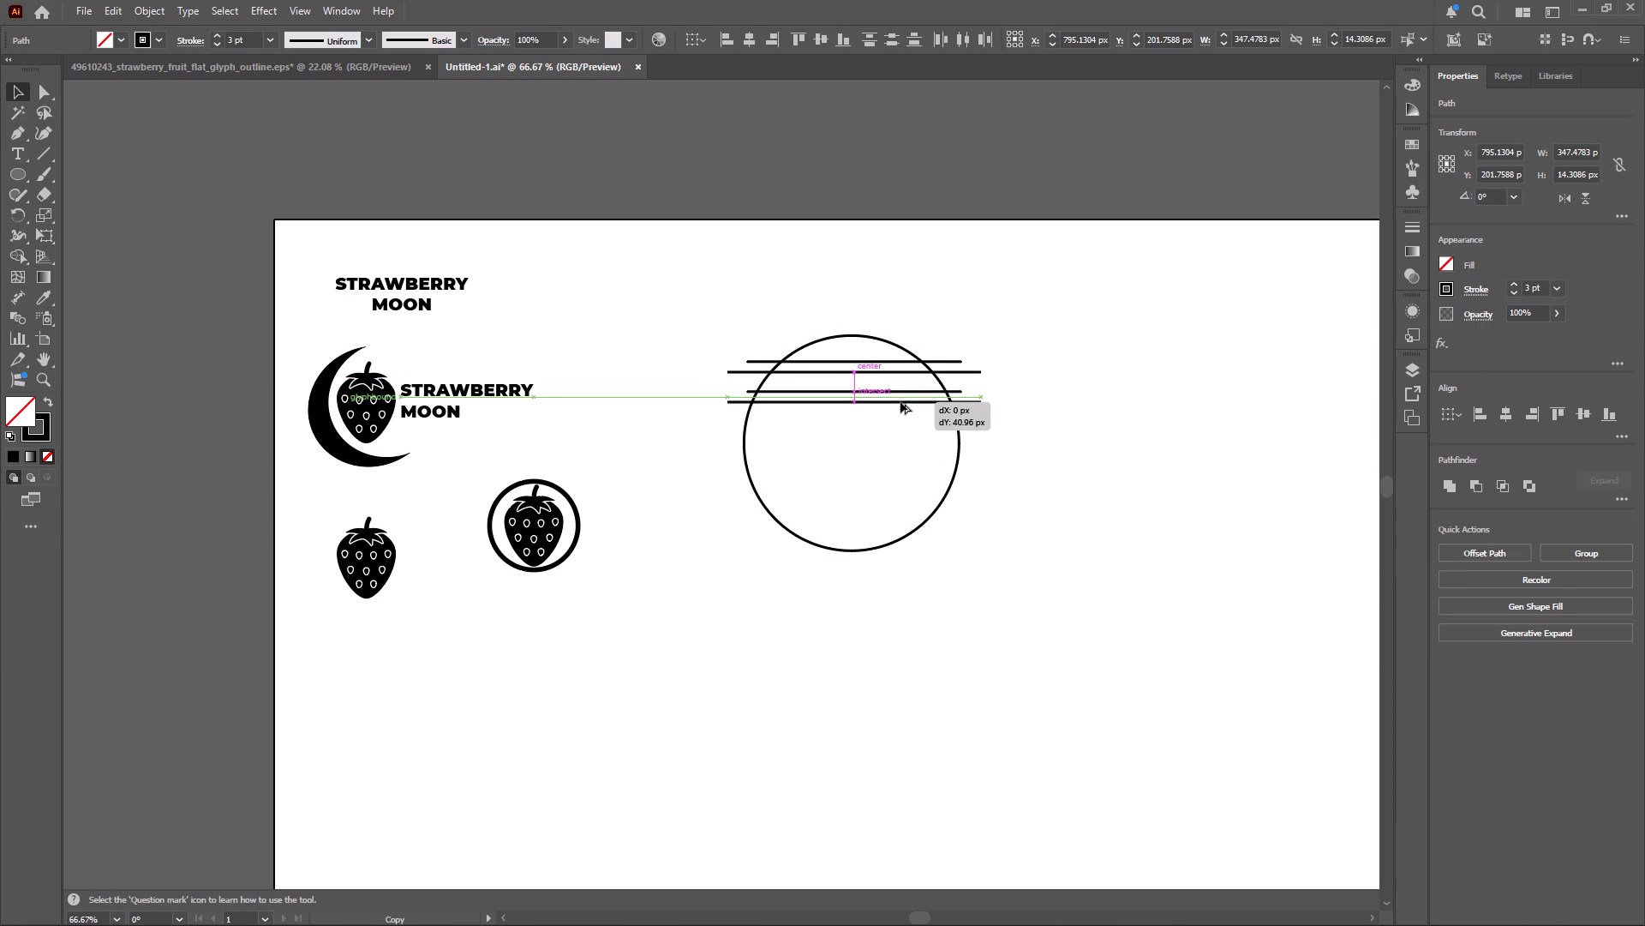
left_click_drag(900, 402, 900, 404, "alt")
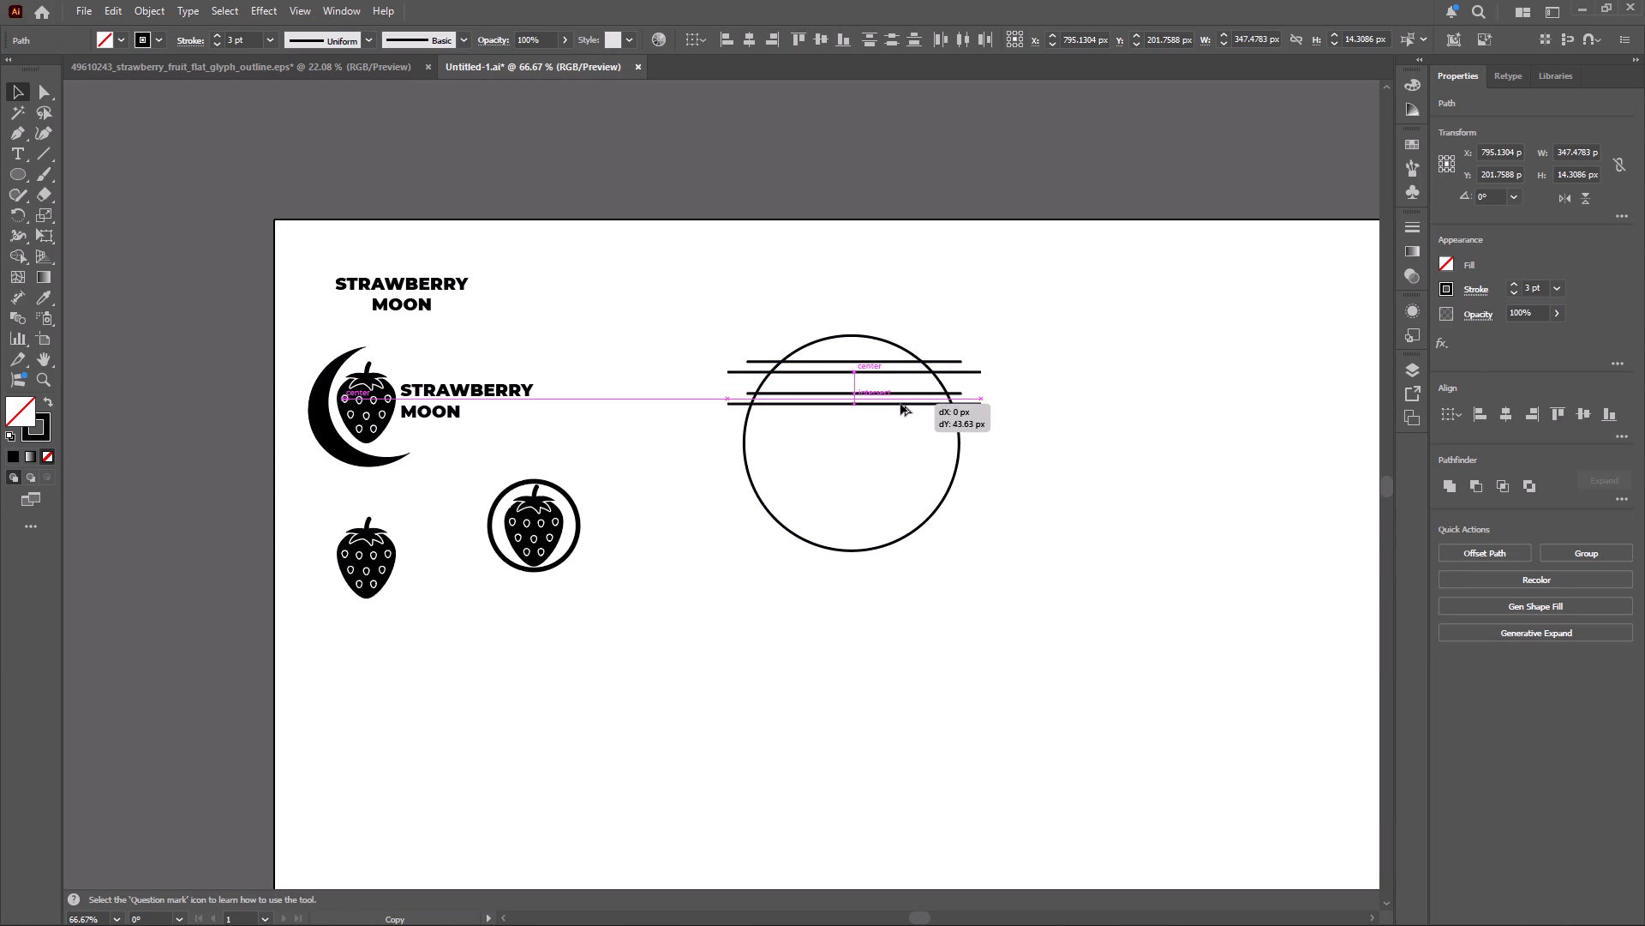
left_click_drag(900, 404, 900, 402, "alt")
left_click_drag(900, 402, 896, 426, "alt")
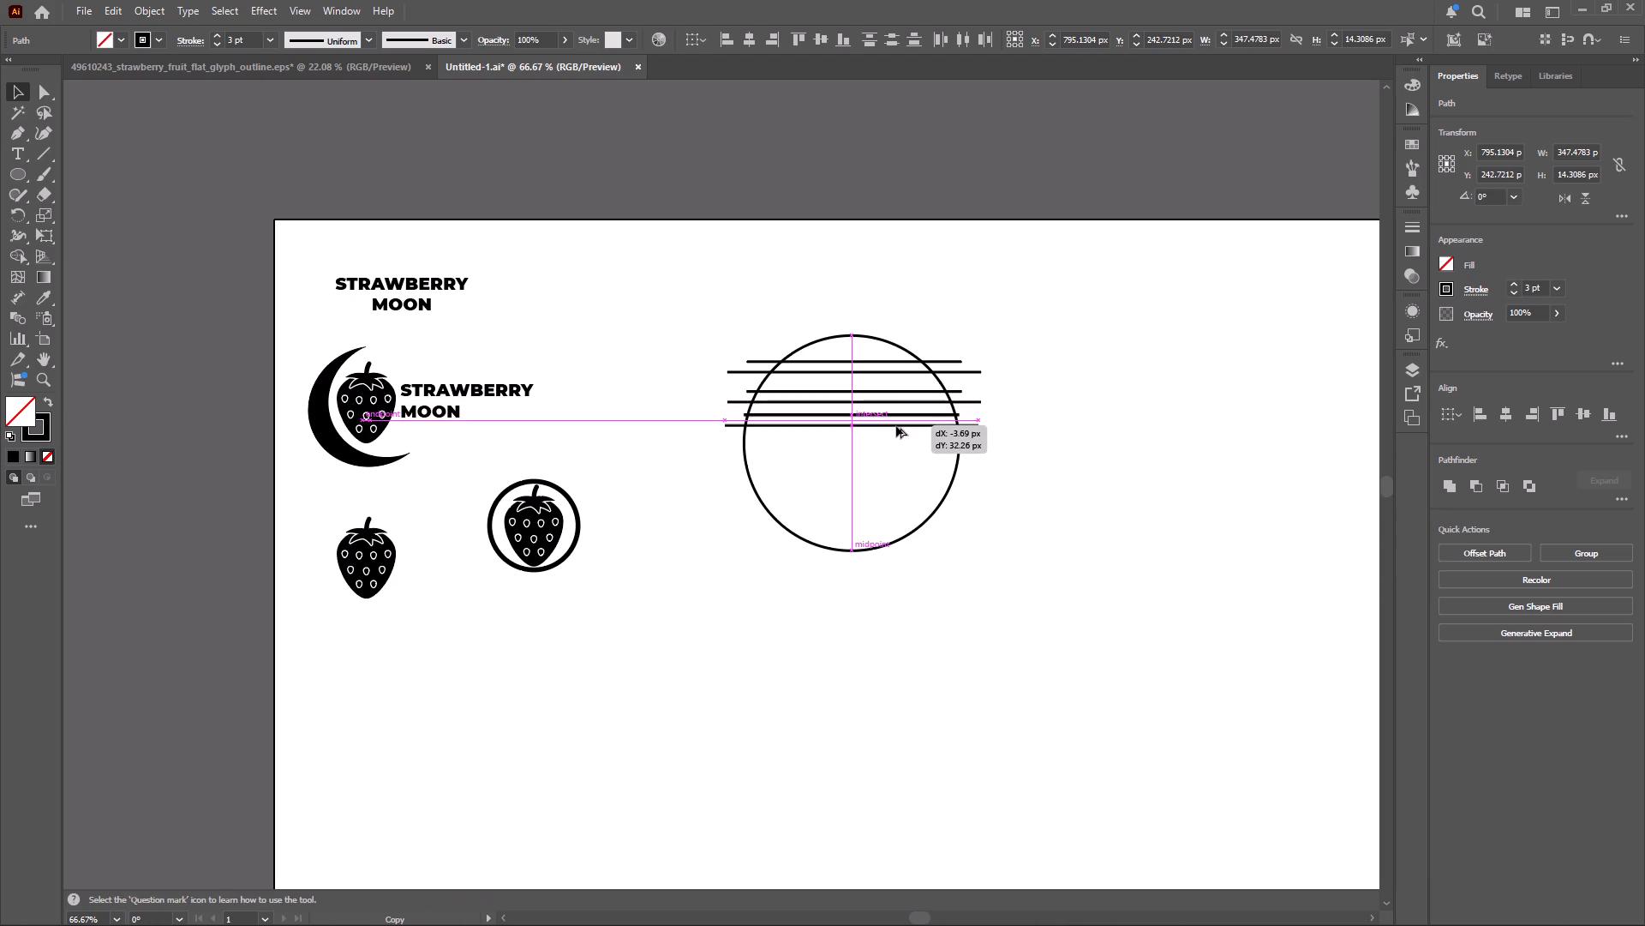
left_click_drag(896, 426, 894, 431, "alt")
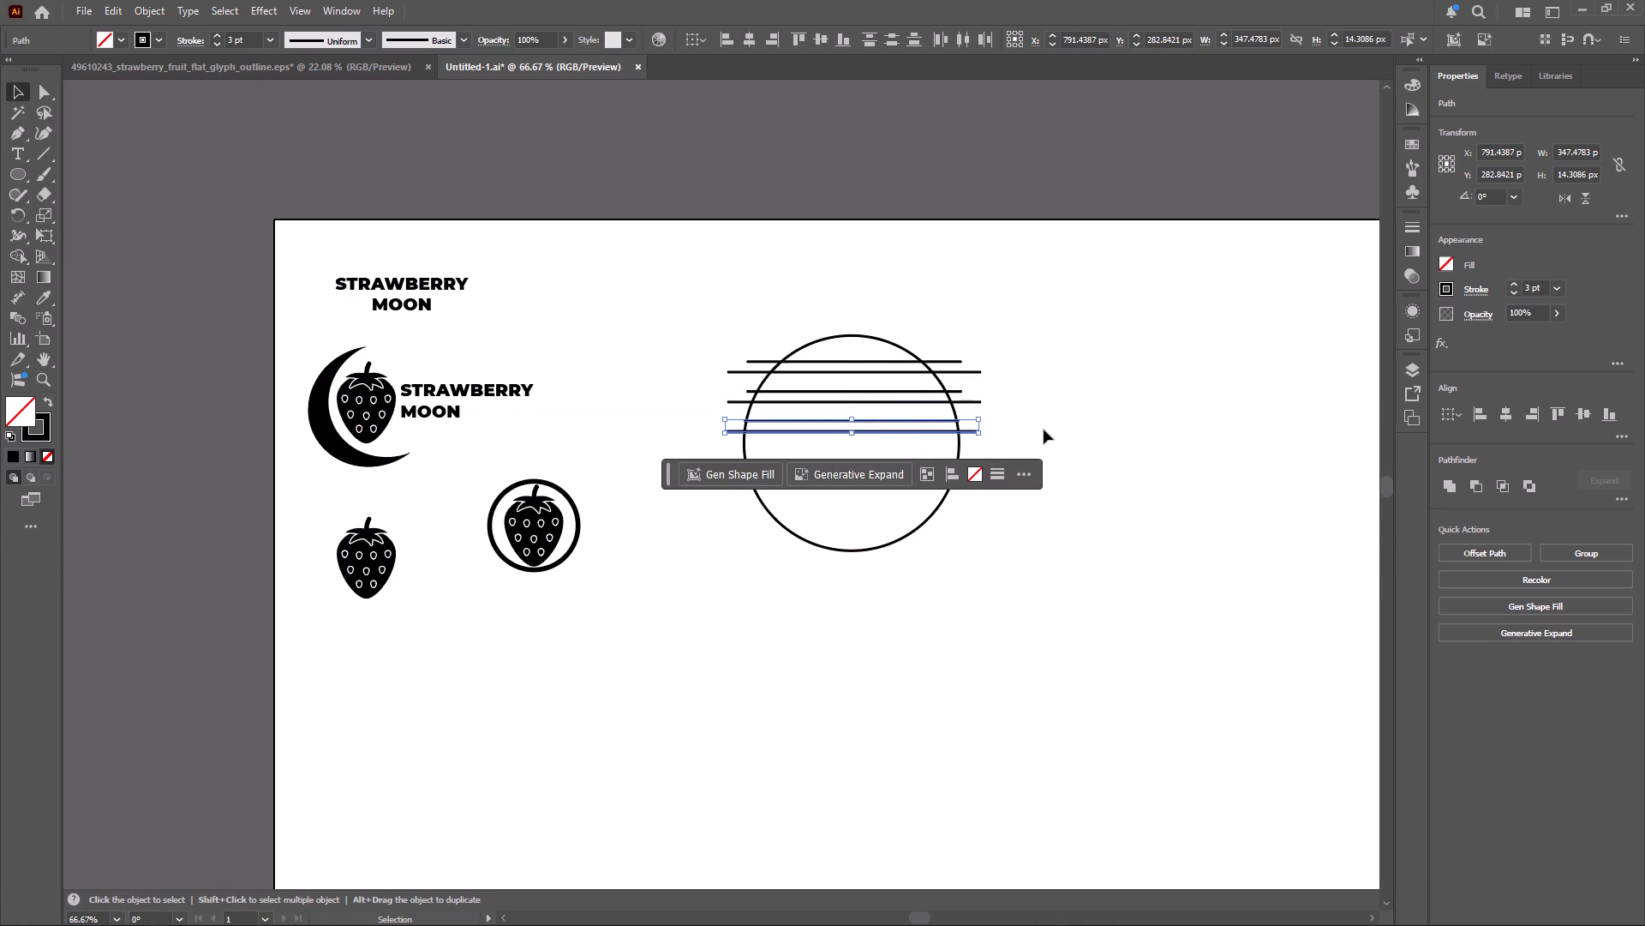
left_click(1044, 428)
Widen the upper line of the lowest pair to about 316 px and nudge it 11 px left to center it on the circle.
left_click(908, 418)
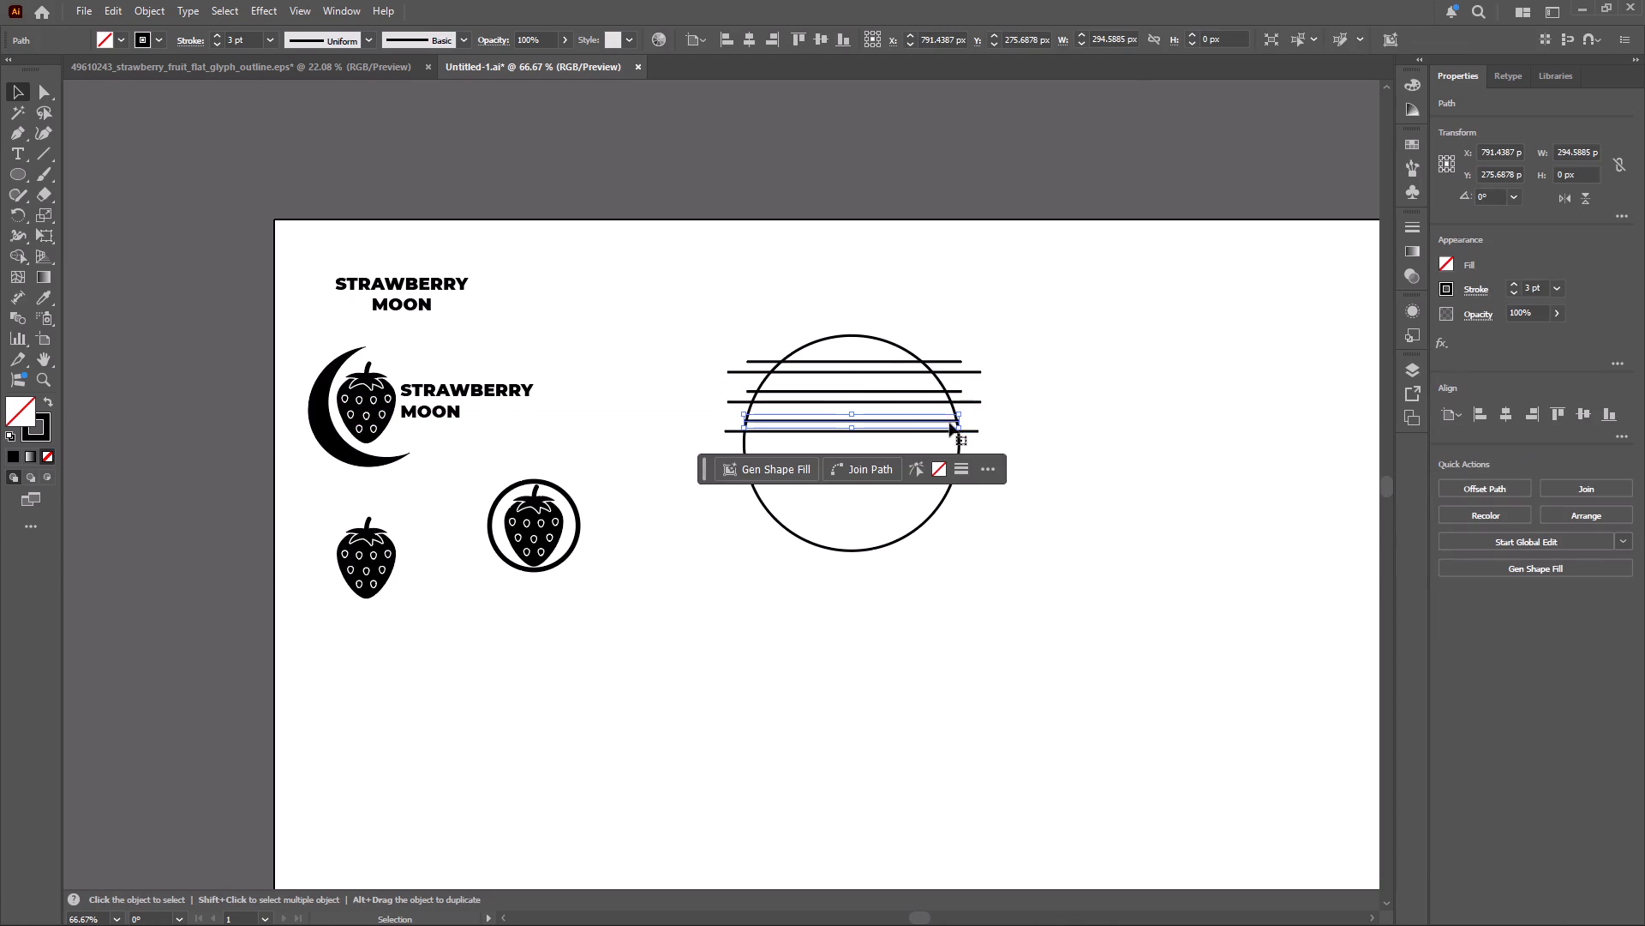
left_click_drag(957, 420, 977, 418)
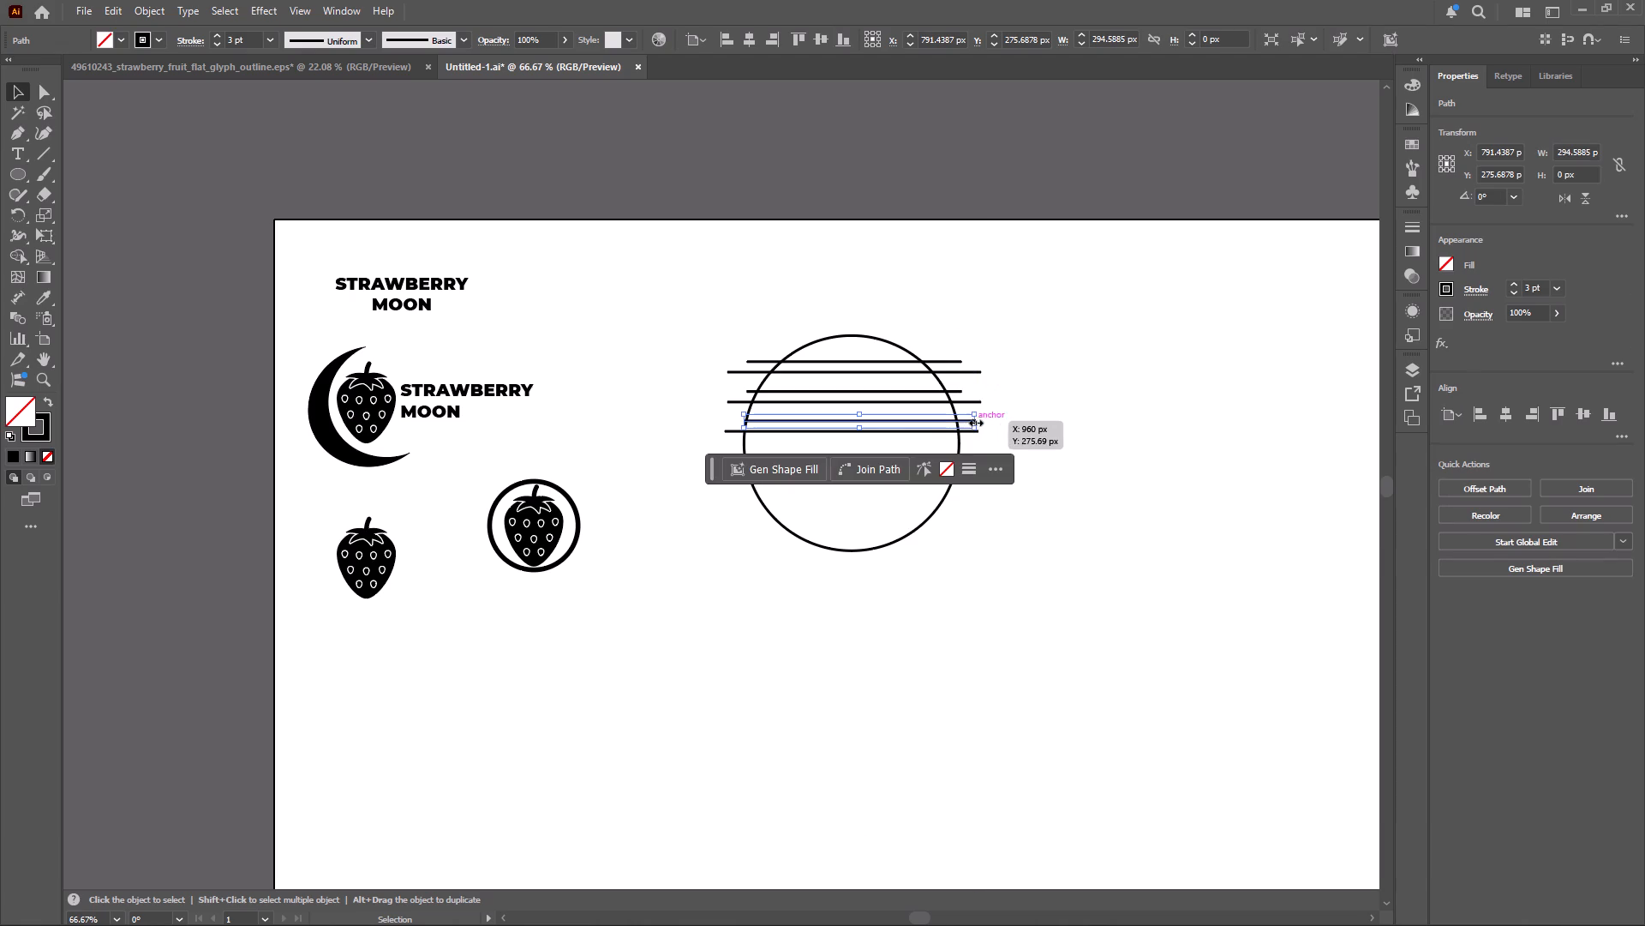
key("Left")
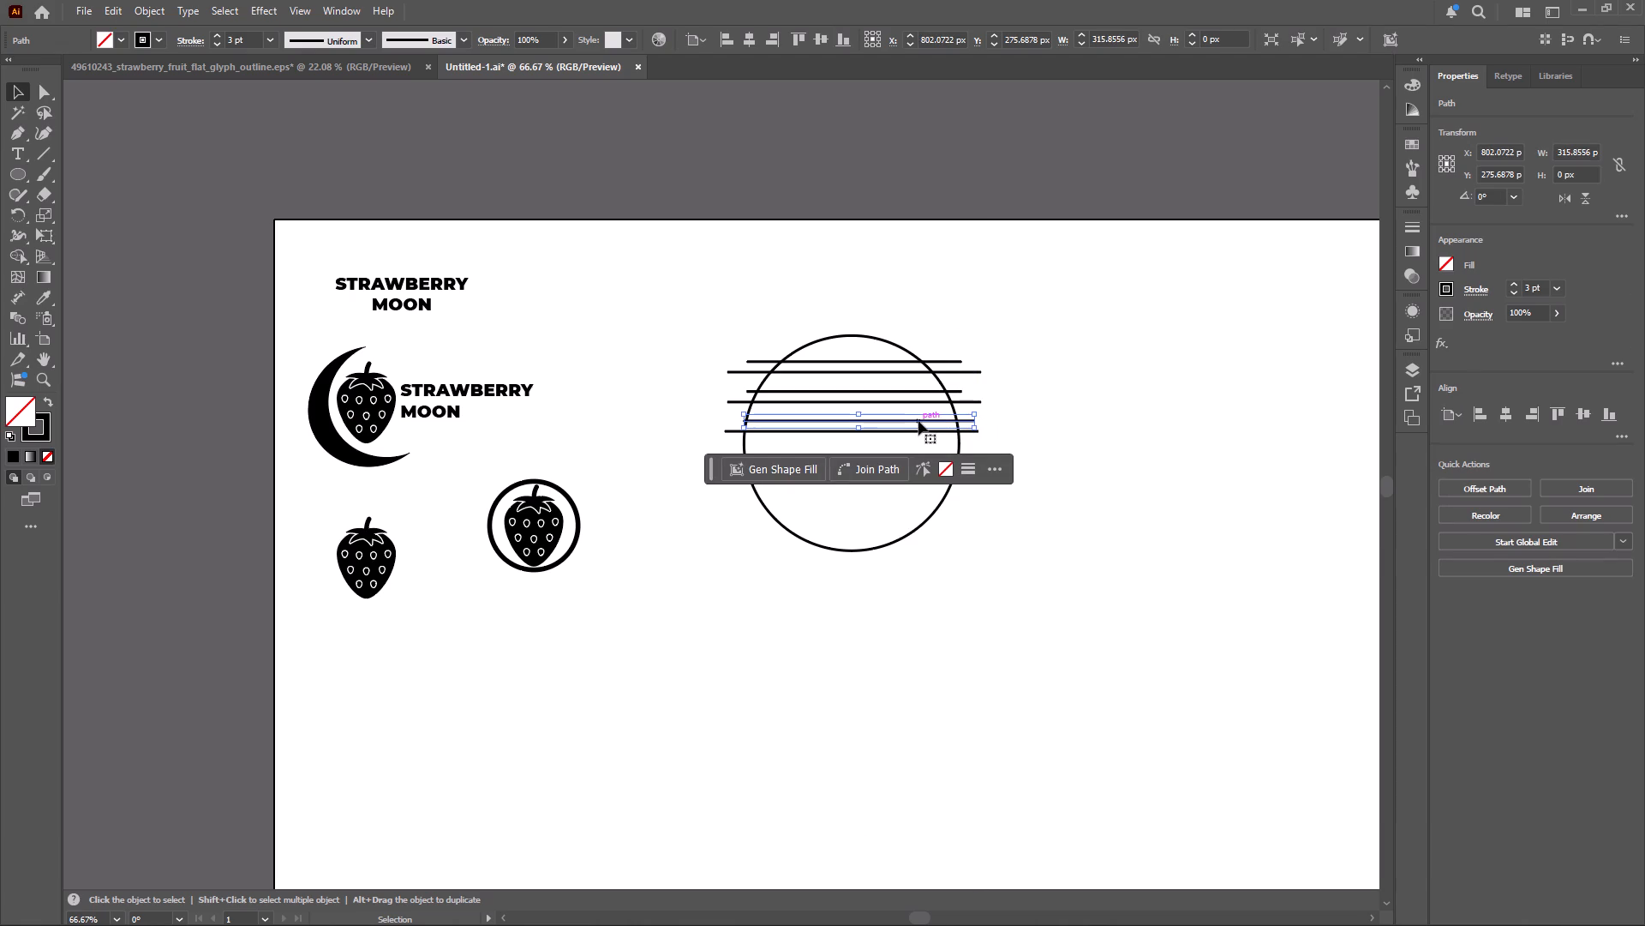
key("Left")
key("Left")
key("Left")
key("Left")
key("Left")
key("Left")
key("Left")
key("Left")
key("Left")
key("Left")
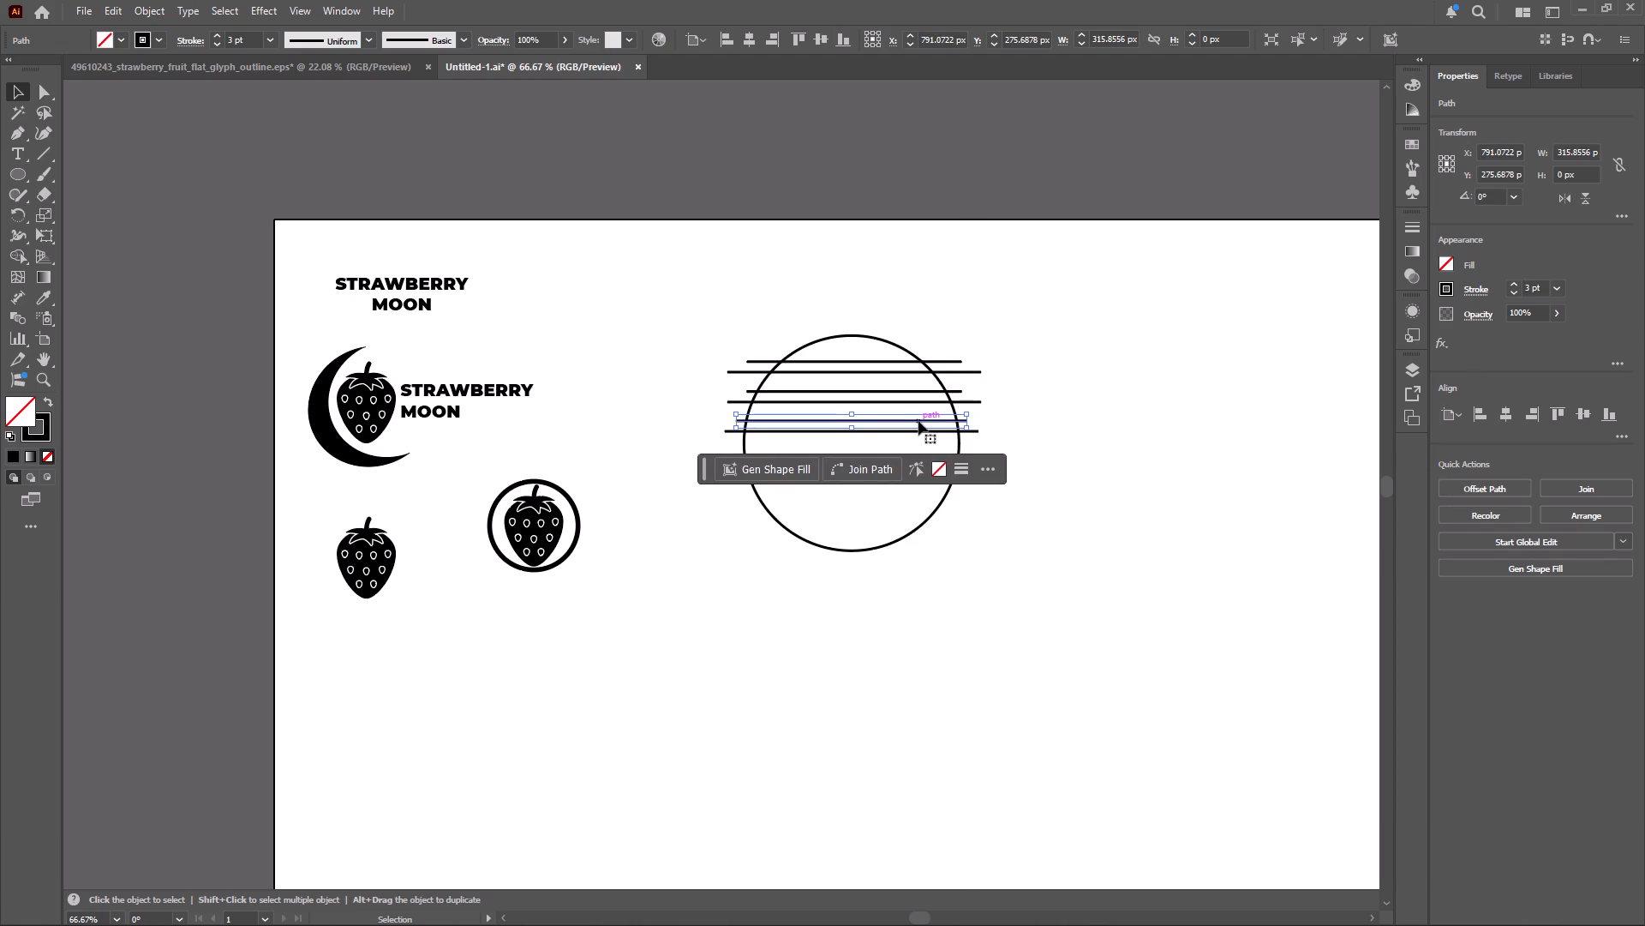
left_click(1136, 537)
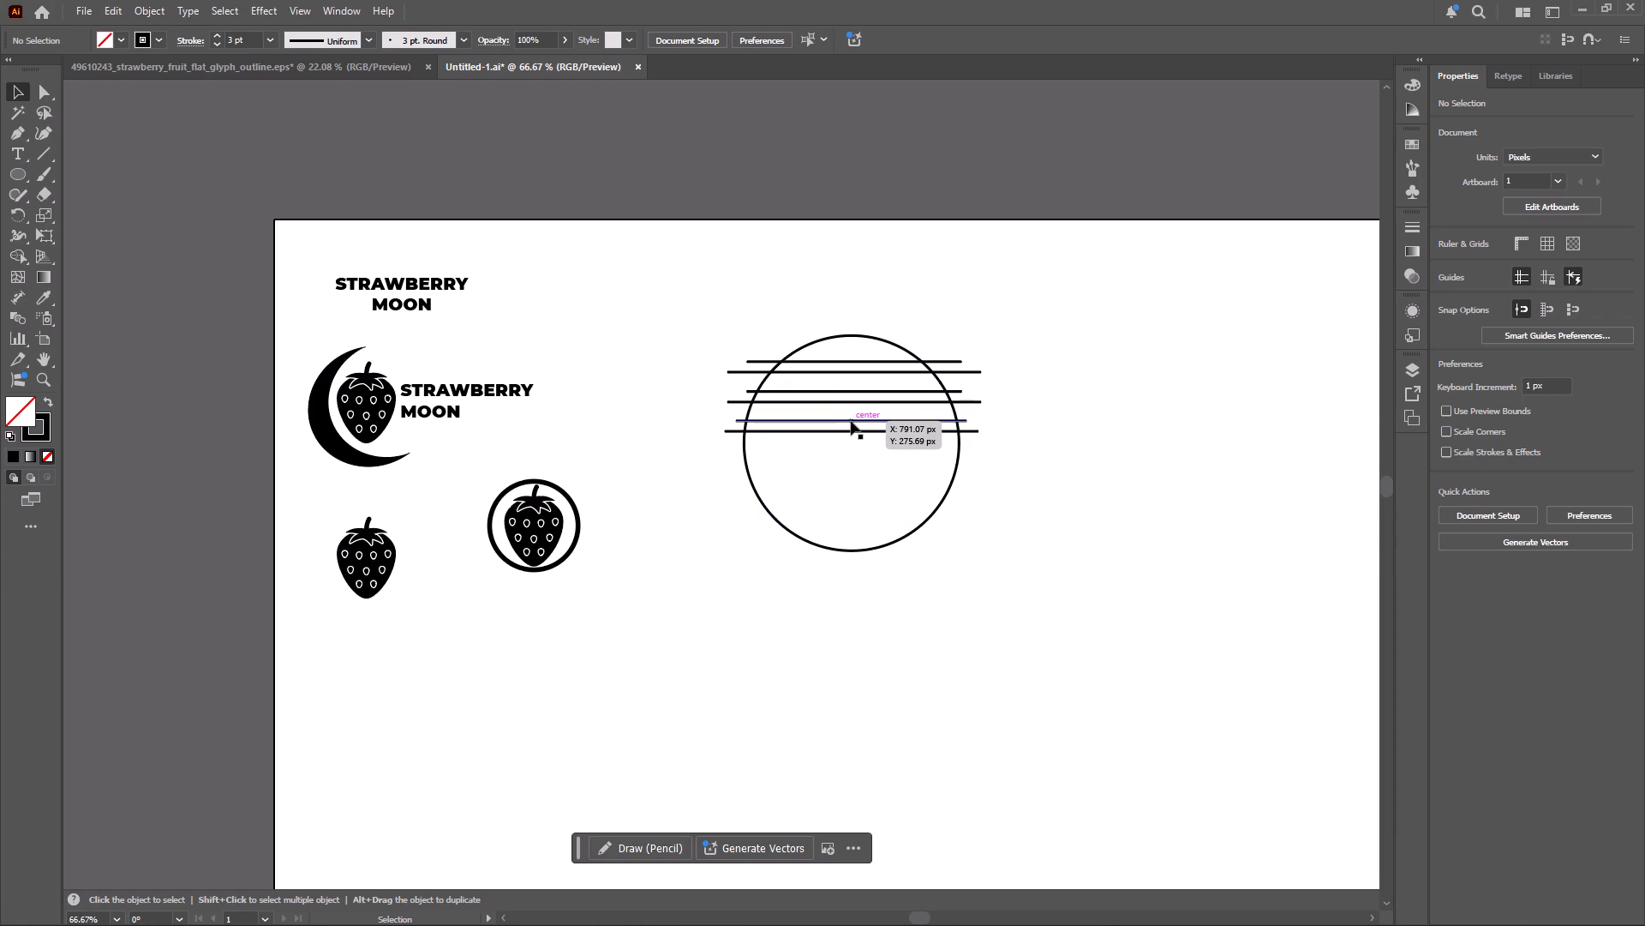
Duplicate the upper line of the lowest pair about 40 px down, just below the circle's center.
left_click_drag(851, 421, 853, 452, "alt")
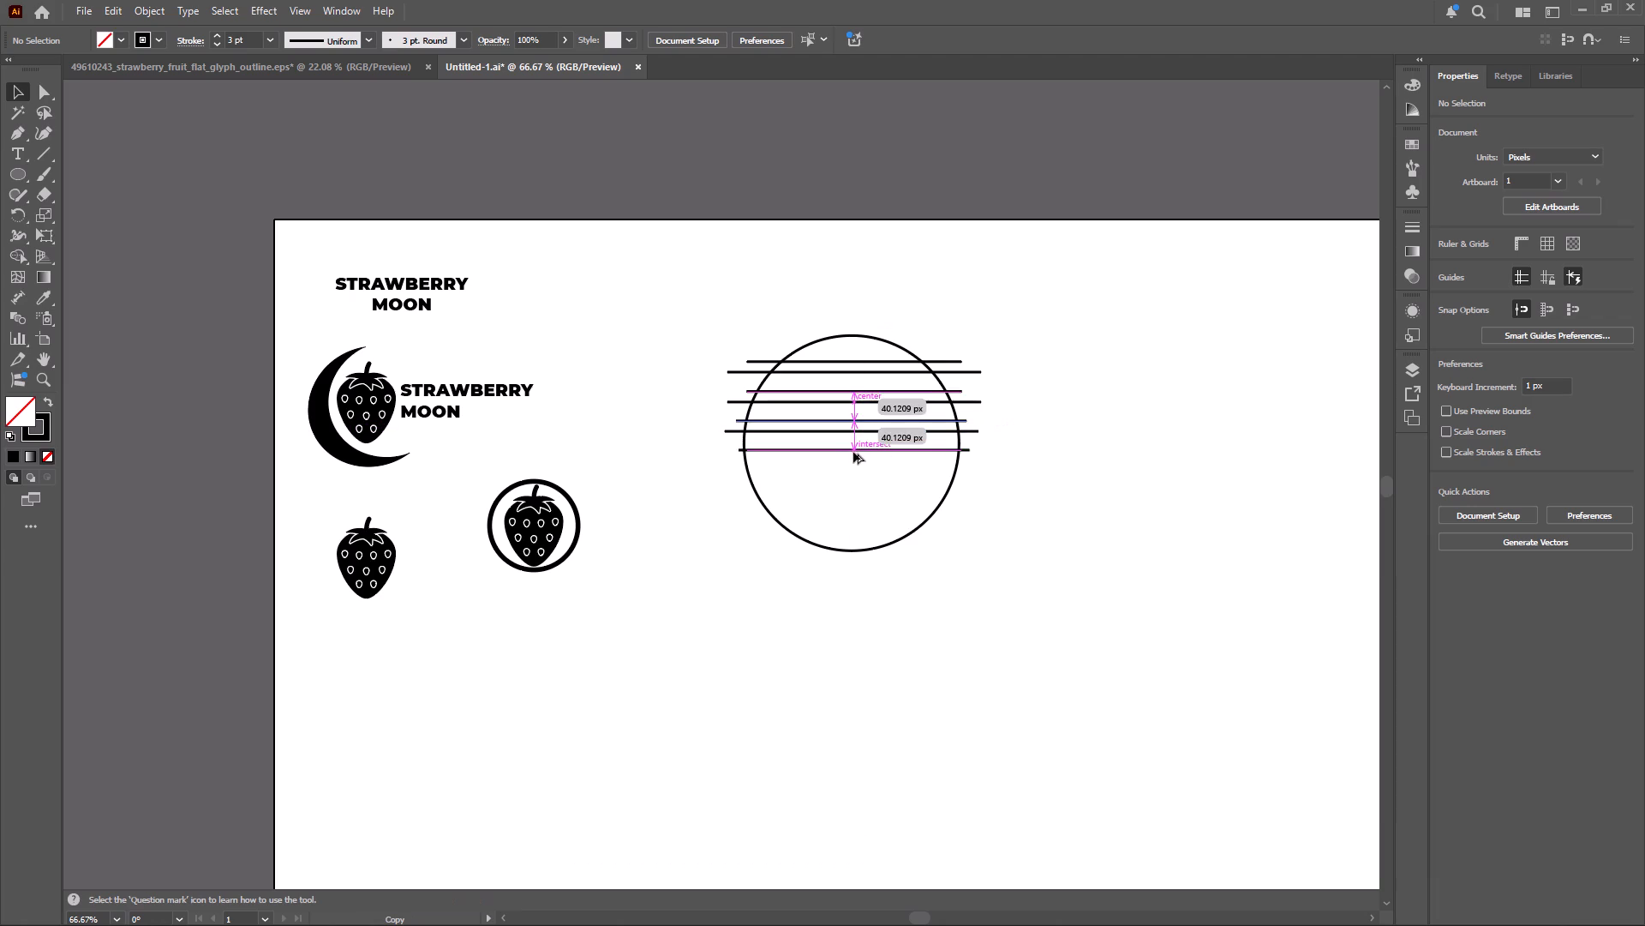
left_click_drag(853, 452, 853, 448, "alt")
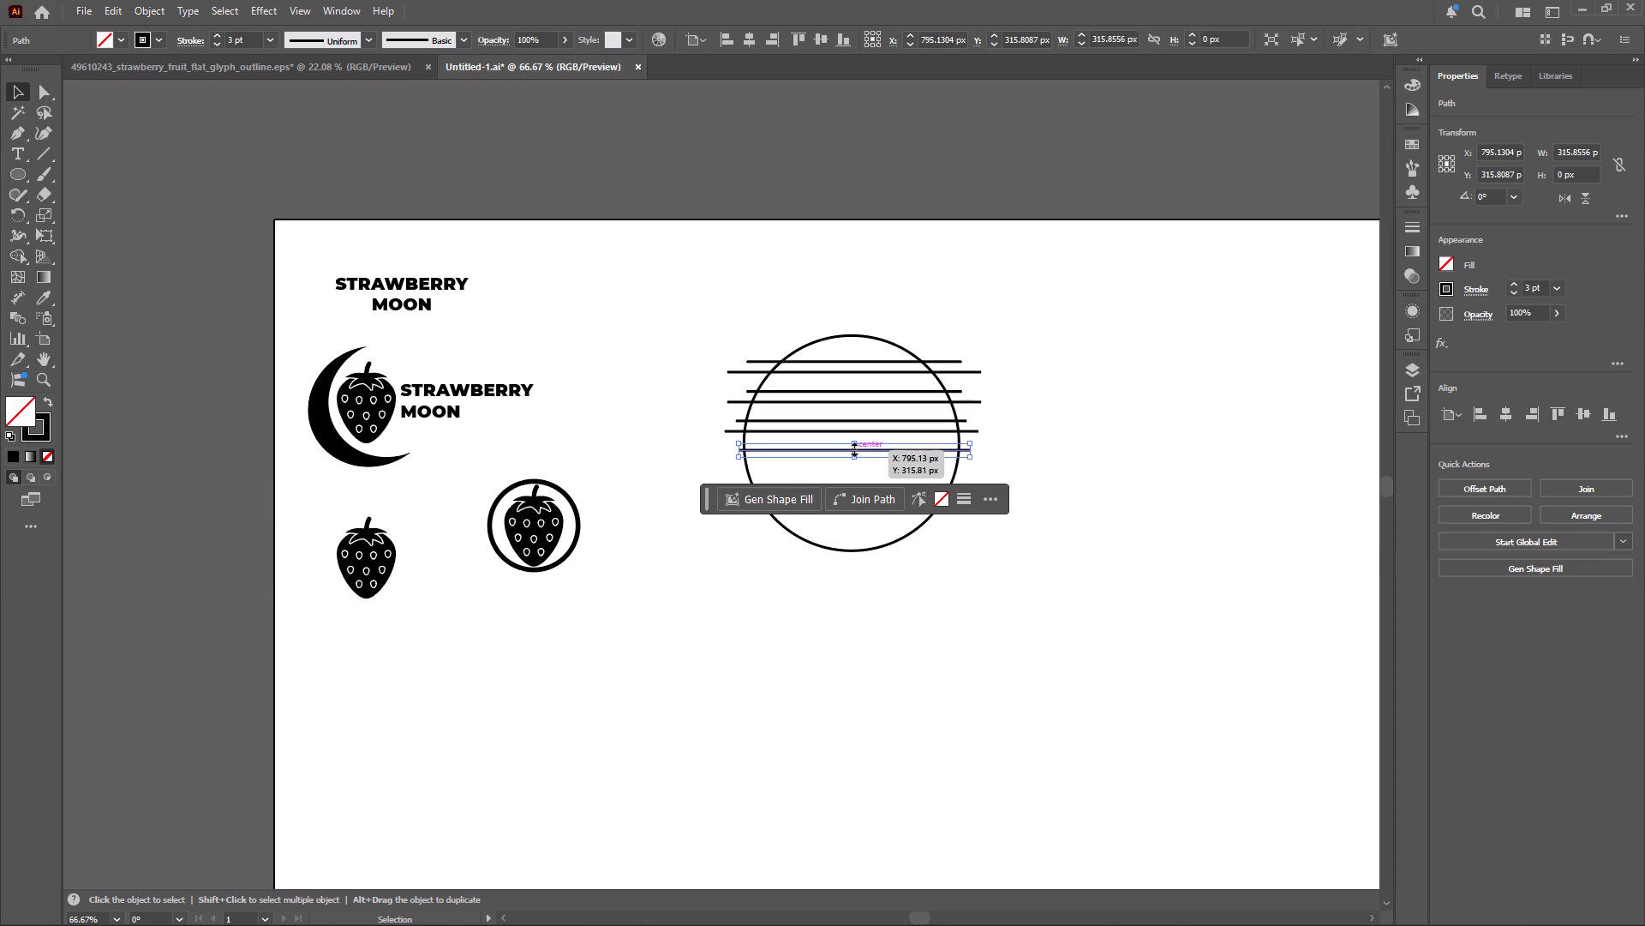
left_click(1088, 436)
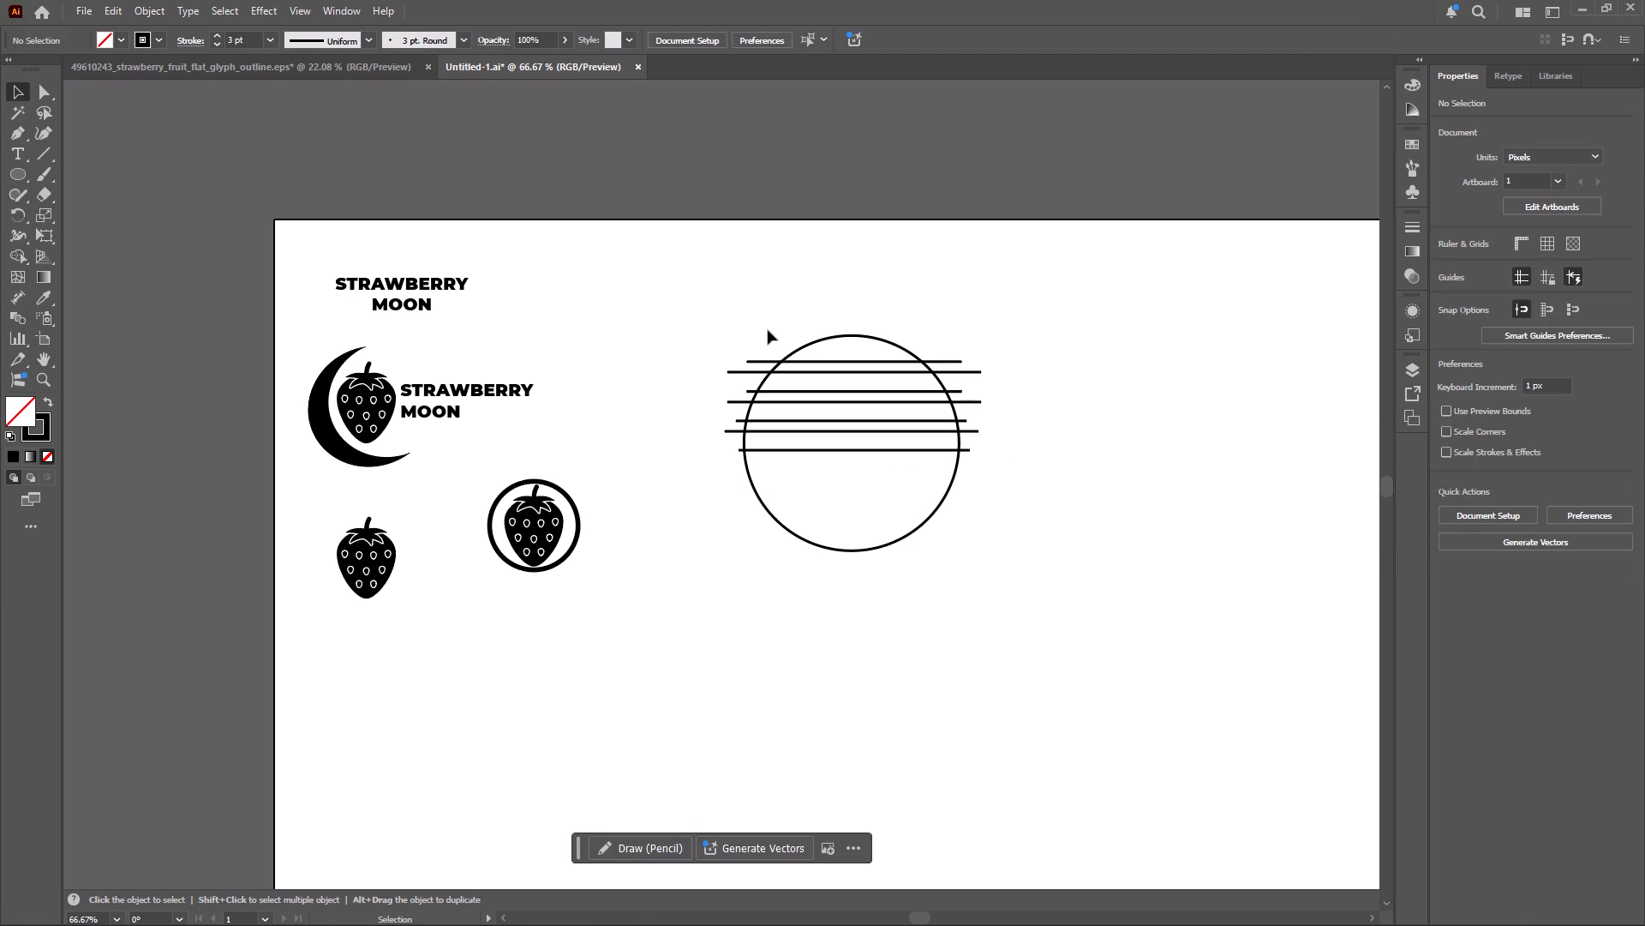
Split the circle into separate horizontal bands along all the crossing lines with the Shape Builder tool.
left_click_drag(769, 319, 785, 352)
left_click_drag(785, 352, 936, 625)
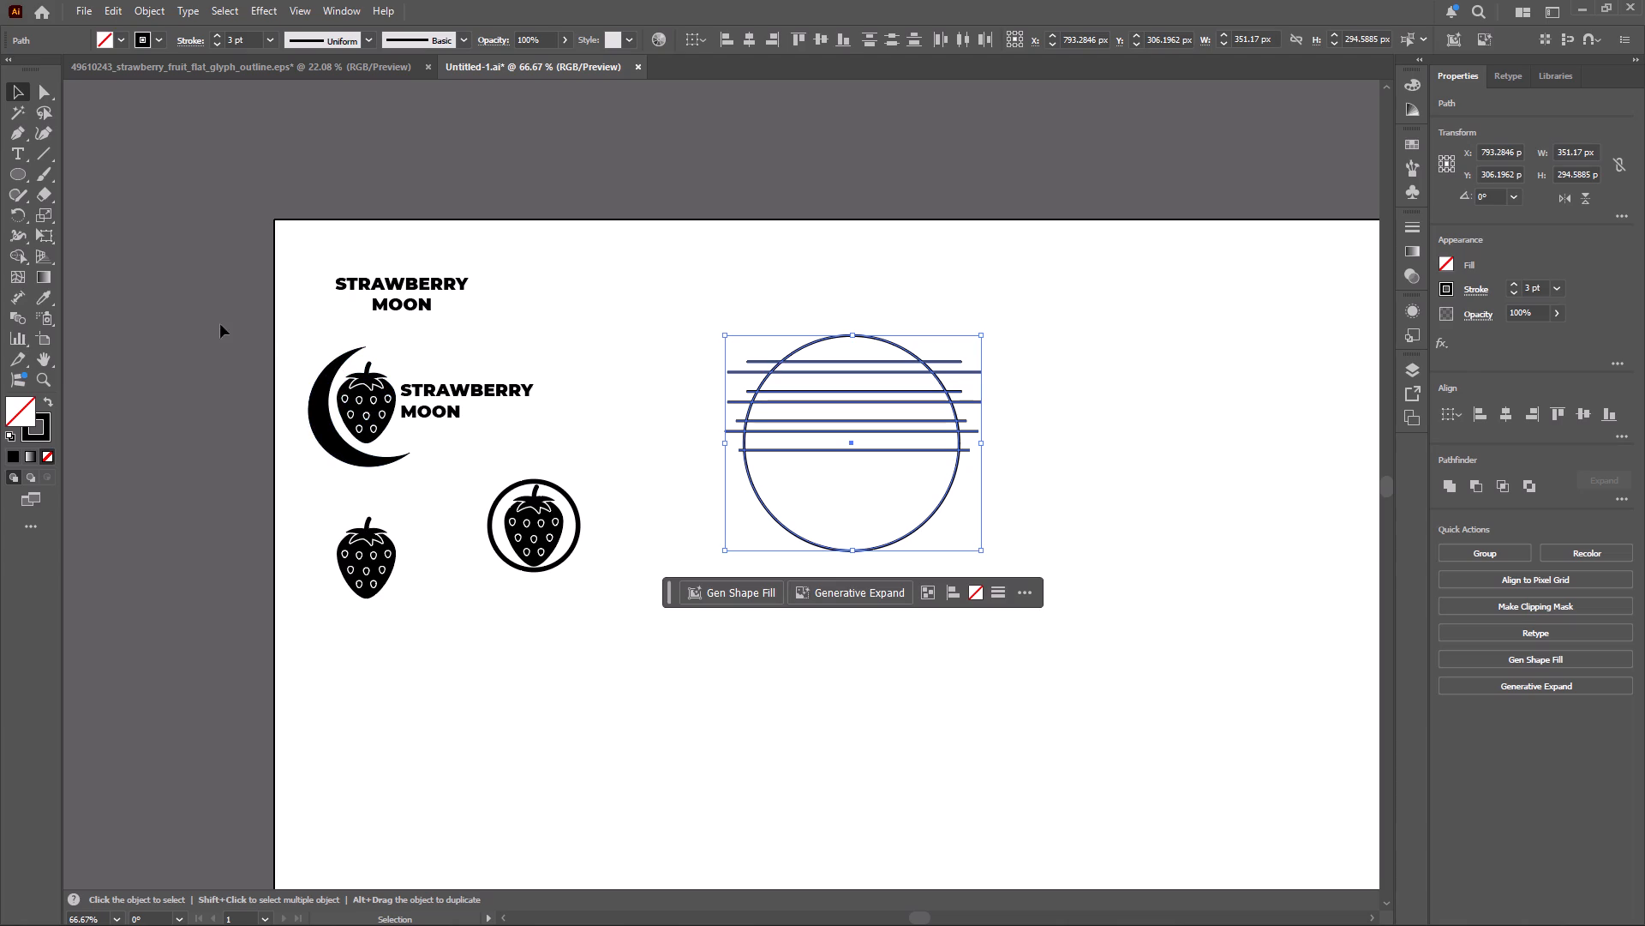
left_click(18, 255)
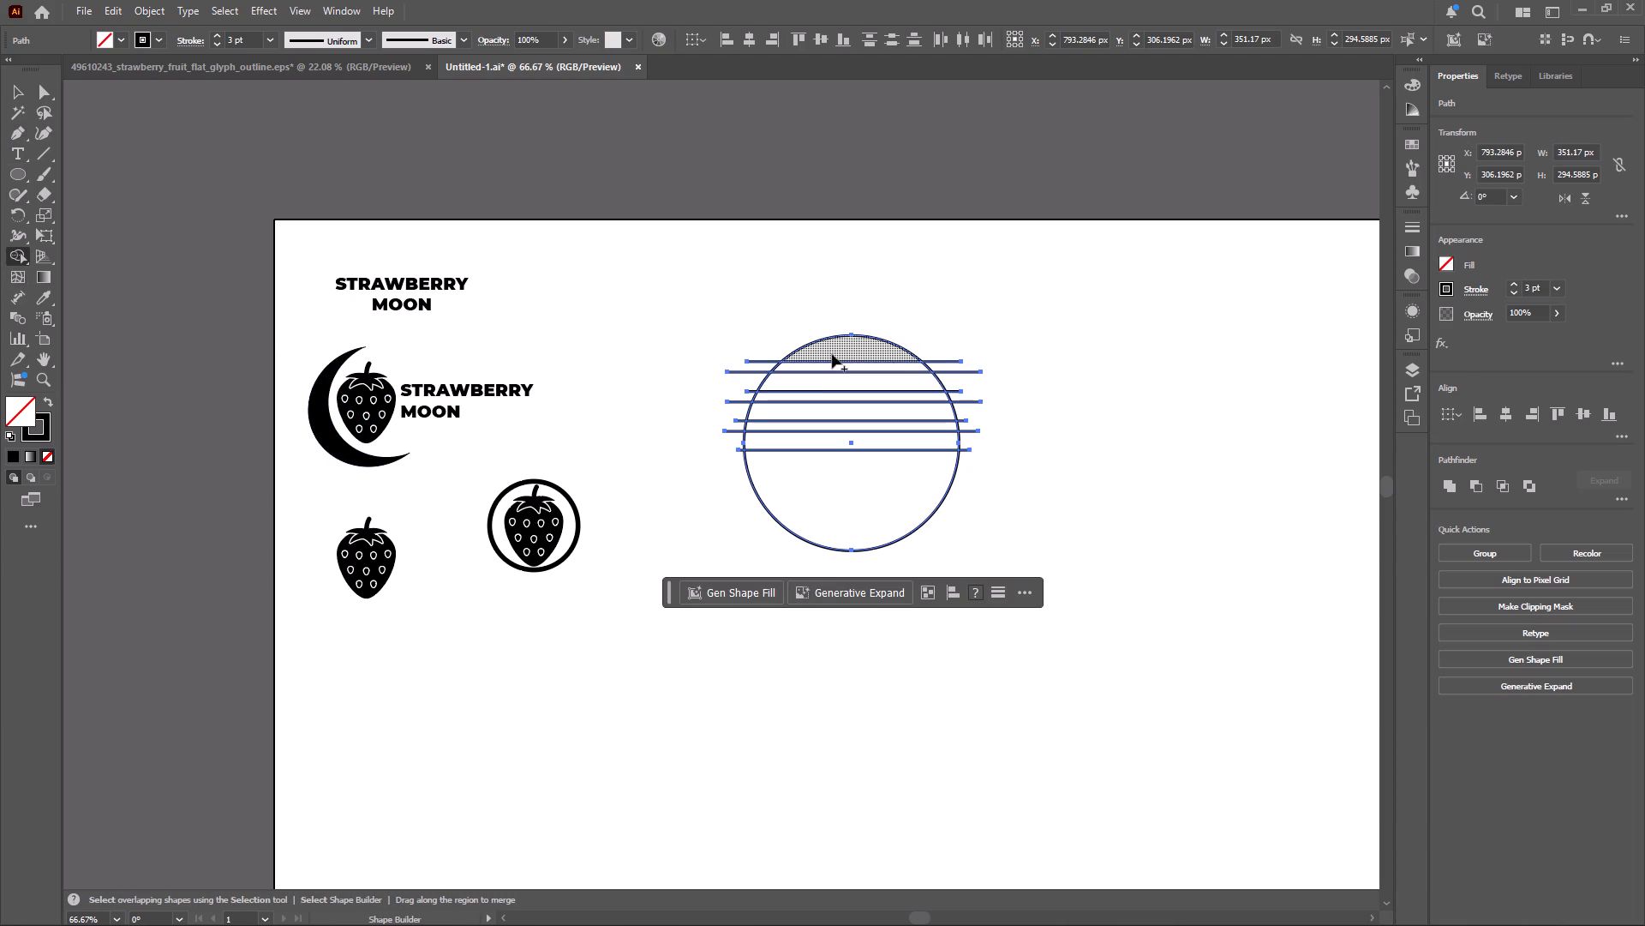
left_click_drag(825, 352, 849, 352)
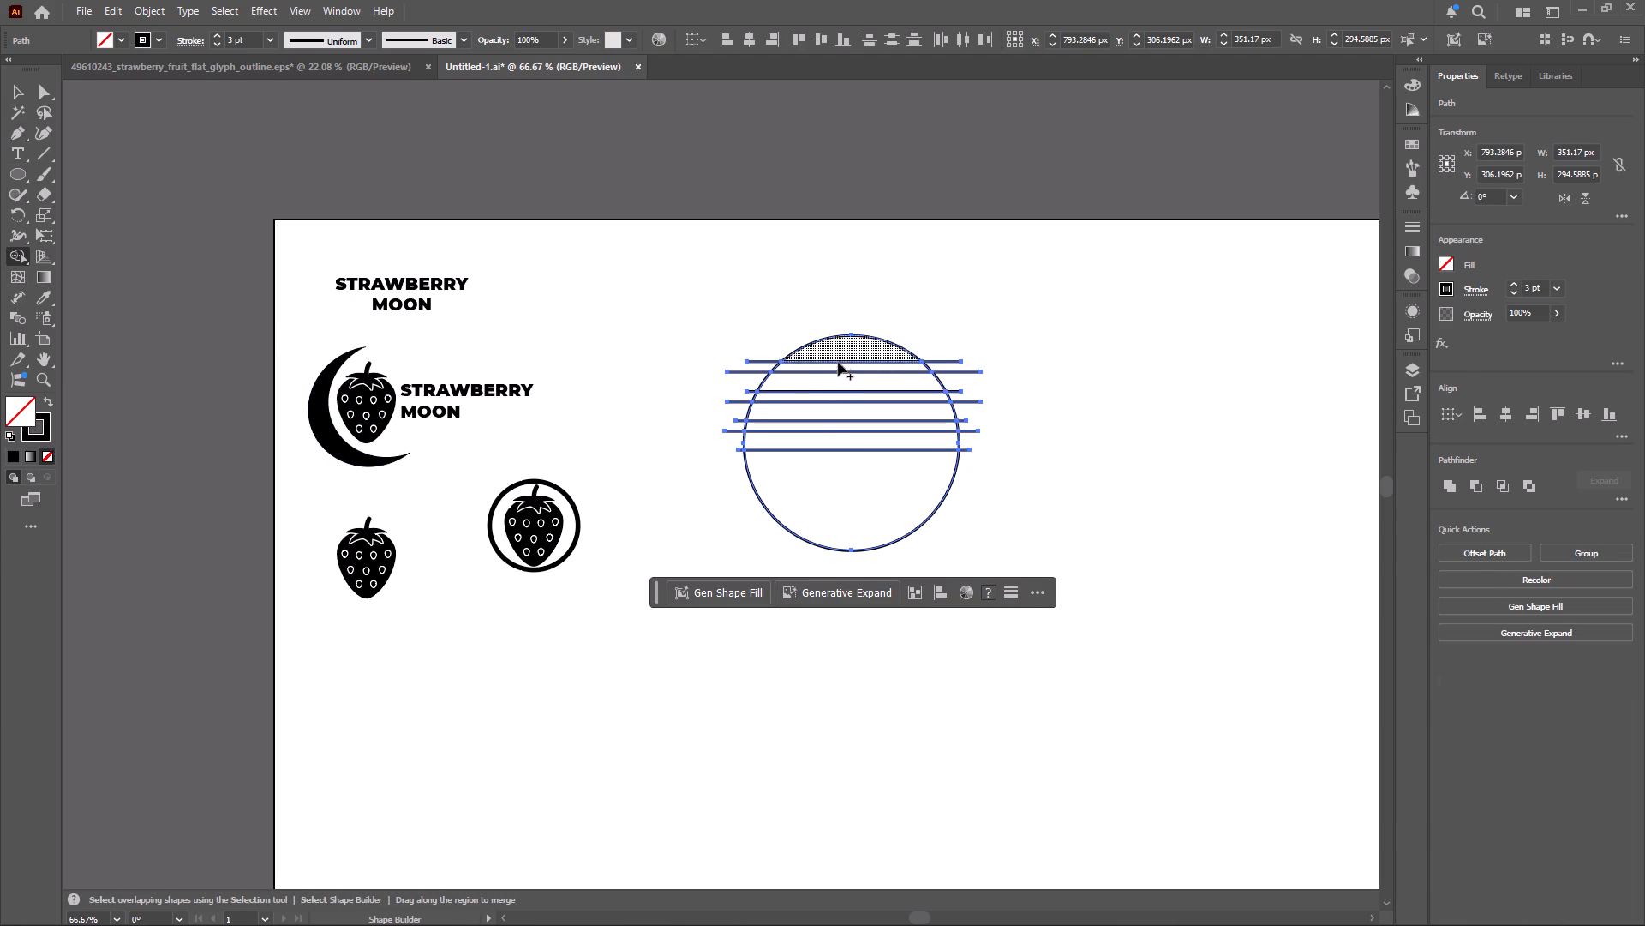
left_click(820, 369)
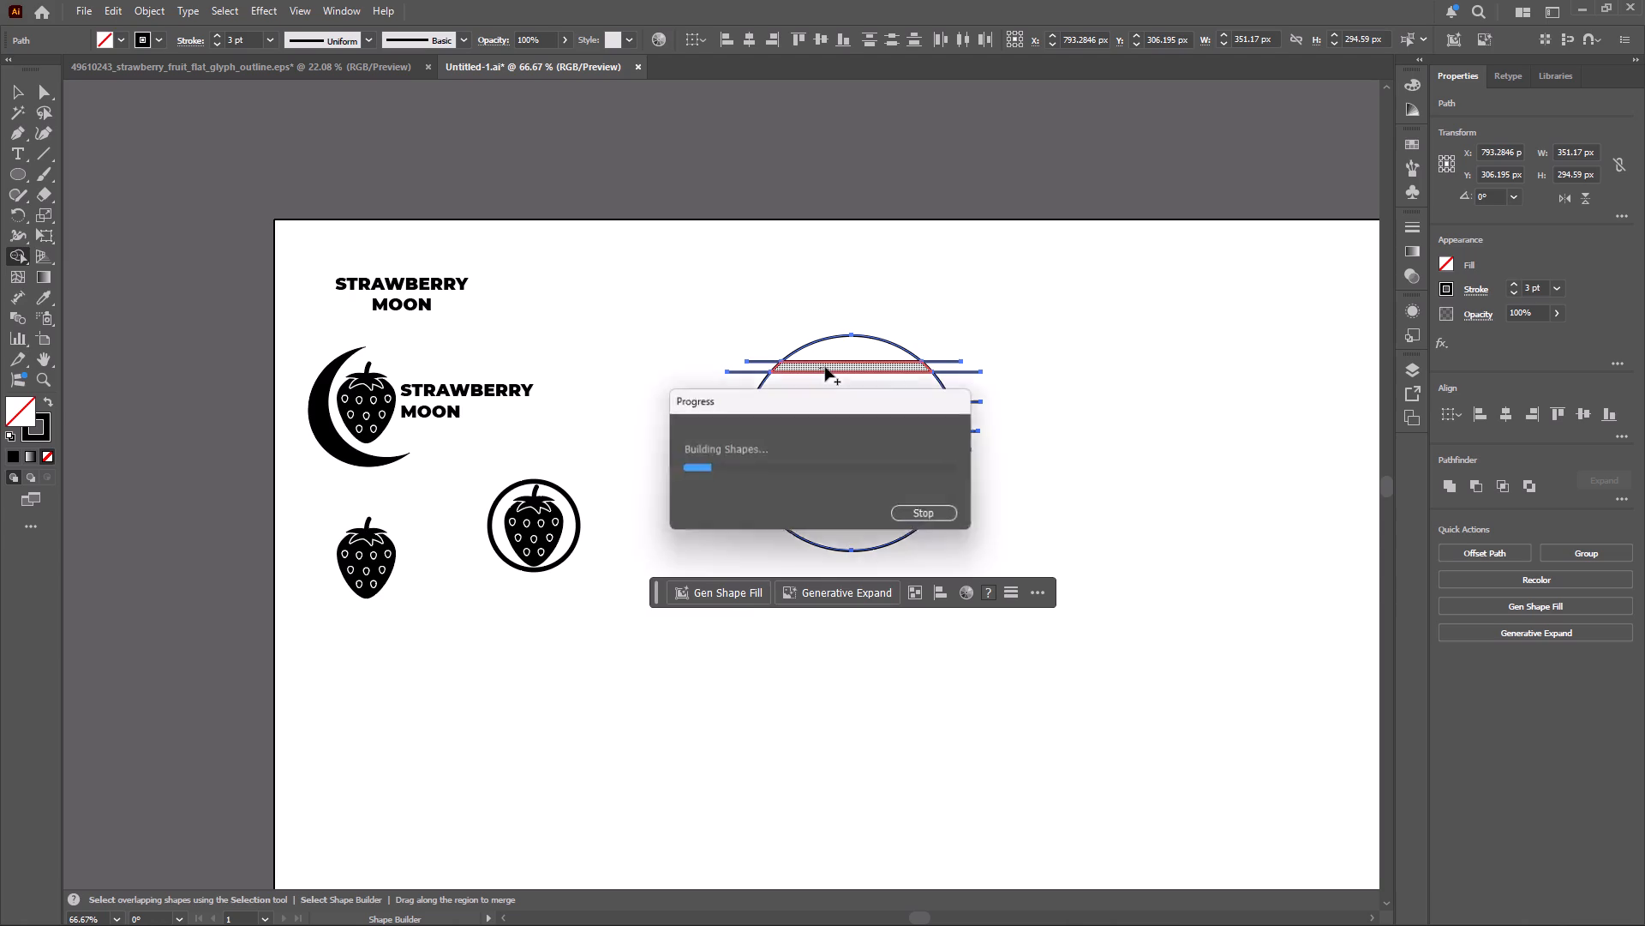
key("ctrl+z")
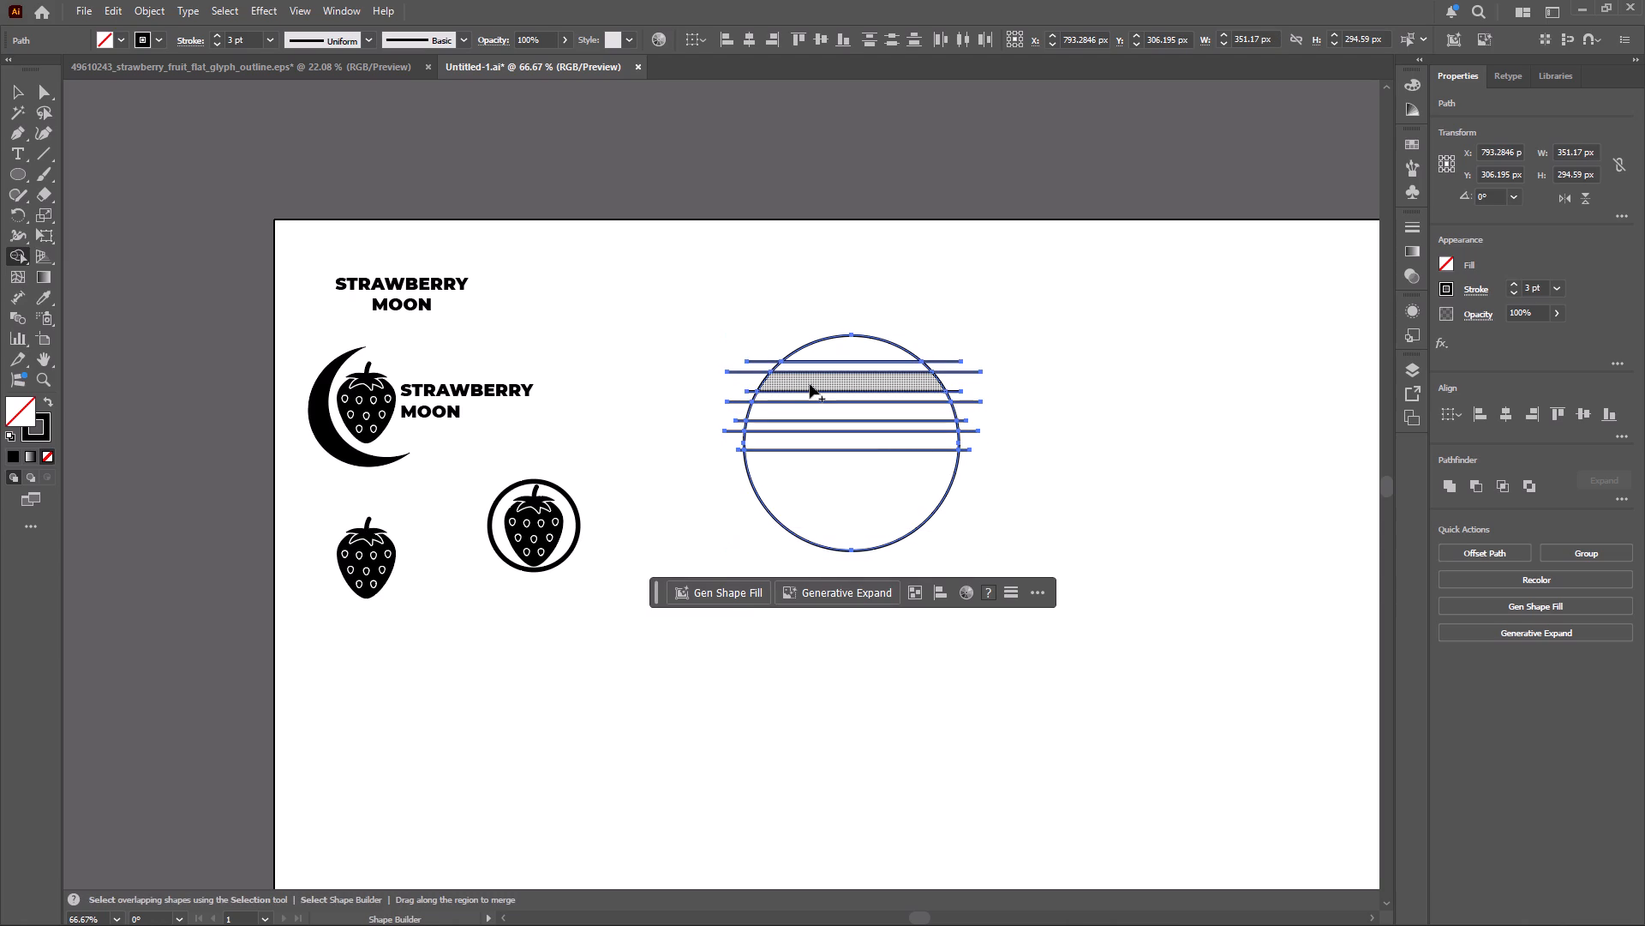
left_click_drag(808, 383, 856, 382)
left_click_drag(810, 412, 873, 406)
key("ctrl+z")
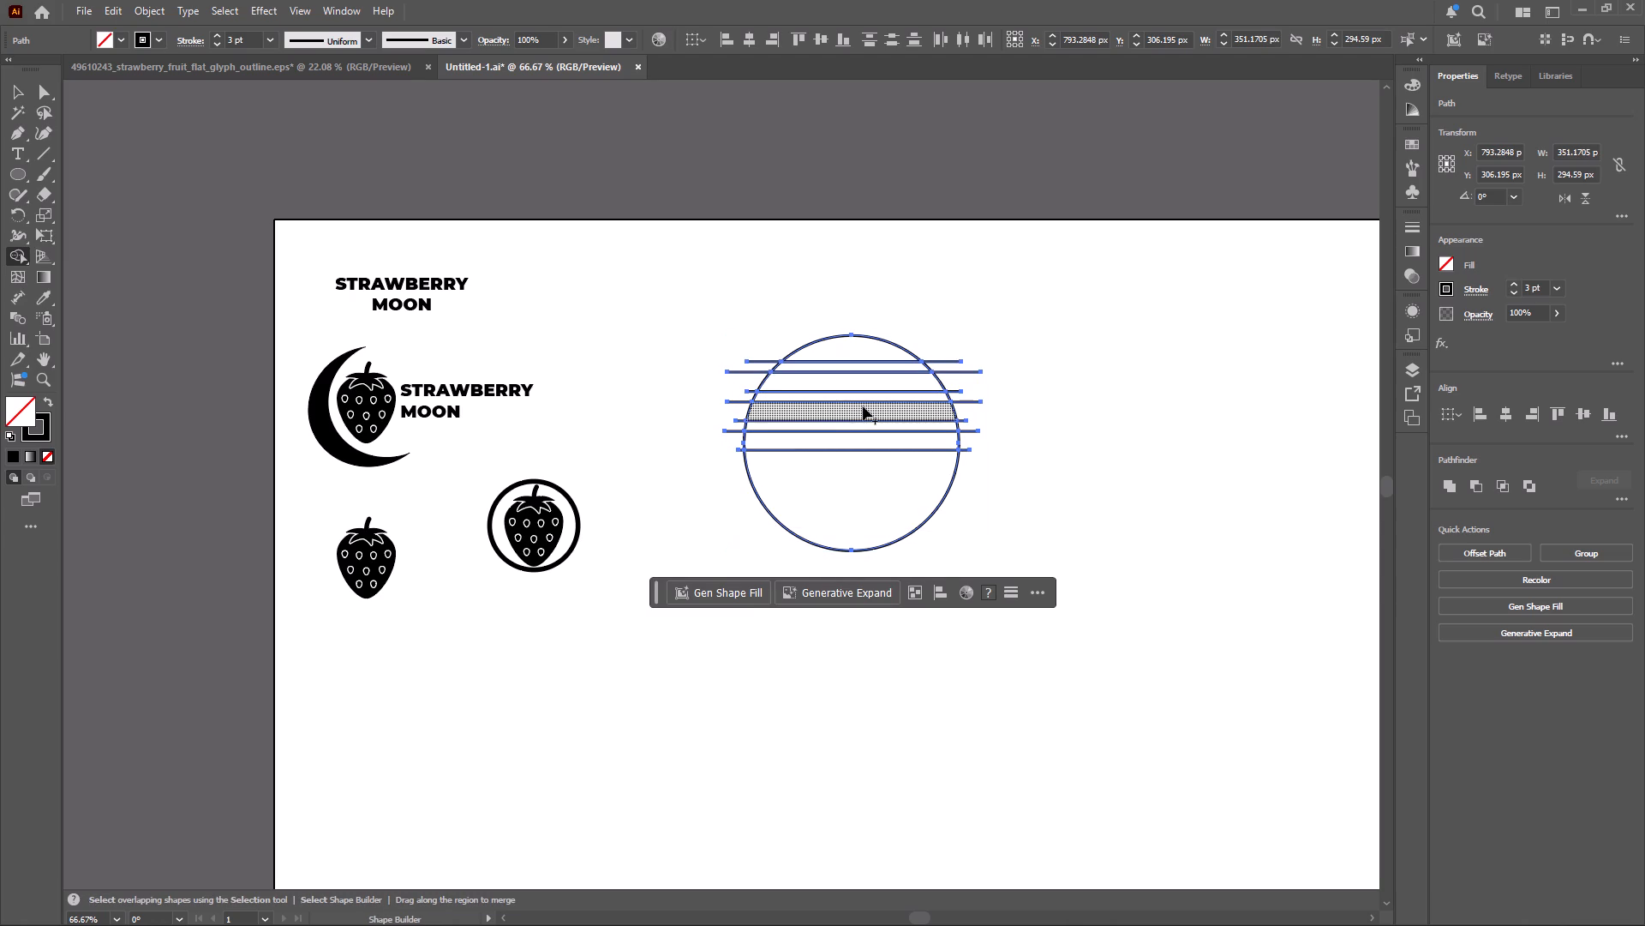
left_click_drag(809, 408, 839, 412)
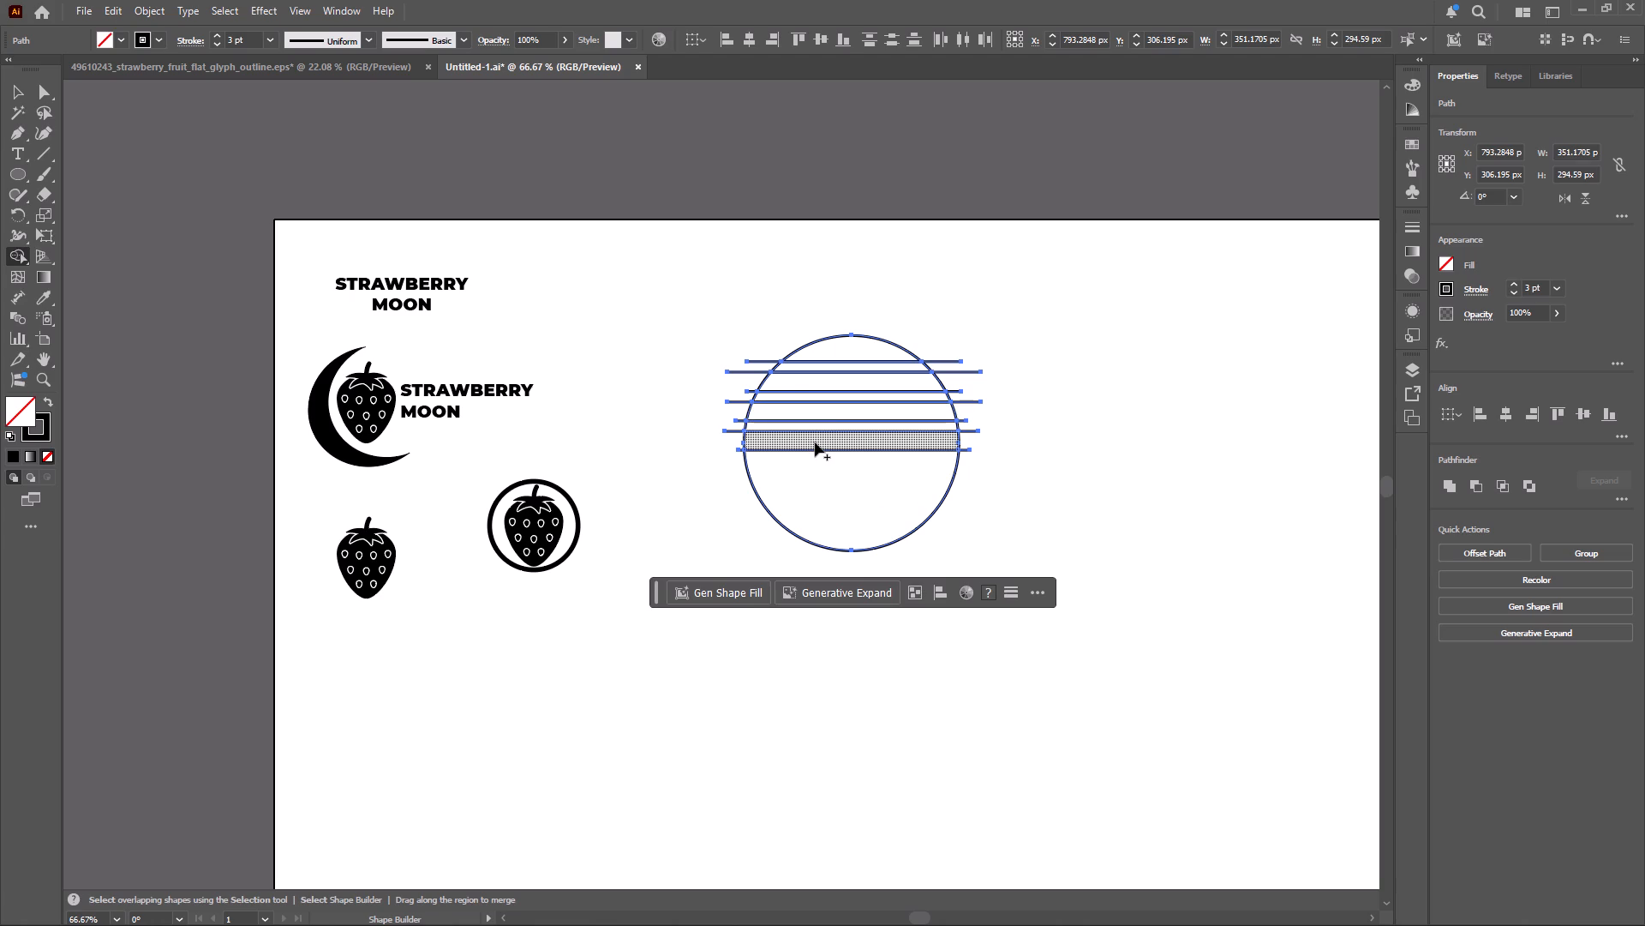
left_click_drag(815, 442, 855, 442)
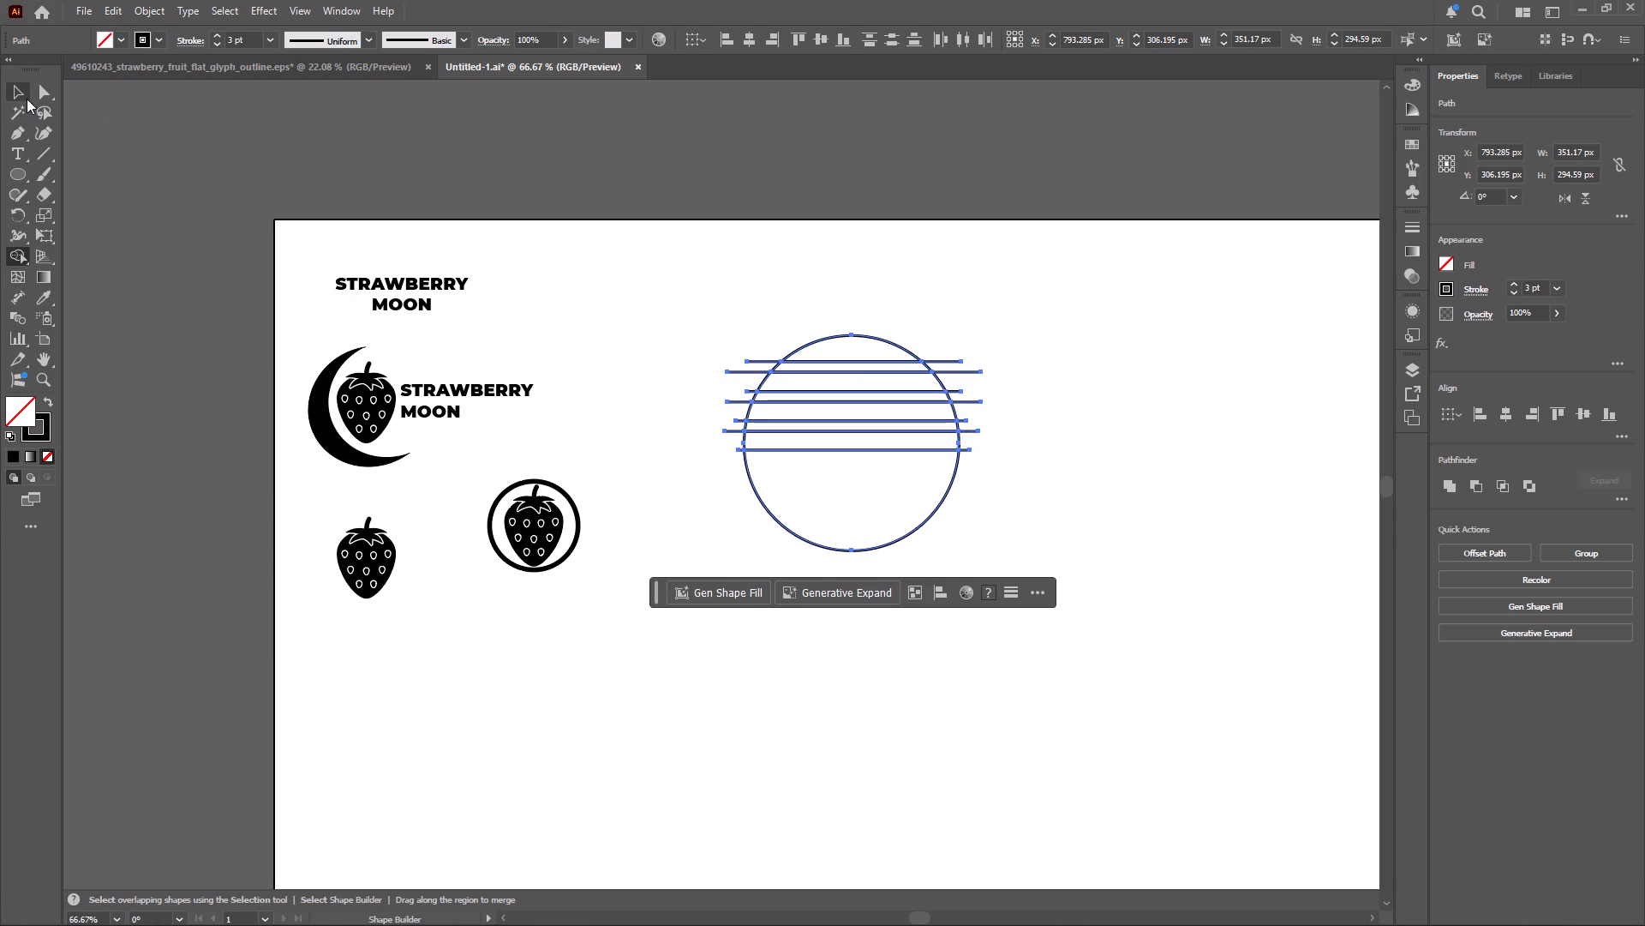
Swap fill and stroke on the circle's pieces so they have a black fill and no stroke.
left_click(46, 401)
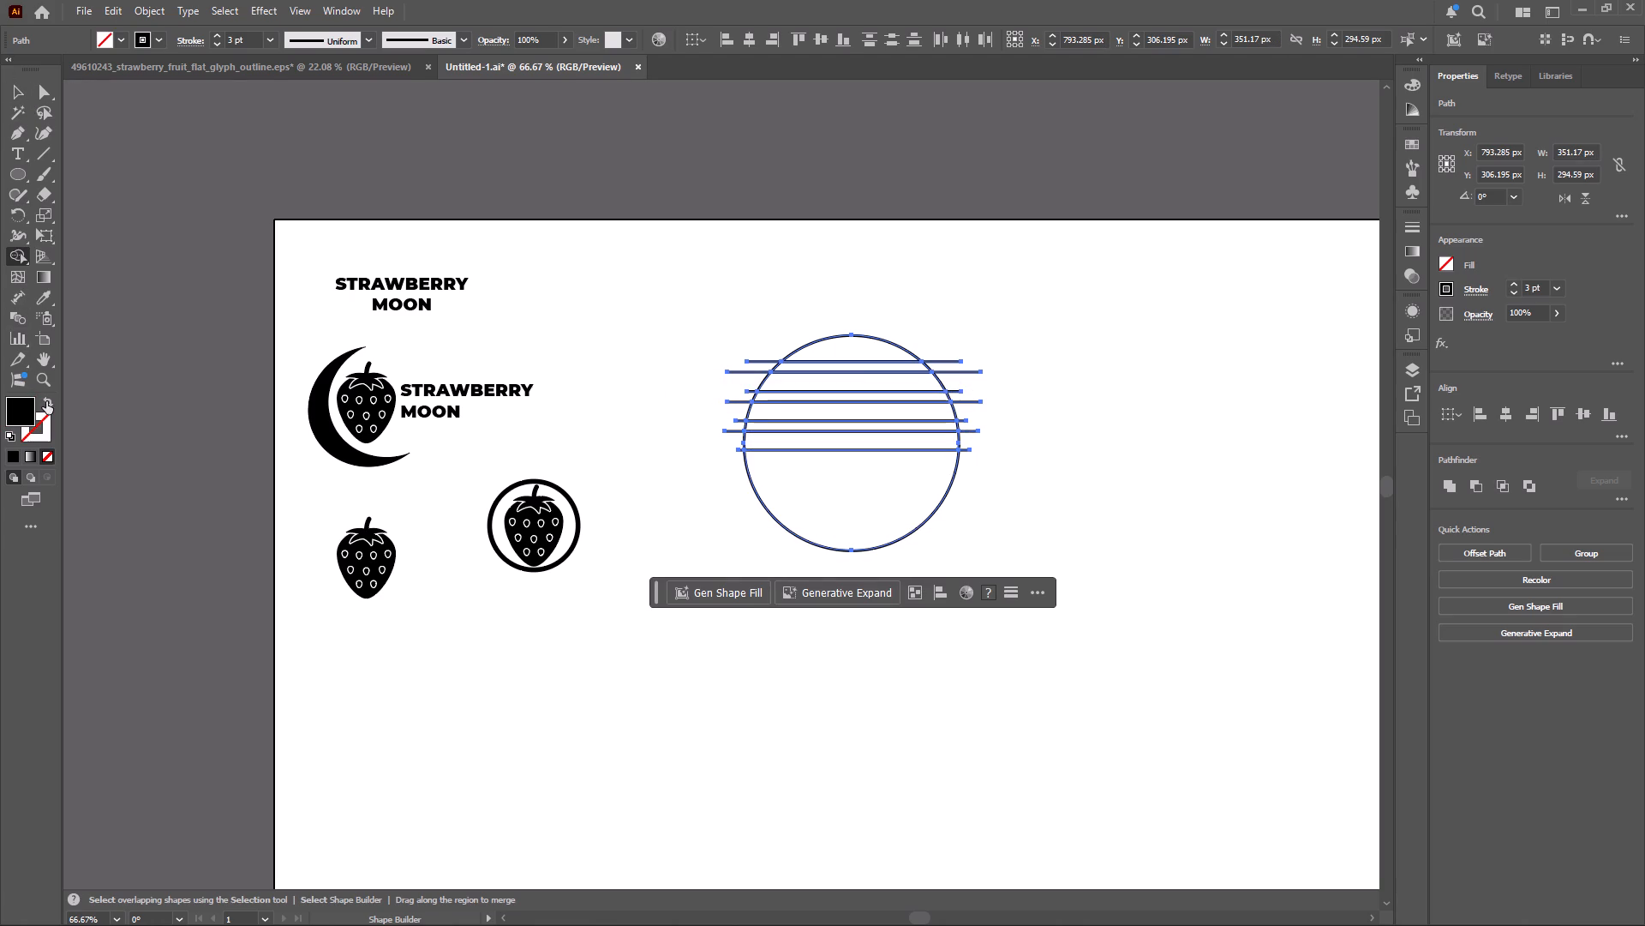
left_click(17, 88)
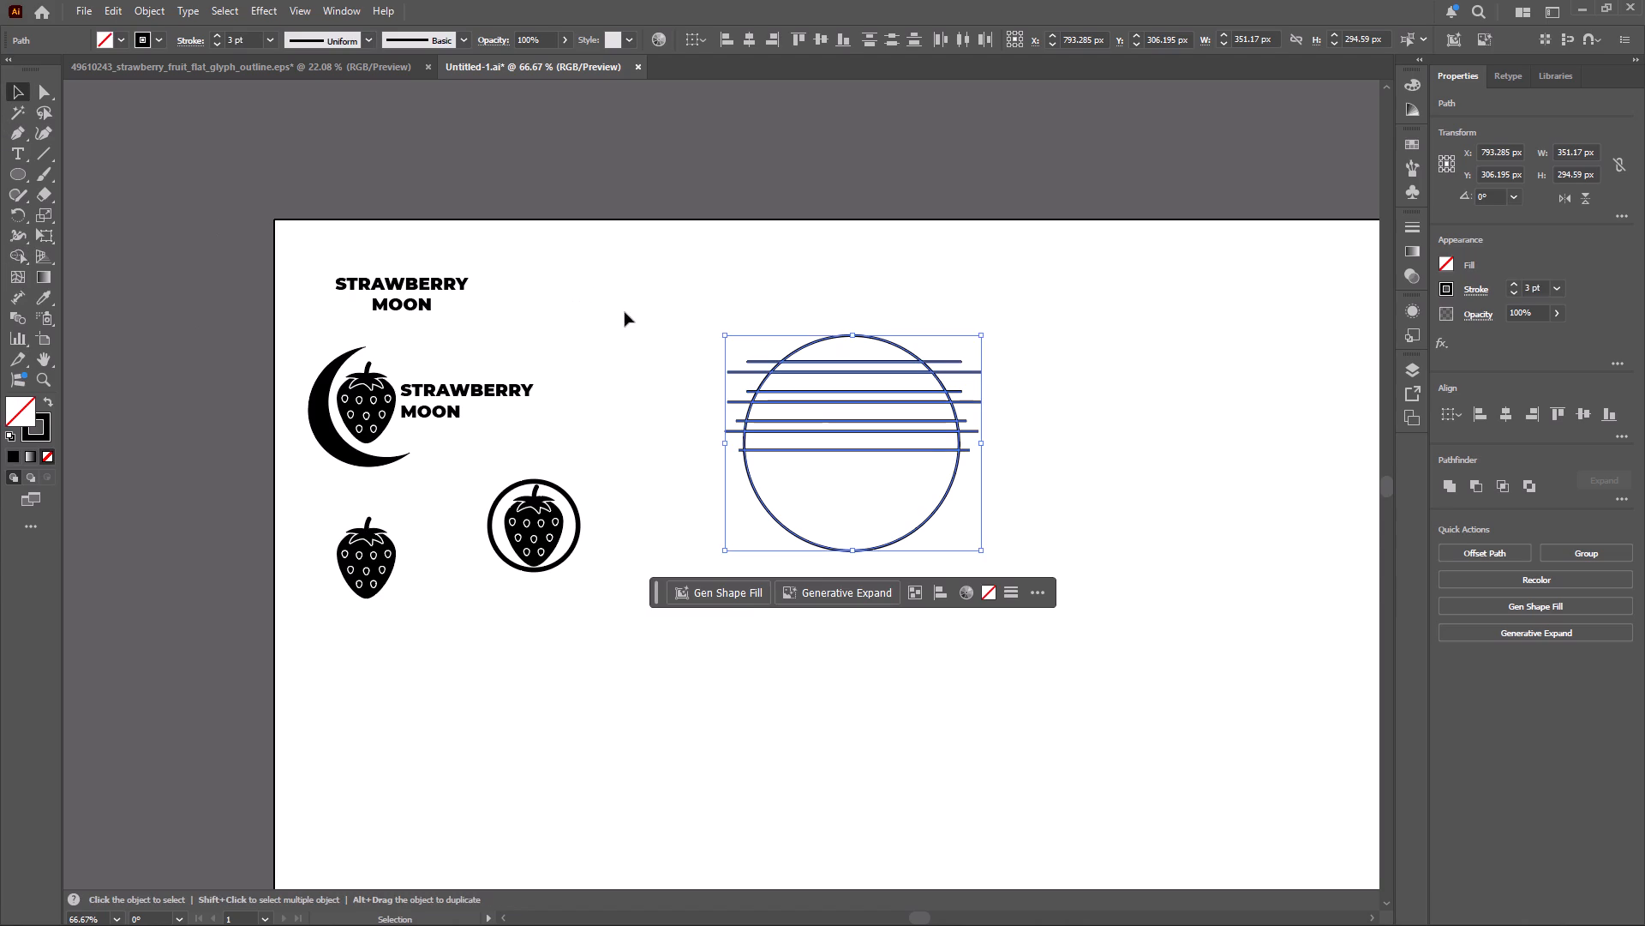
left_click(625, 312)
left_click_drag(736, 283, 812, 568)
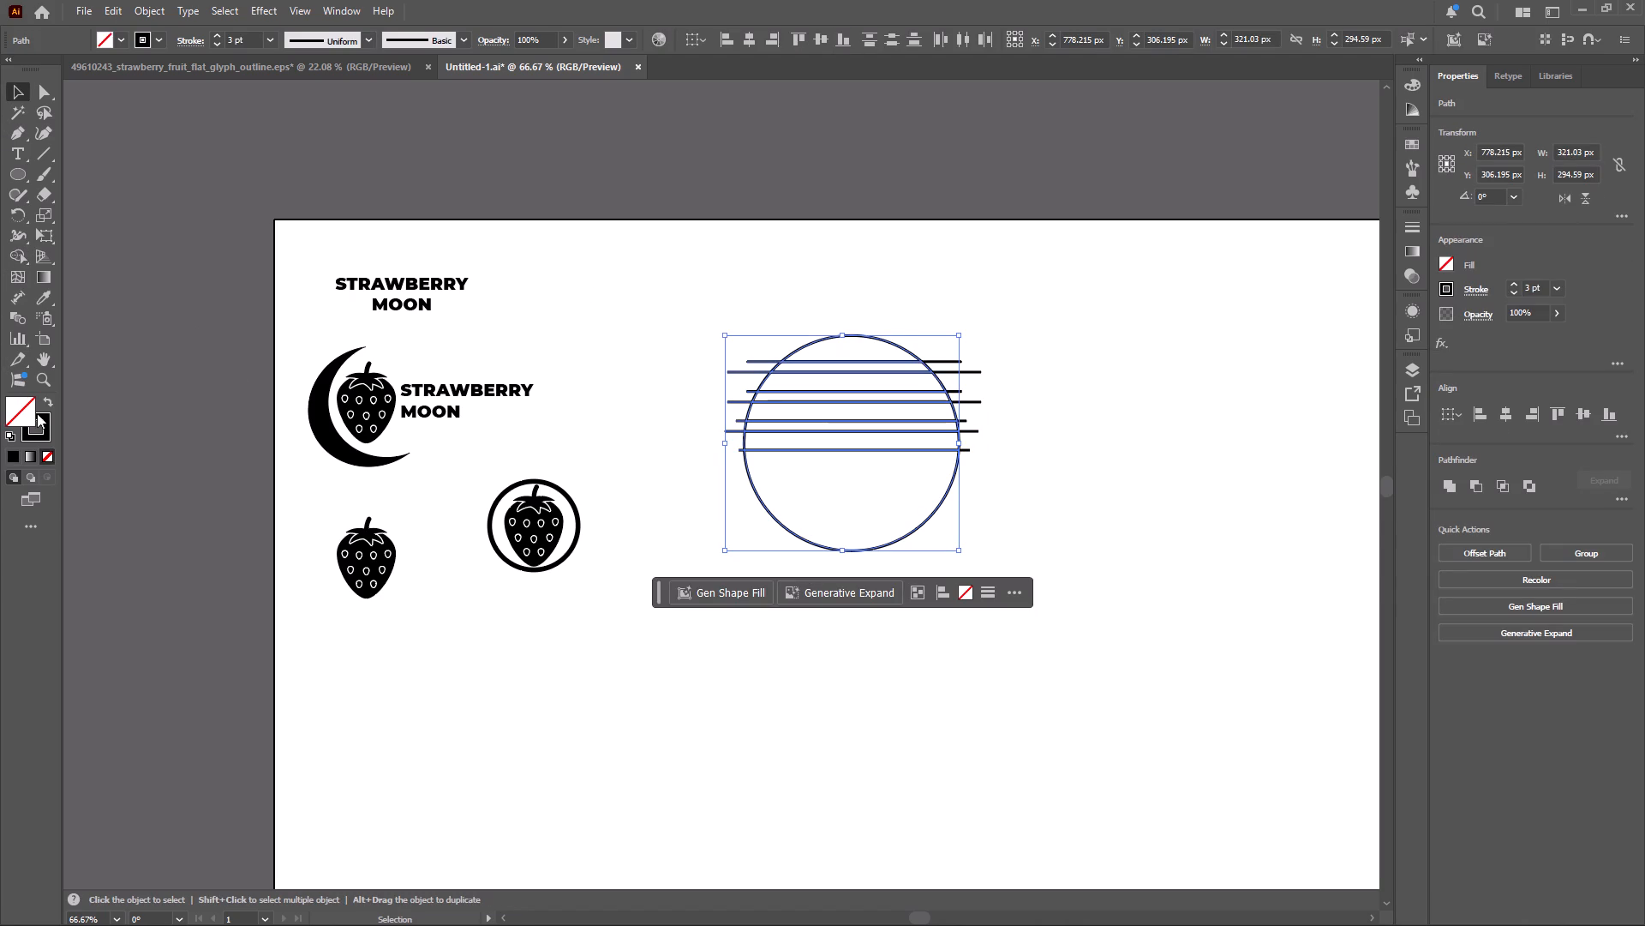
left_click(49, 403)
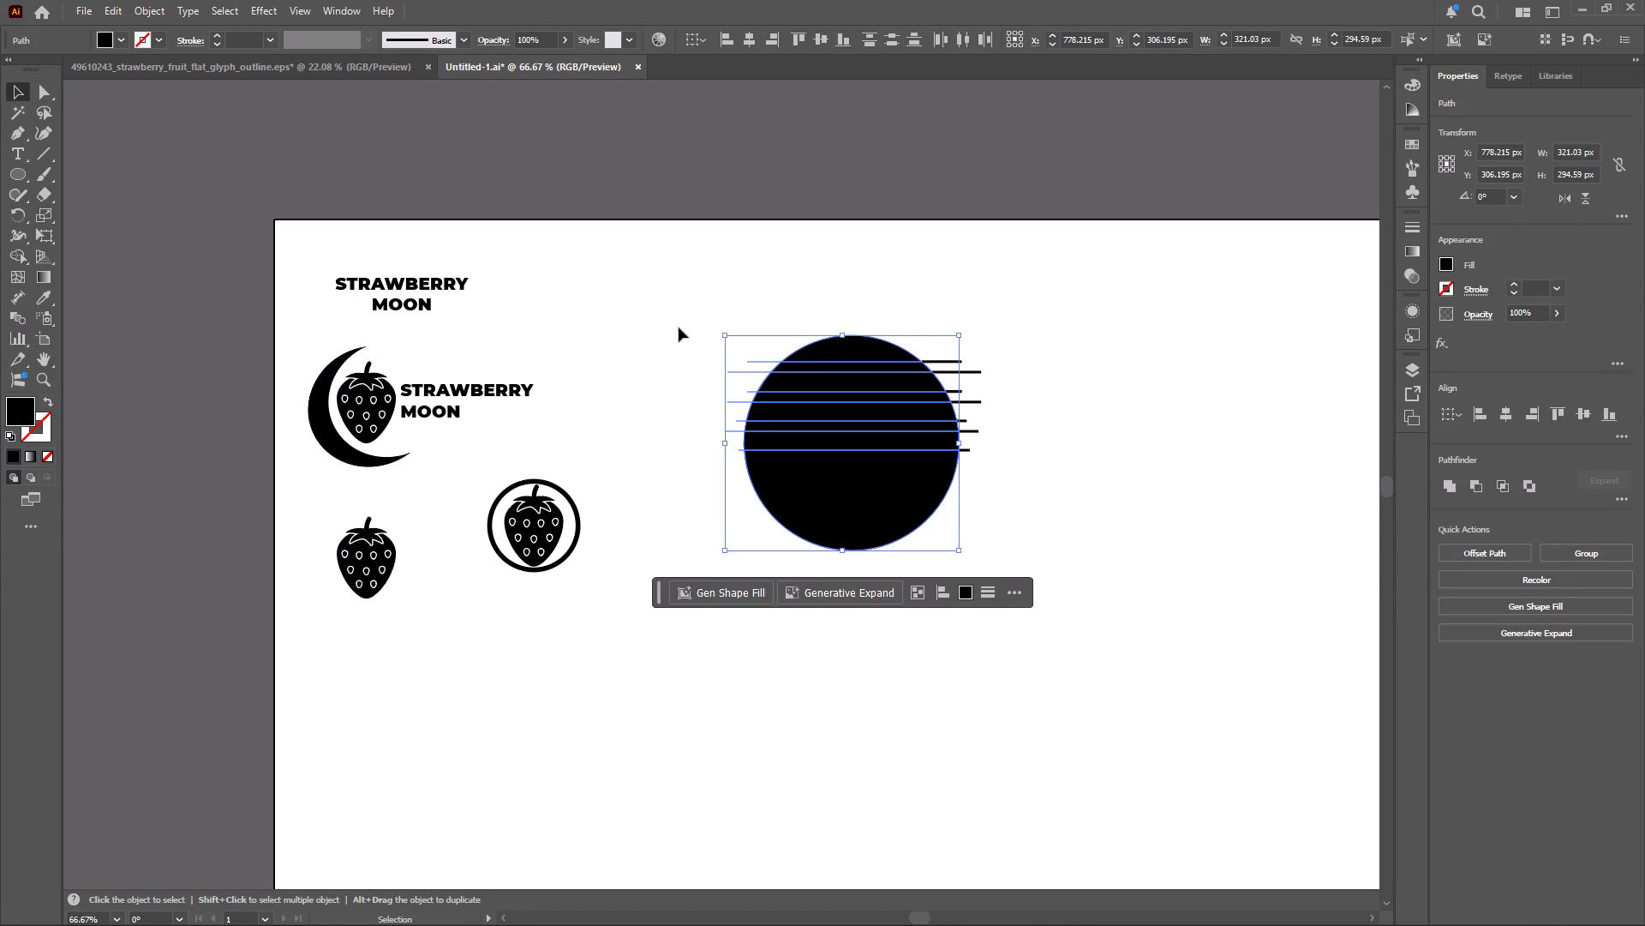
left_click(660, 362)
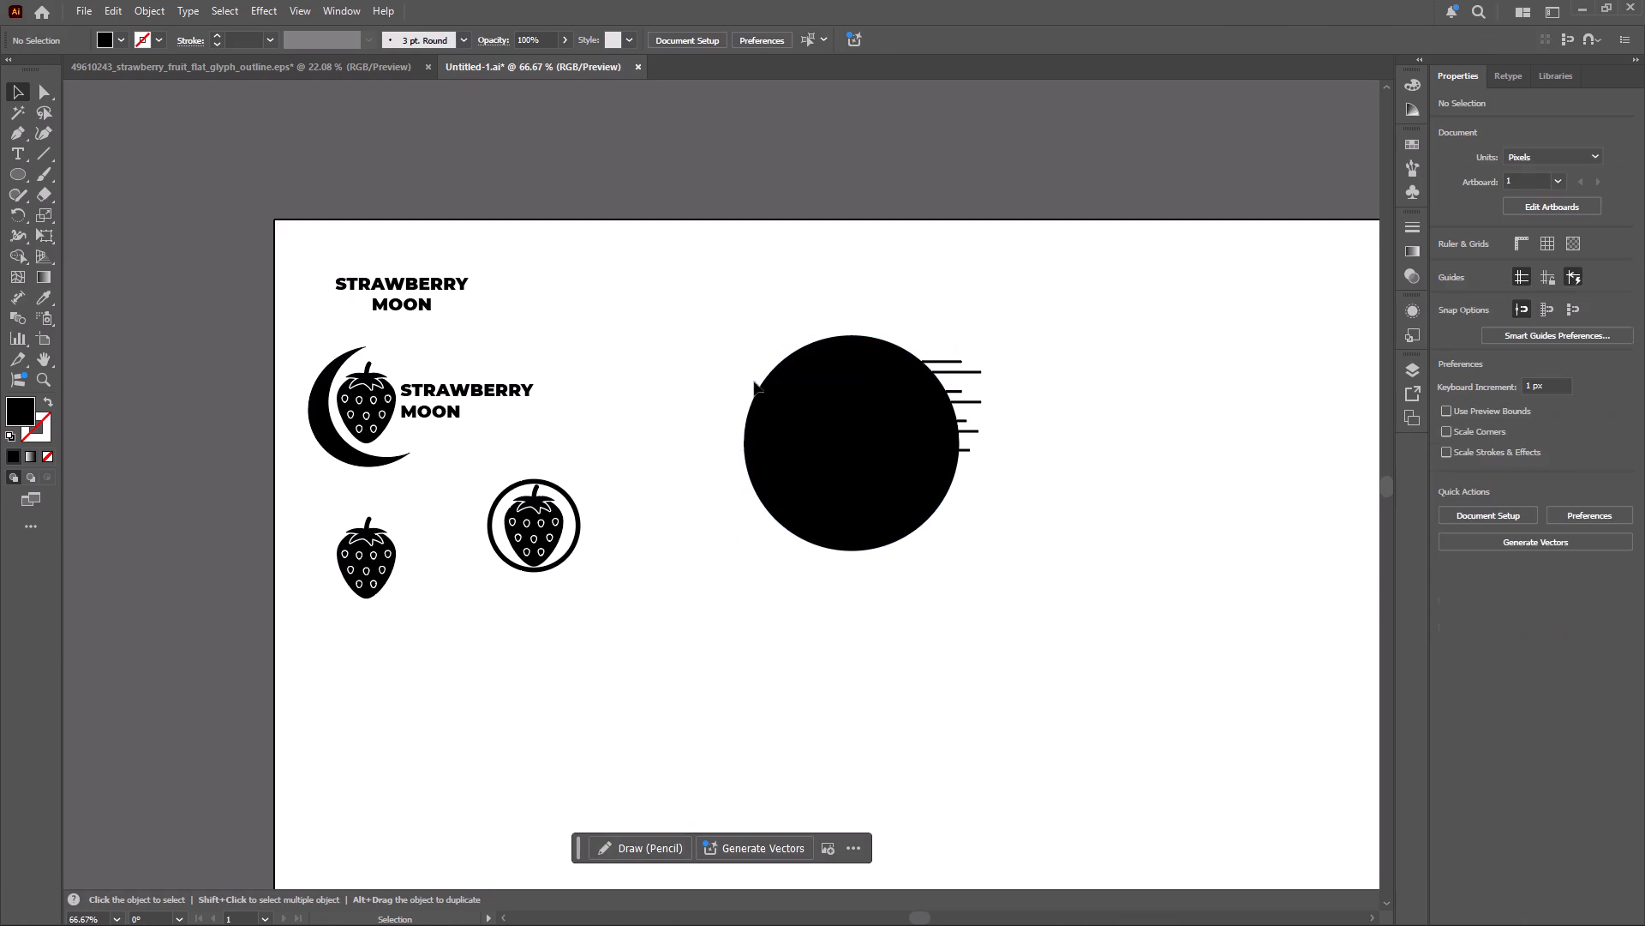
Delete the thin band between the topmost pair of lines in the black circle.
left_click(783, 370)
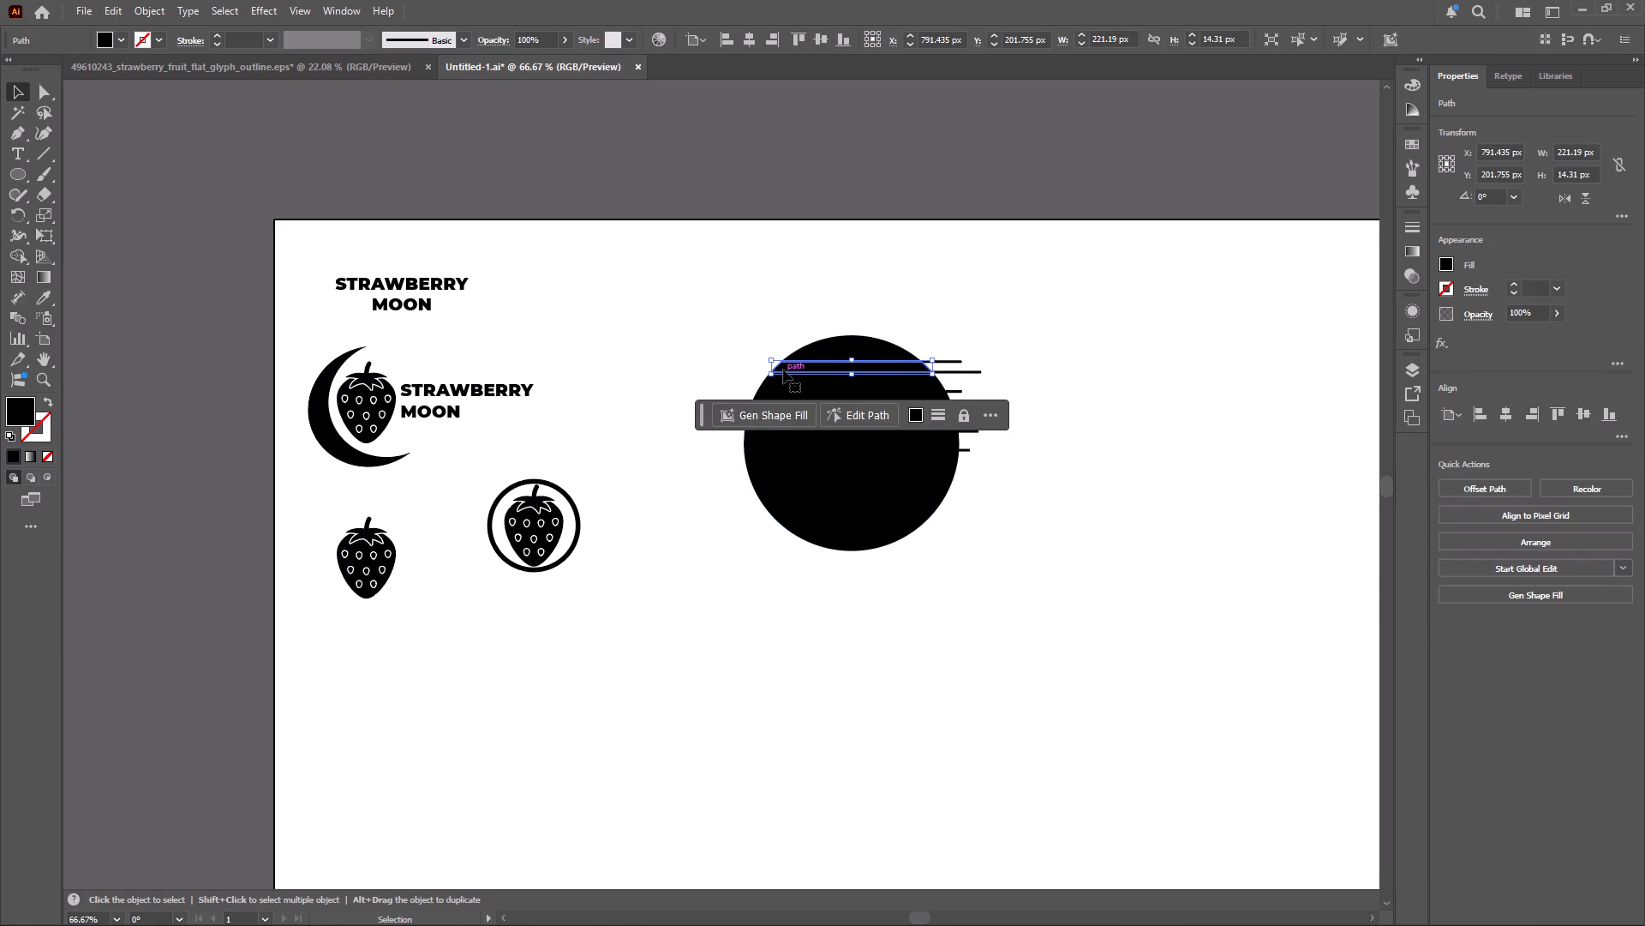
key("Delete")
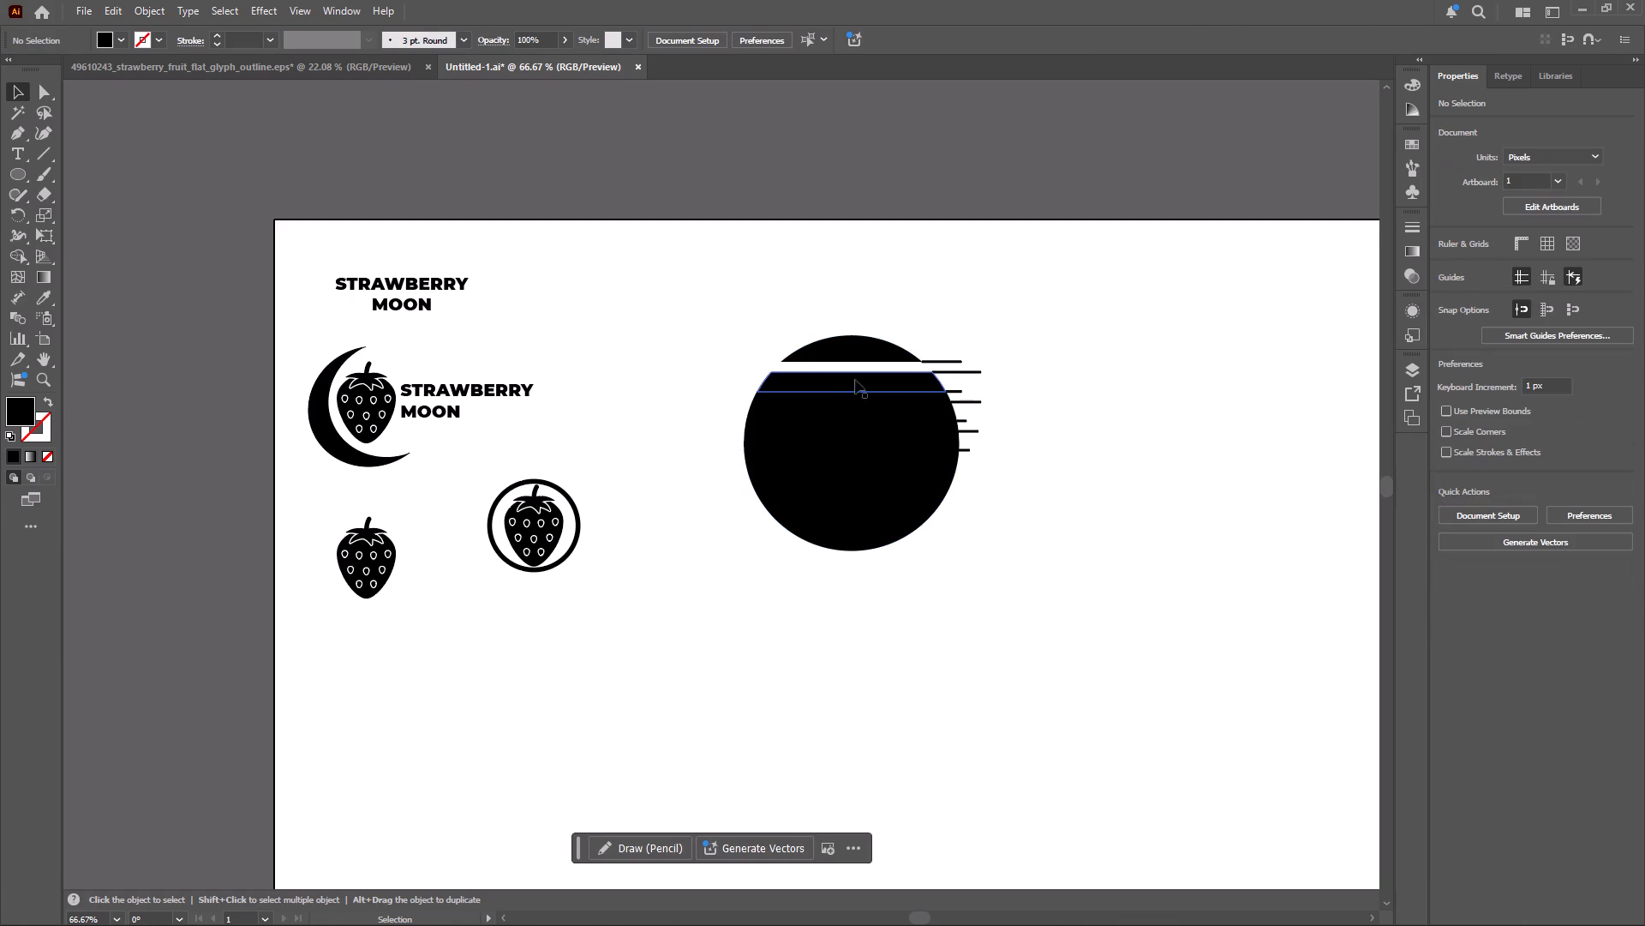
Delete all the leftover line ends sticking out past the circle's right edge.
left_click_drag(949, 348, 972, 375)
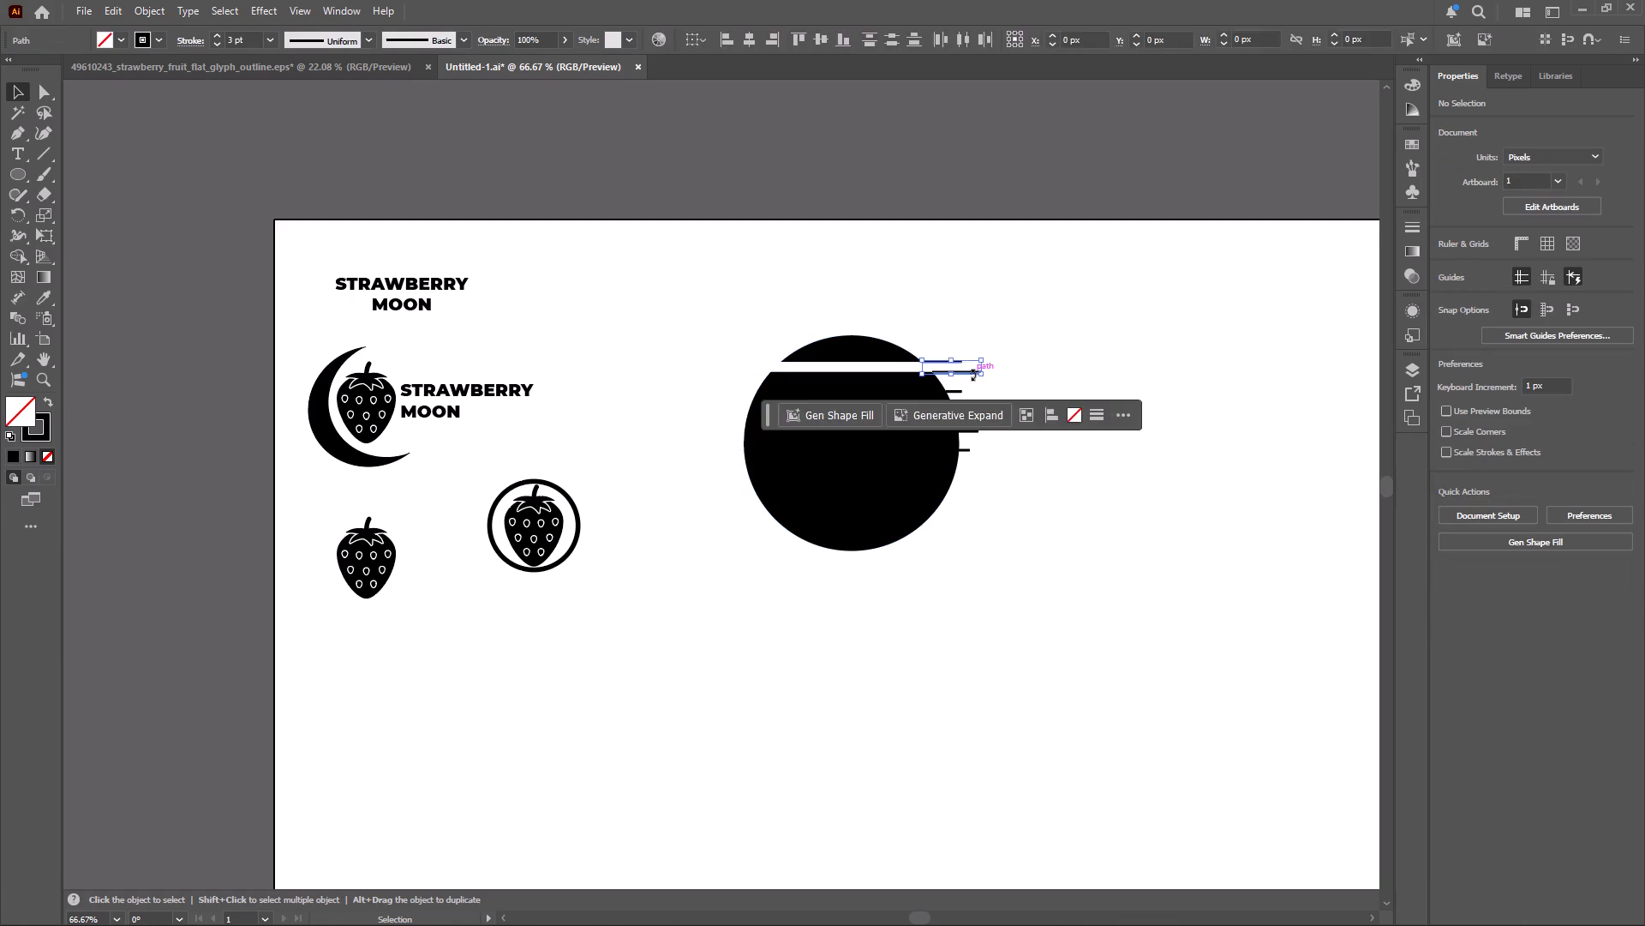
key("Delete")
left_click(959, 392)
key("Delete")
left_click(975, 404)
key("Delete")
left_click(969, 422)
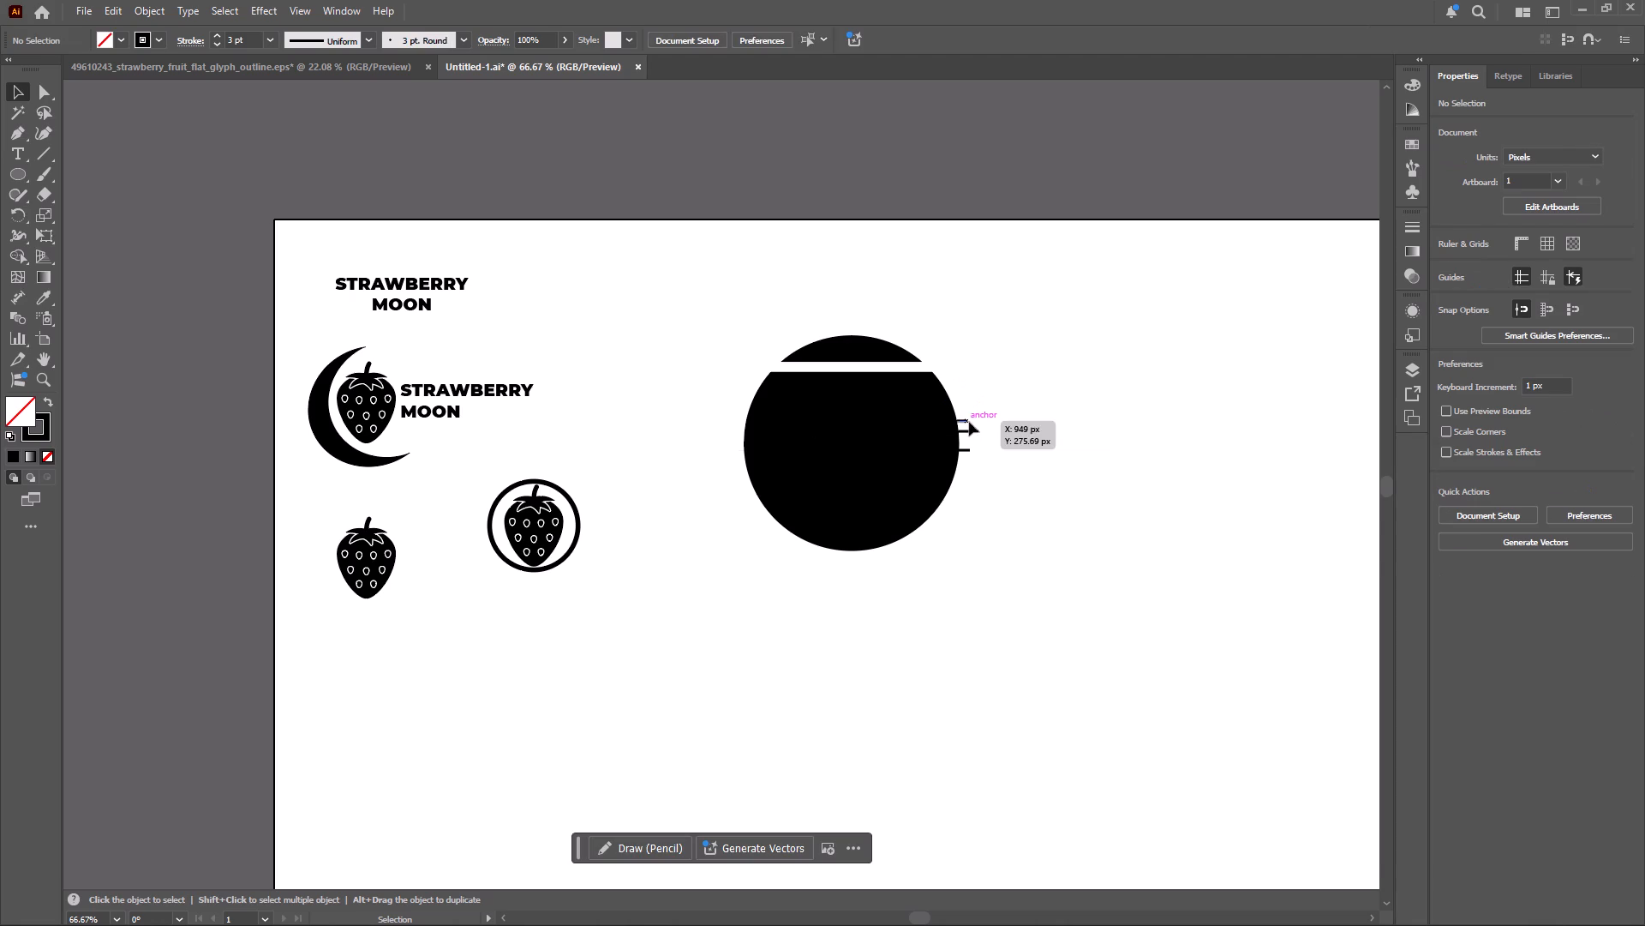
key("Delete")
left_click(972, 434)
key("Delete")
left_click(971, 452)
key("Delete")
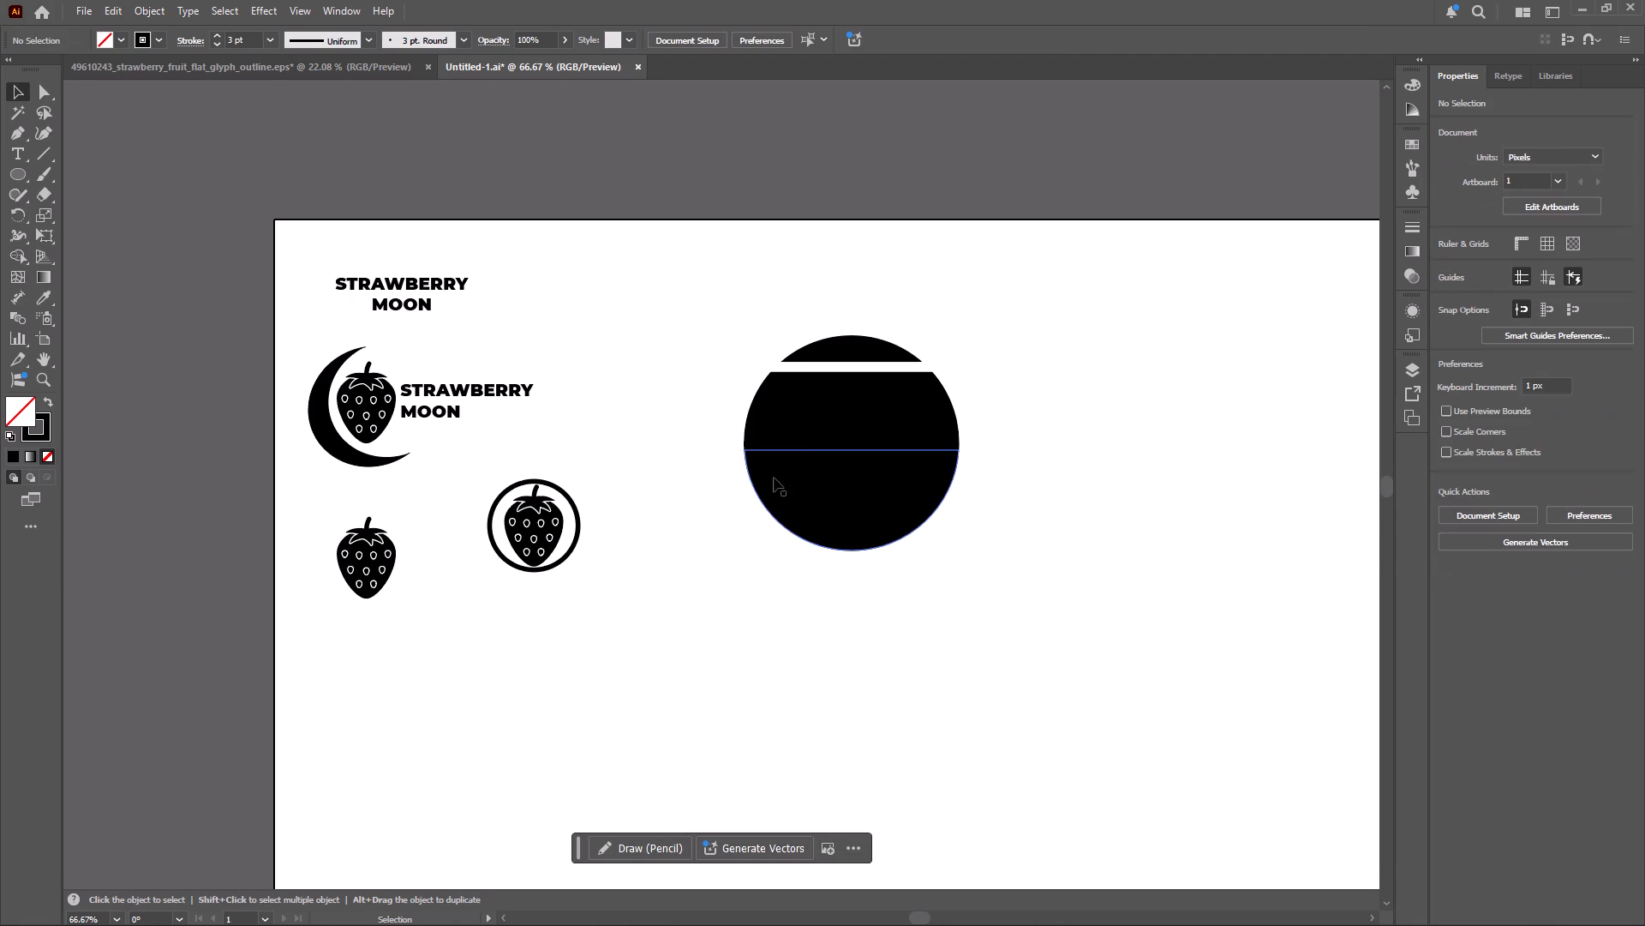
Delete the large lower section of the circle and the two remaining thin bands, leaving four black stripes.
left_click(802, 484)
key("Delete")
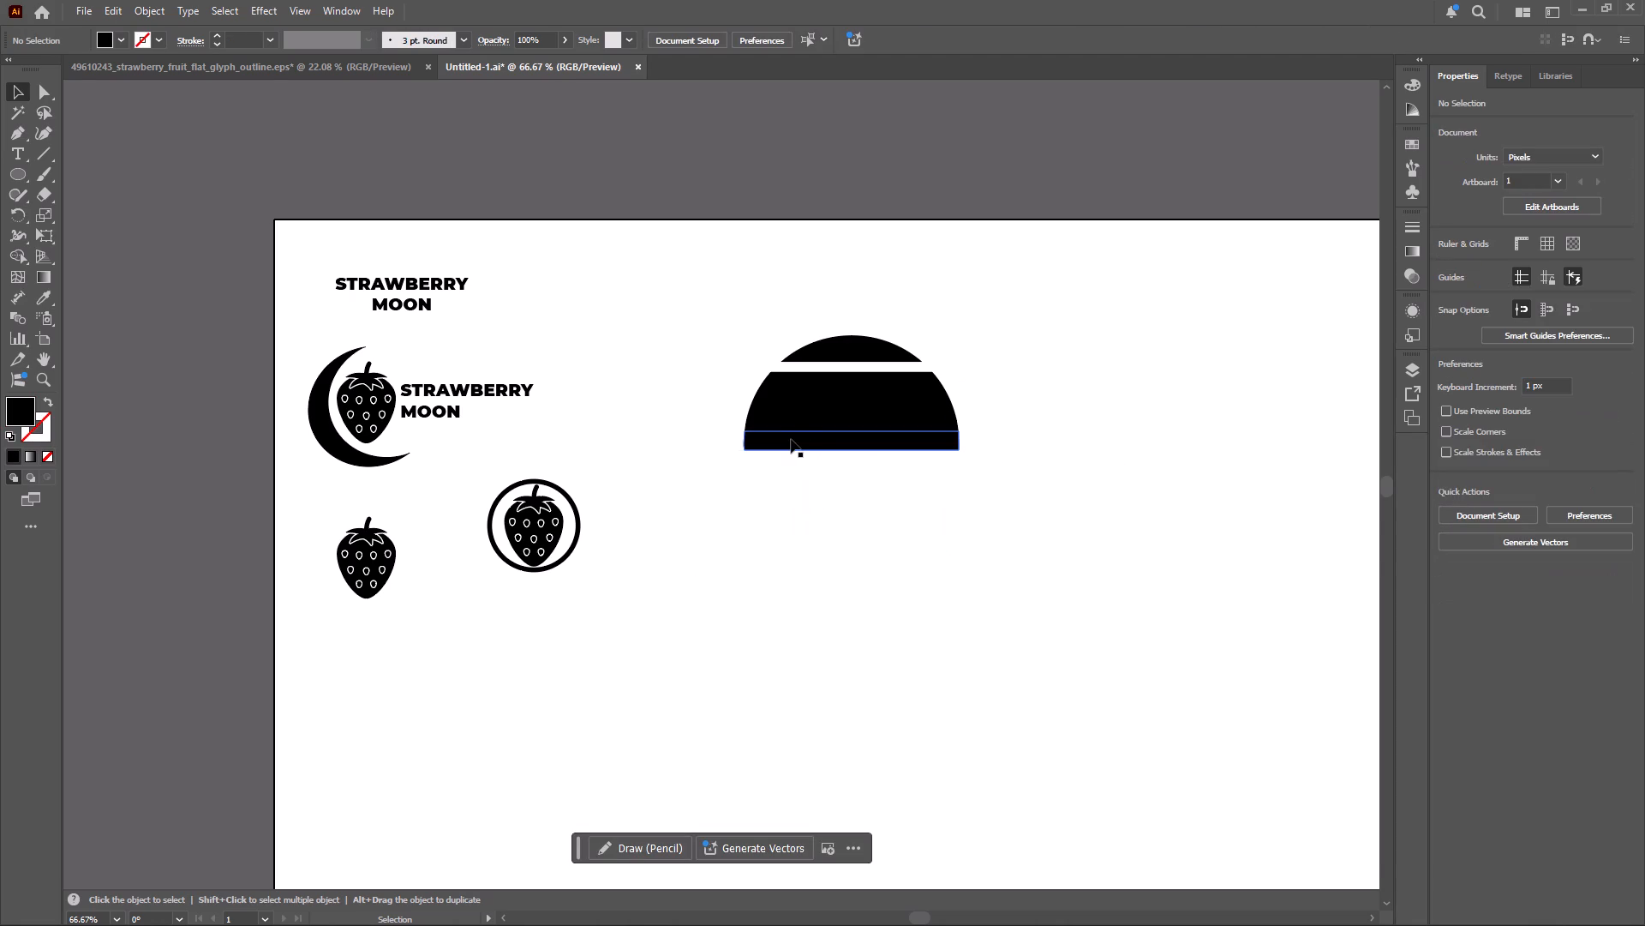
left_click(792, 427)
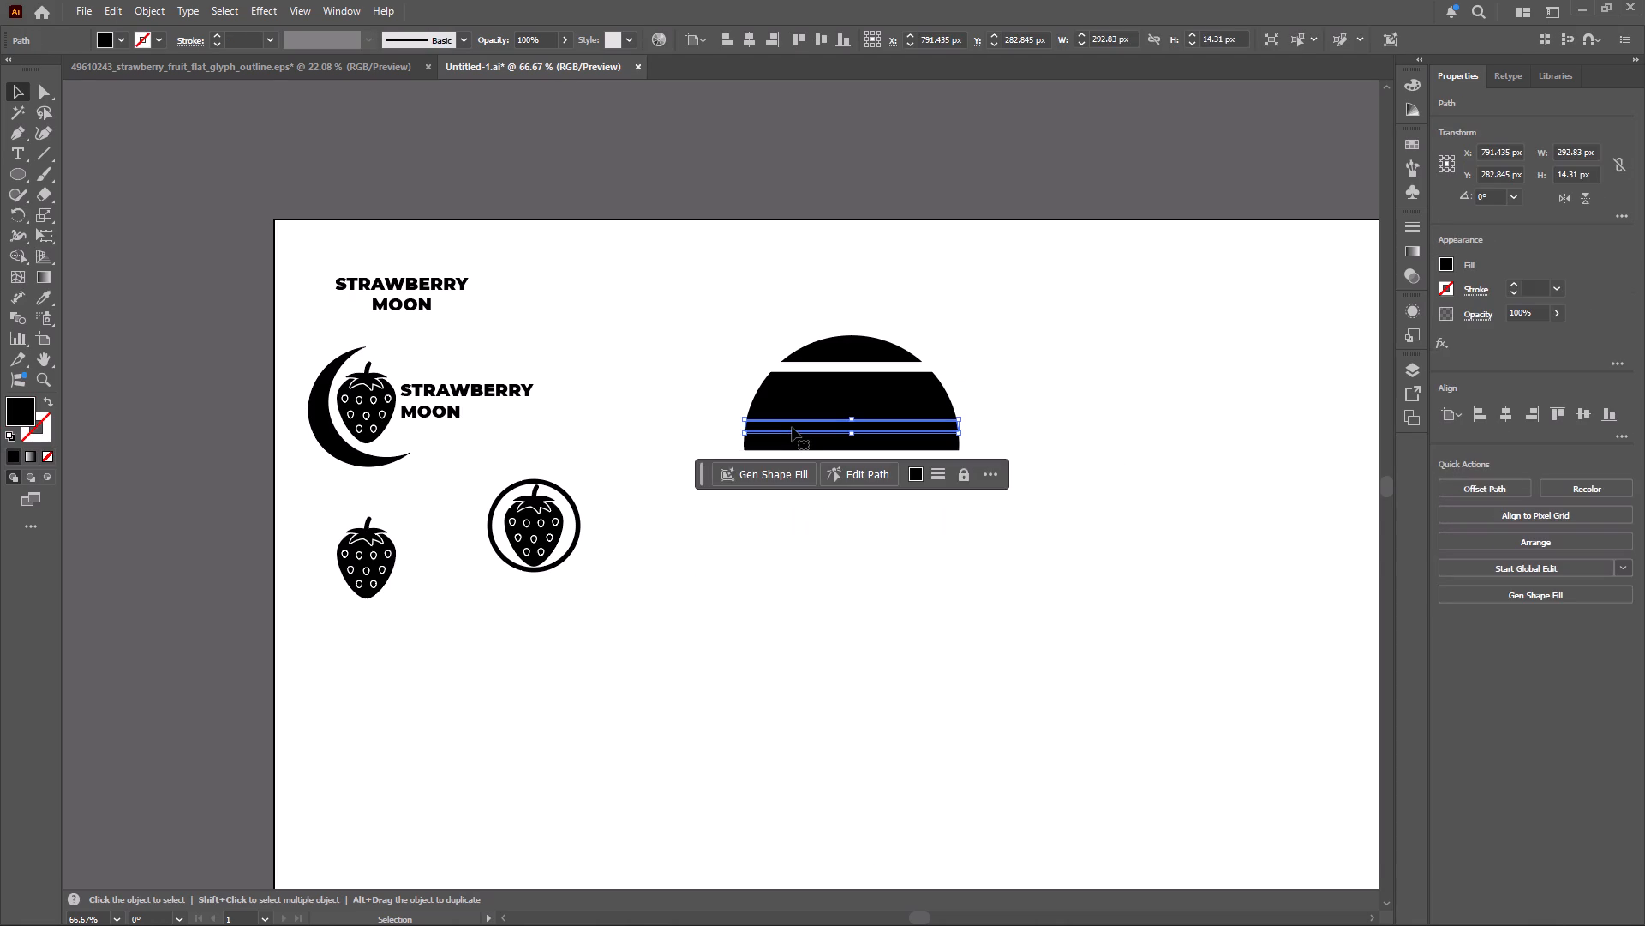
key("Delete")
left_click(792, 401)
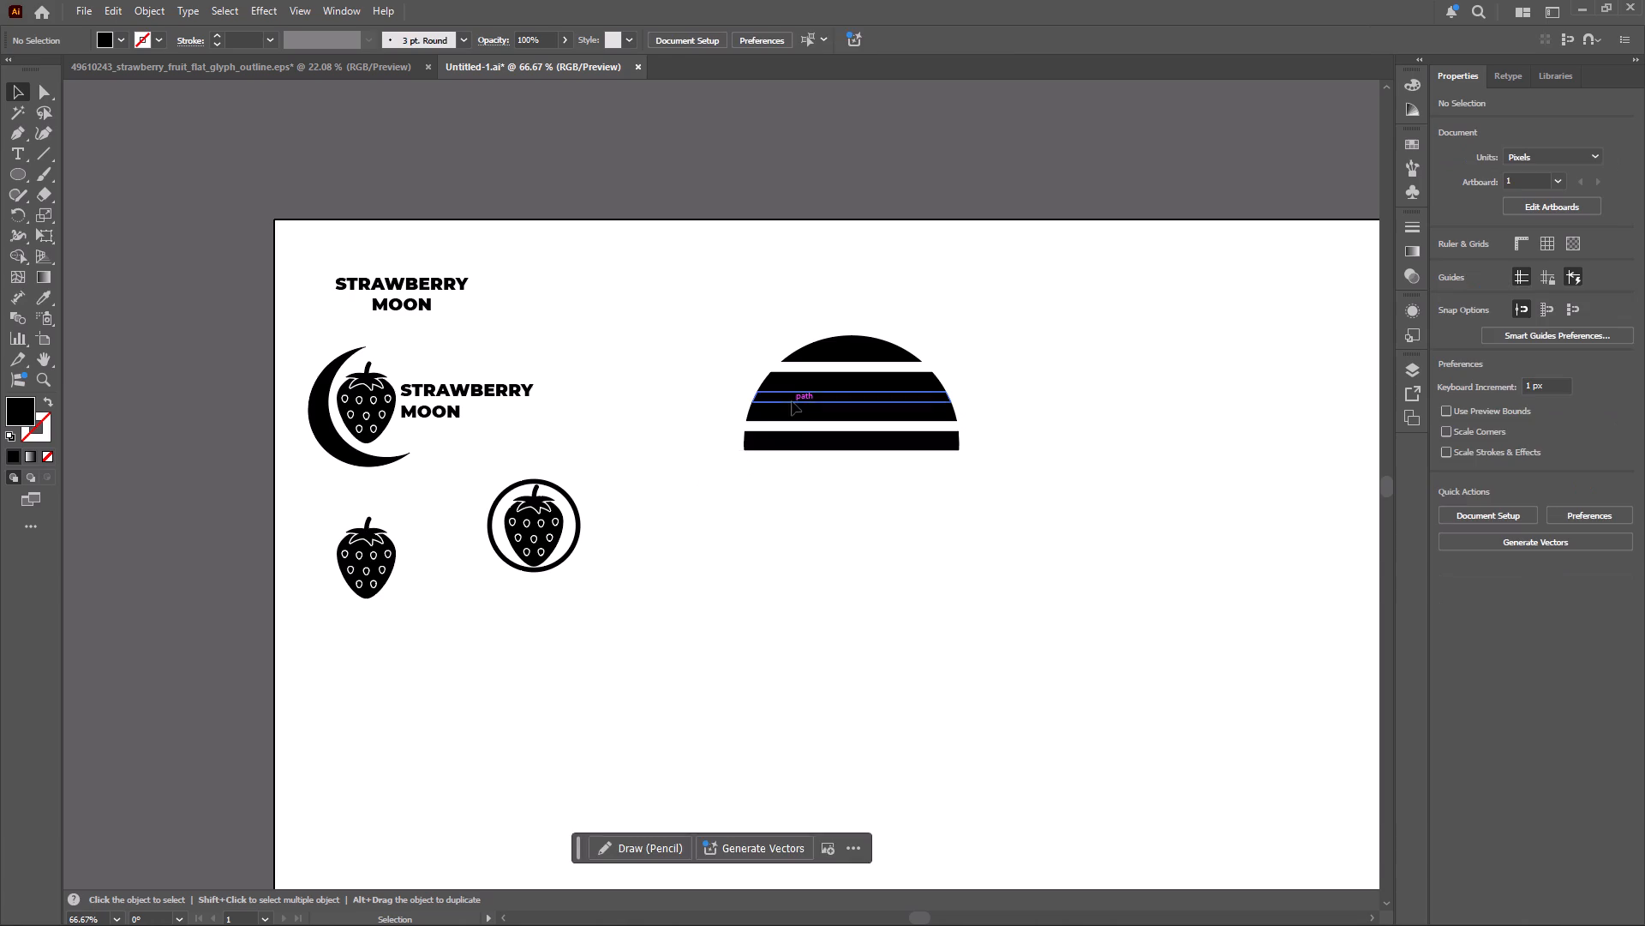
key("Delete")
Delete all the leftover unstroked line ends extending past the left edge of the striped half circle.
left_click(725, 340)
left_click_drag(735, 321, 778, 388)
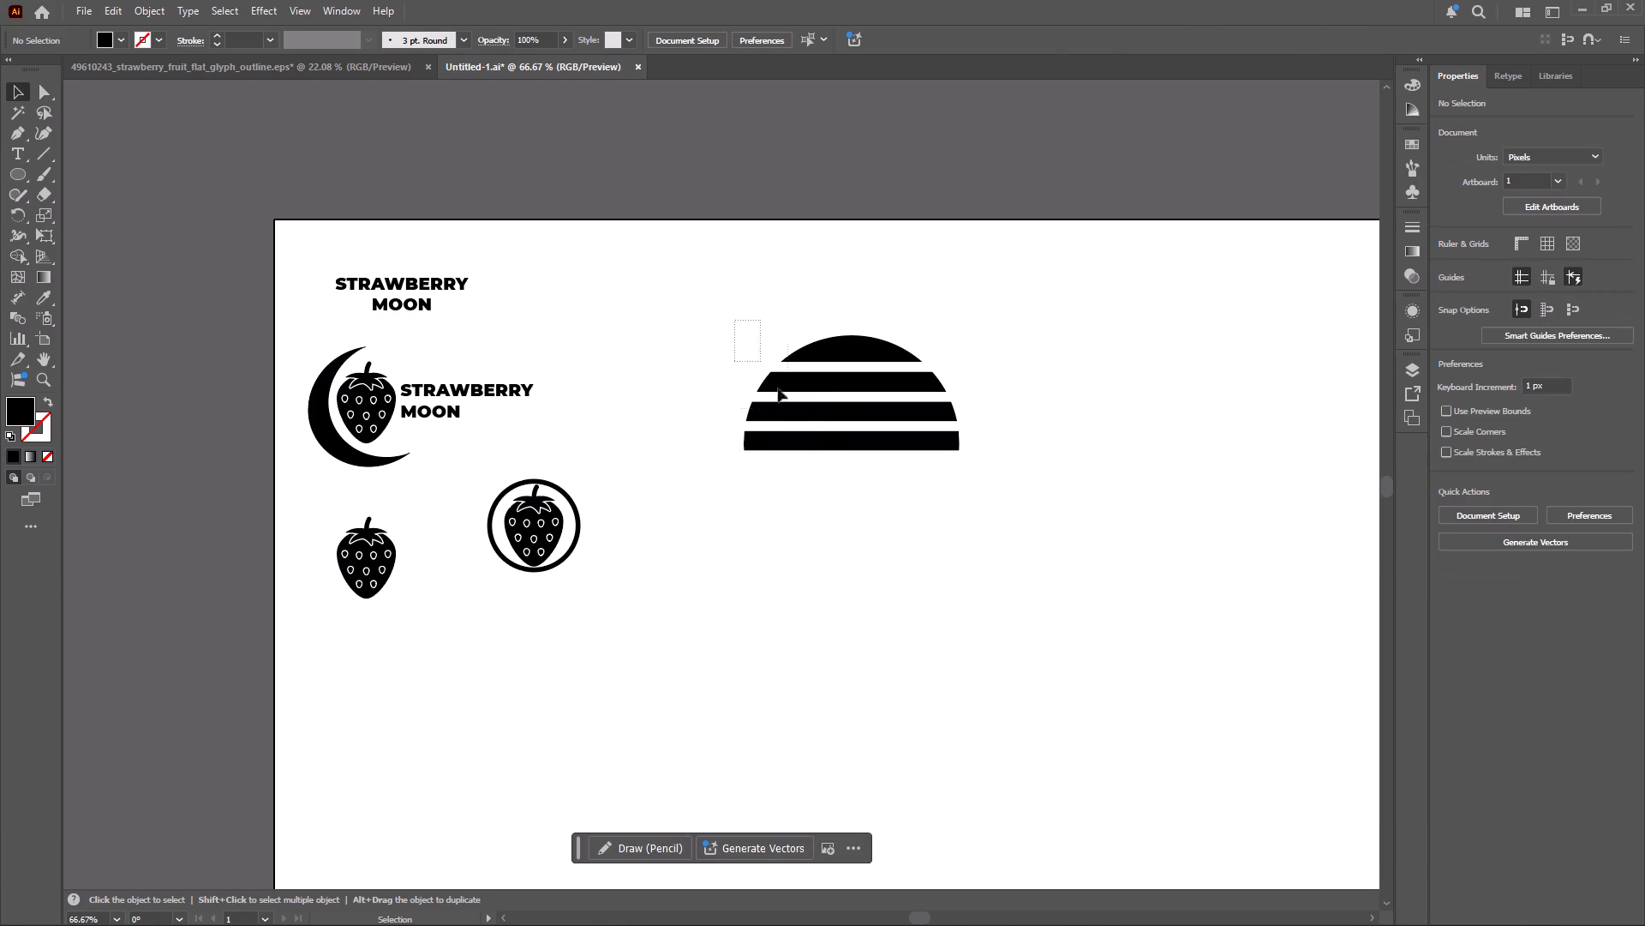
left_click_drag(778, 388, 824, 470)
left_click(803, 556)
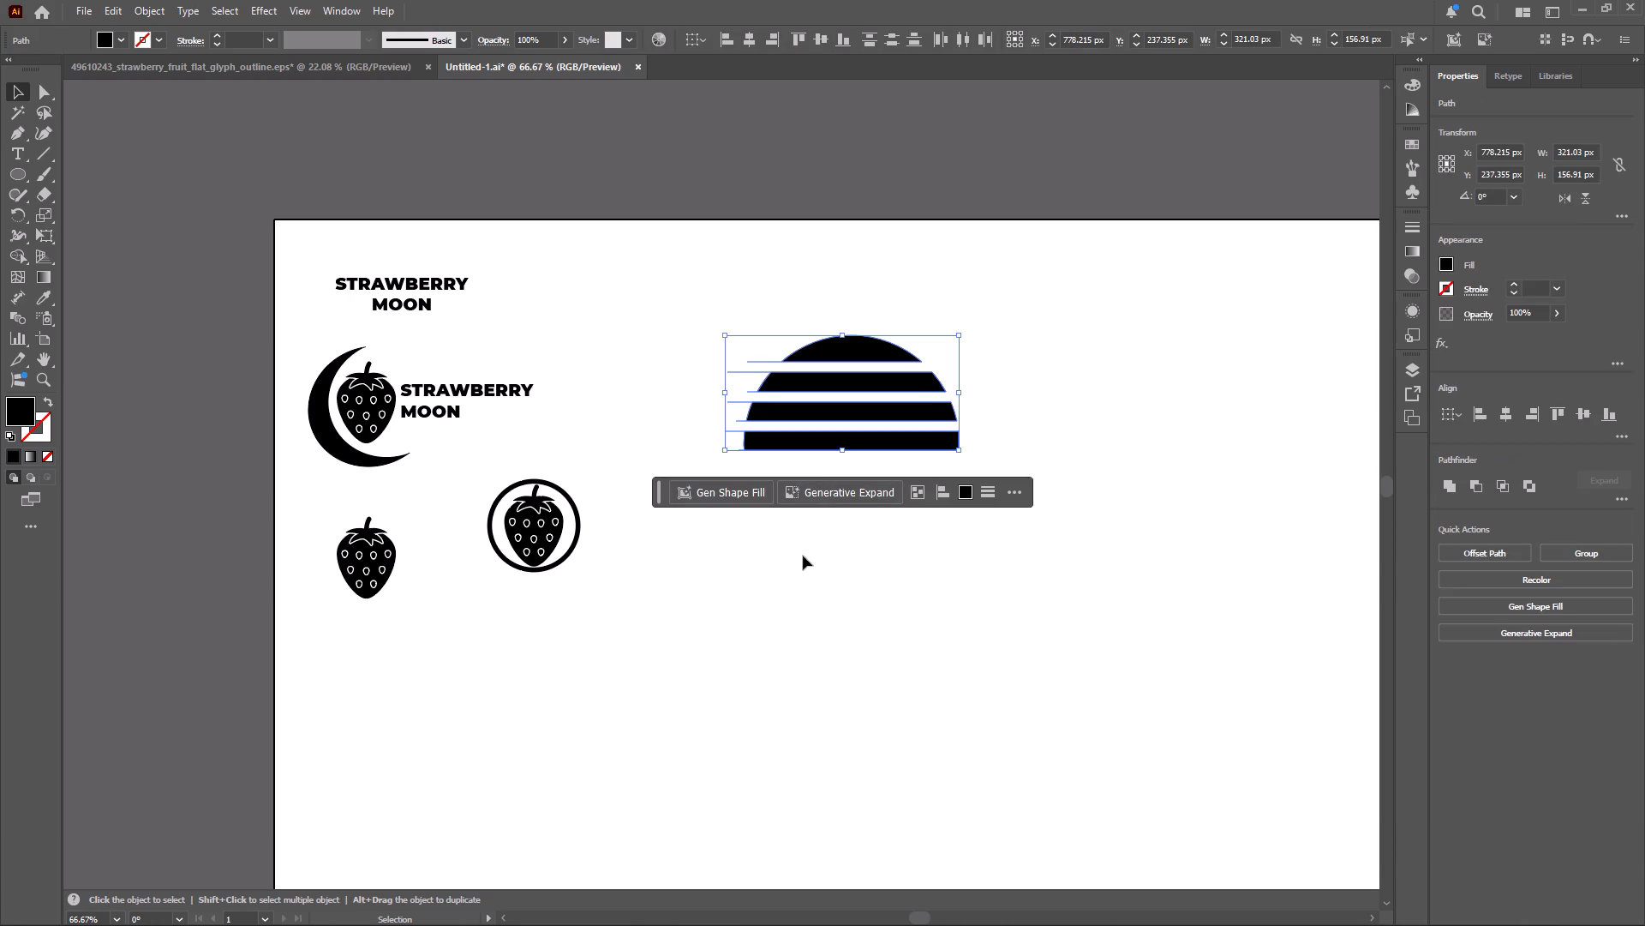
left_click_drag(740, 340, 753, 372)
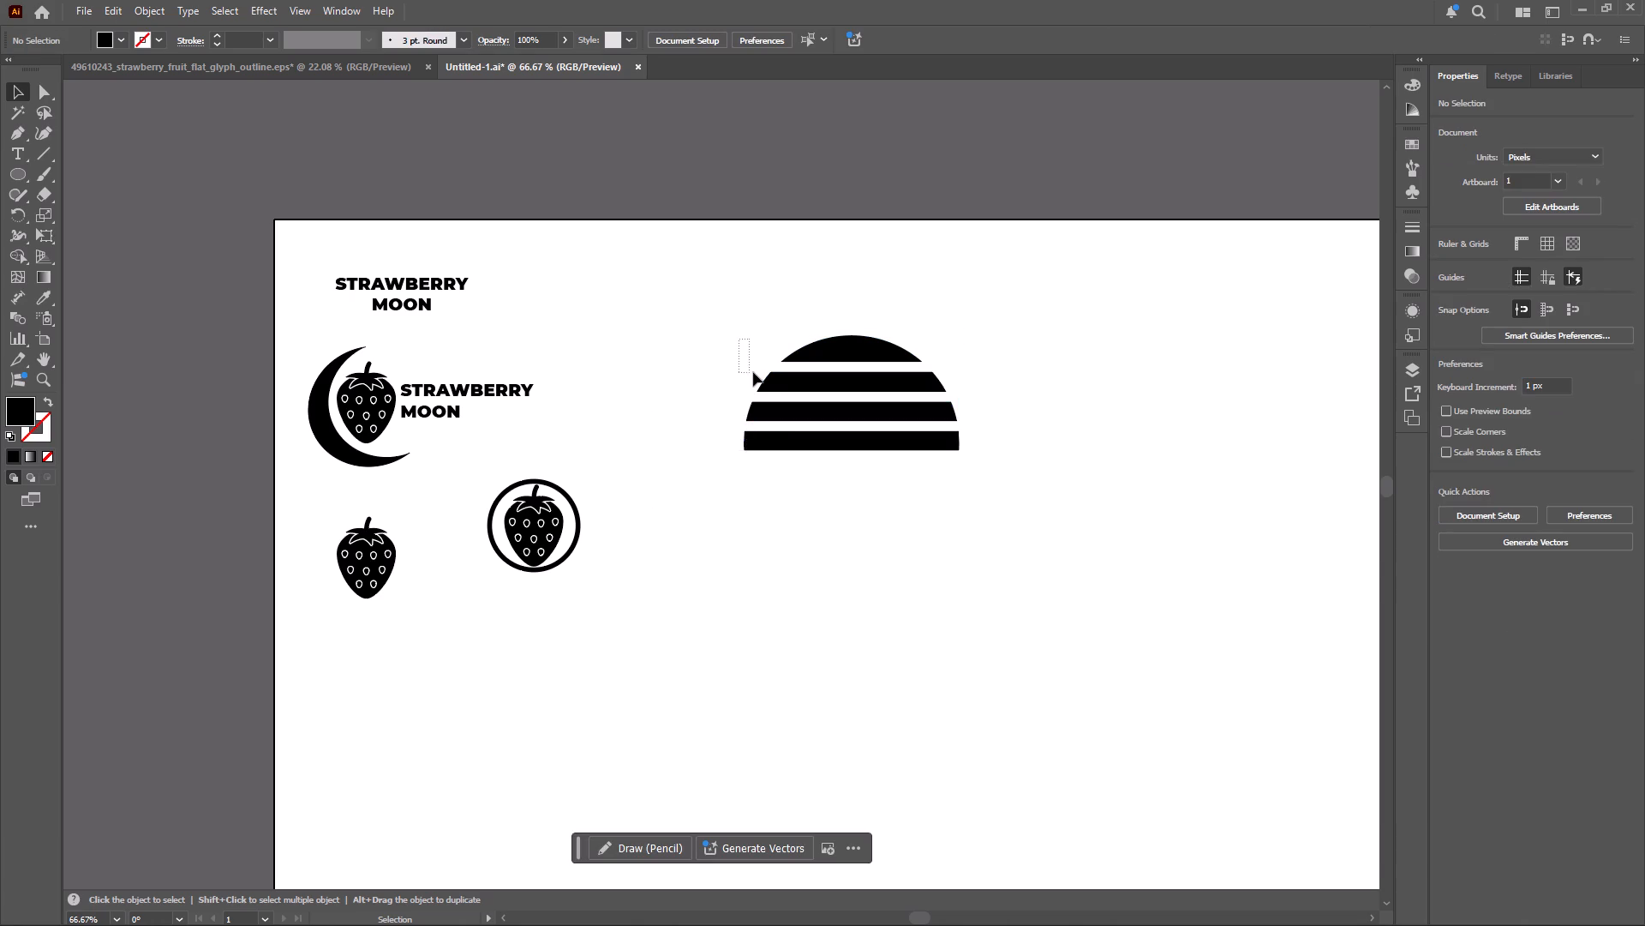
left_click_drag(753, 372, 762, 374)
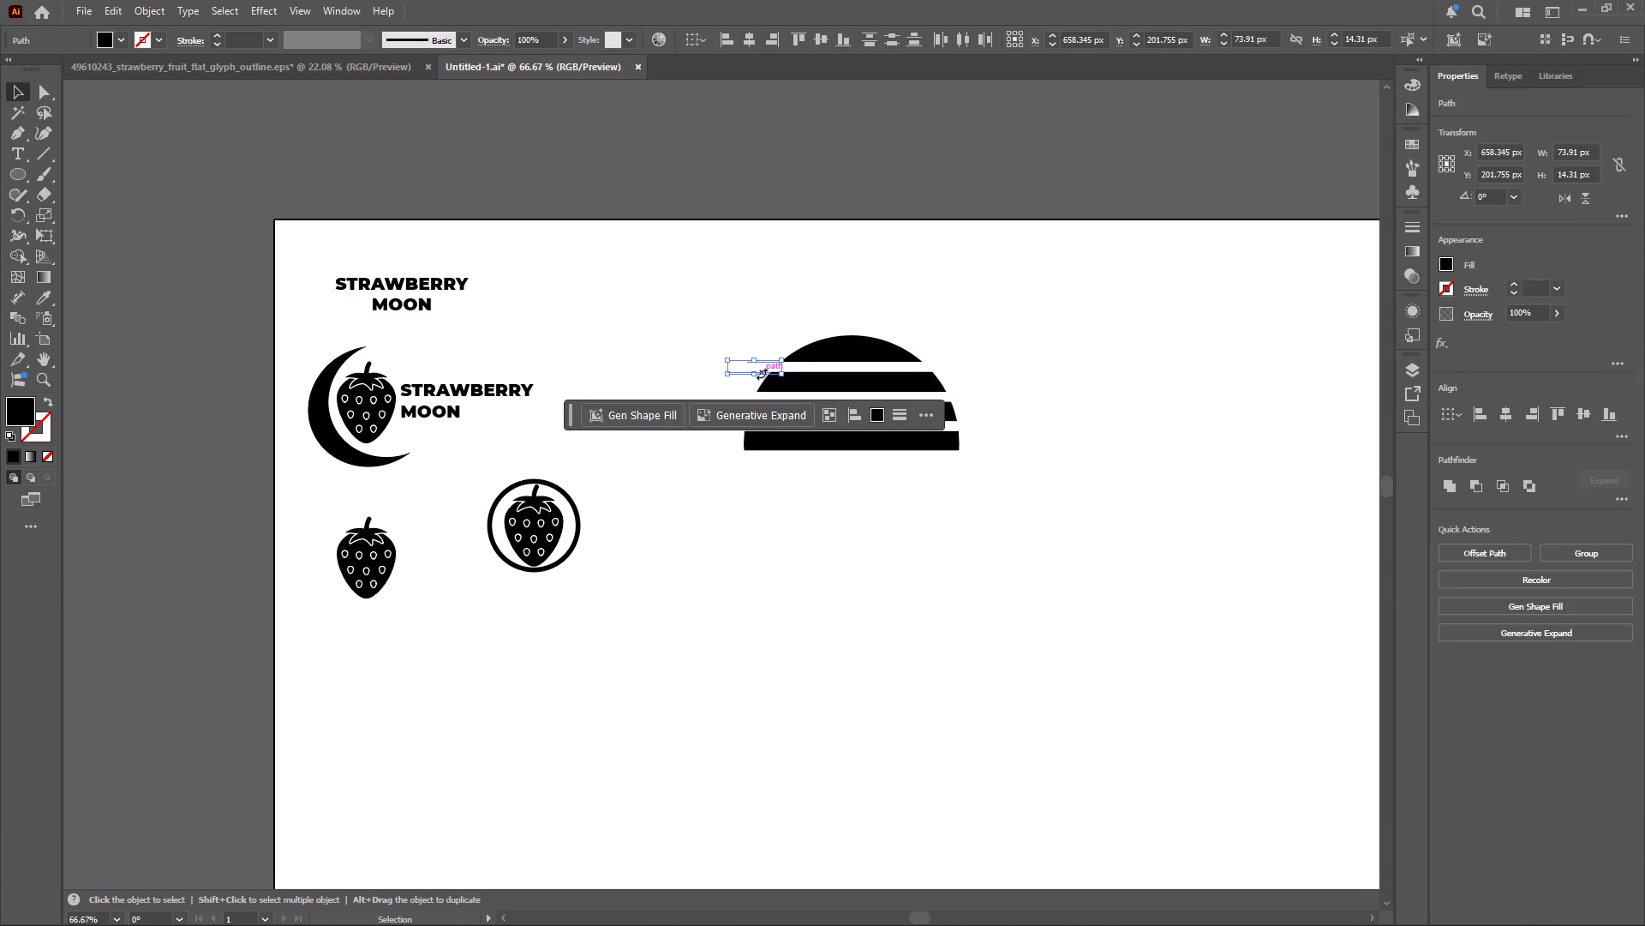
key("Delete")
left_click(746, 391)
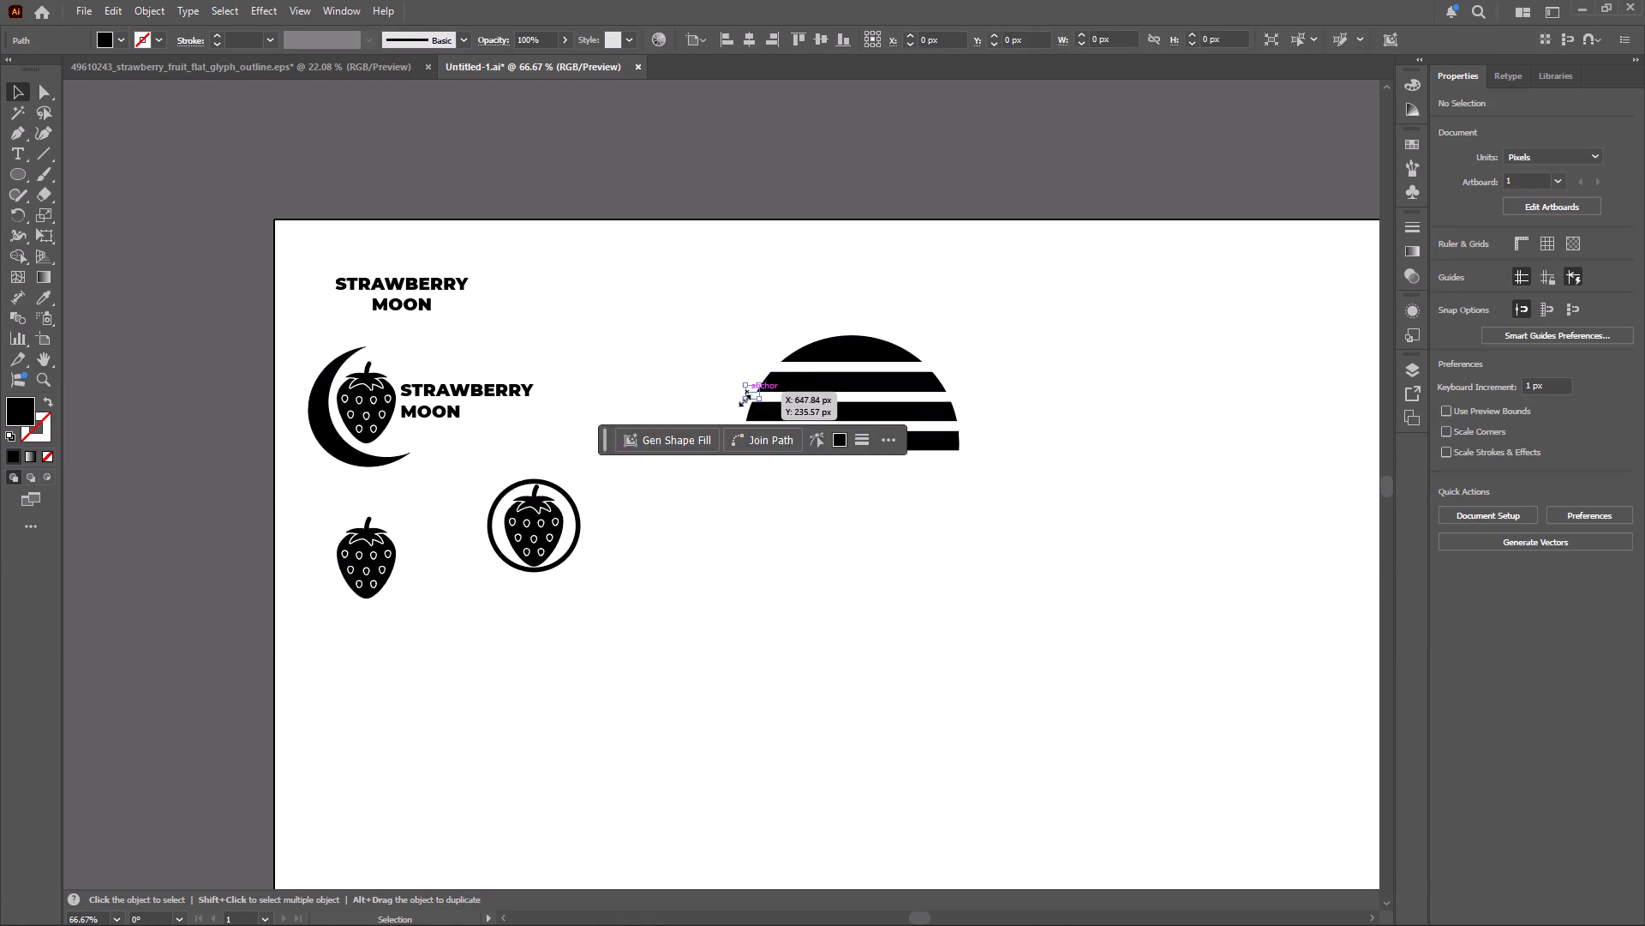
key("Delete")
left_click(745, 405)
key("Delete")
left_click(740, 419)
key("Delete")
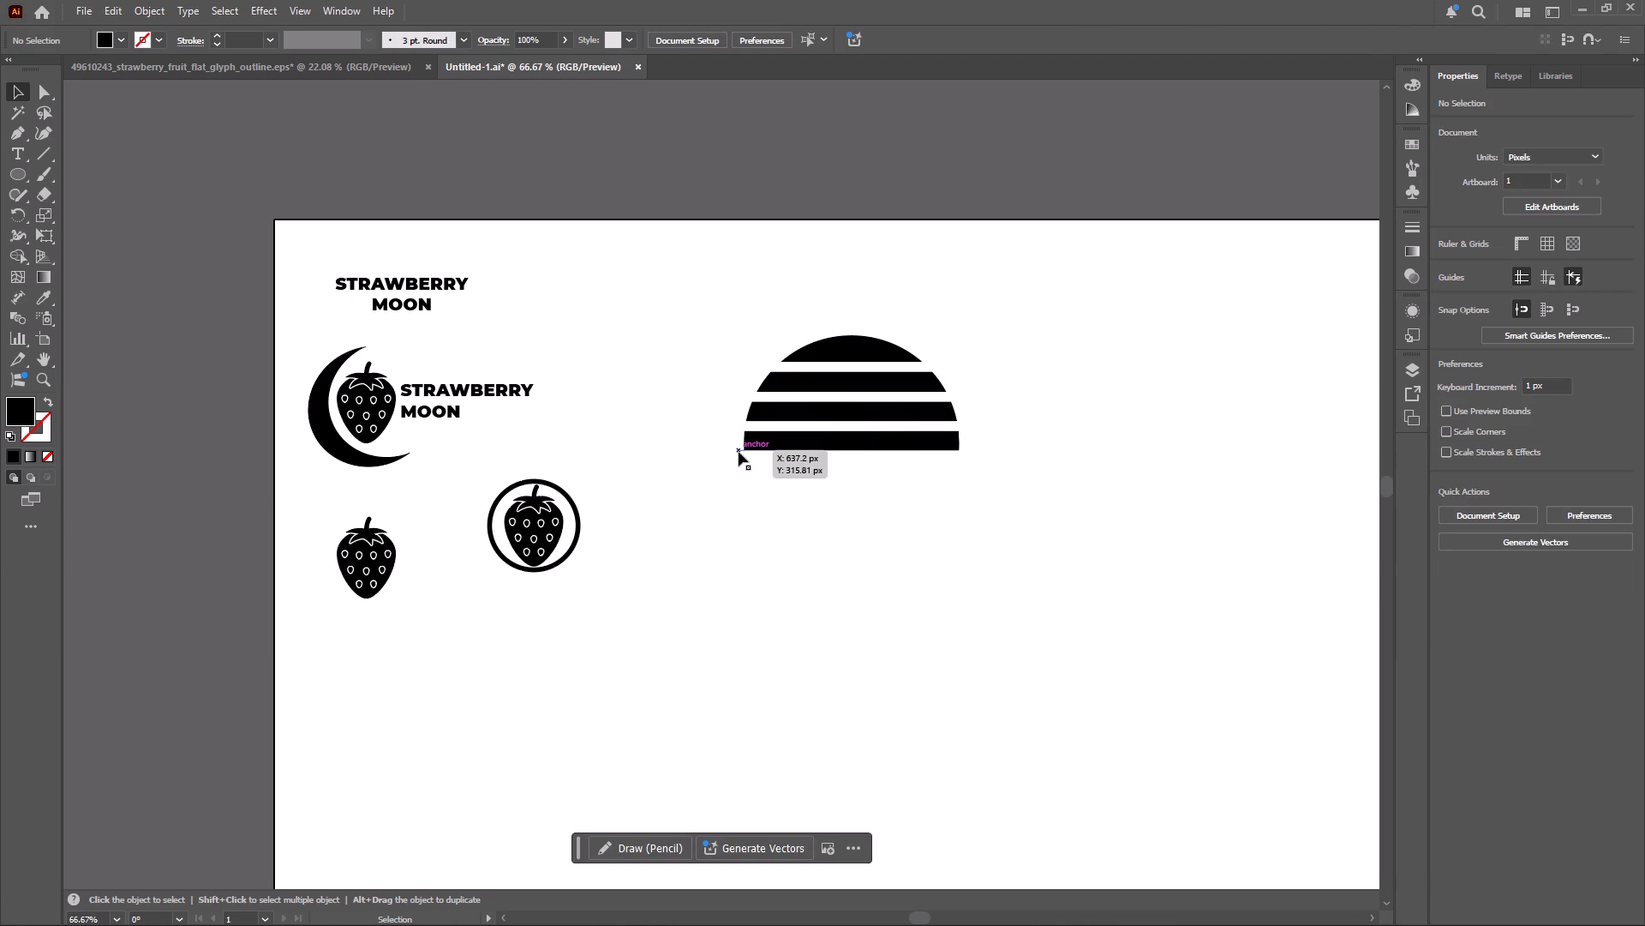
scroll(748, 452, "up", 1, "alt")
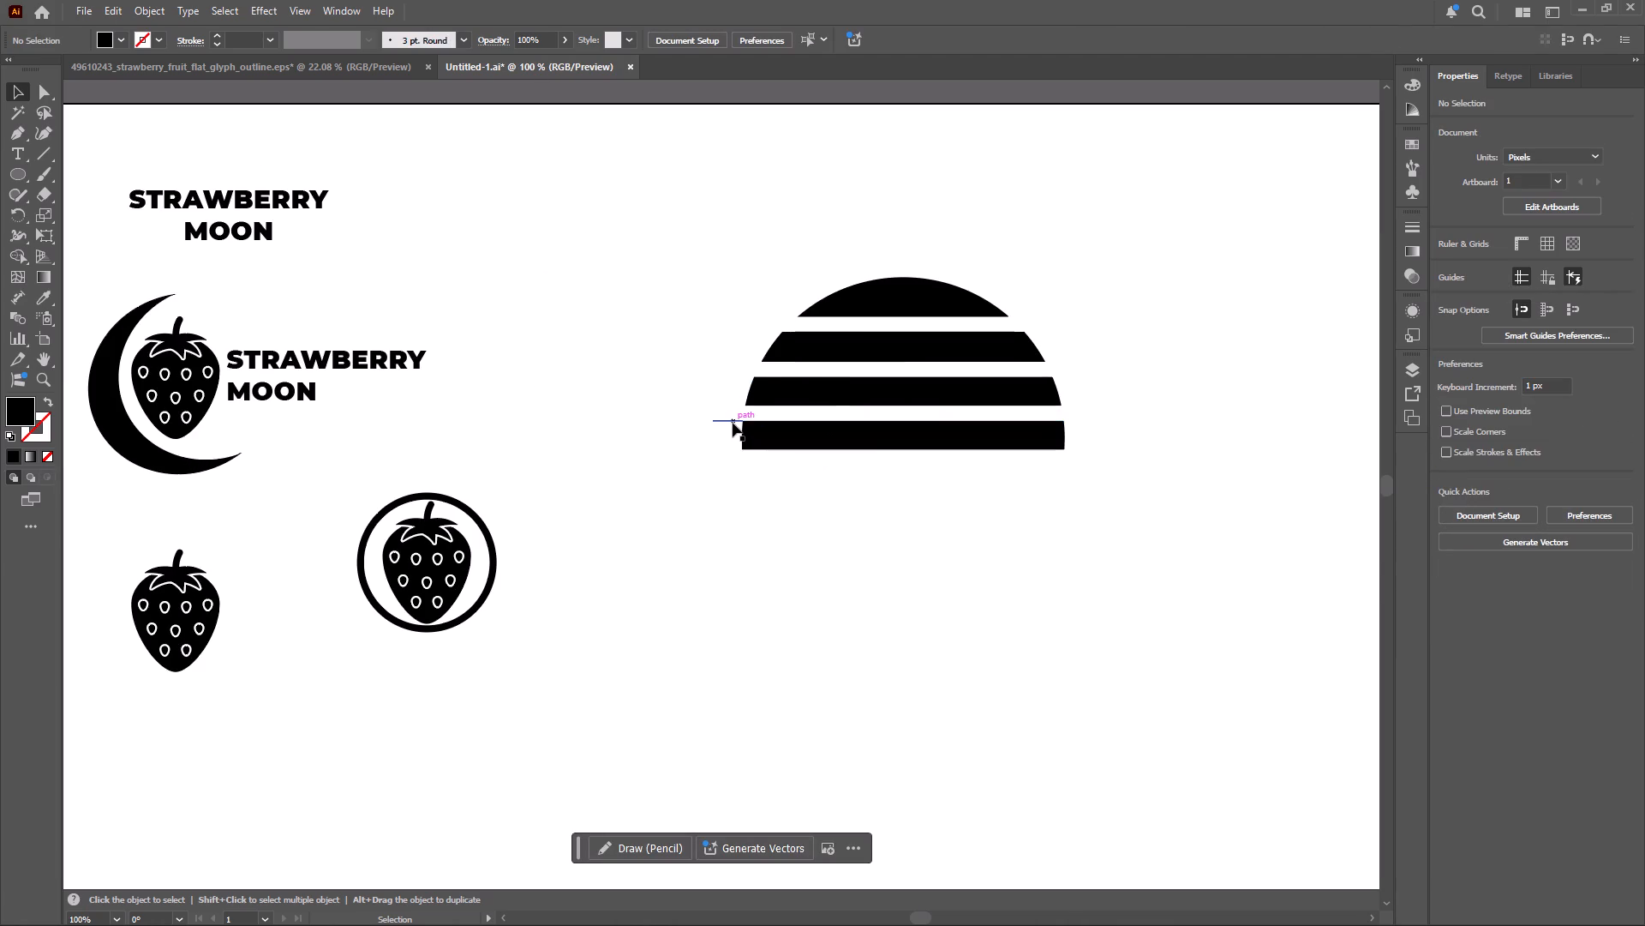
left_click(732, 423)
key("Delete")
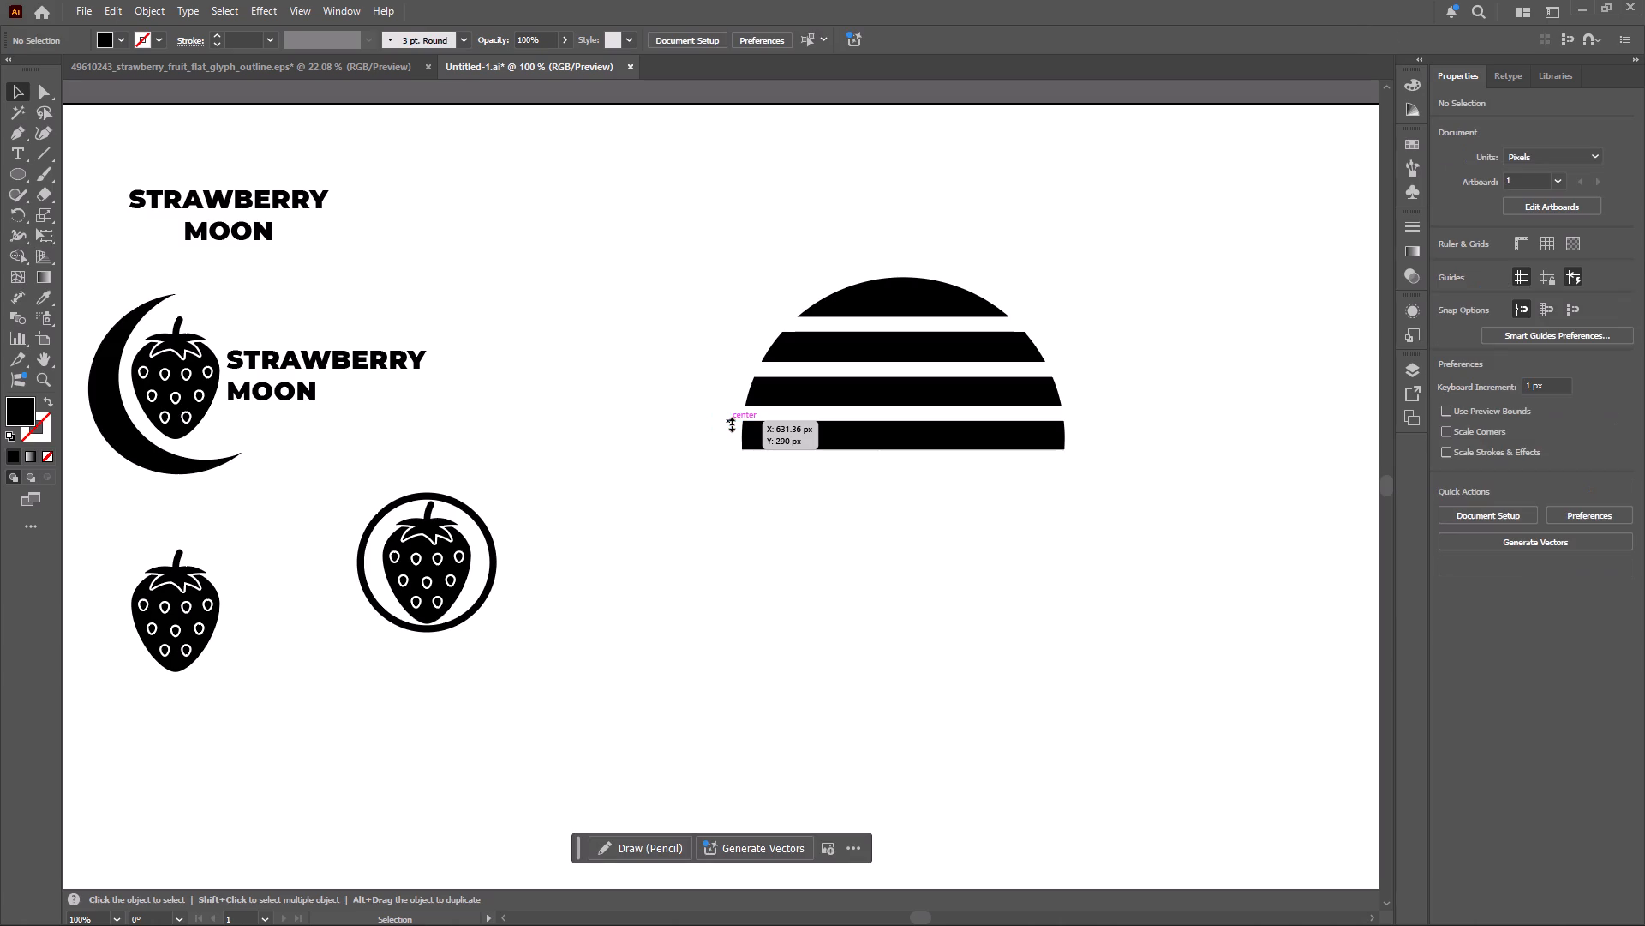
left_click(738, 450)
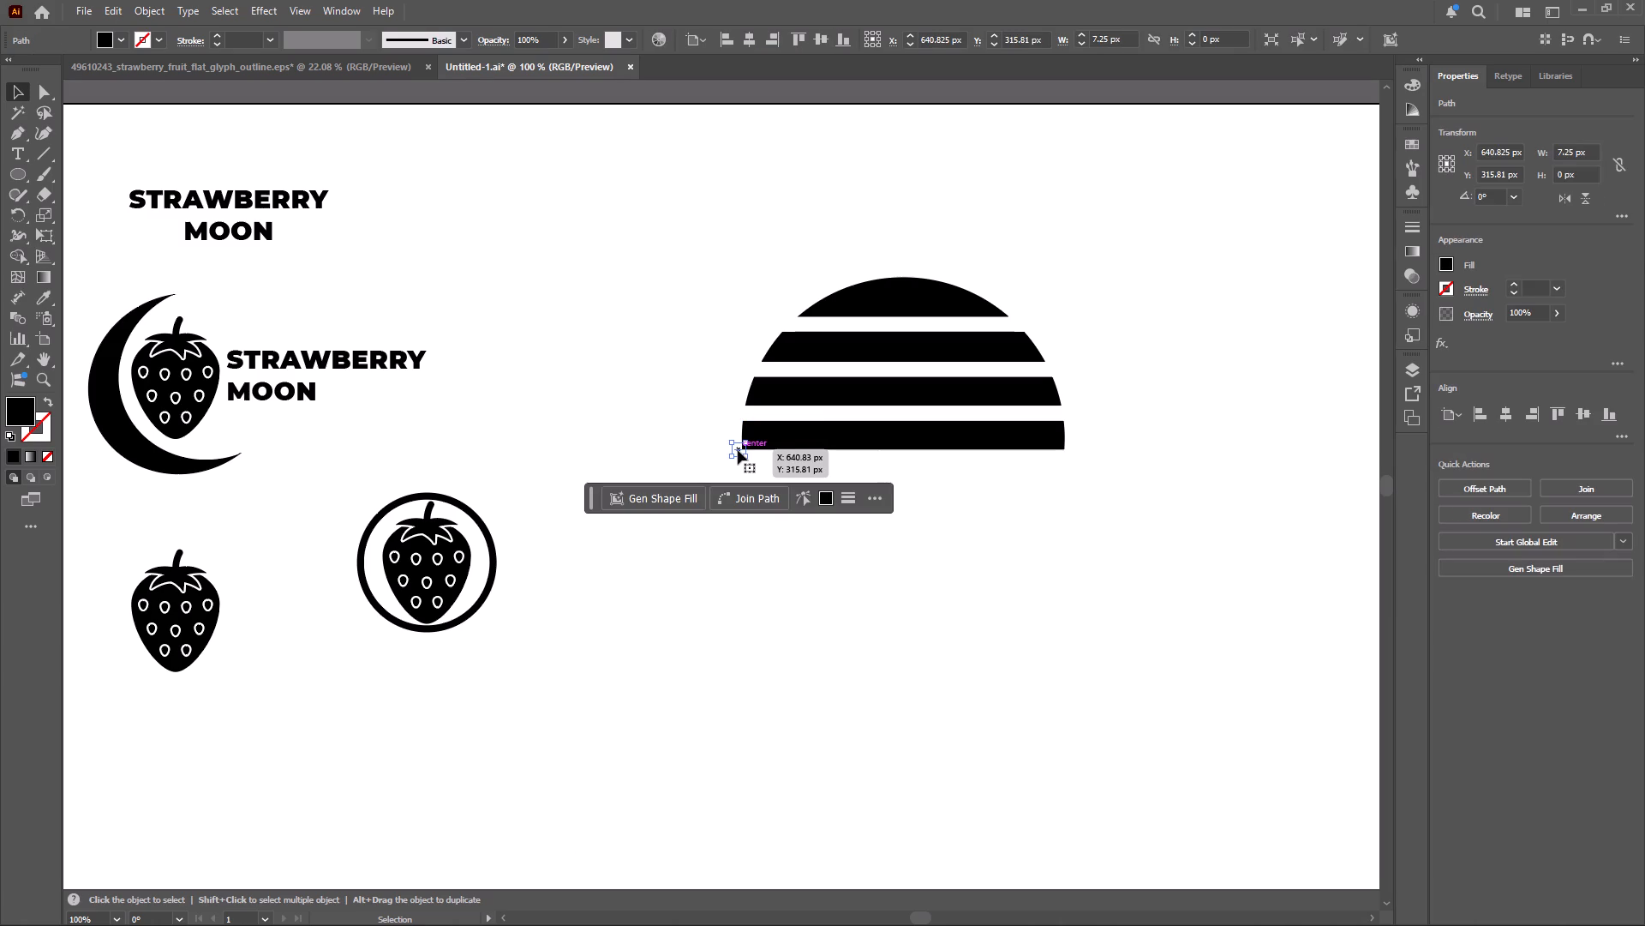
key("Delete")
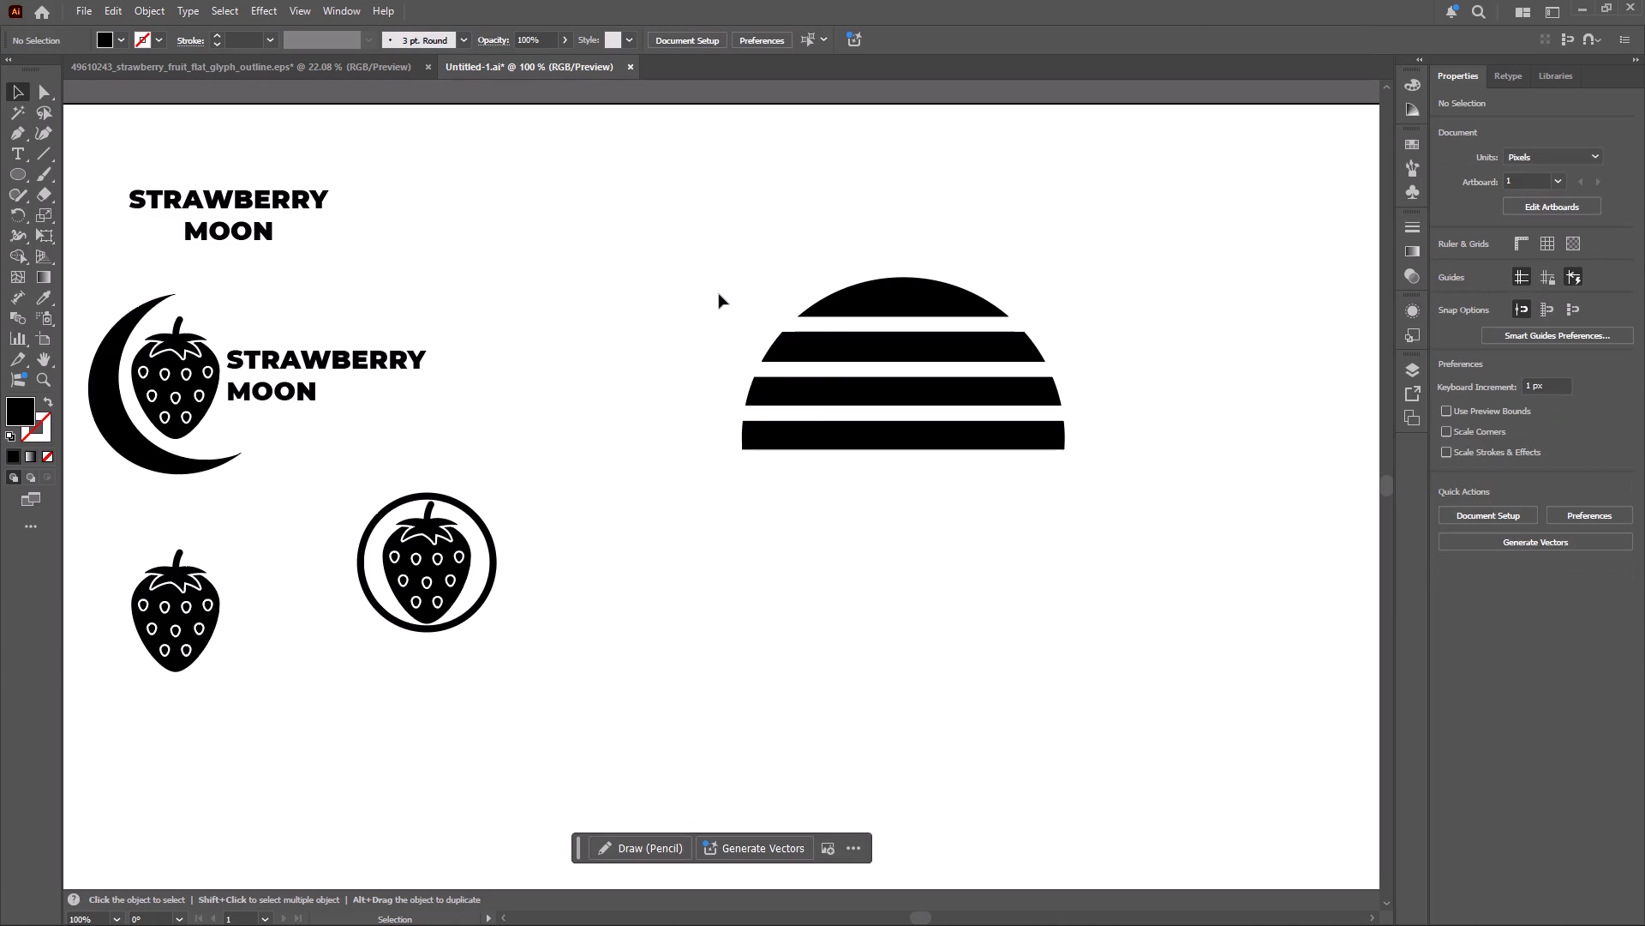
Group the four black stripes of the half moon into one object.
left_click_drag(744, 244, 770, 584)
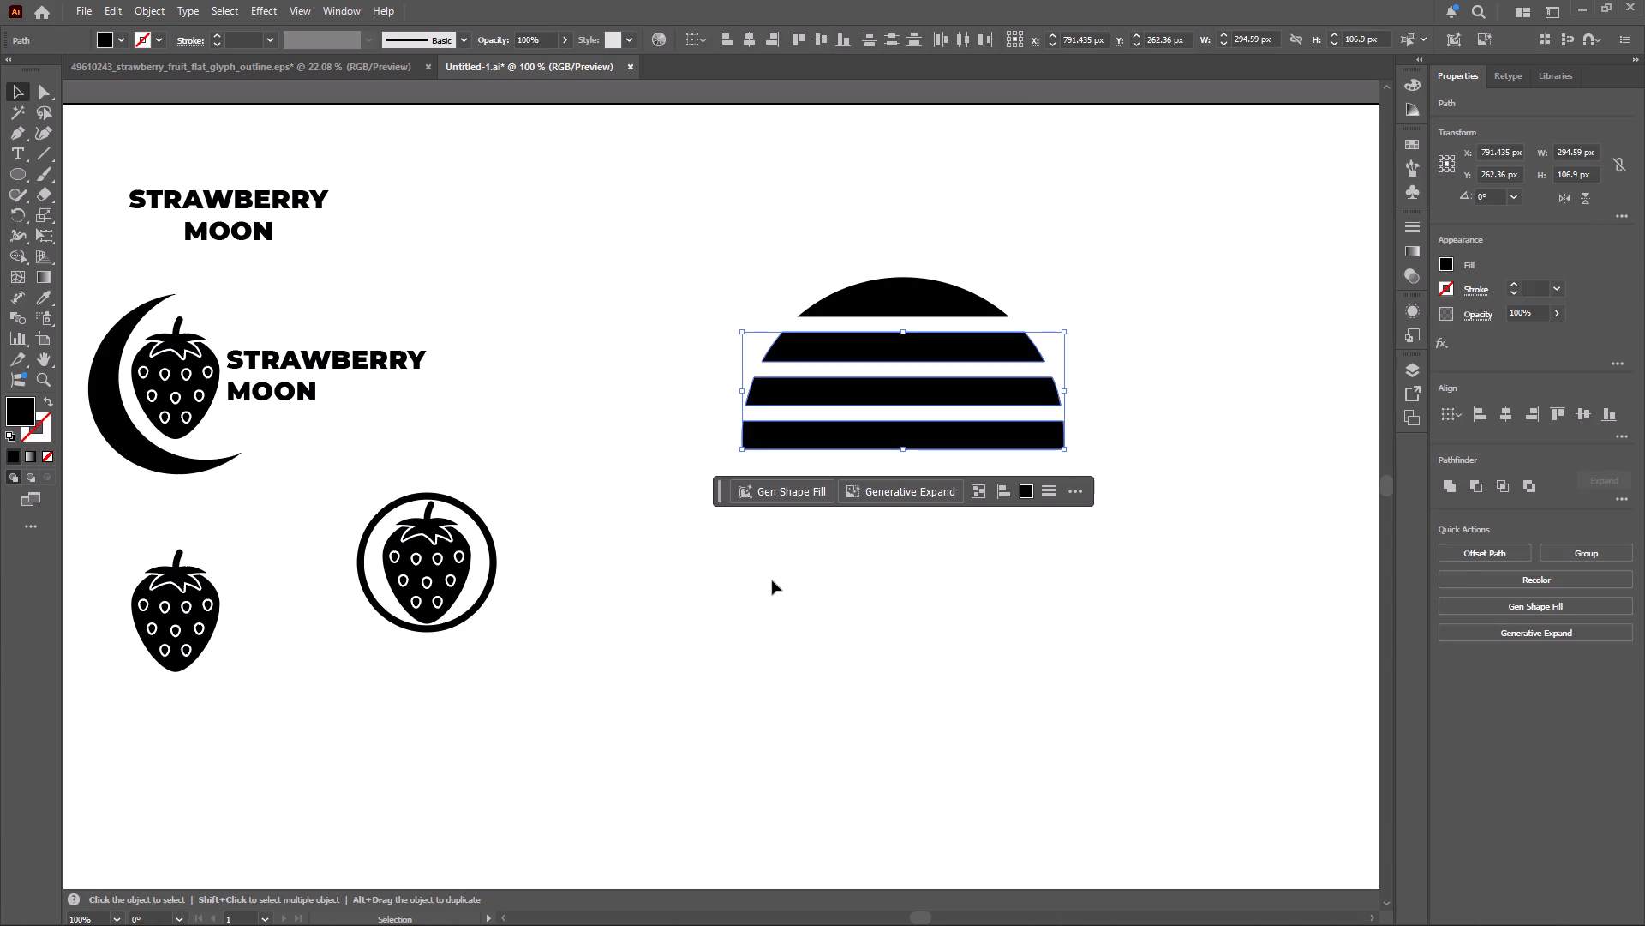
left_click(798, 587)
left_click_drag(696, 262, 891, 545)
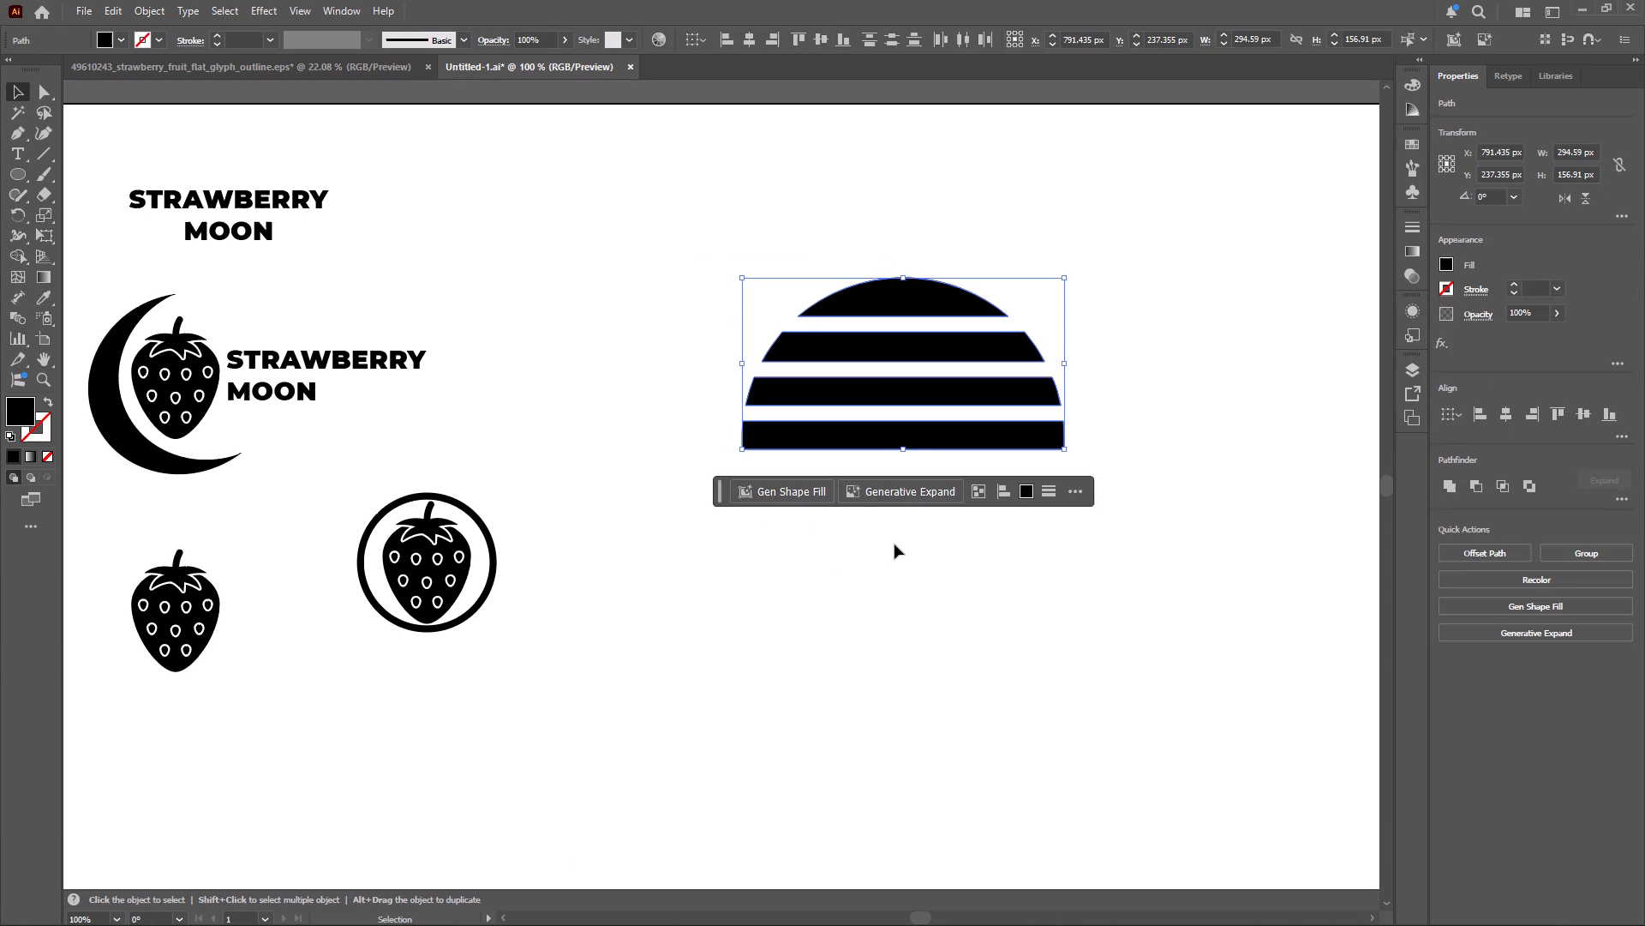
left_click(891, 610)
left_click_drag(719, 267, 1035, 525)
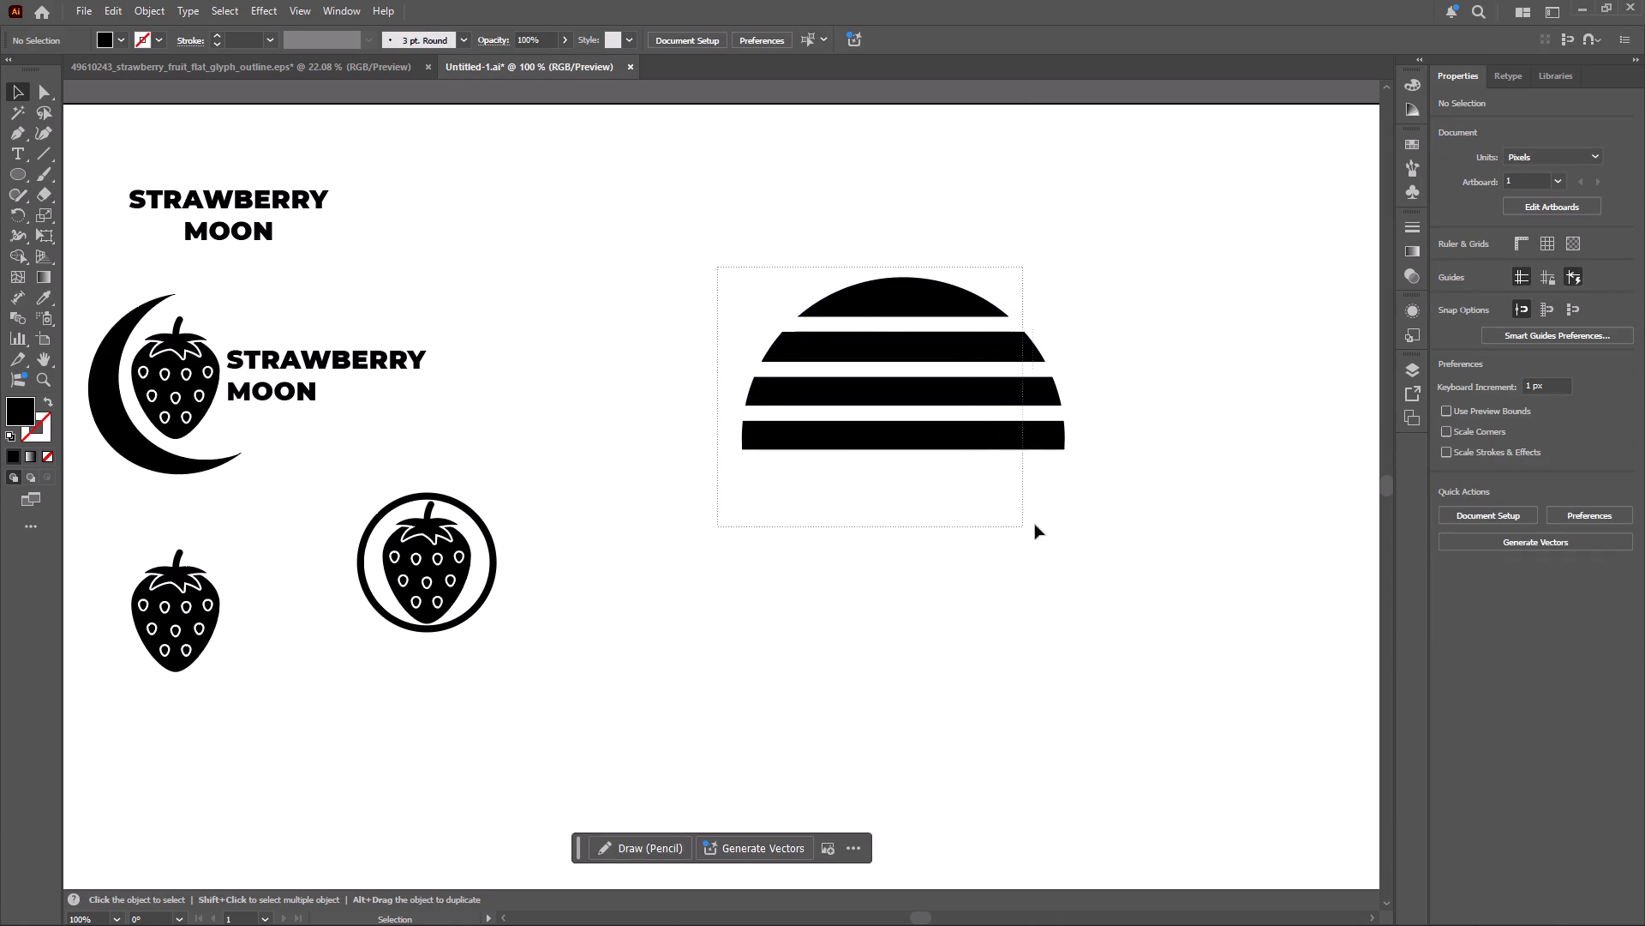
left_click_drag(1035, 525, 1088, 516)
key("ctrl+g")
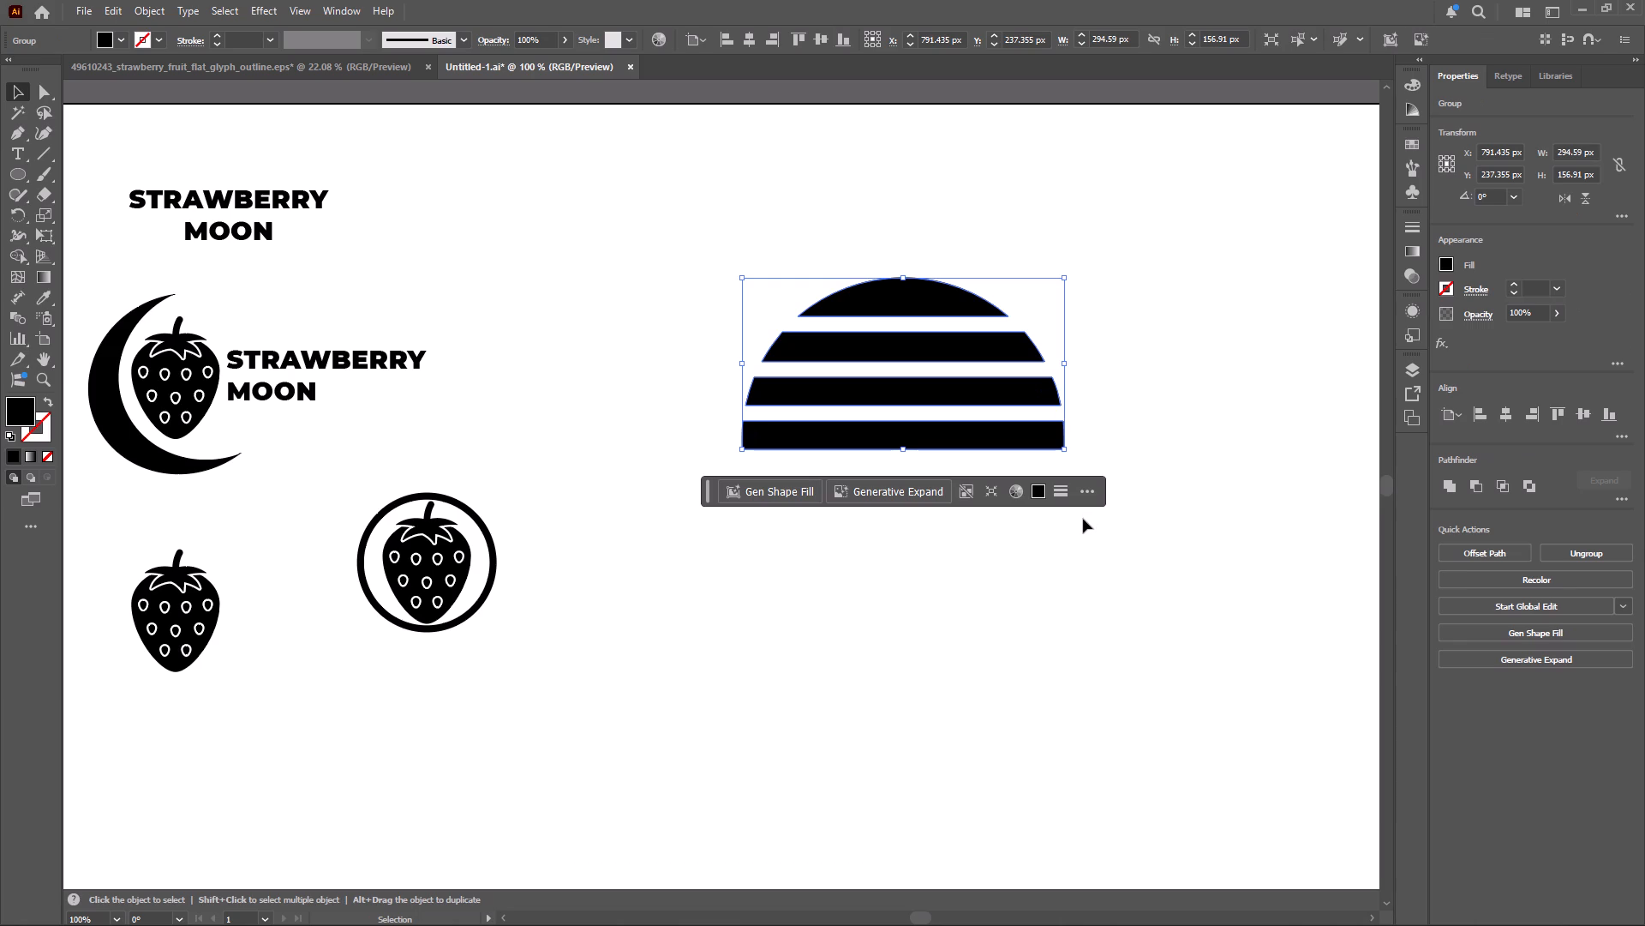
Move the striped half-moon group up and left on the artboard, to about X 715 px, Y 125 px.
scroll(1066, 517, "down", 1, "alt")
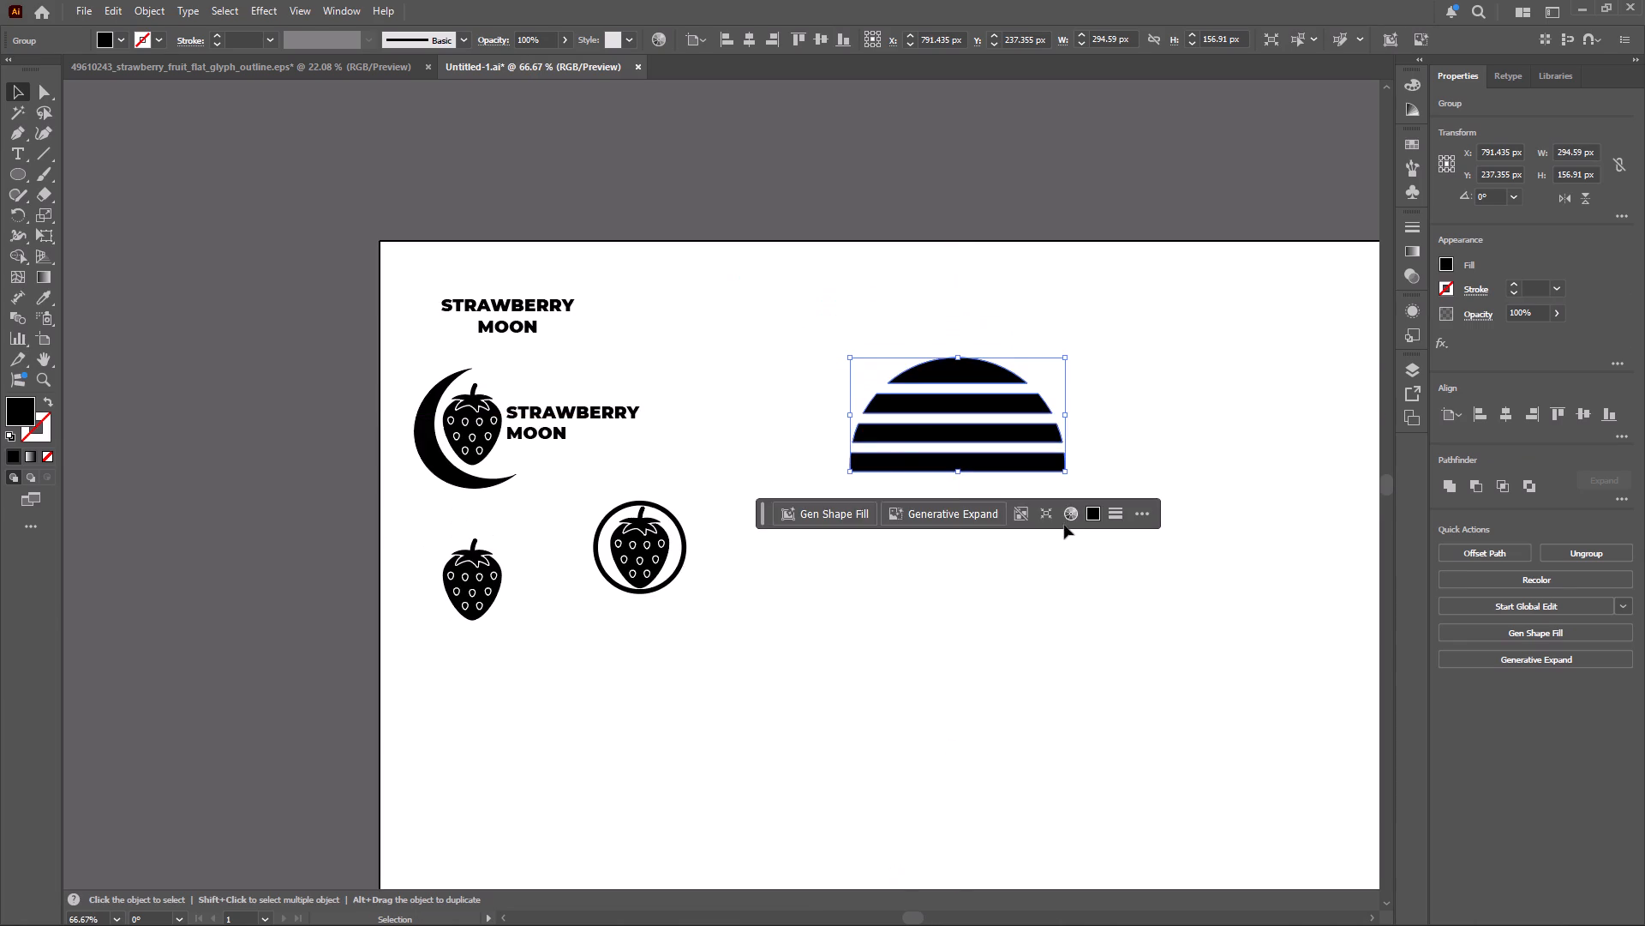
scroll(1064, 528, "down", 3, "alt")
left_click_drag(1024, 496, 1003, 461)
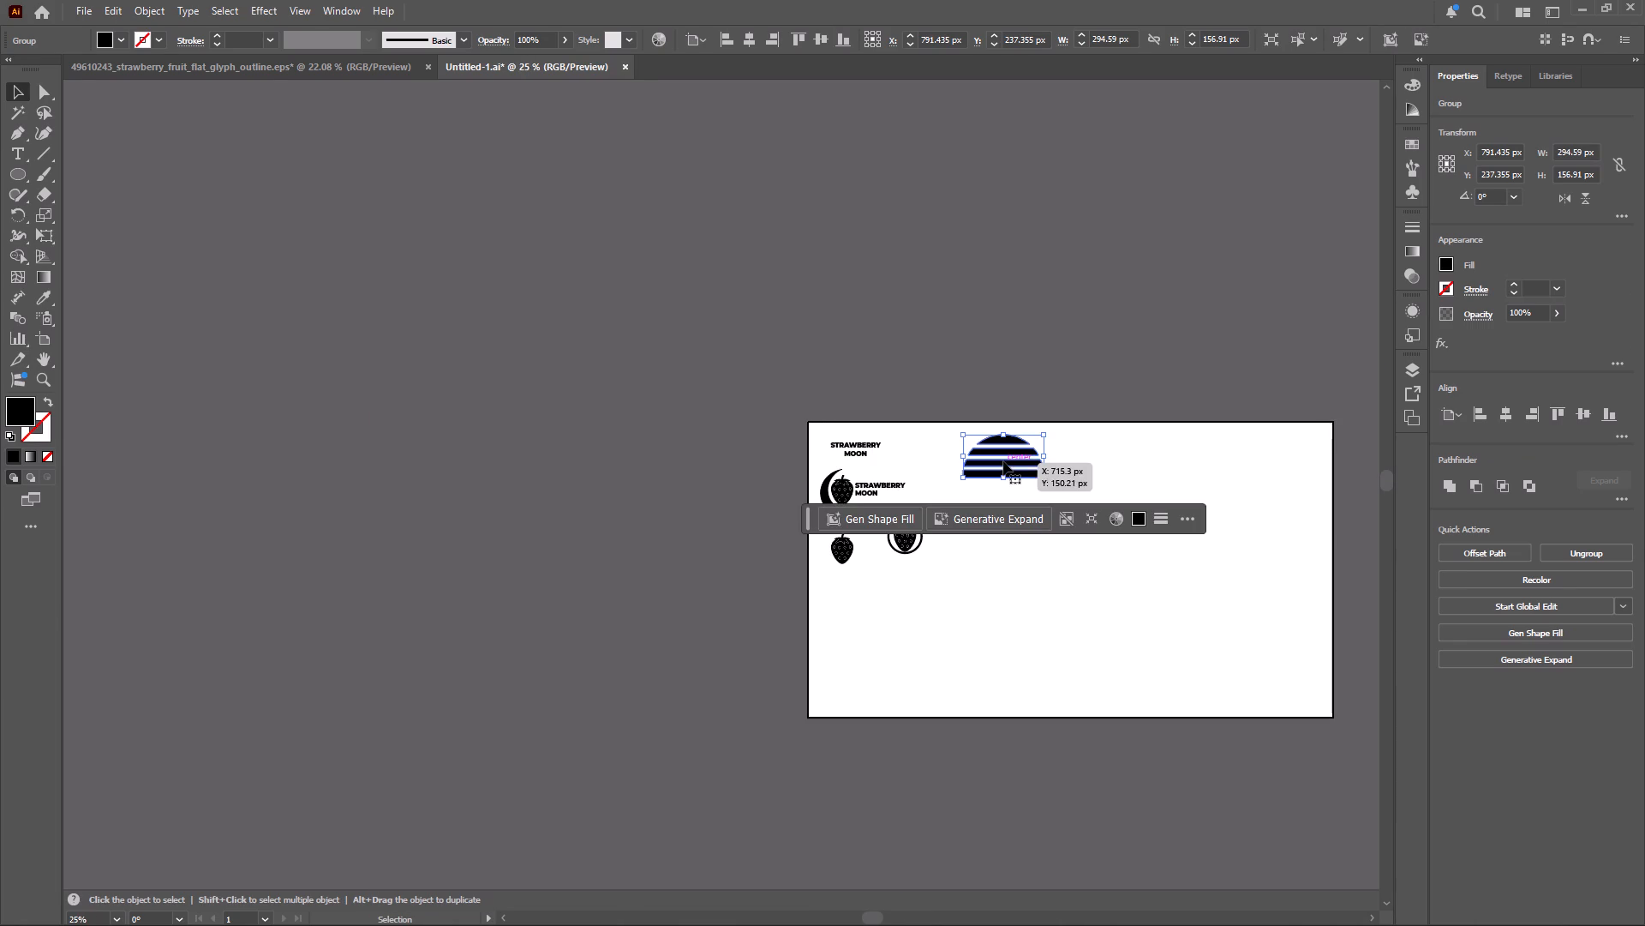
Duplicate the striped half moon twice, placing one copy below the original and another further down at about X 863 px, Y 774 px.
left_click_drag(1002, 451, 1029, 610, "alt")
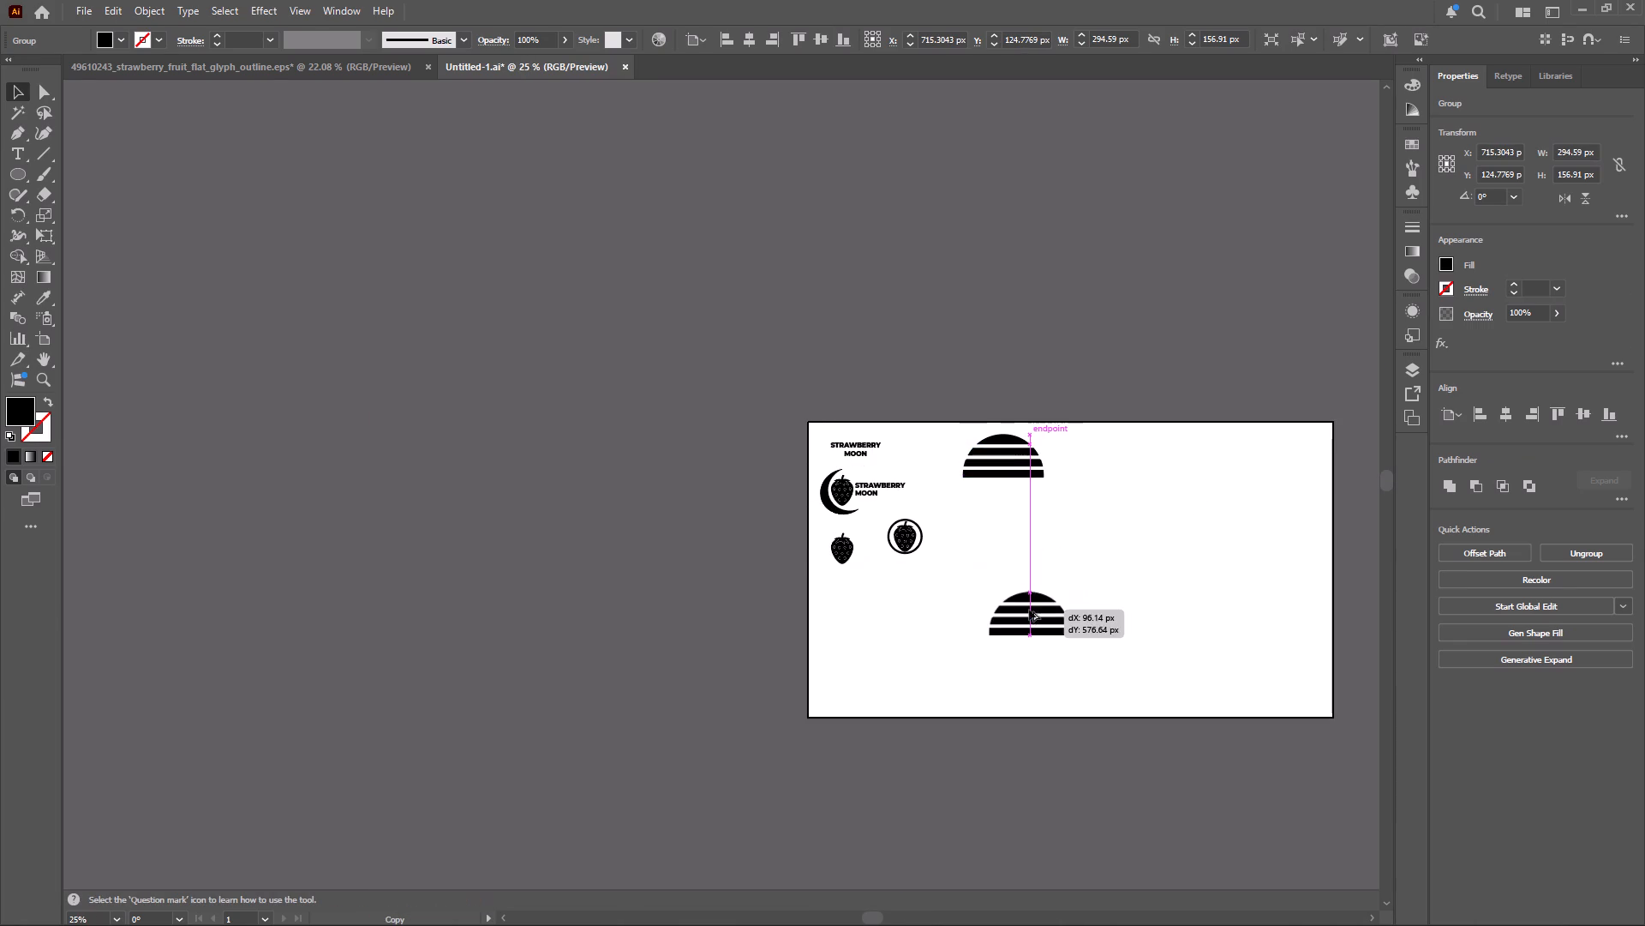
left_click_drag(1029, 610, 1012, 540, "alt")
left_click_drag(1012, 540, 1045, 629, "alt")
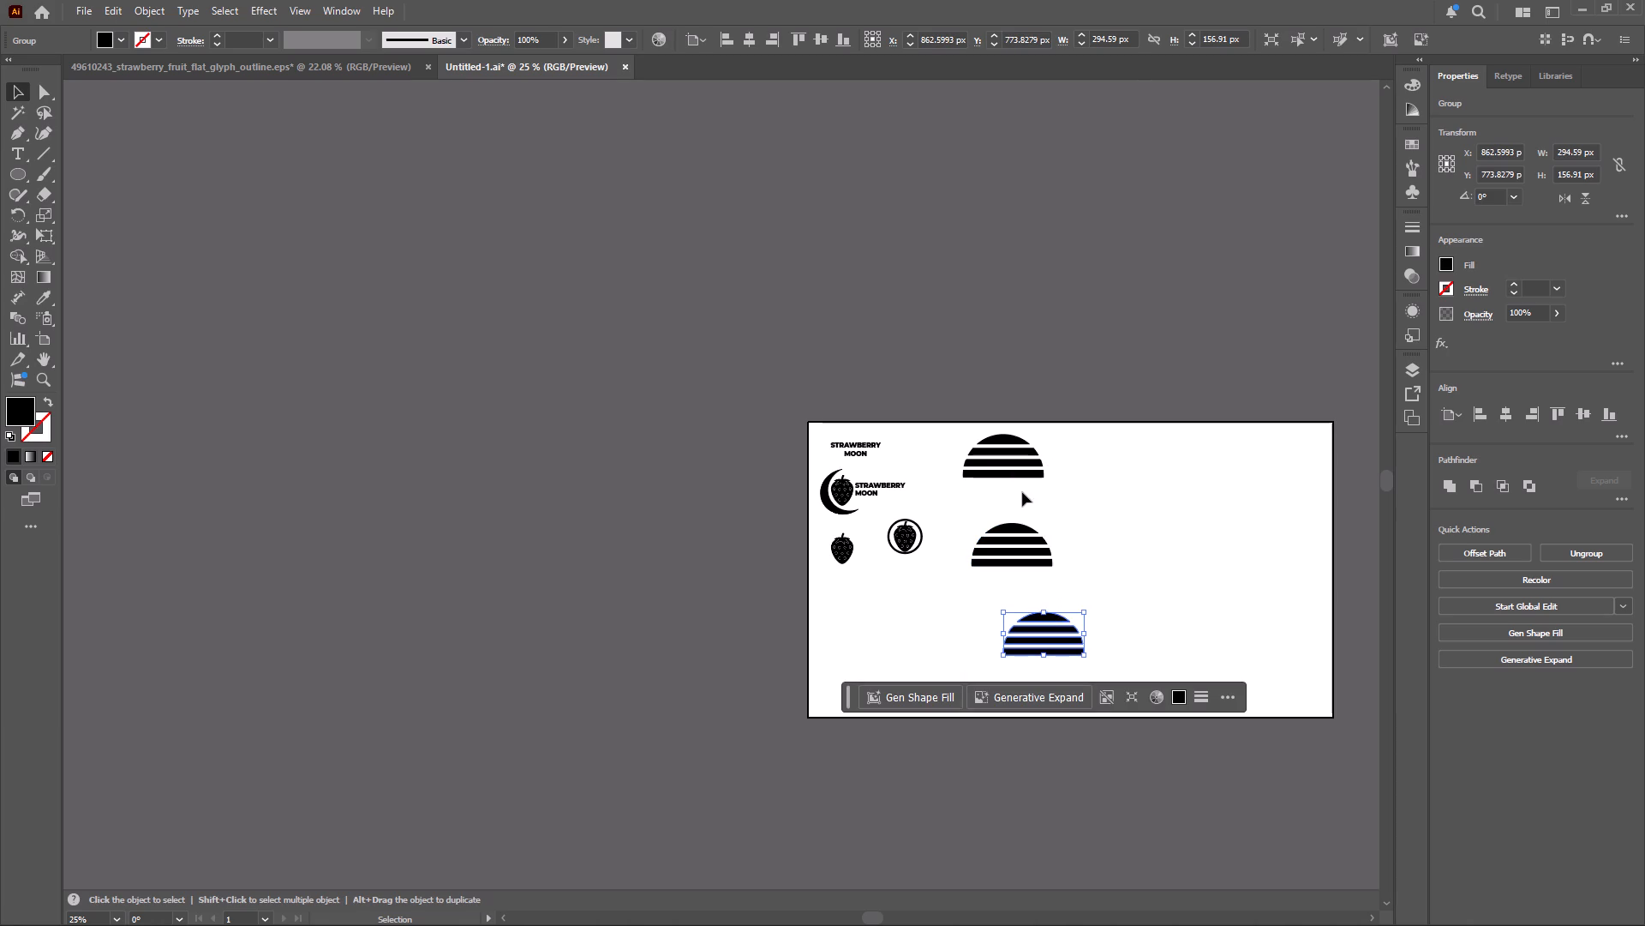
Select the original striped half moon at the top of the artboard.
left_click(1004, 451)
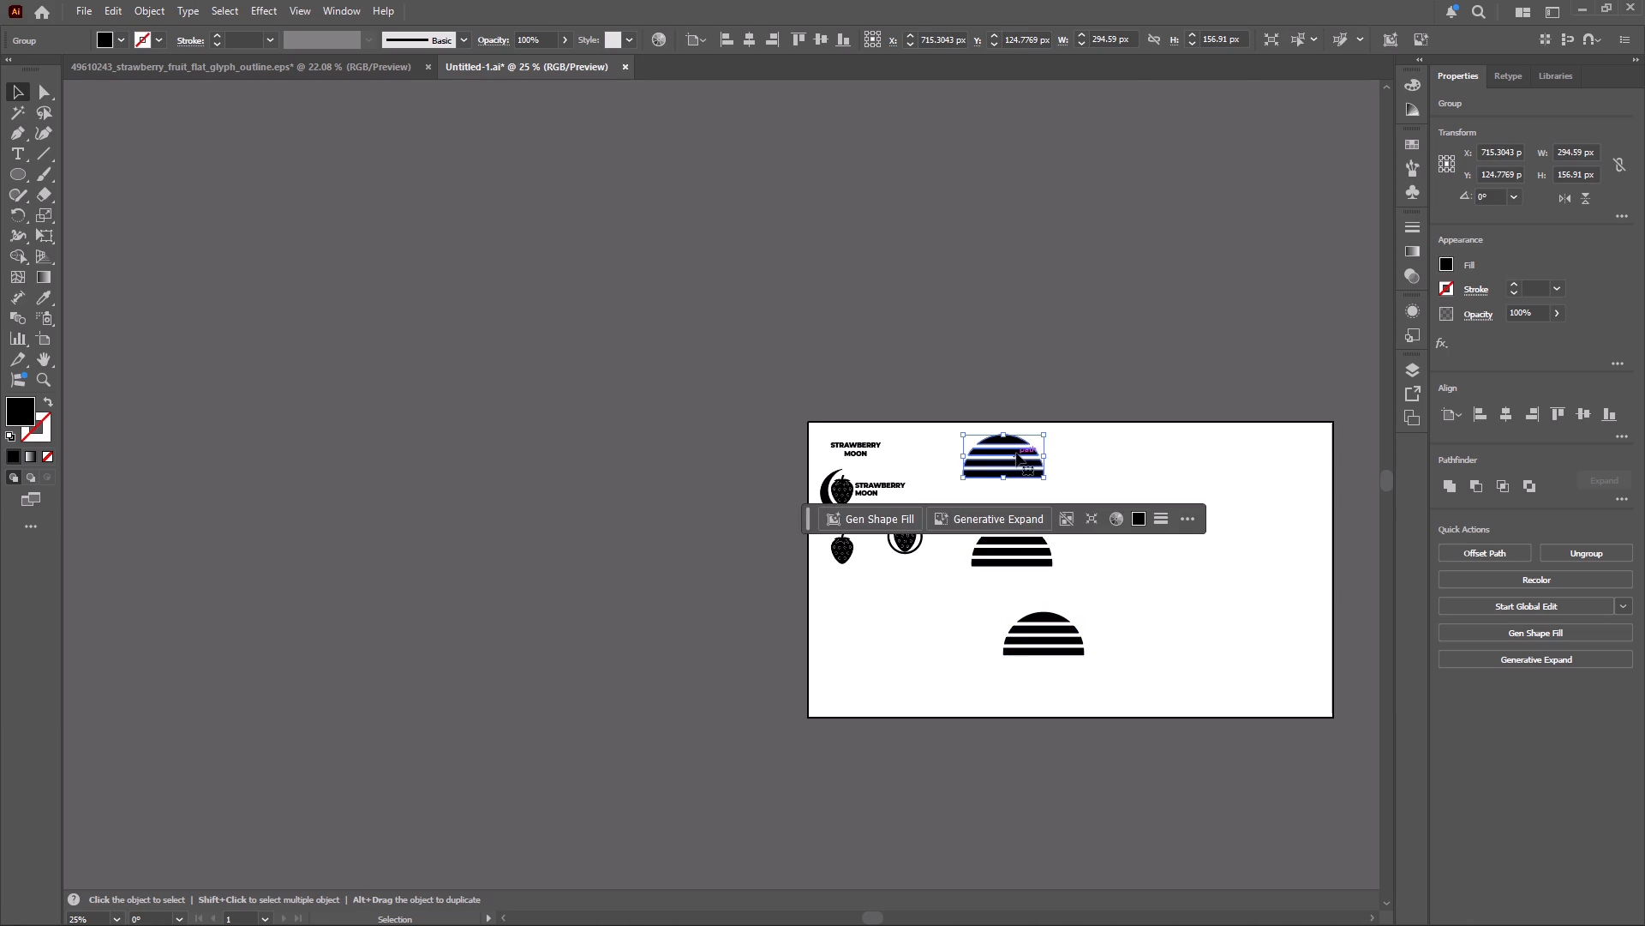
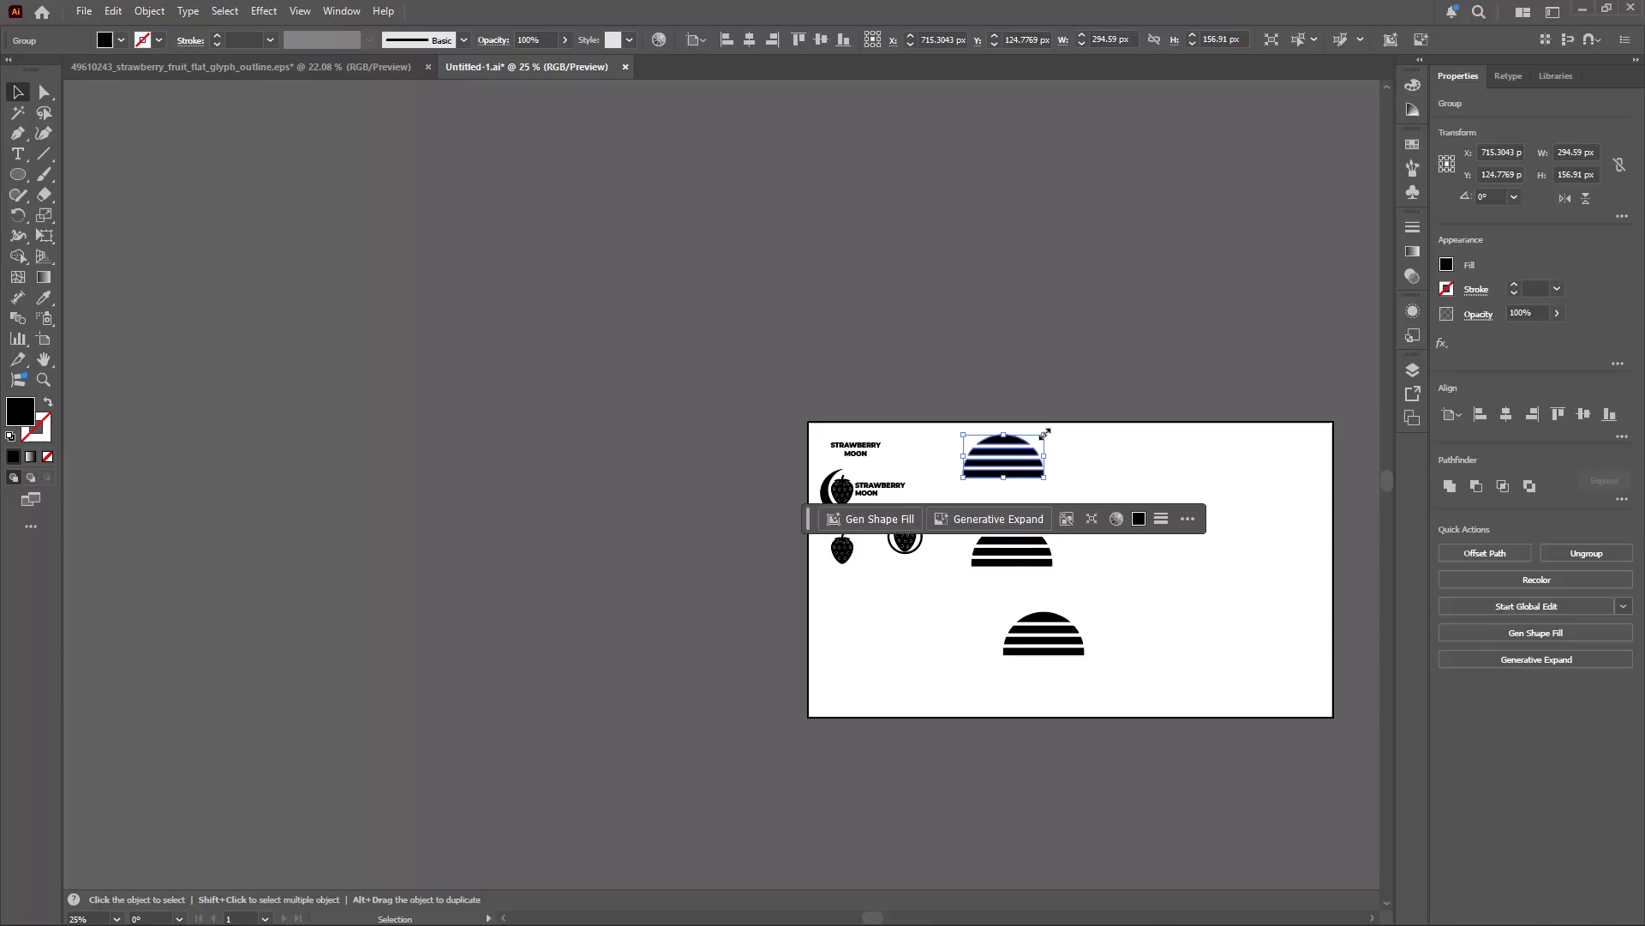
Scale the original striped half moon down proportionally to about 147 px wide by 78 px high.
left_click_drag(1043, 432, 1026, 445, "shift")
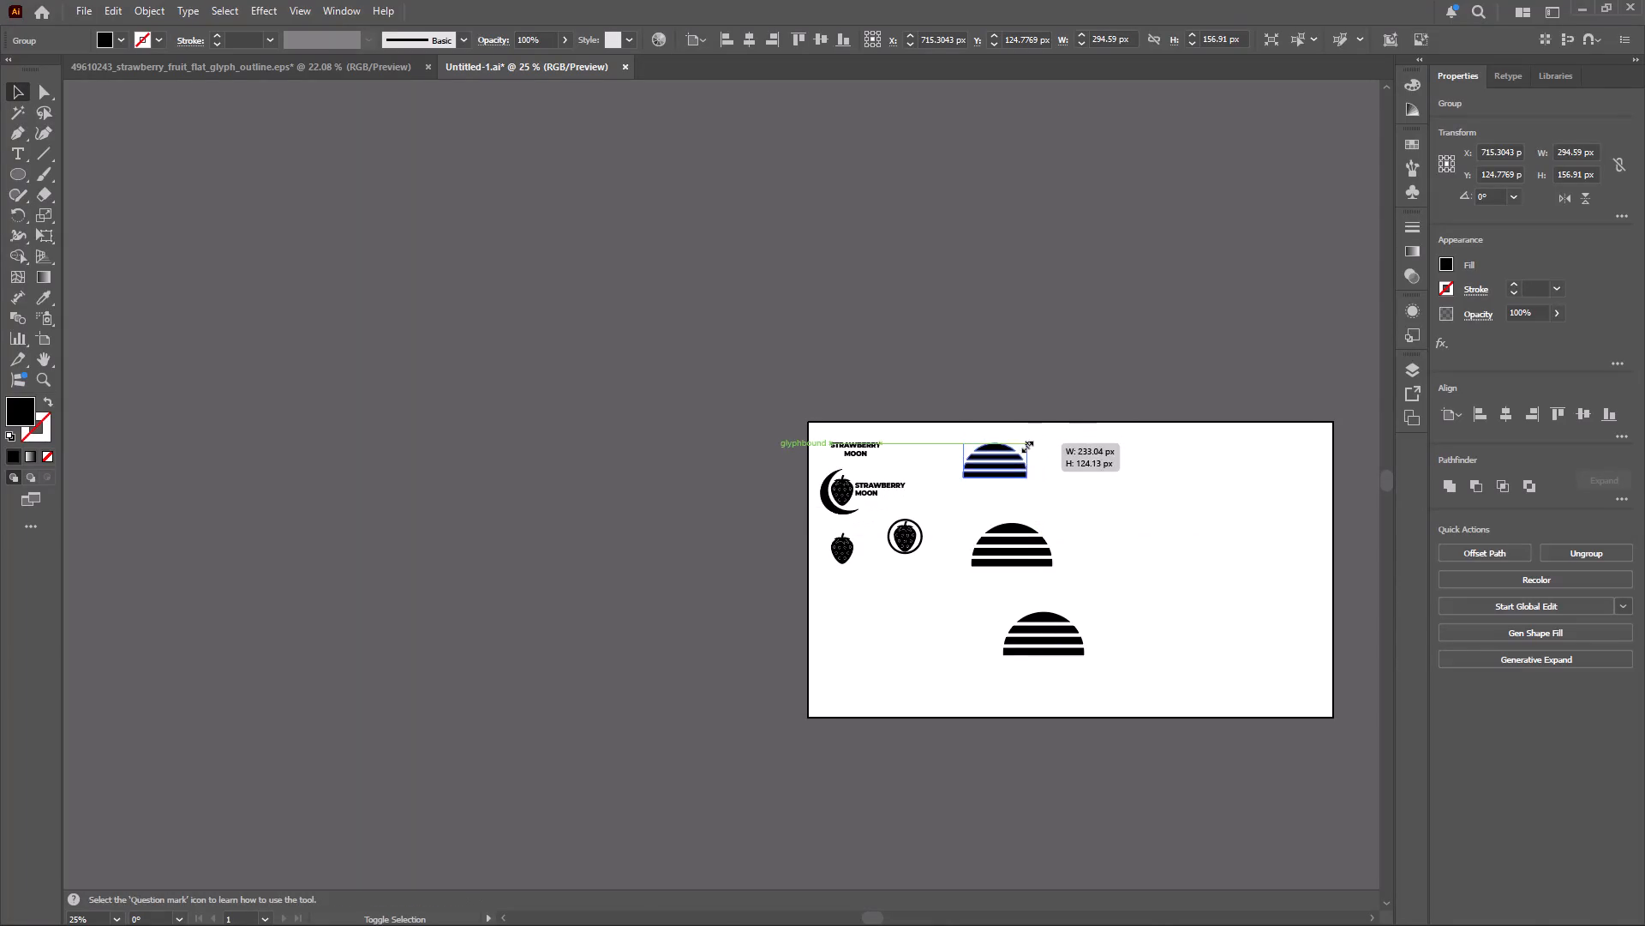
left_click_drag(1026, 445, 1011, 459, "shift")
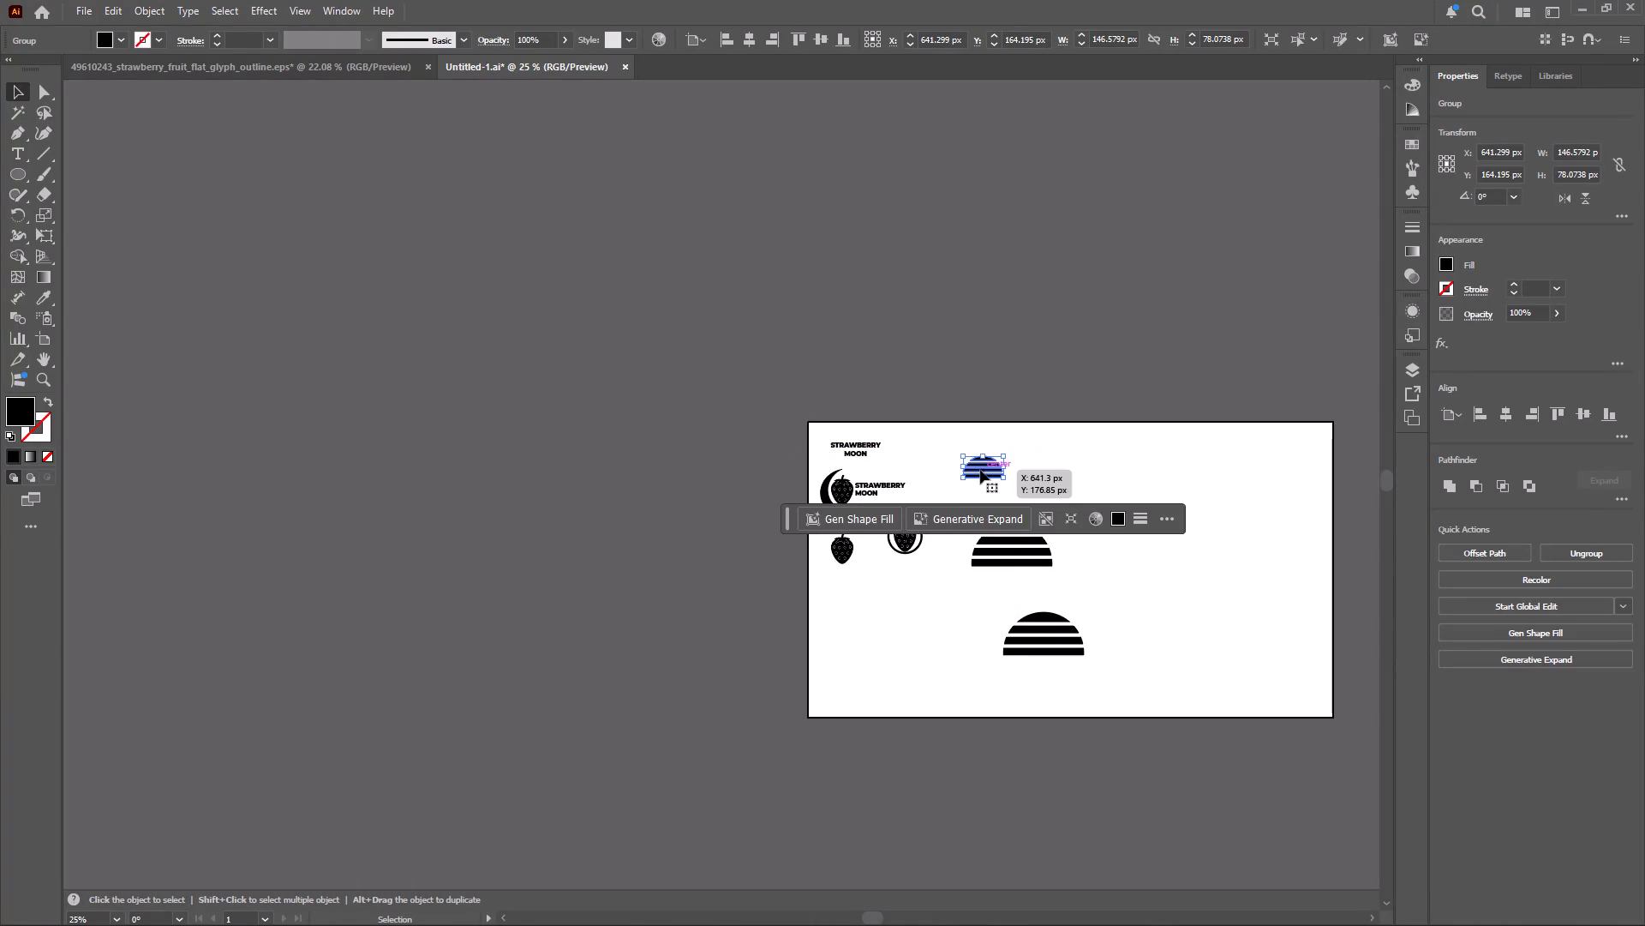
Save the document and place a copy of the centred two-line wordmark beneath the small half moon, about X 651 px, Y 245 px.
scroll(980, 470, "up", 5, "alt")
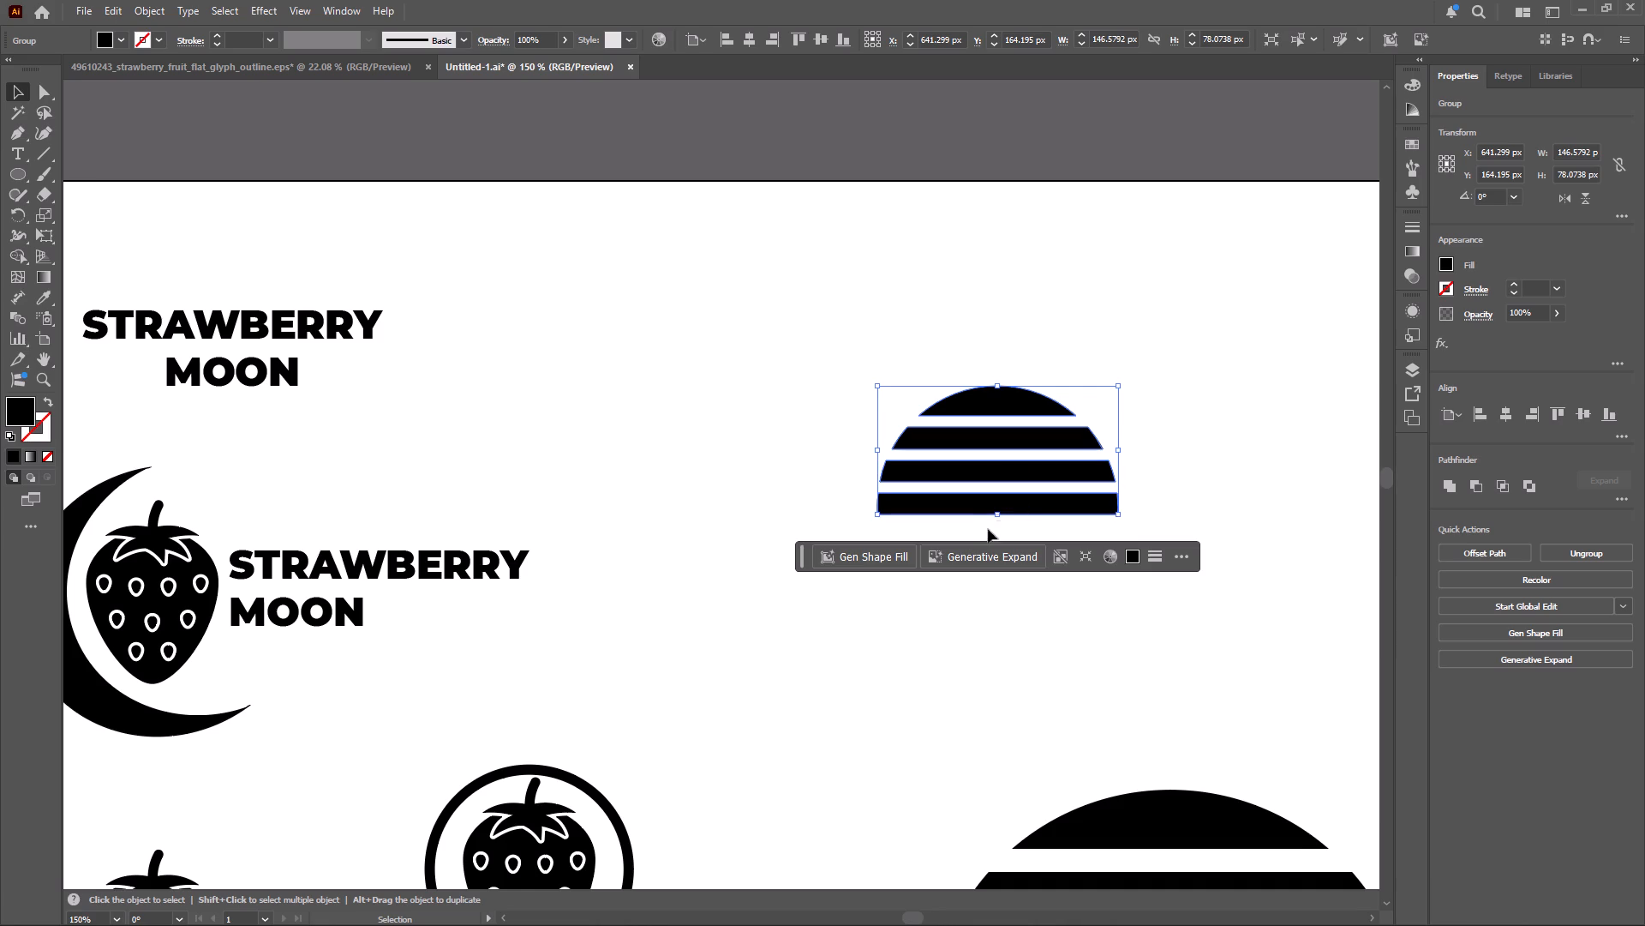
left_click(591, 489)
left_click(449, 557)
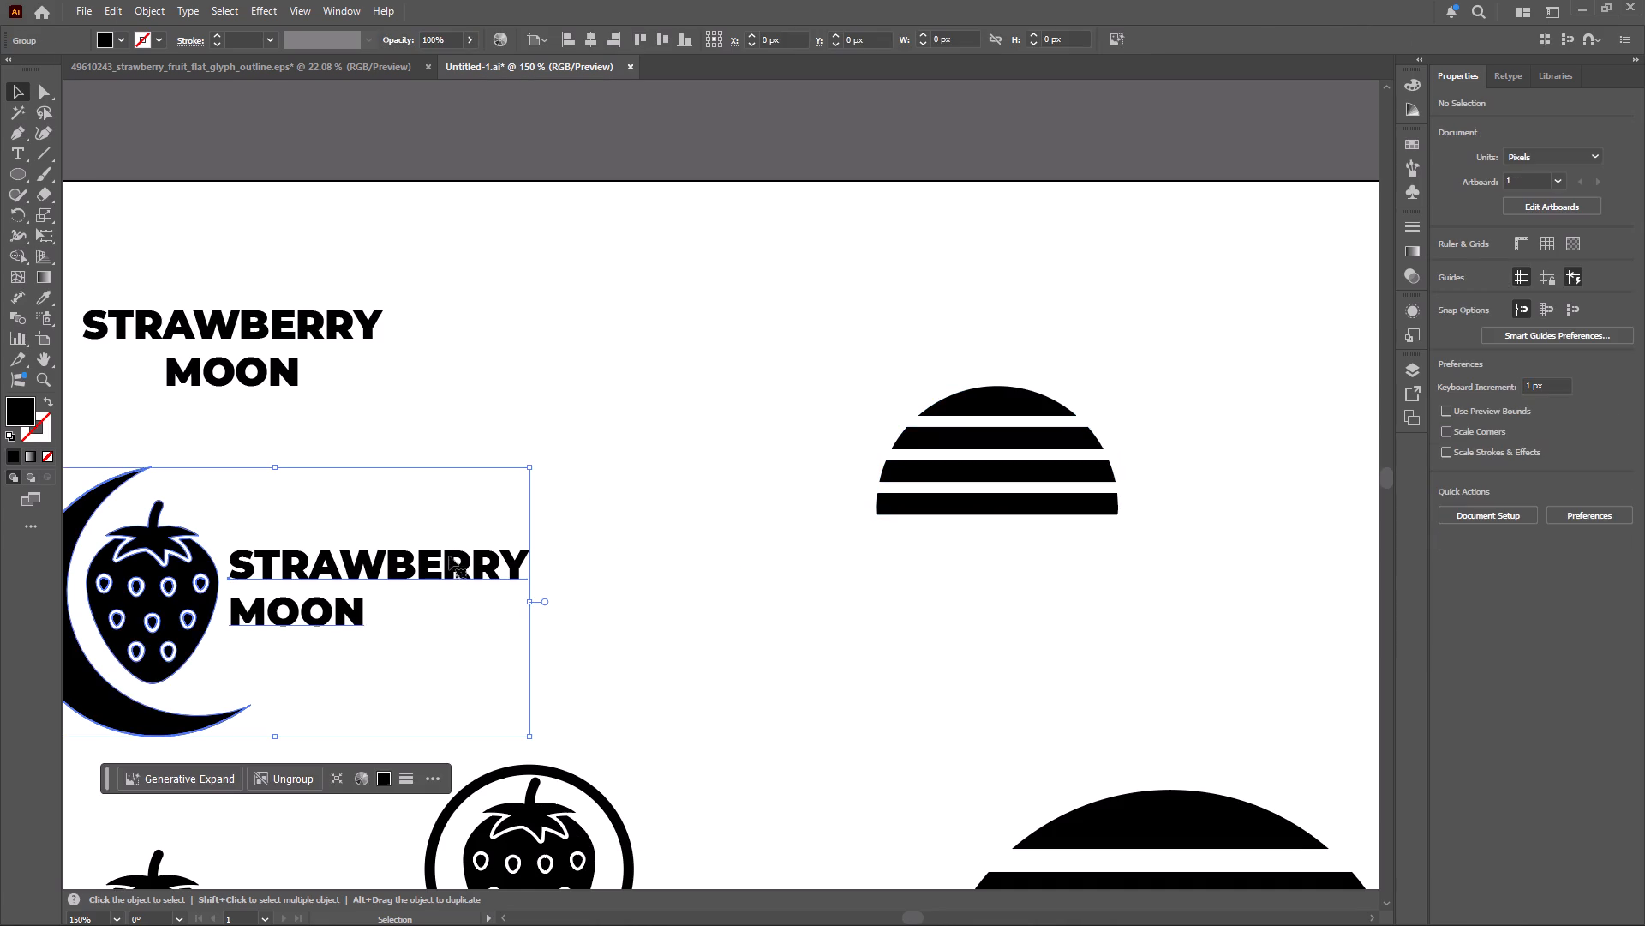
left_click(302, 334)
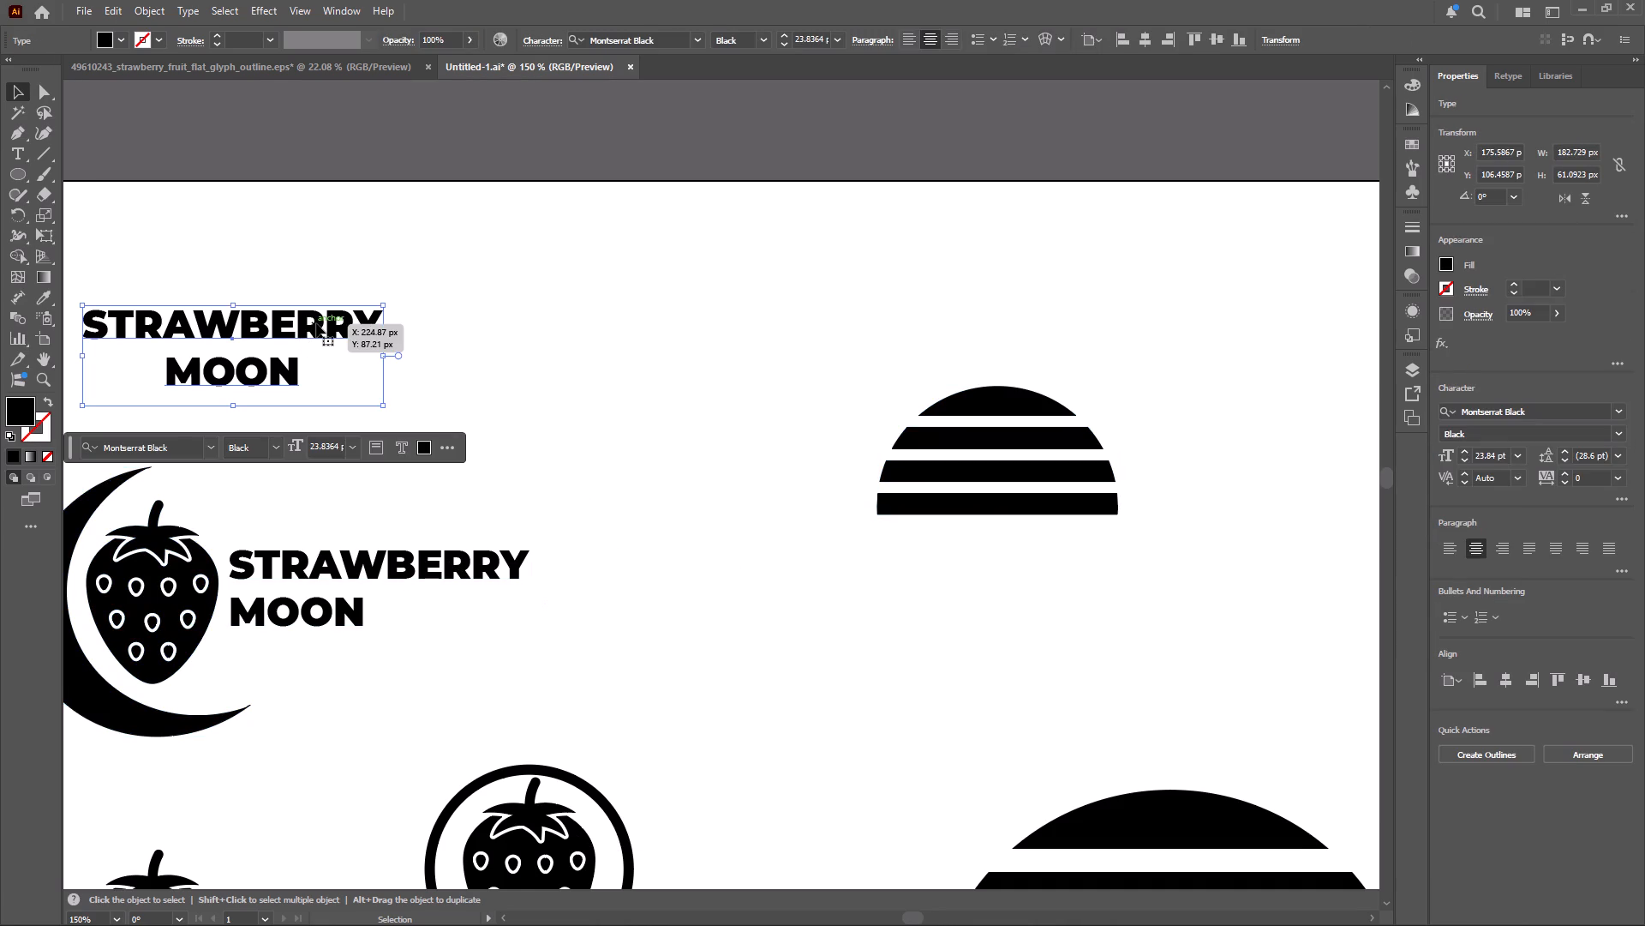
key("ctrl+s")
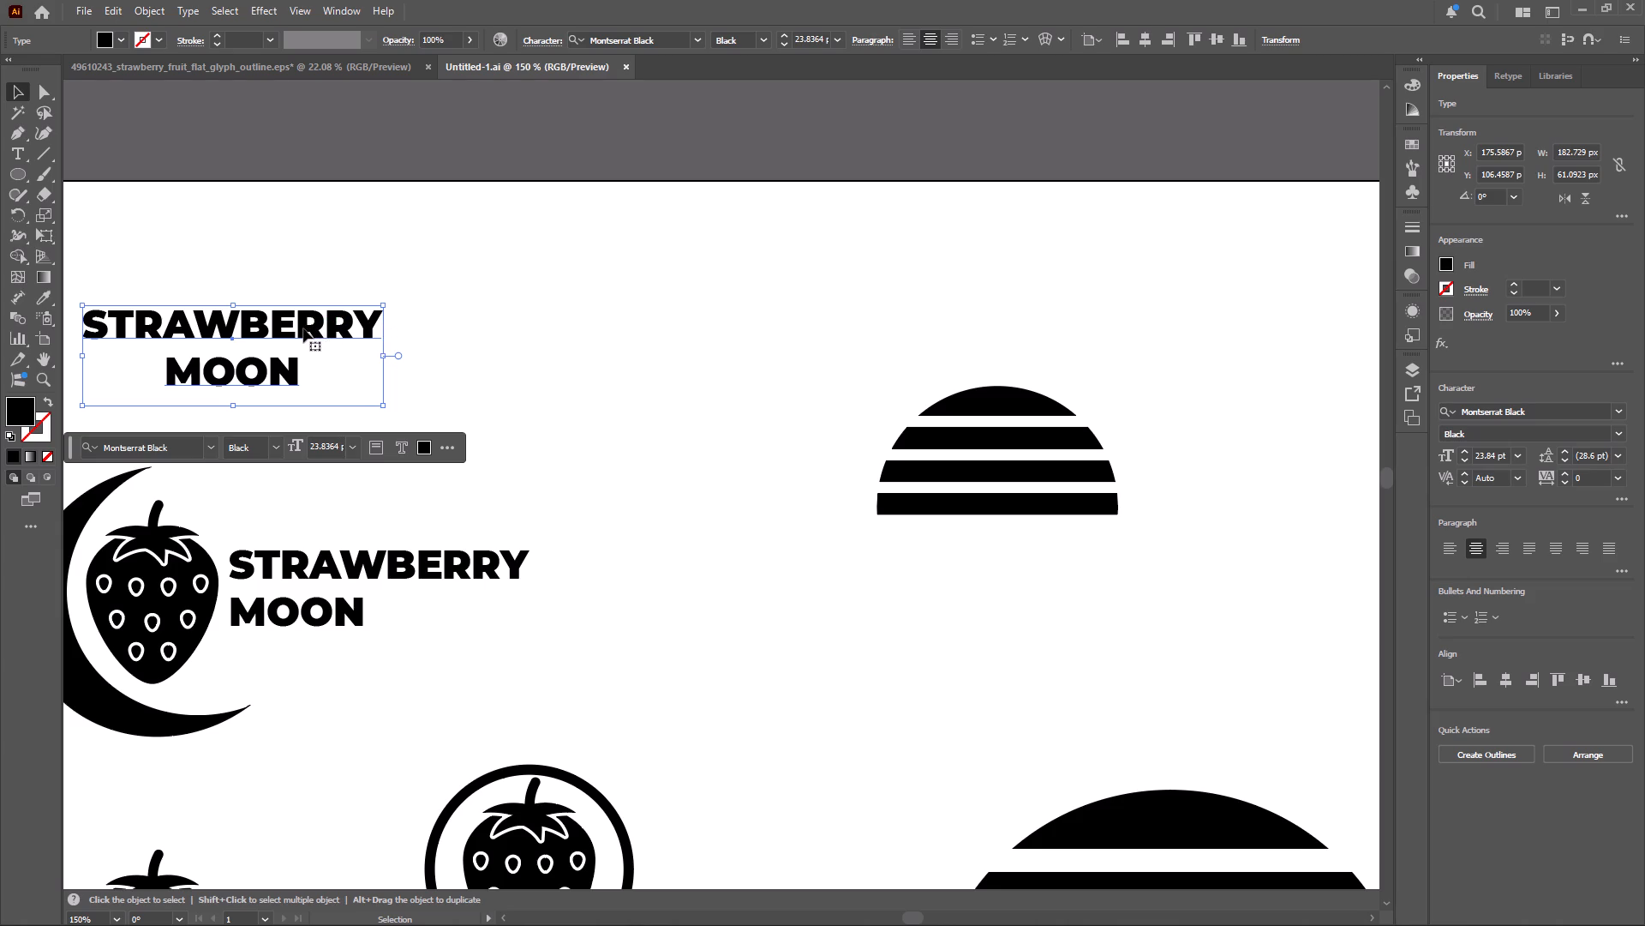
left_click_drag(303, 328, 1086, 556, "alt")
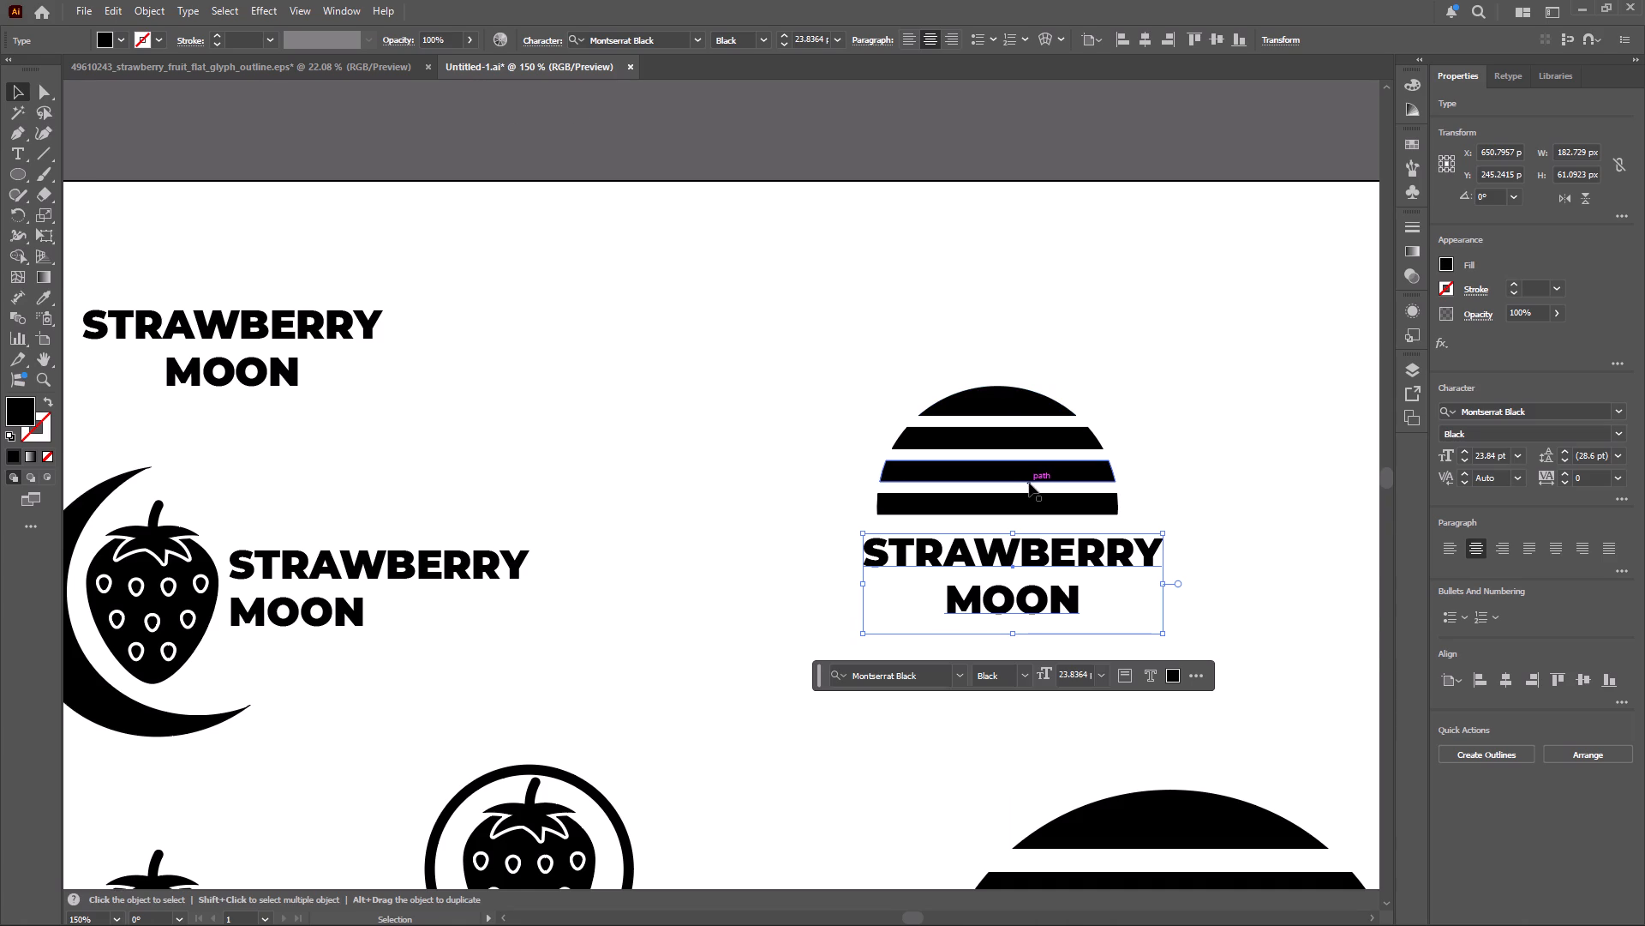
Scale the half moon above the copied wordmark down proportionally to about 115 px wide by 61 px high.
scroll(1029, 483, "up", 3, "alt")
key("space")
key("space")
key("space")
key("space")
key("space")
key("space")
key("space")
key("space")
key("space")
key("space")
key("space")
key("space")
key("space")
key("space")
key("space")
left_click_drag(1026, 478, 838, 397)
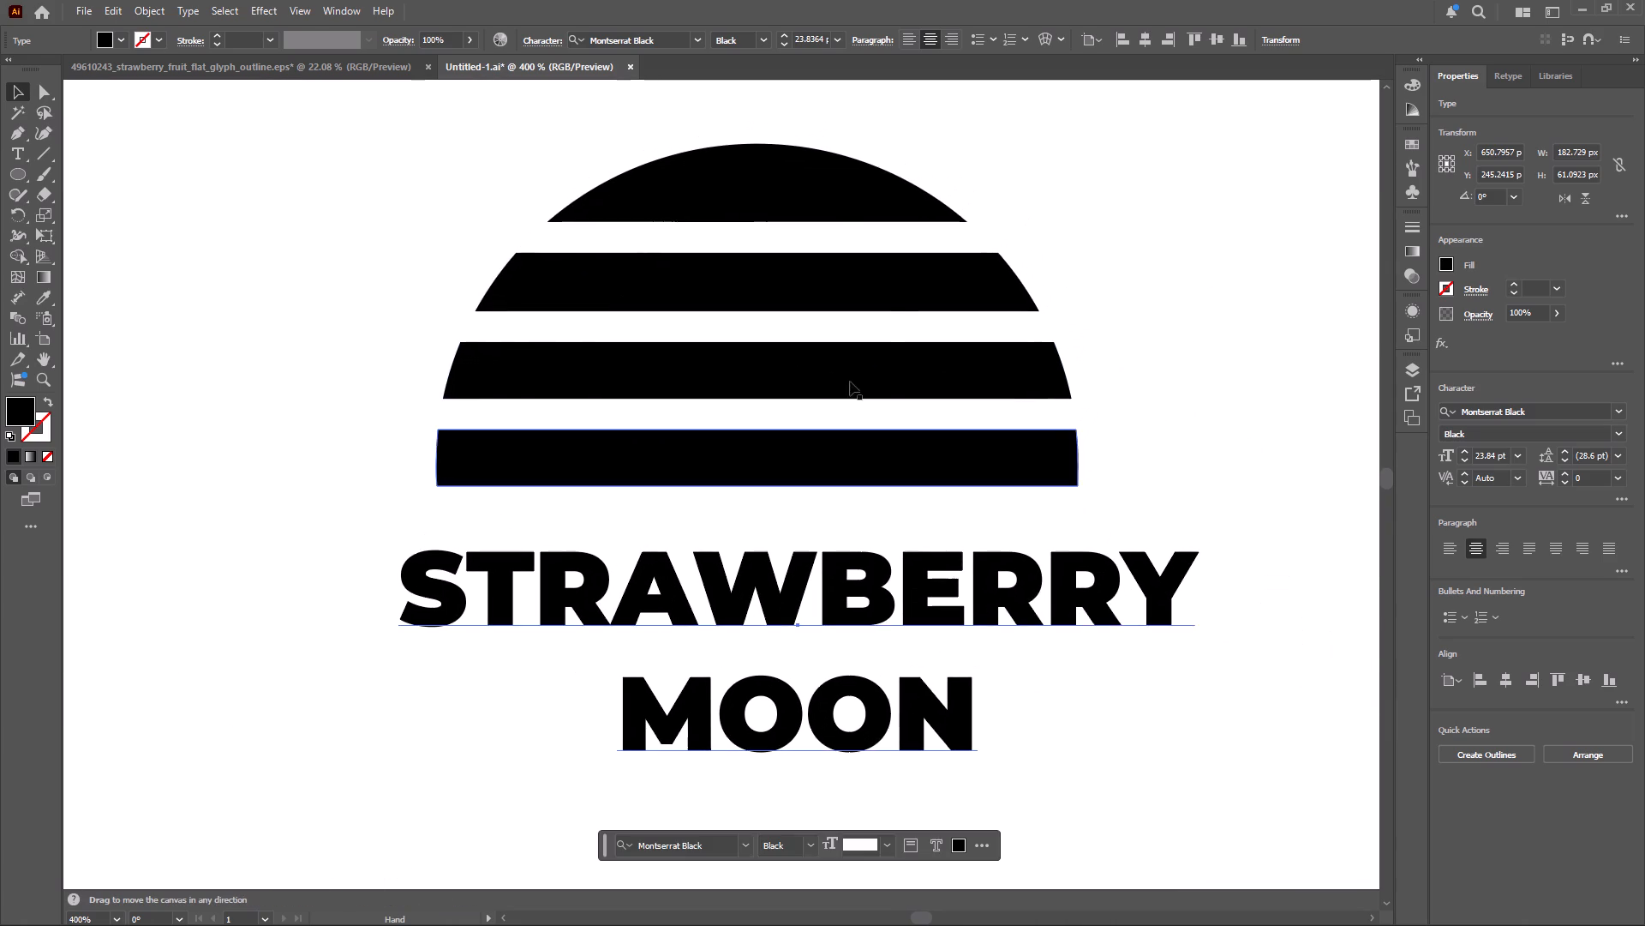
left_click(869, 200)
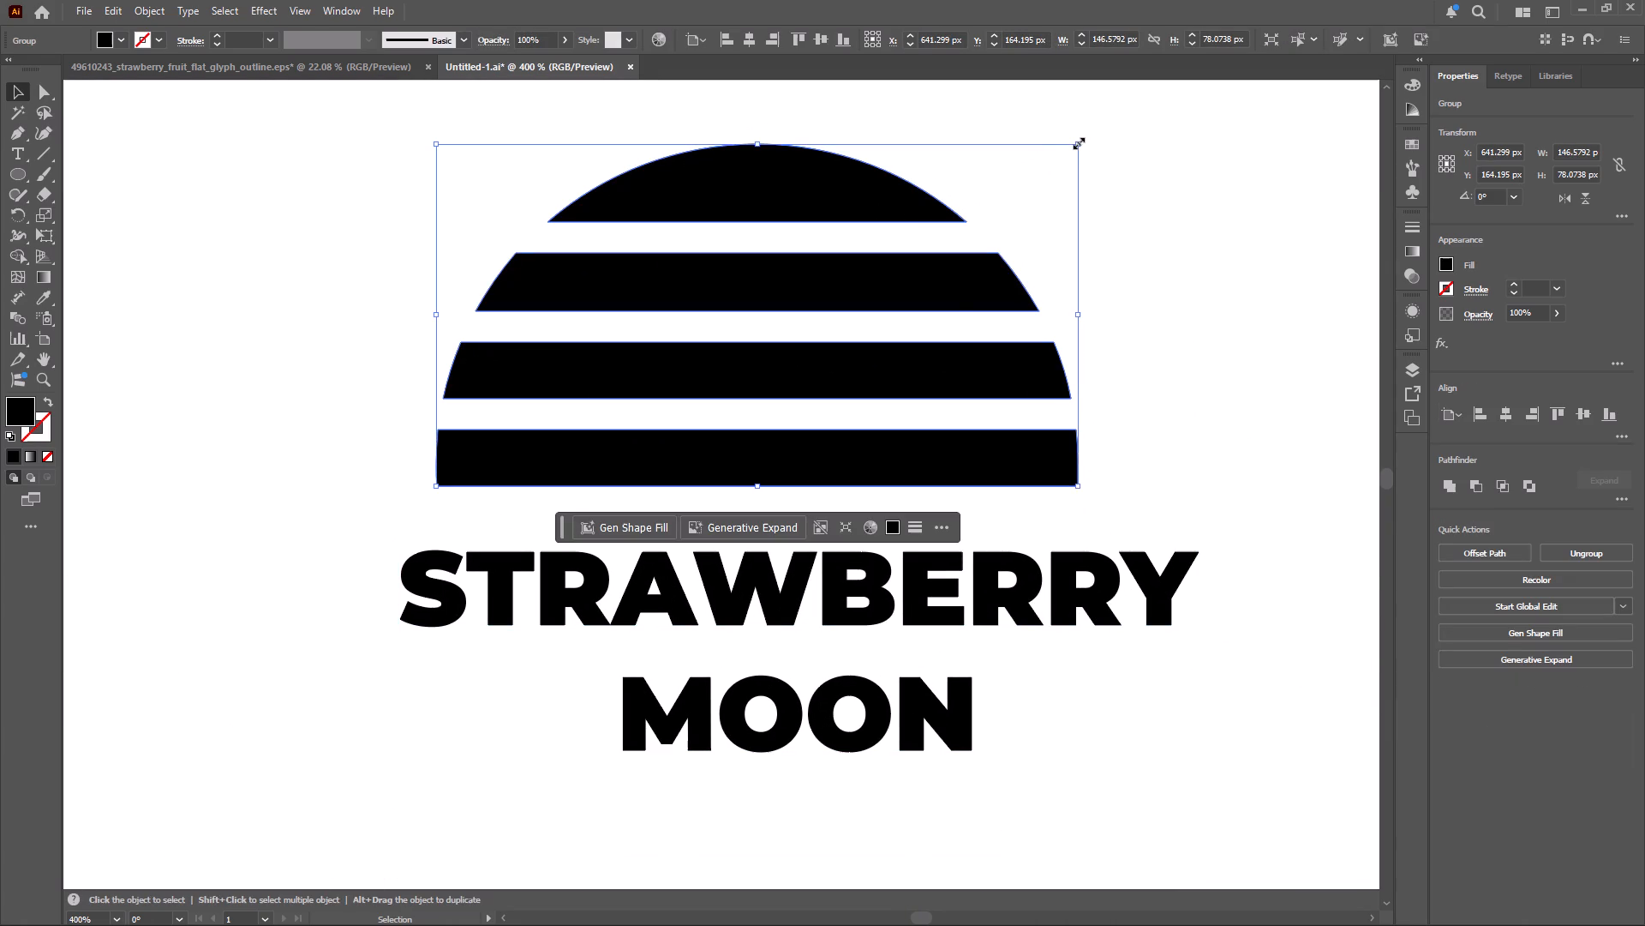
left_click_drag(1077, 141, 1006, 217, "shift")
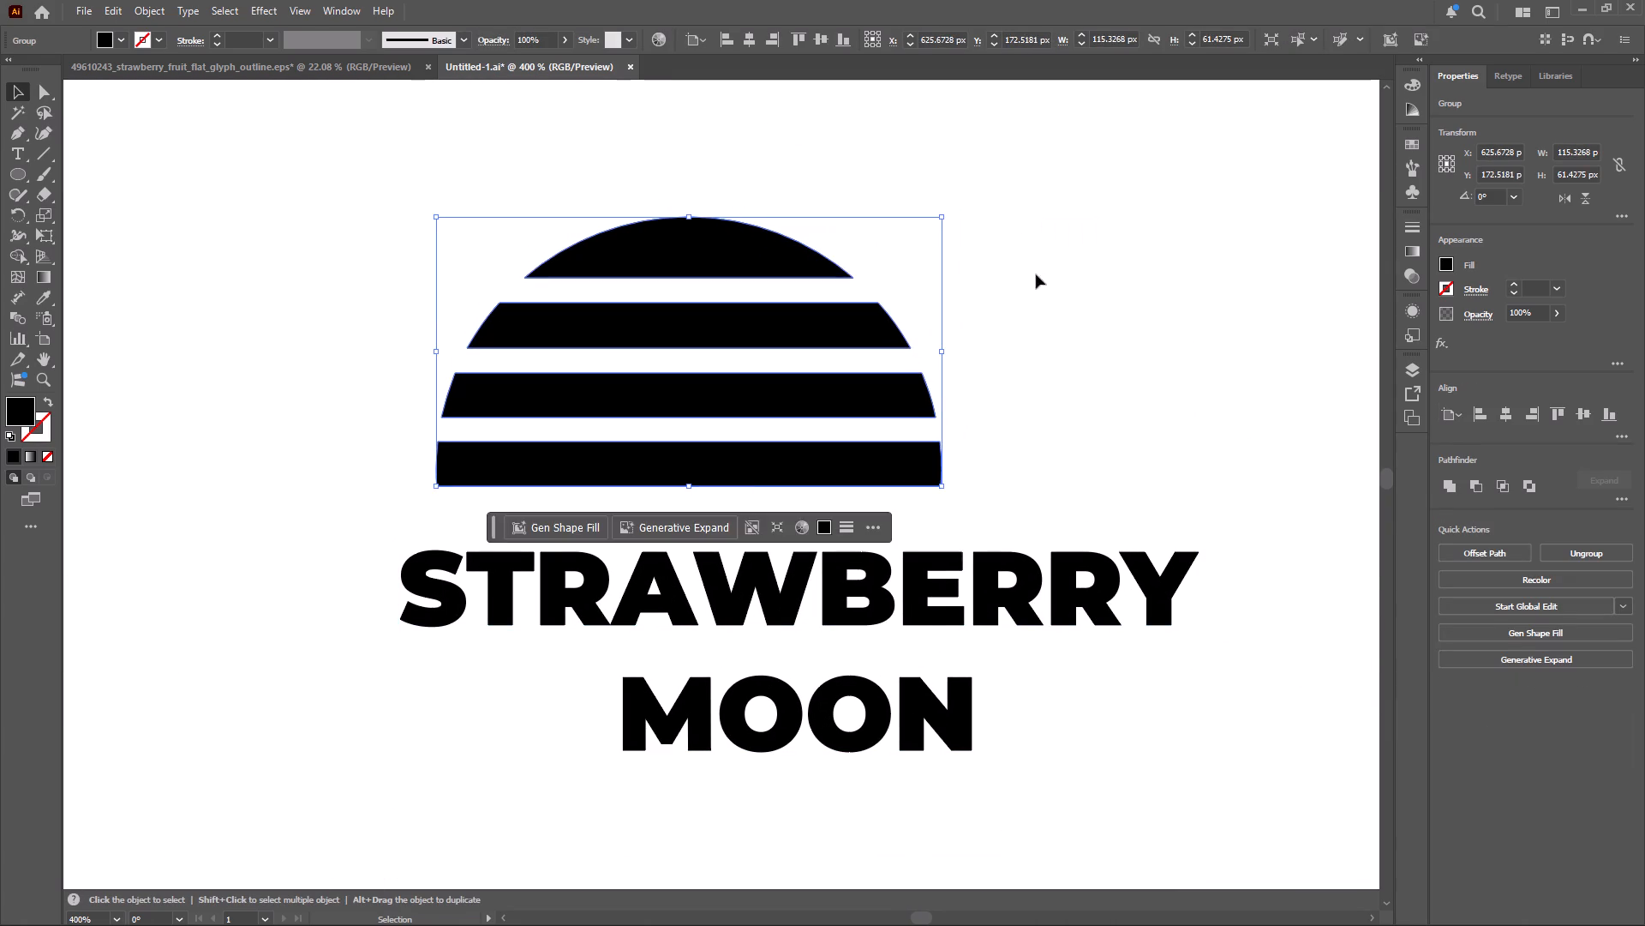
left_click(1037, 275)
Set the copied wordmark's font size to 12 pt and move it close beneath the half moon, about X 628 px, Y 220 px.
left_click(923, 609)
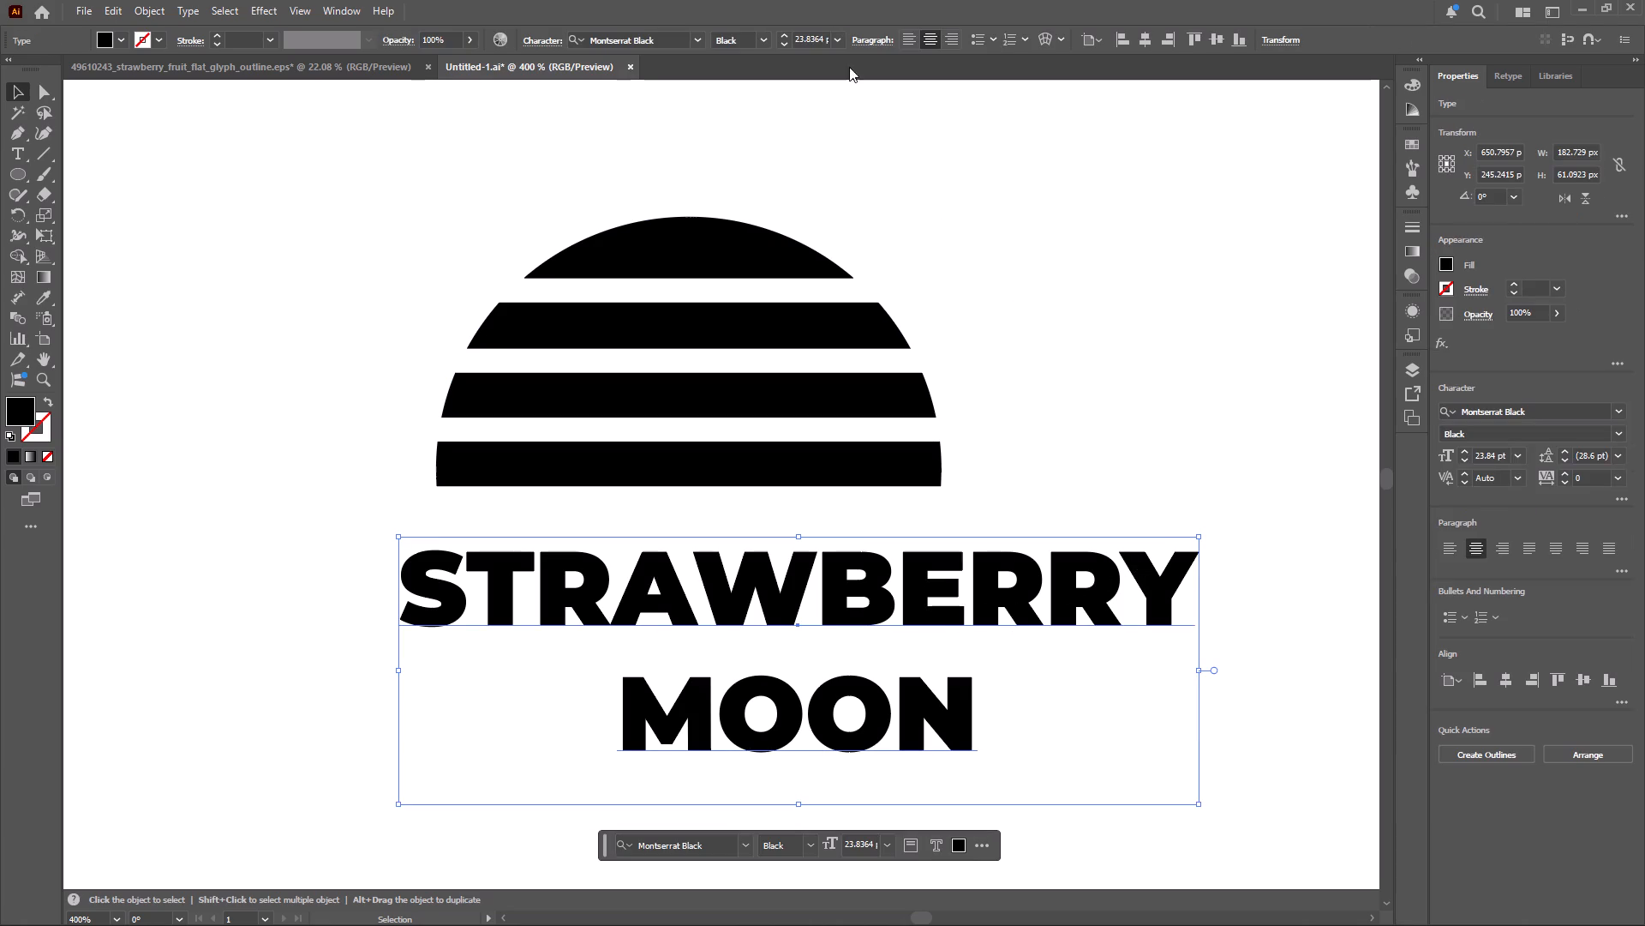
left_click(838, 45)
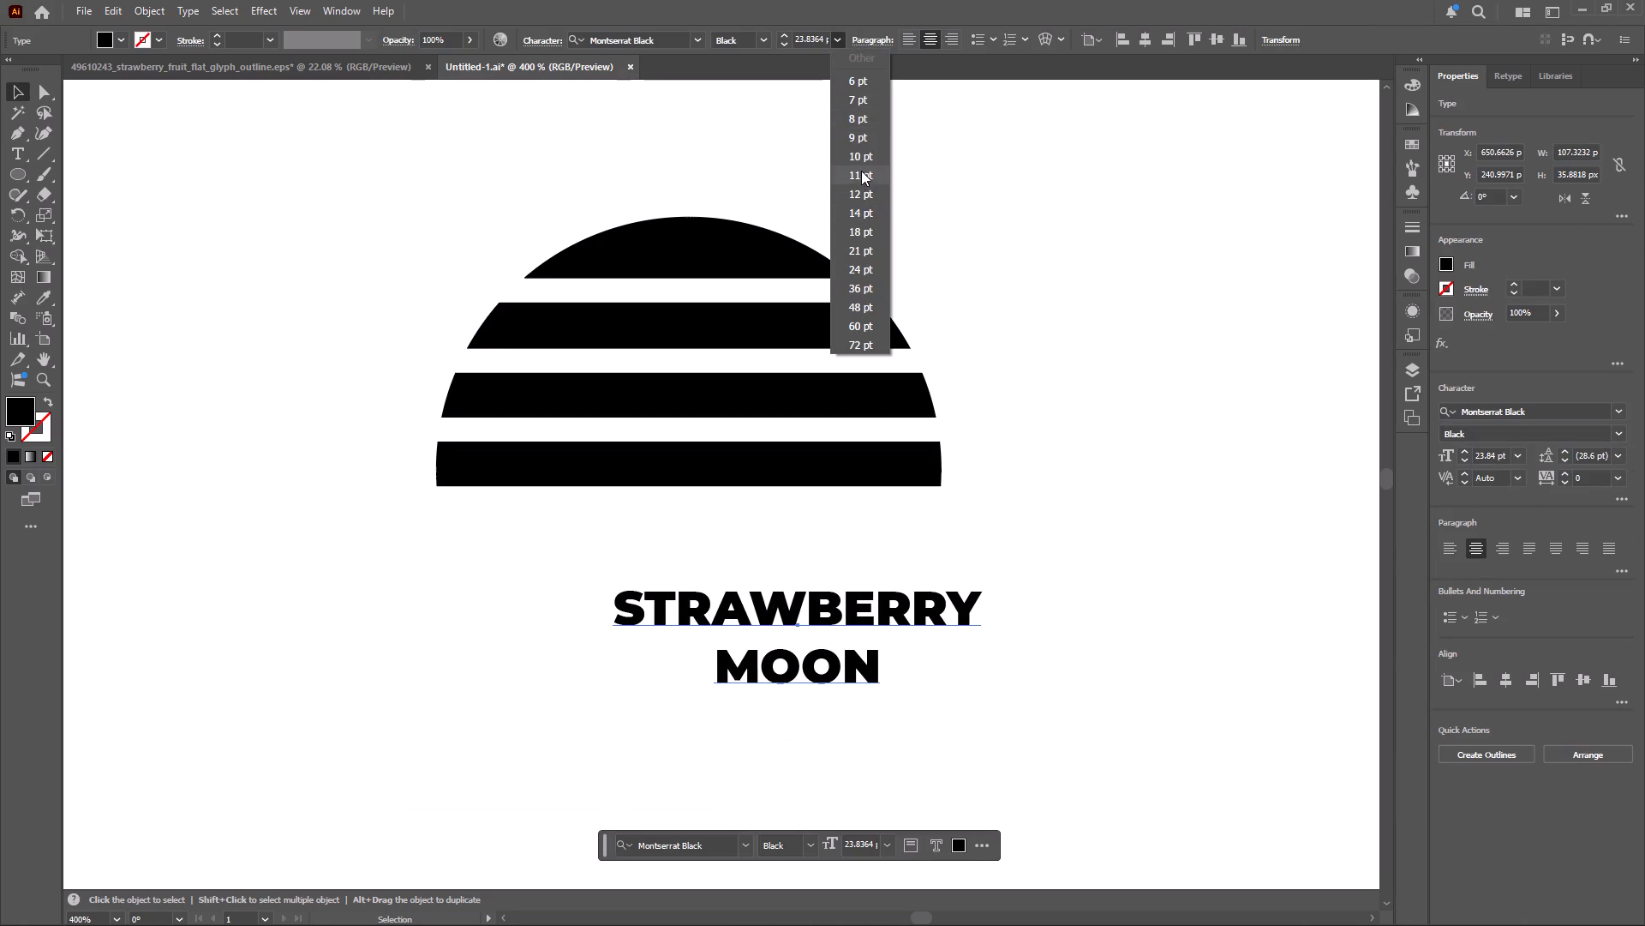
left_click(861, 195)
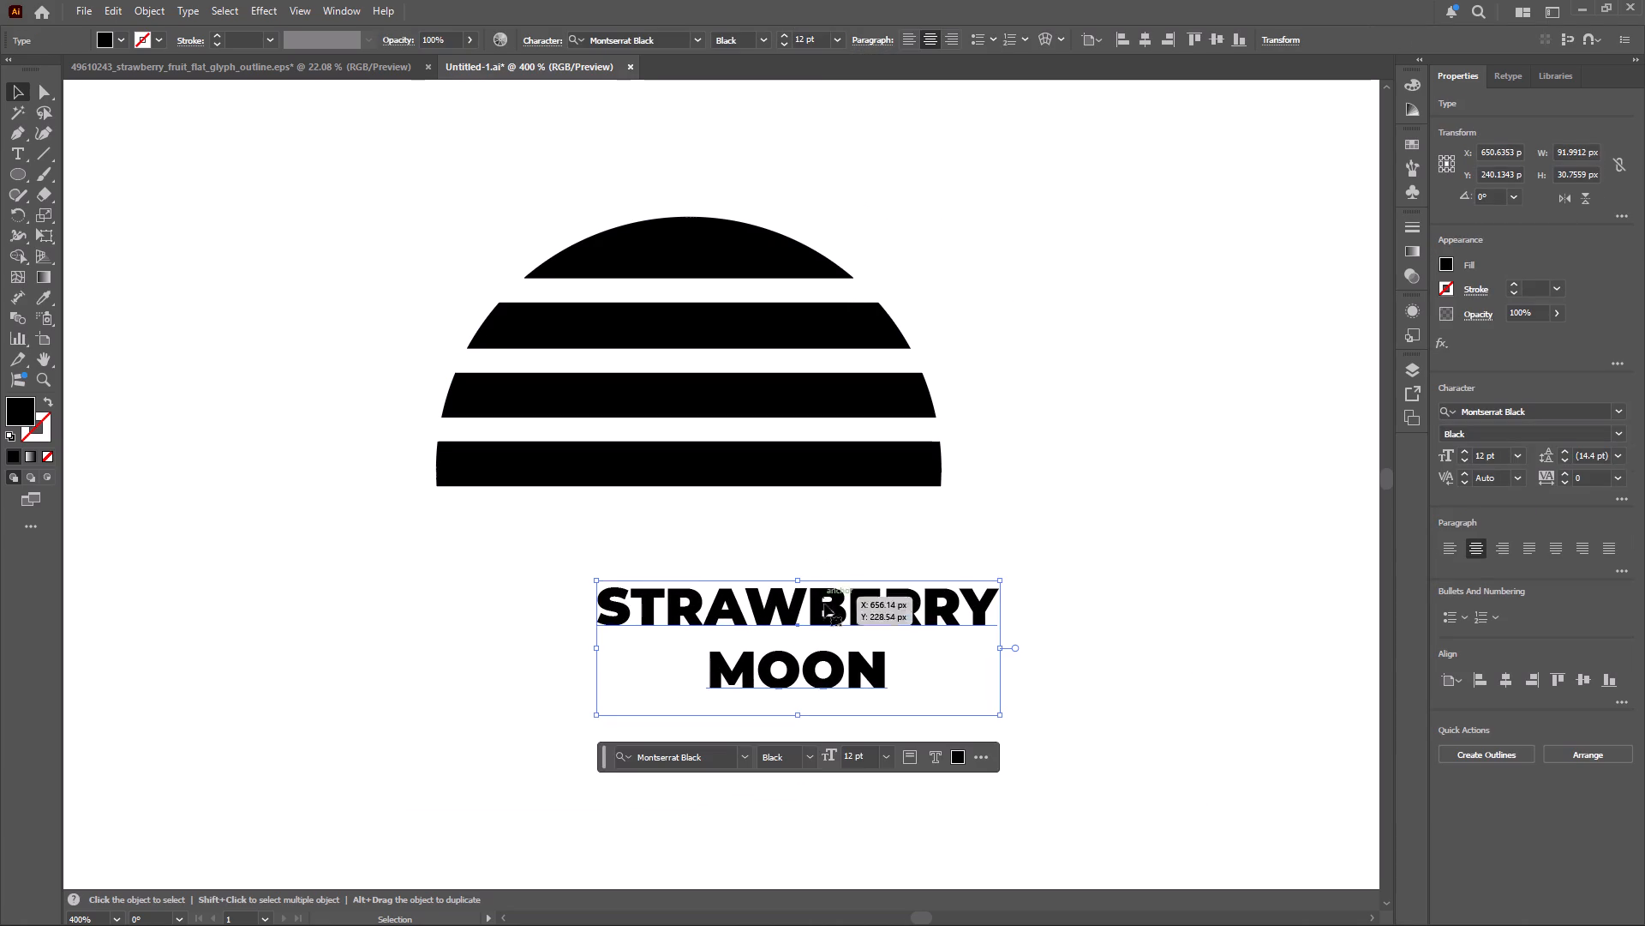
left_click_drag(824, 610, 713, 532)
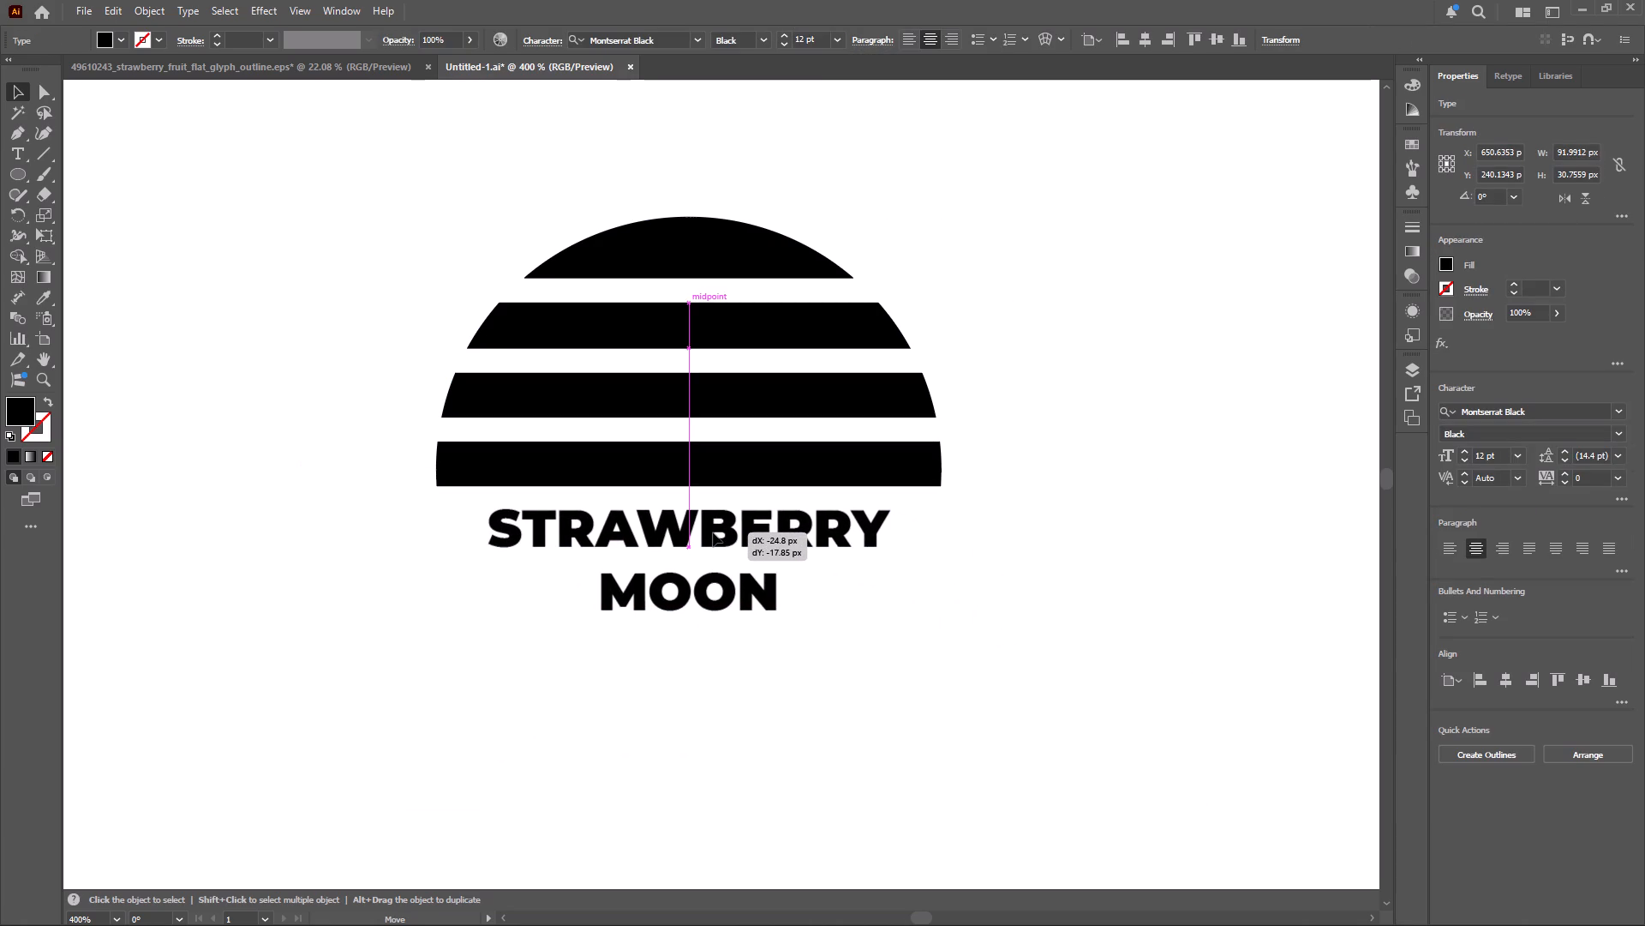
left_click_drag(713, 532, 722, 523)
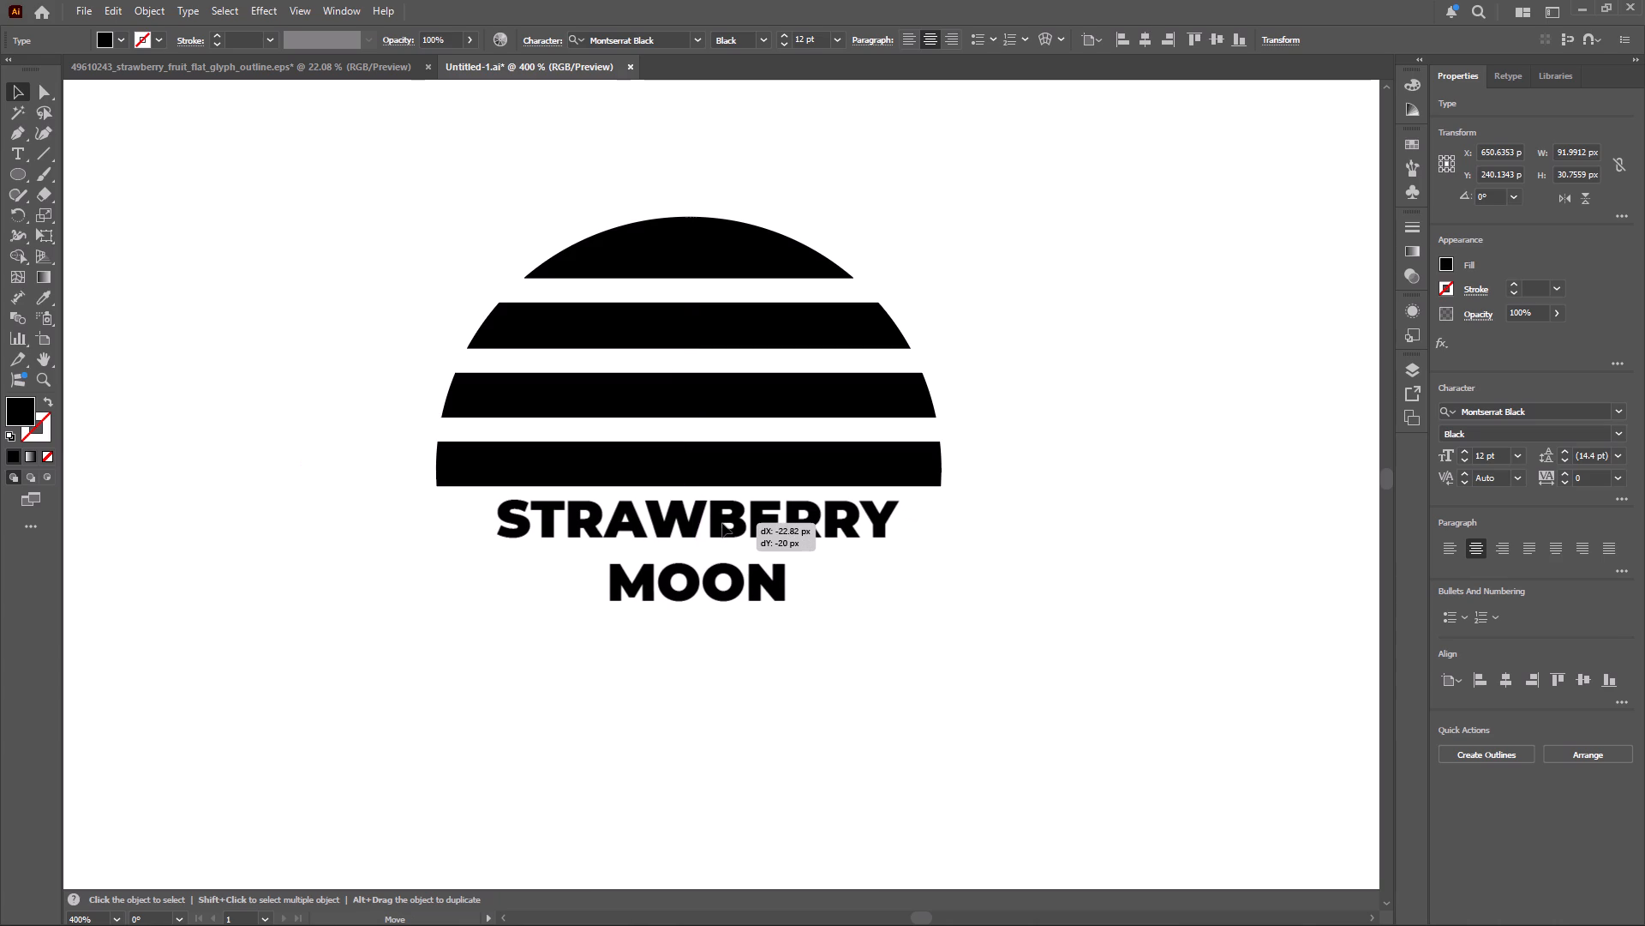
left_click_drag(722, 523, 724, 523)
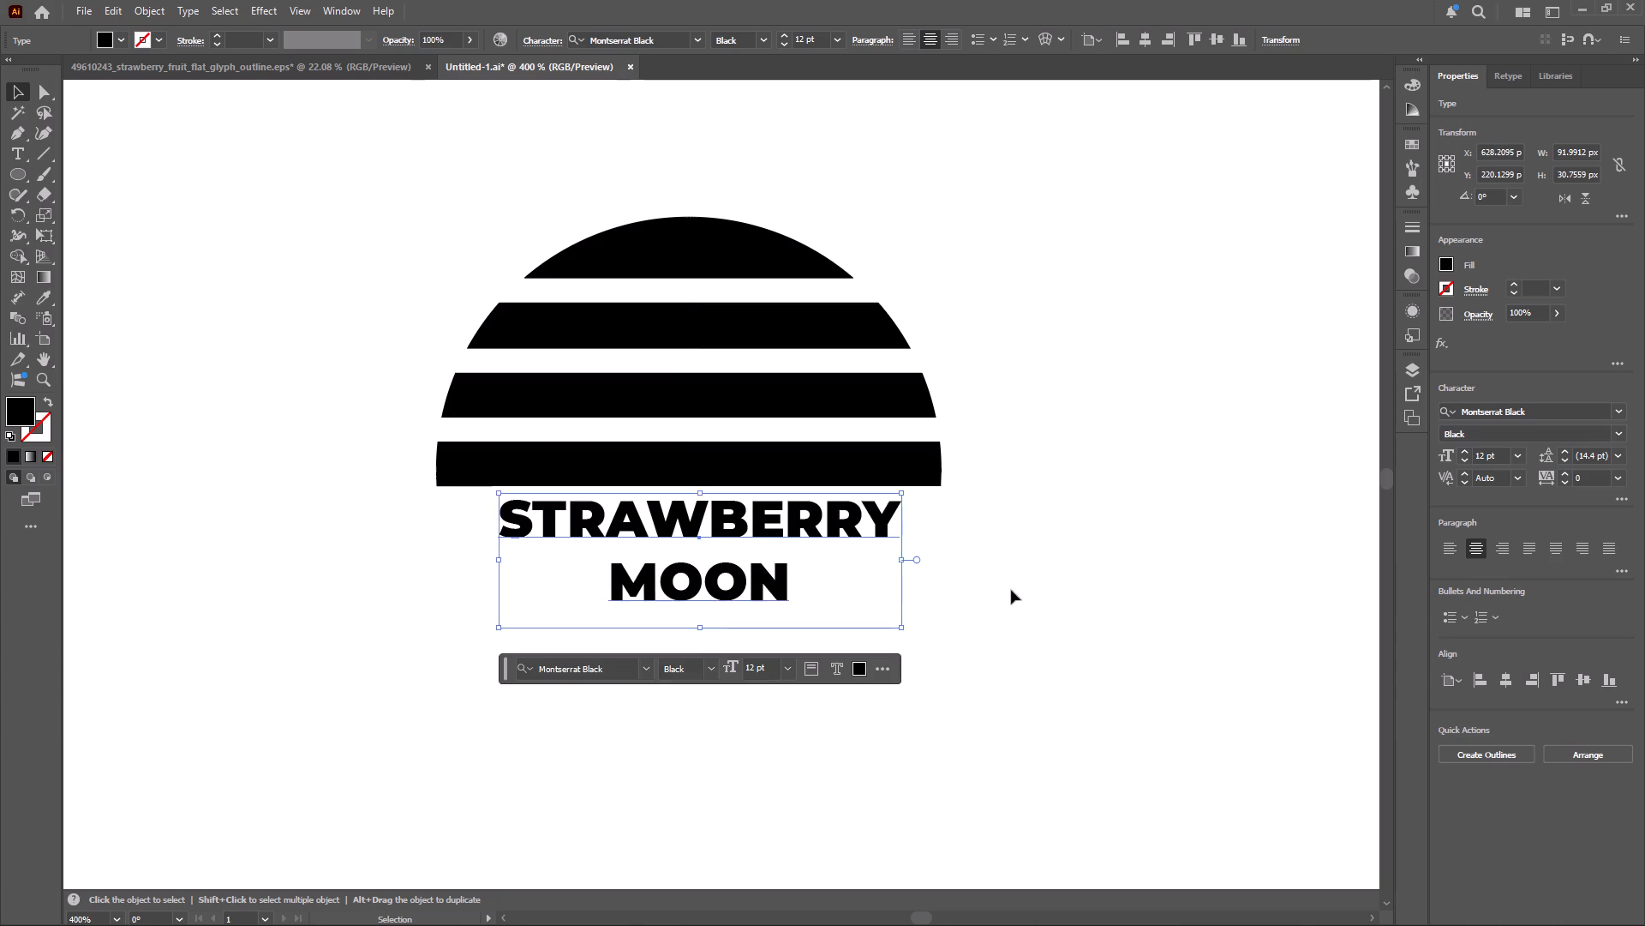
Align the small half moon and its wordmark to each other by their horizontal centres.
left_click(1073, 585)
left_click(854, 471)
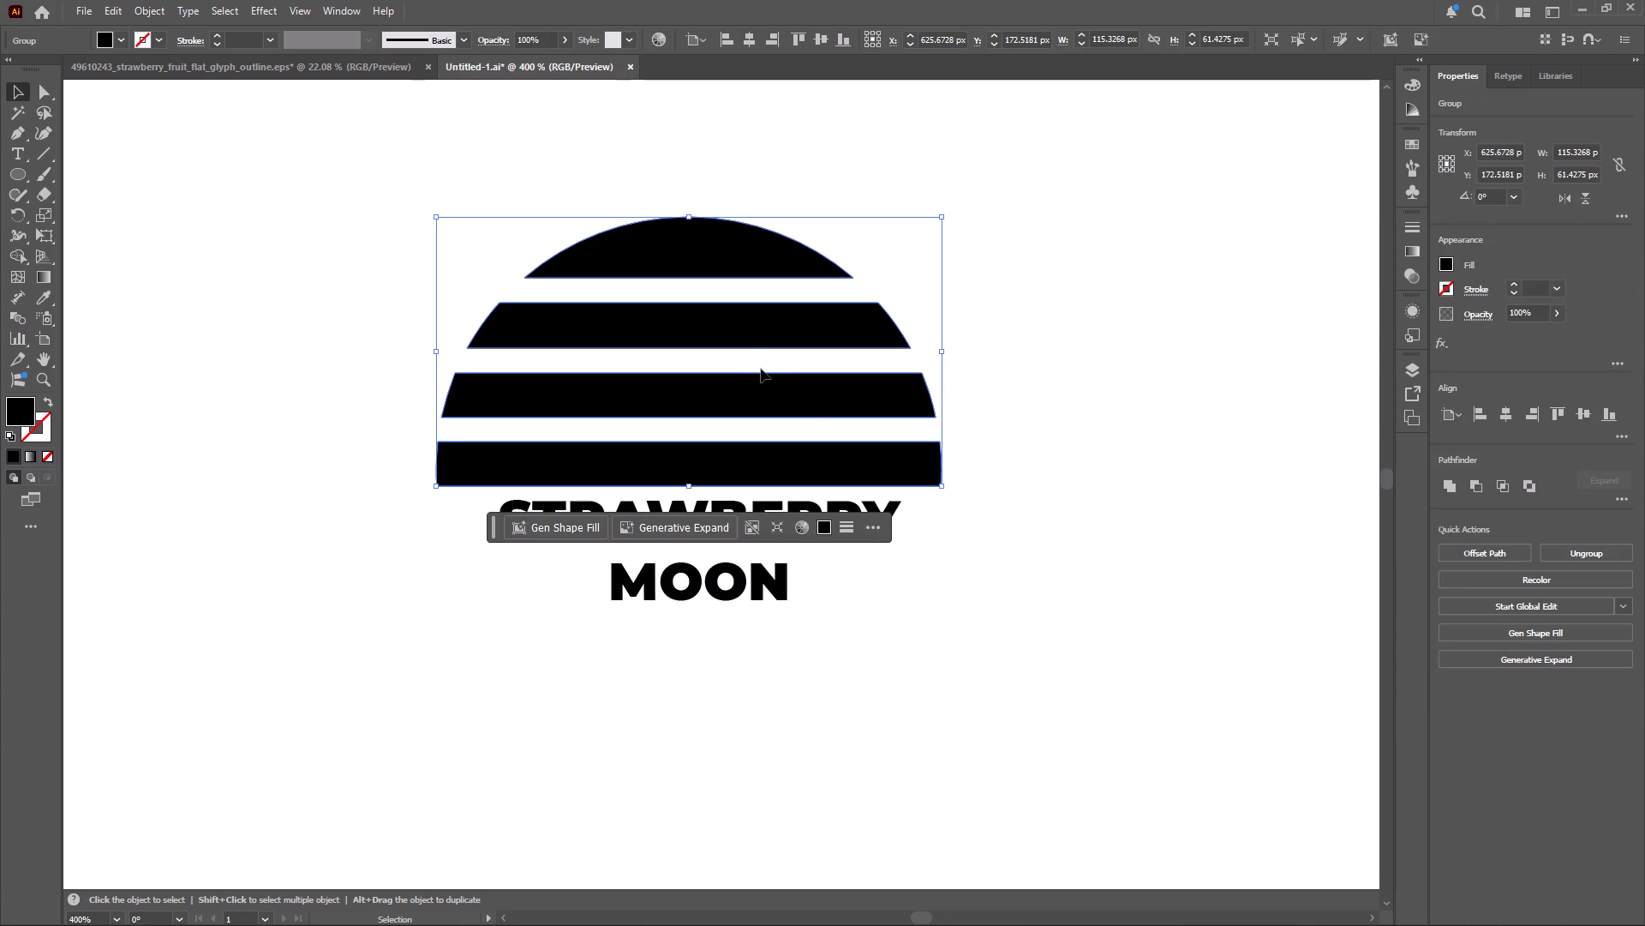
left_click_drag(374, 301, 611, 585)
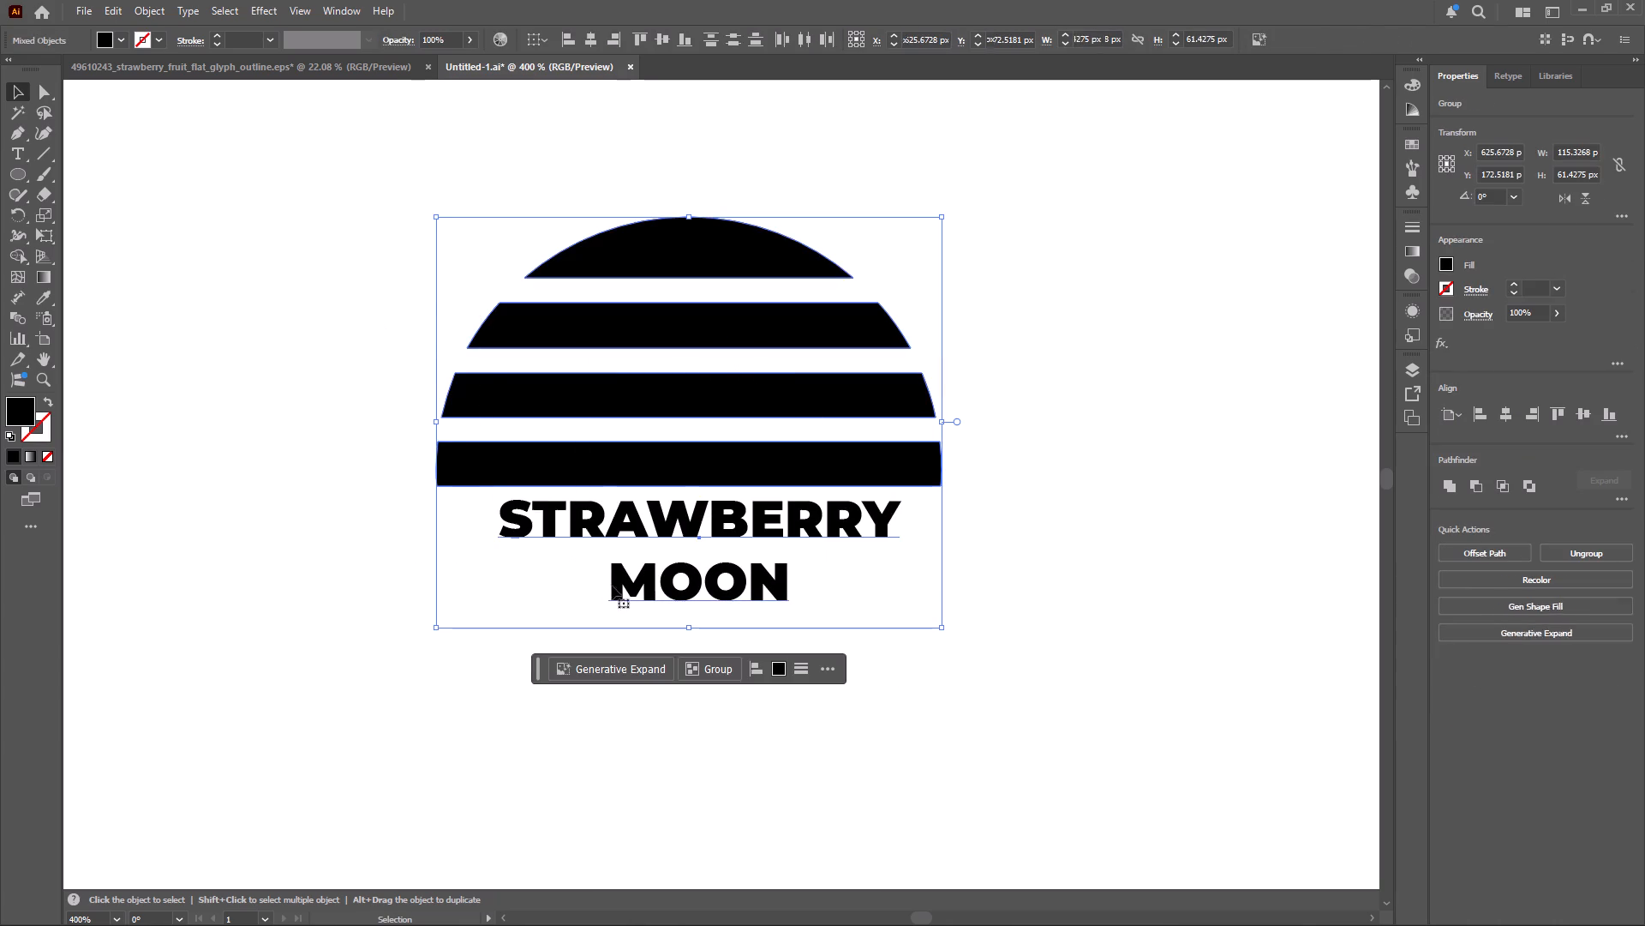
left_click(595, 39)
left_click(993, 418)
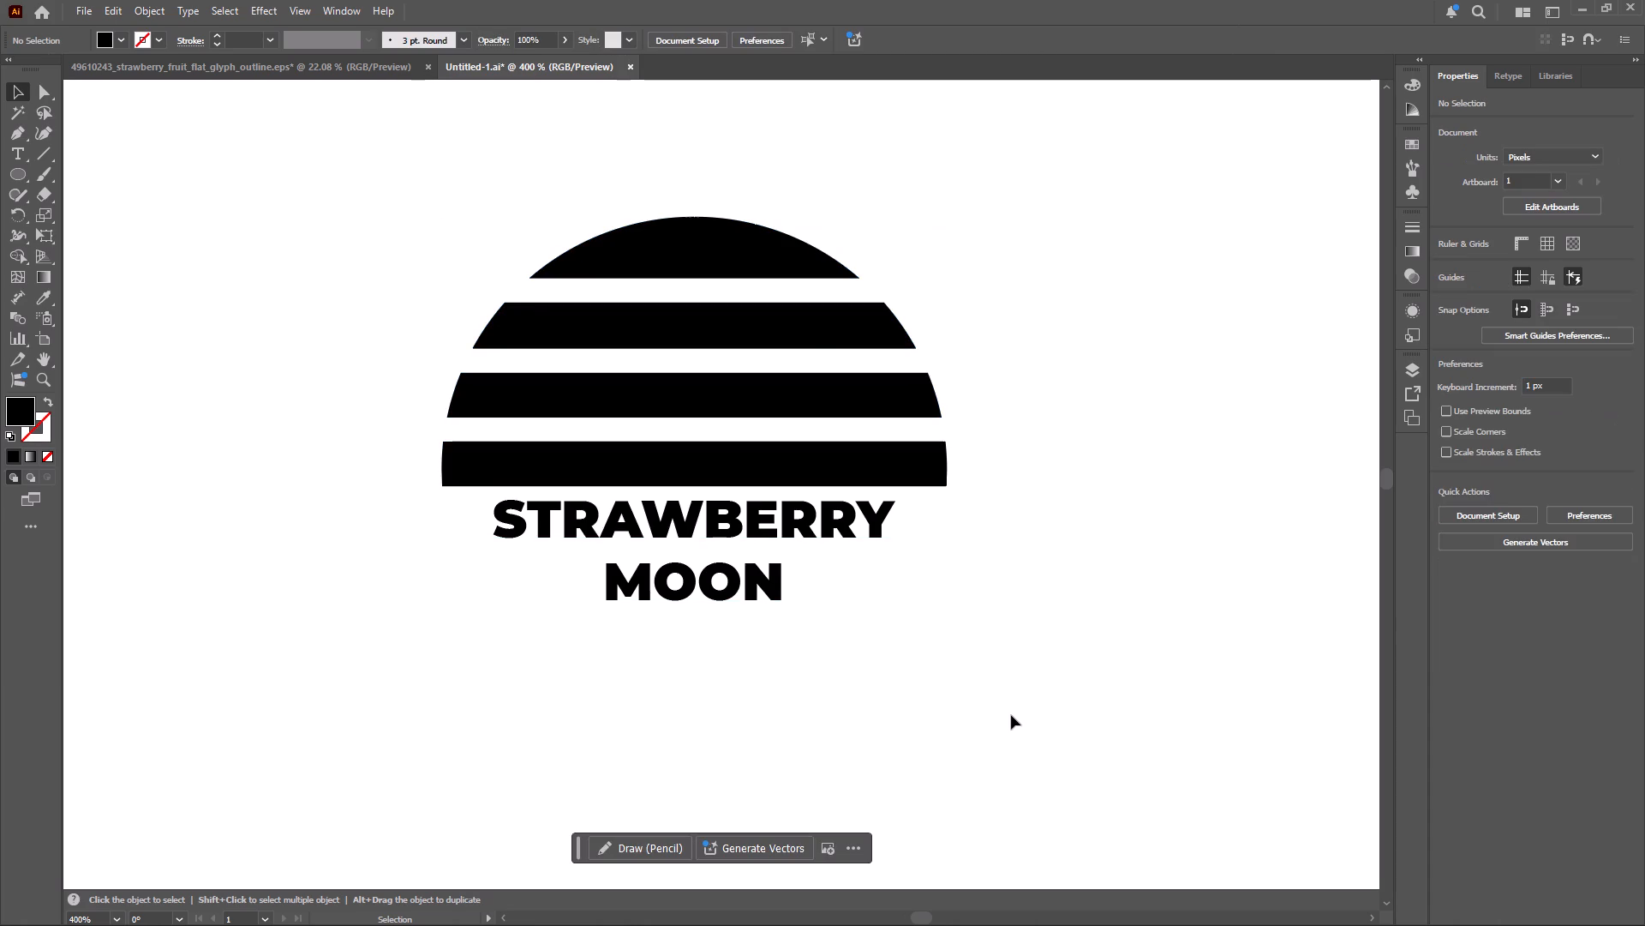
Change the font of the wordmark under the half moon to Montserrat Bold and save the document.
left_click(771, 526)
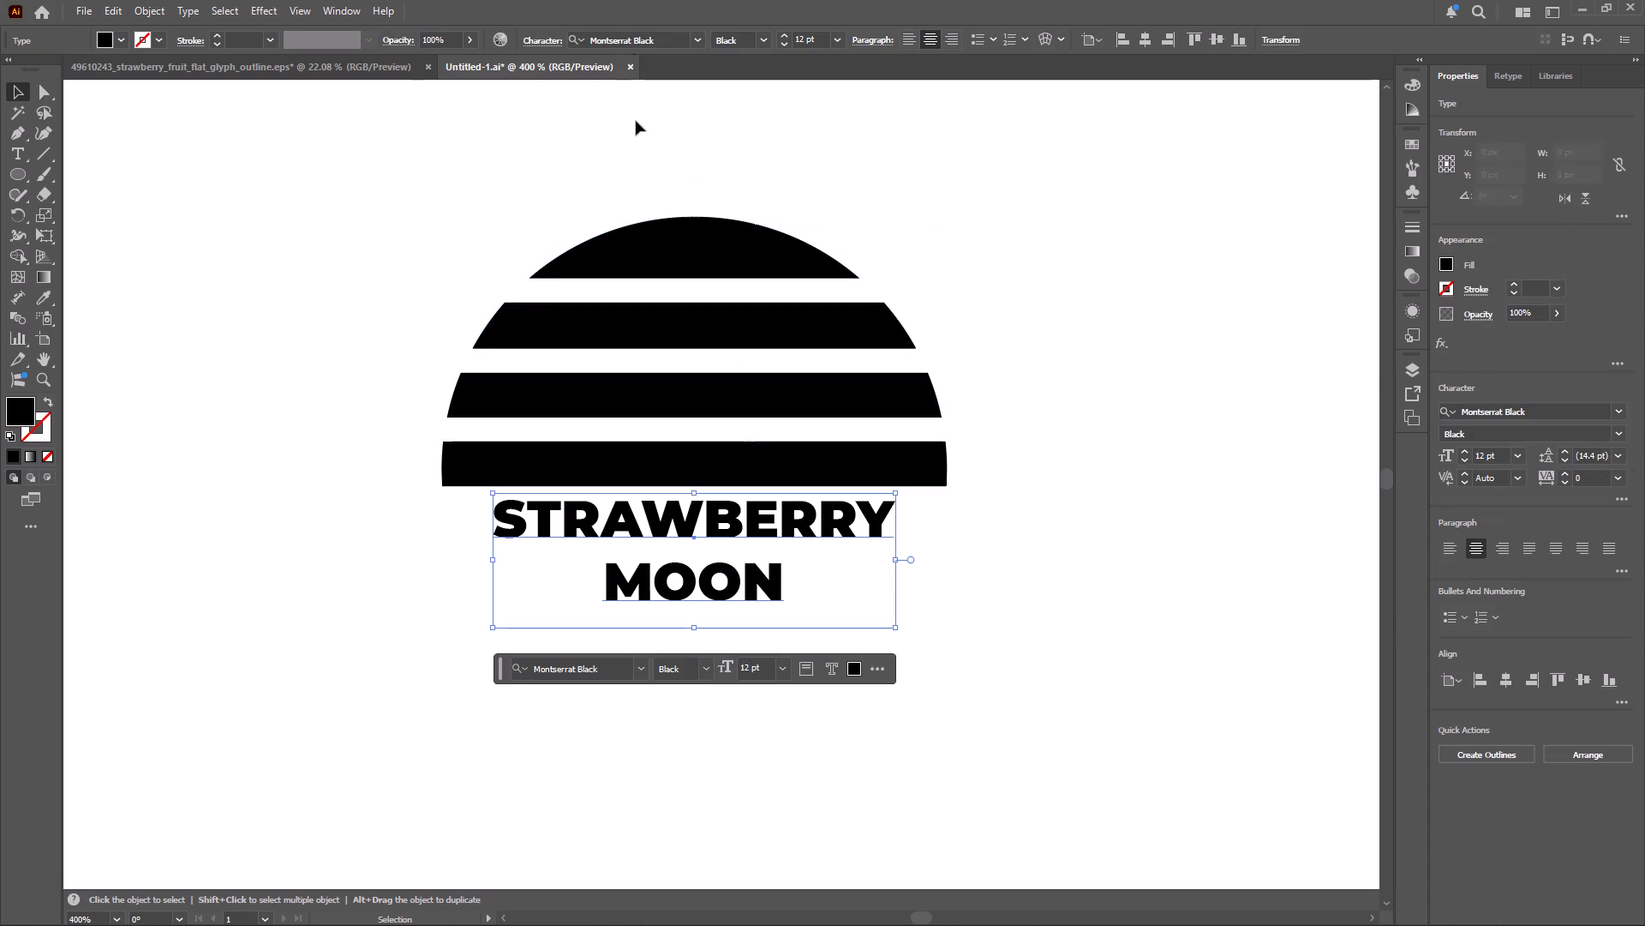
left_click(697, 40)
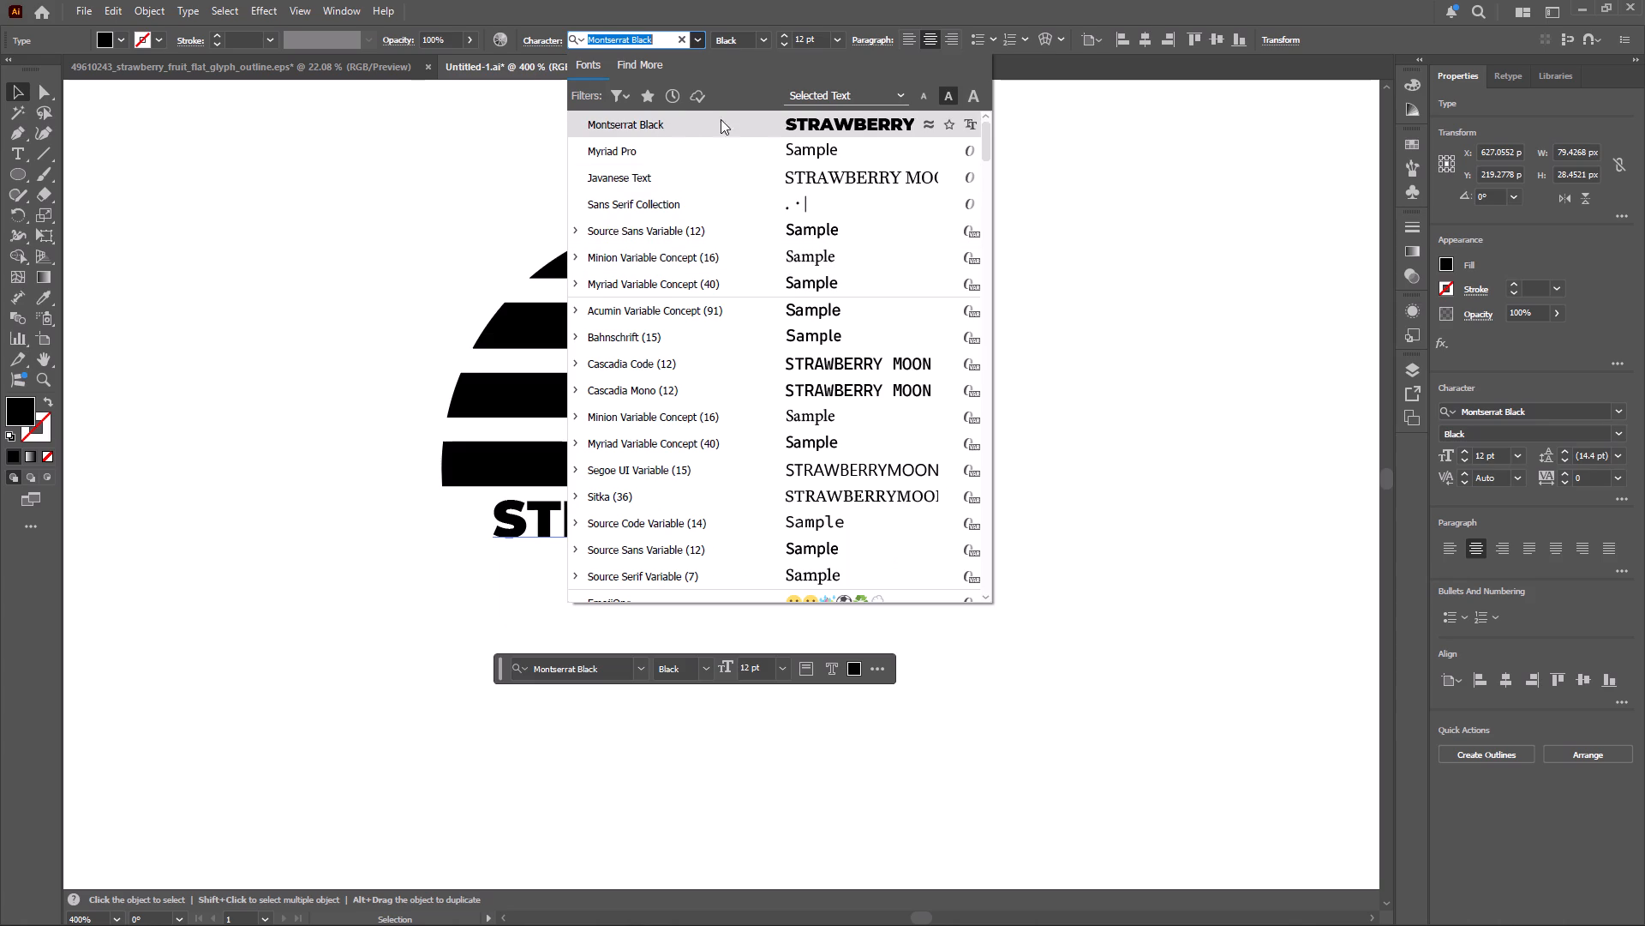
left_click(657, 42)
key("BackSpace")
key("BackSpace")
key("BackSpace")
key("BackSpace")
key("BackSpace")
key("BackSpace")
key("BackSpace")
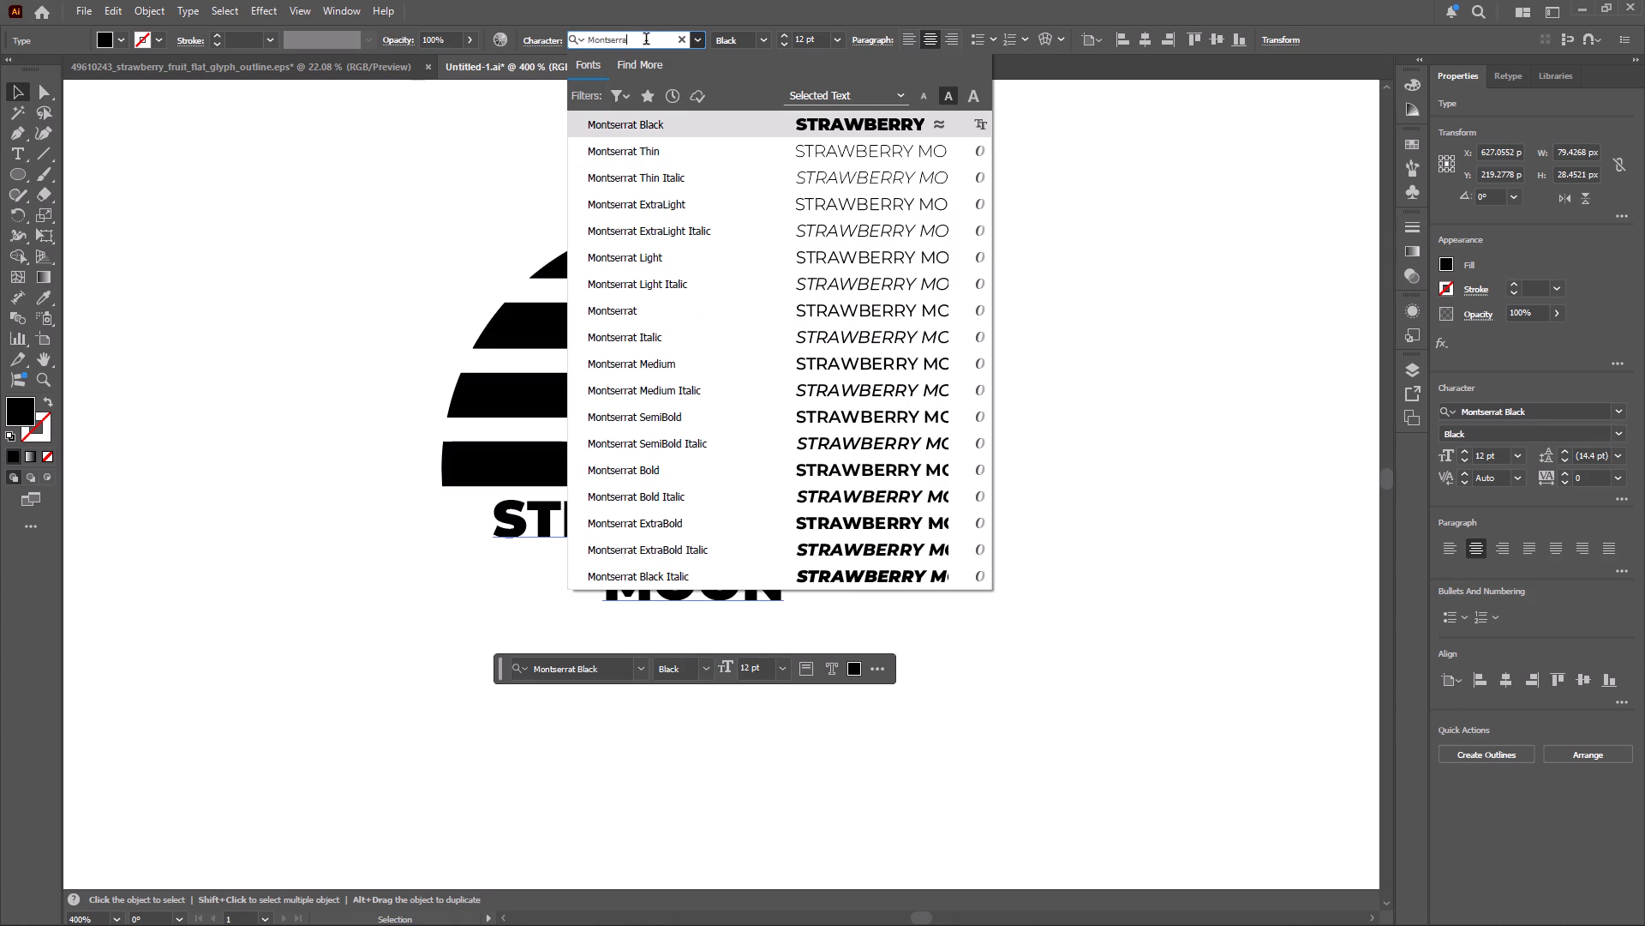
key("t")
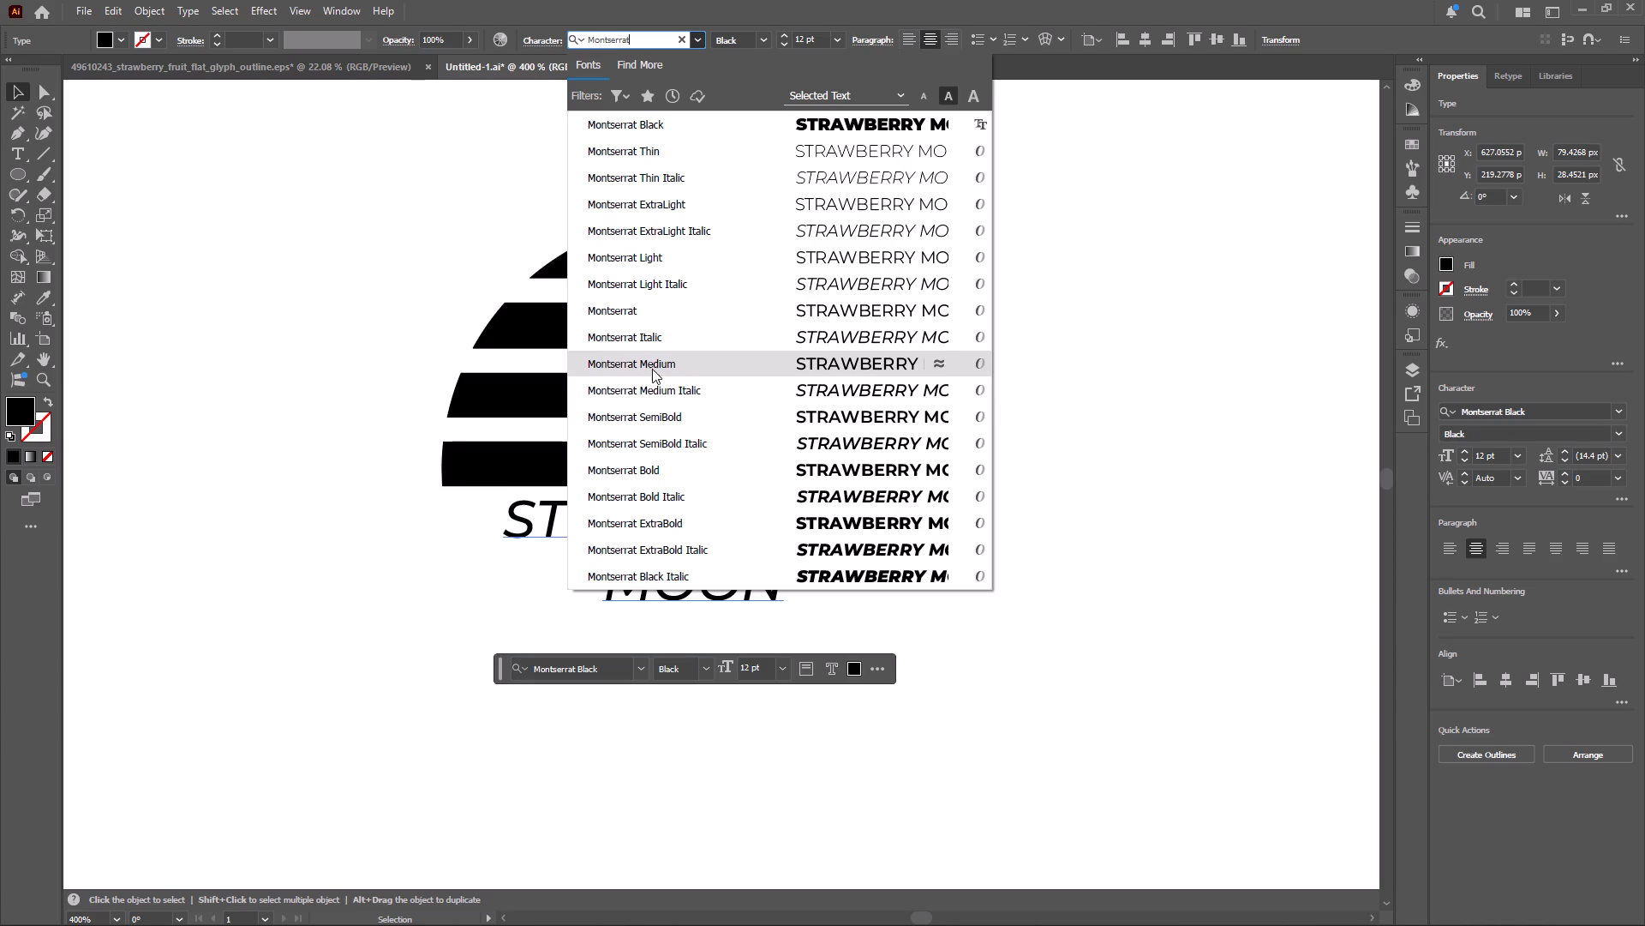
left_click(643, 467)
left_click(972, 560)
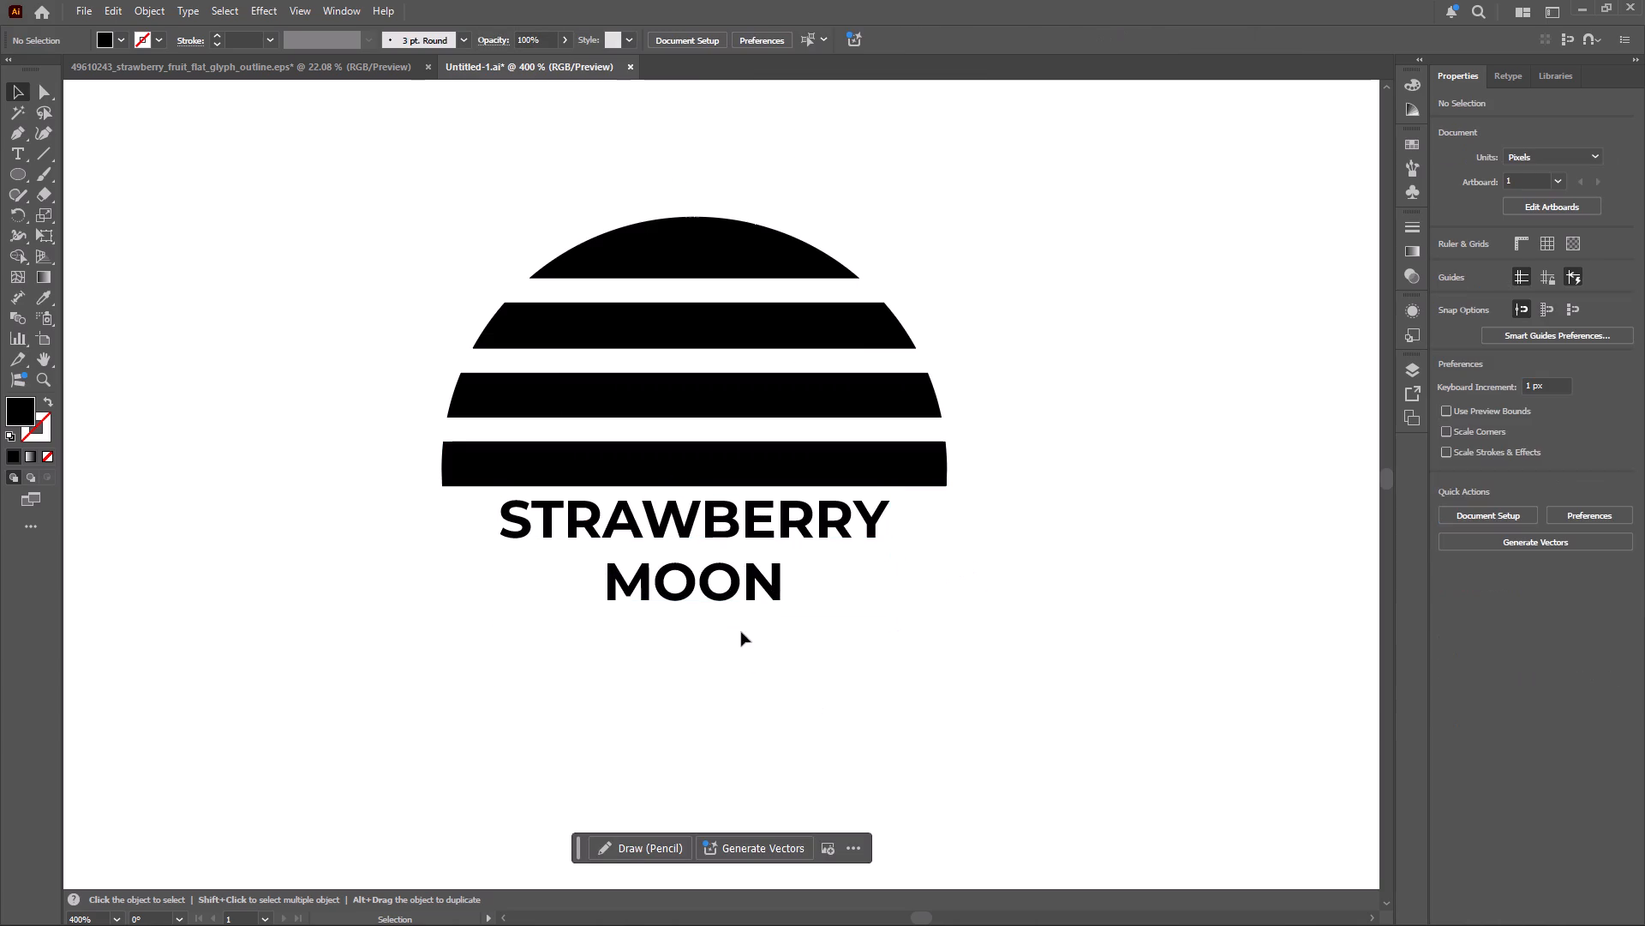
left_click(745, 599)
key("ctrl+s")
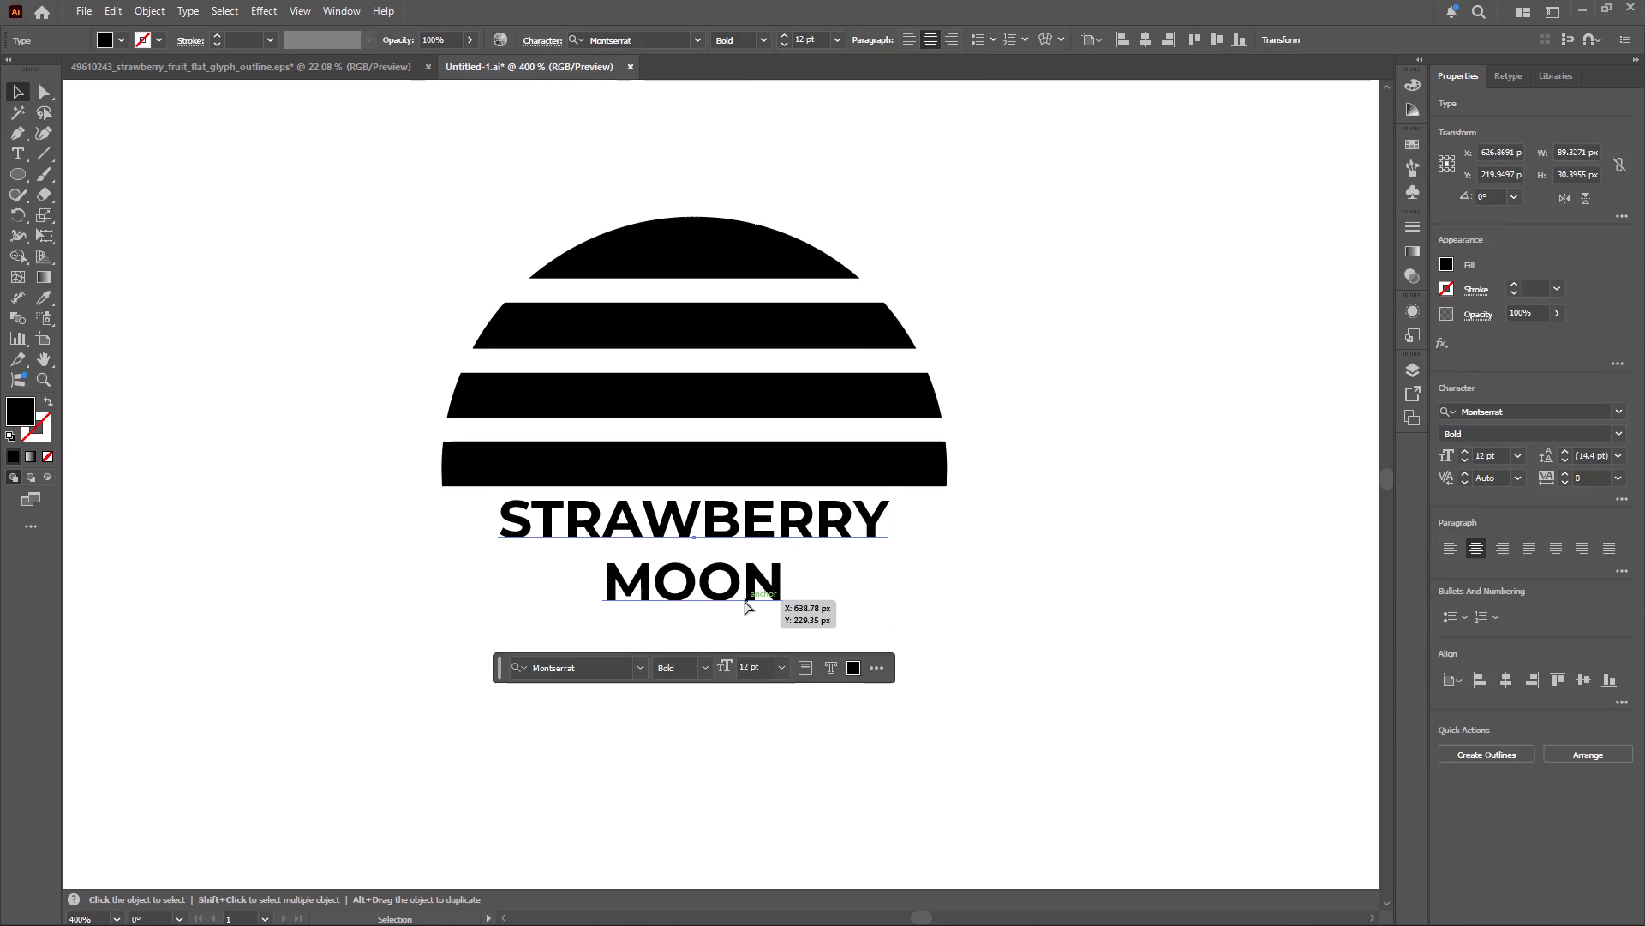
Group the small striped half moon with its wordmark into one lockup and save the document.
left_click_drag(422, 243, 659, 573)
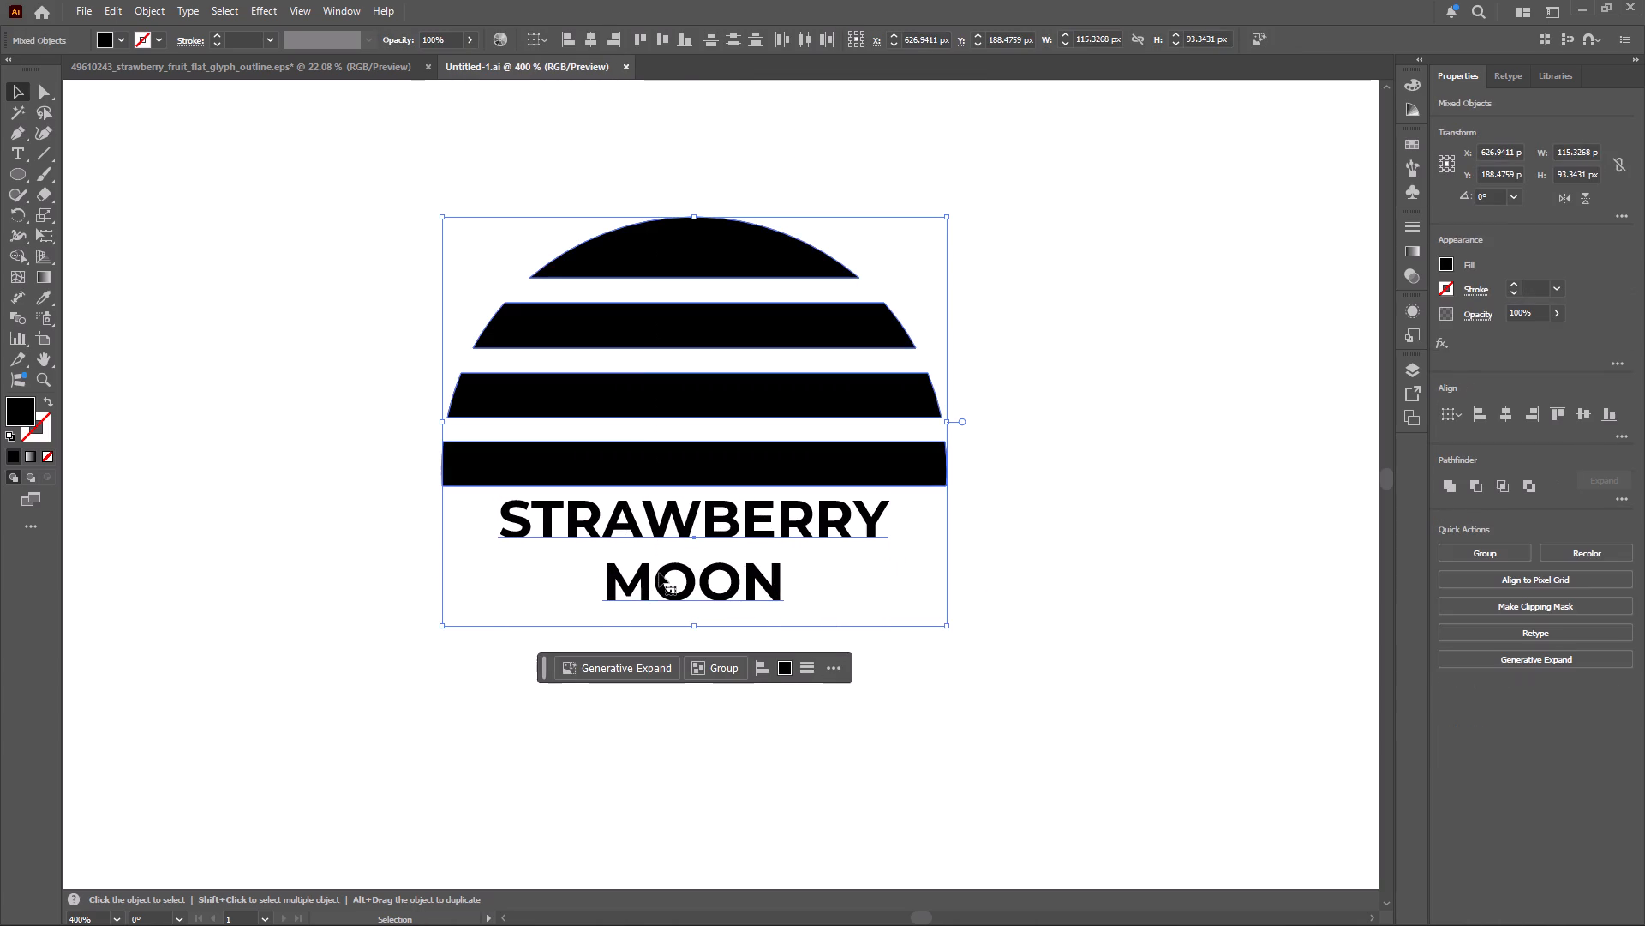
key("ctrl+g")
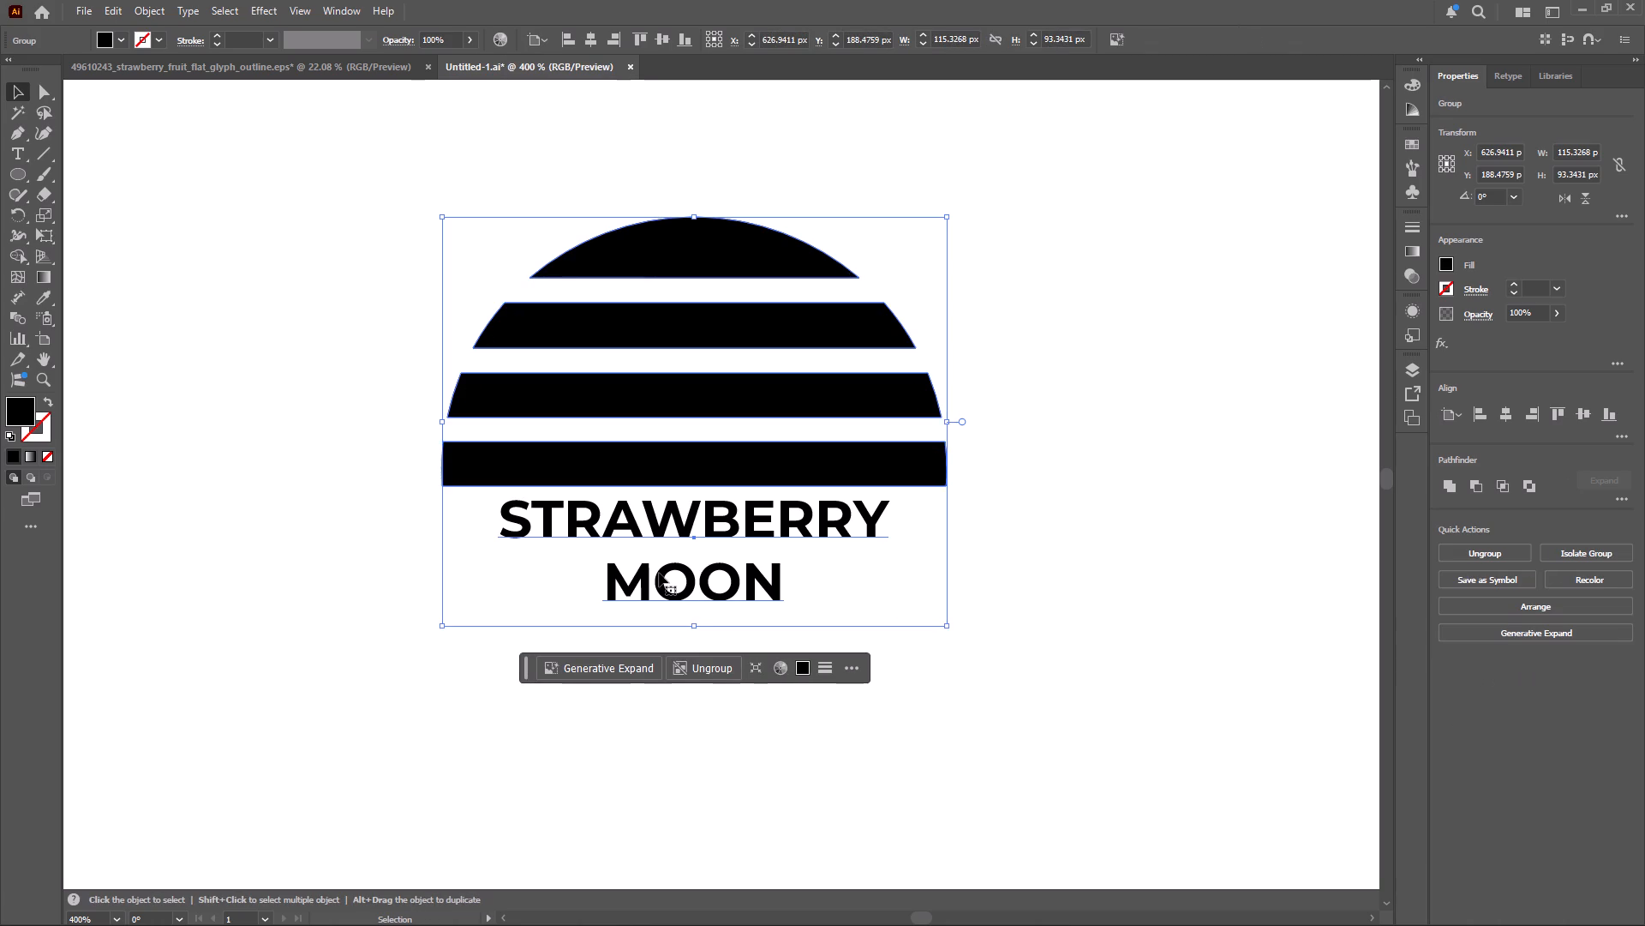
scroll(662, 572, "down", 4, "alt")
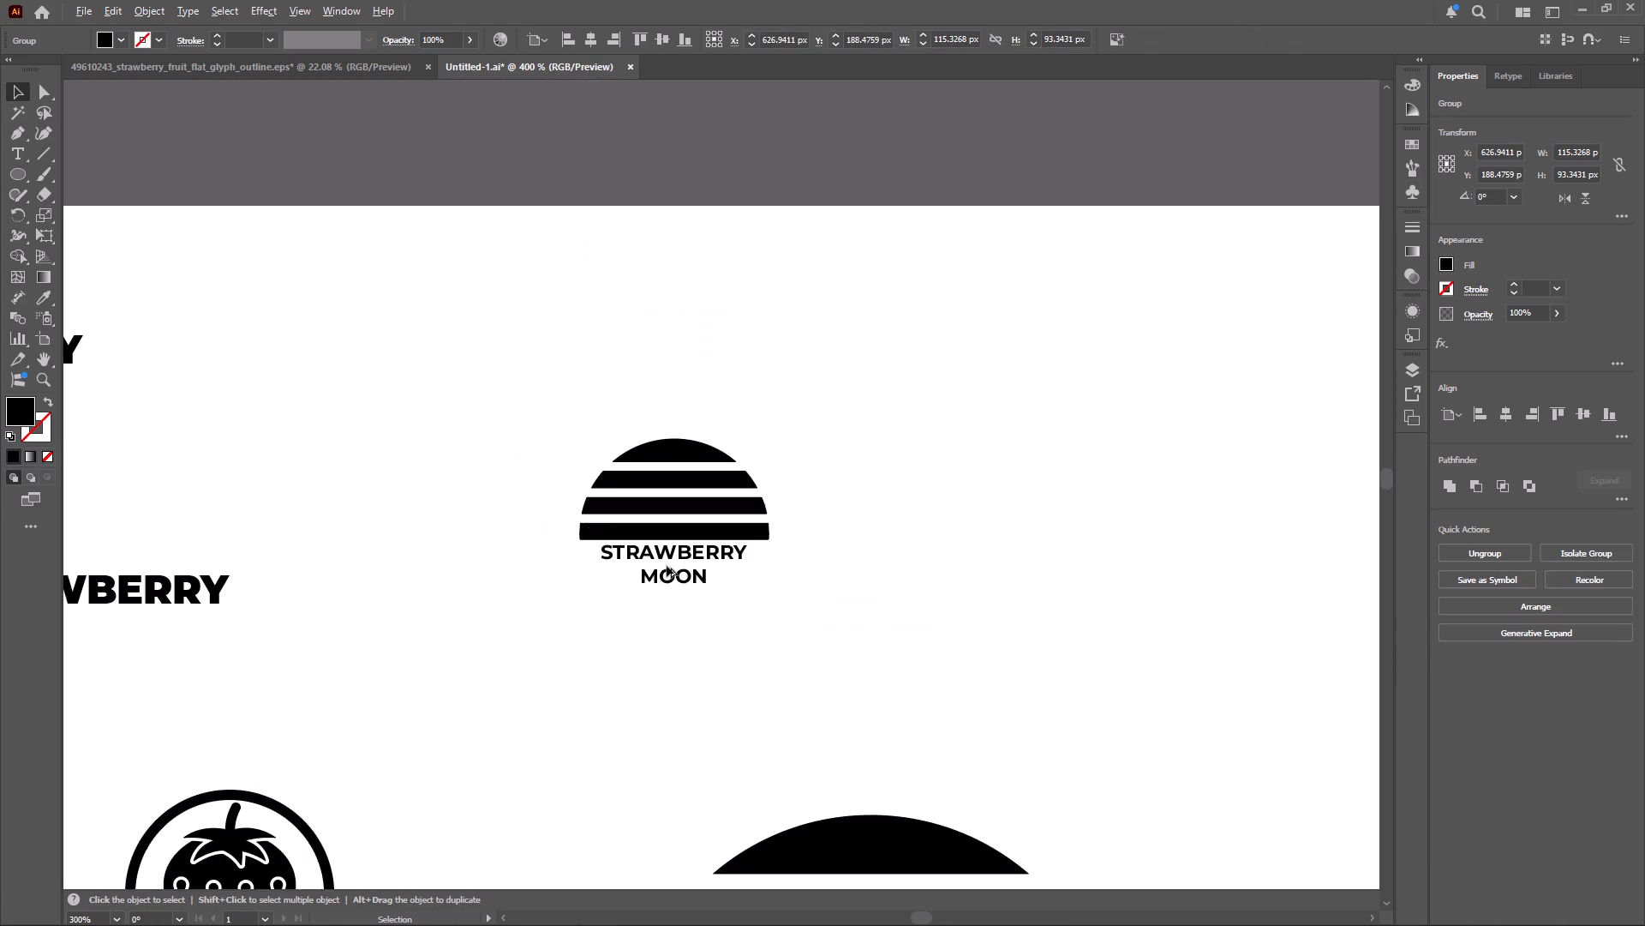
scroll(667, 566, "down", 2, "alt")
key("space")
left_click_drag(884, 566, 901, 460)
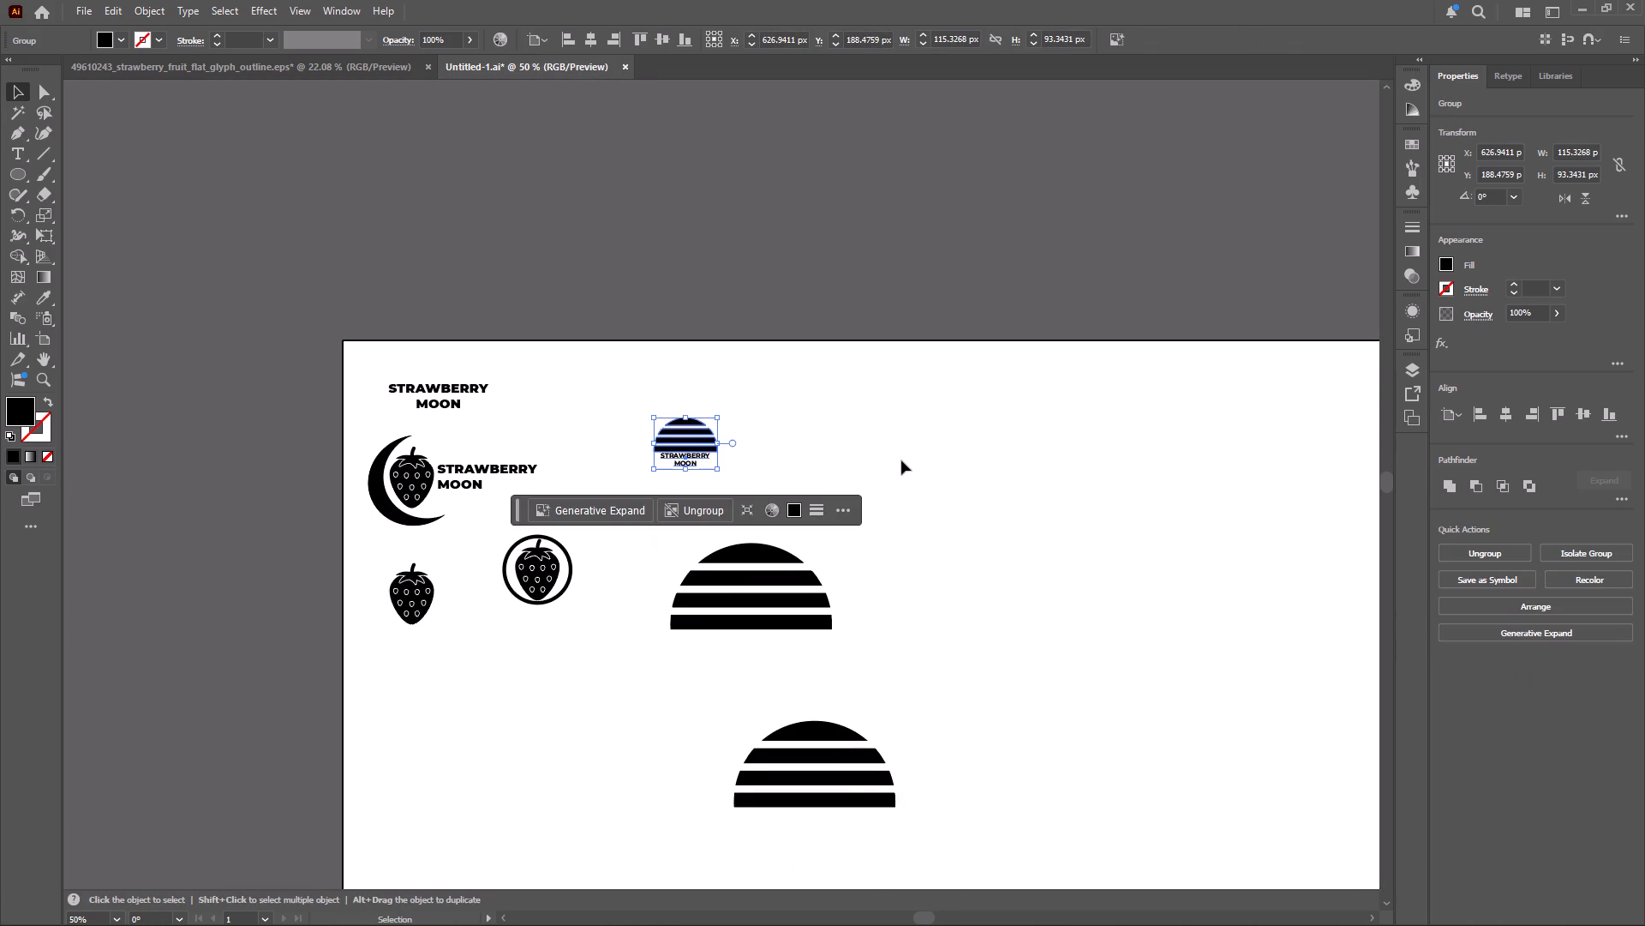
left_click(901, 460)
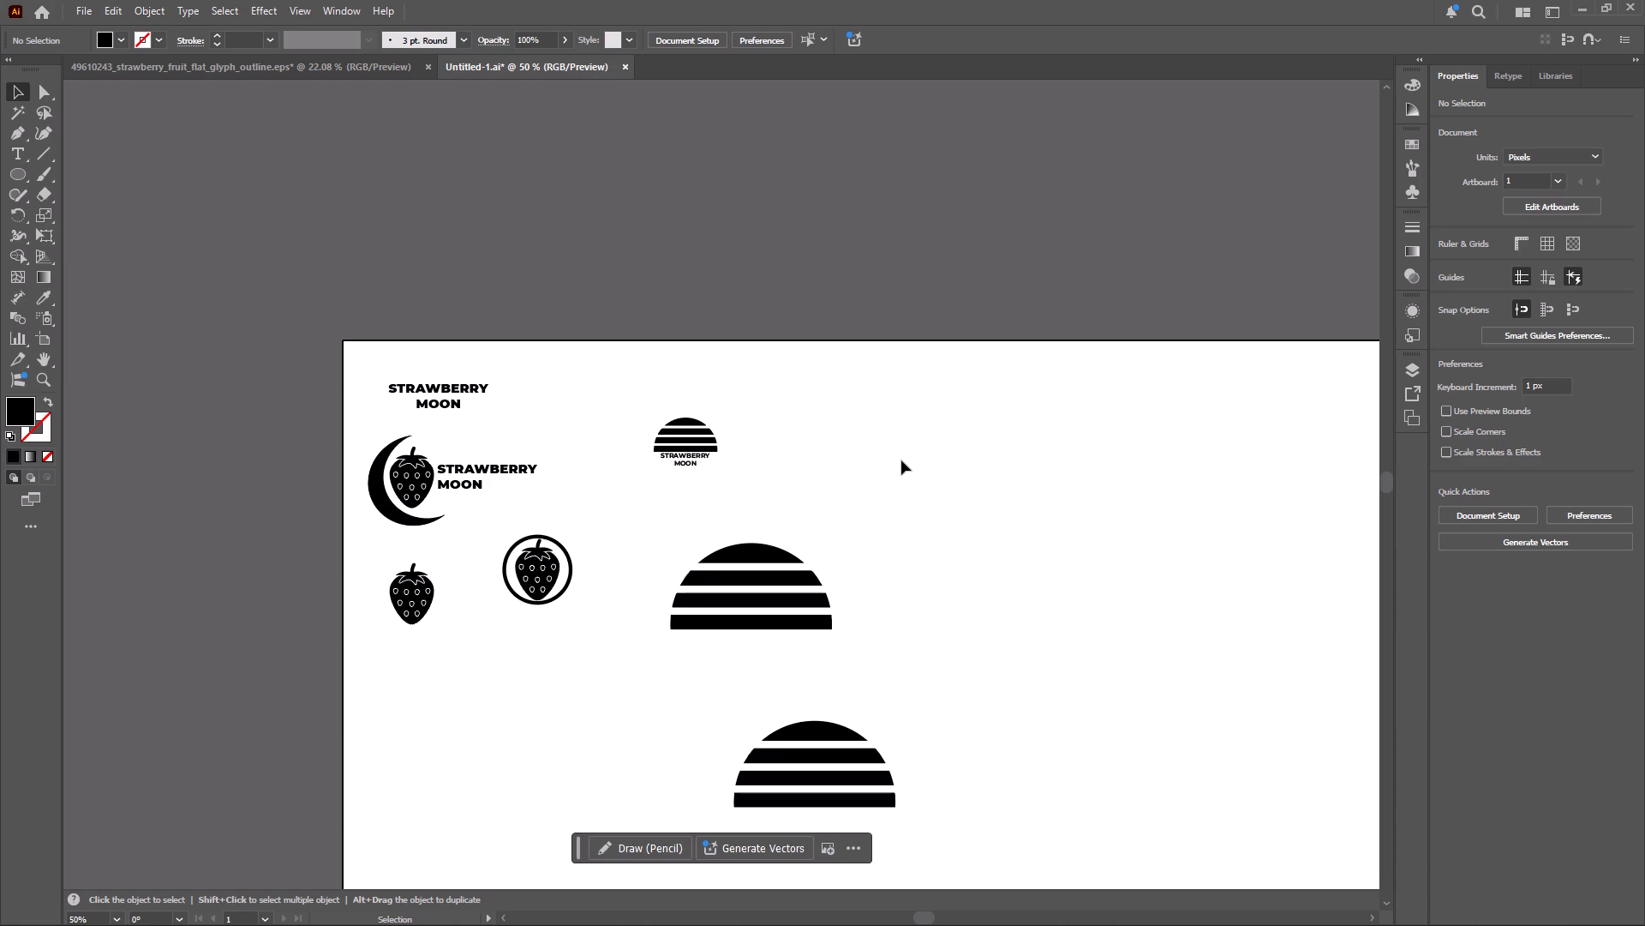
key("ctrl+s")
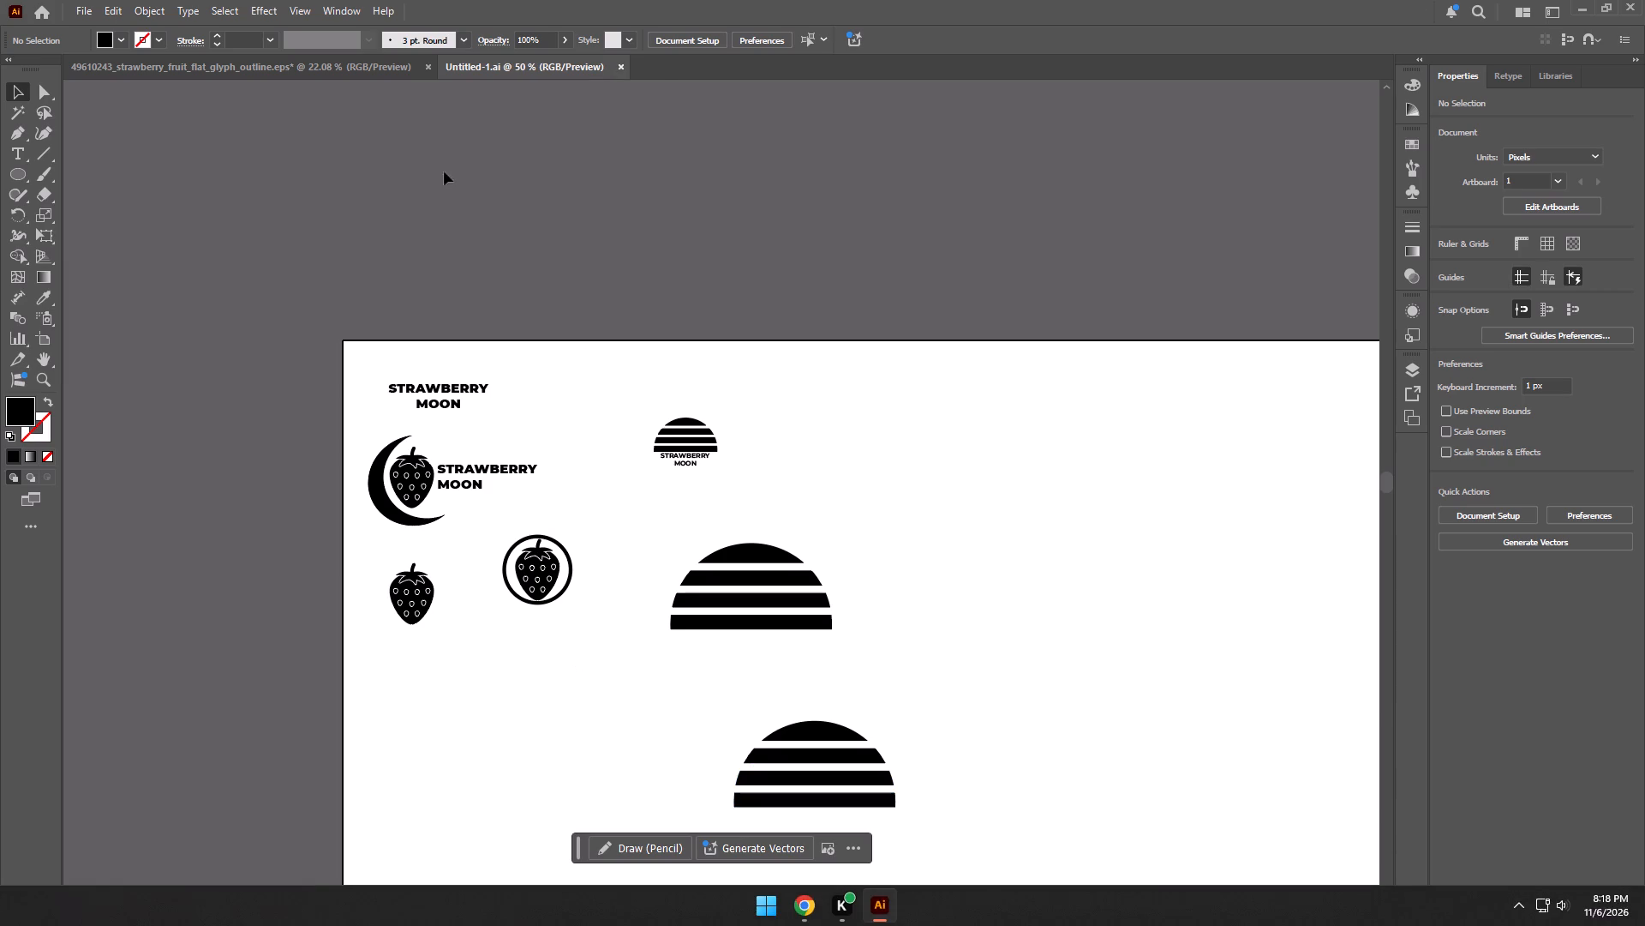
Close the strawberry_fruit_flat_glyph_outline EPS document without saving its changes.
left_click(428, 68)
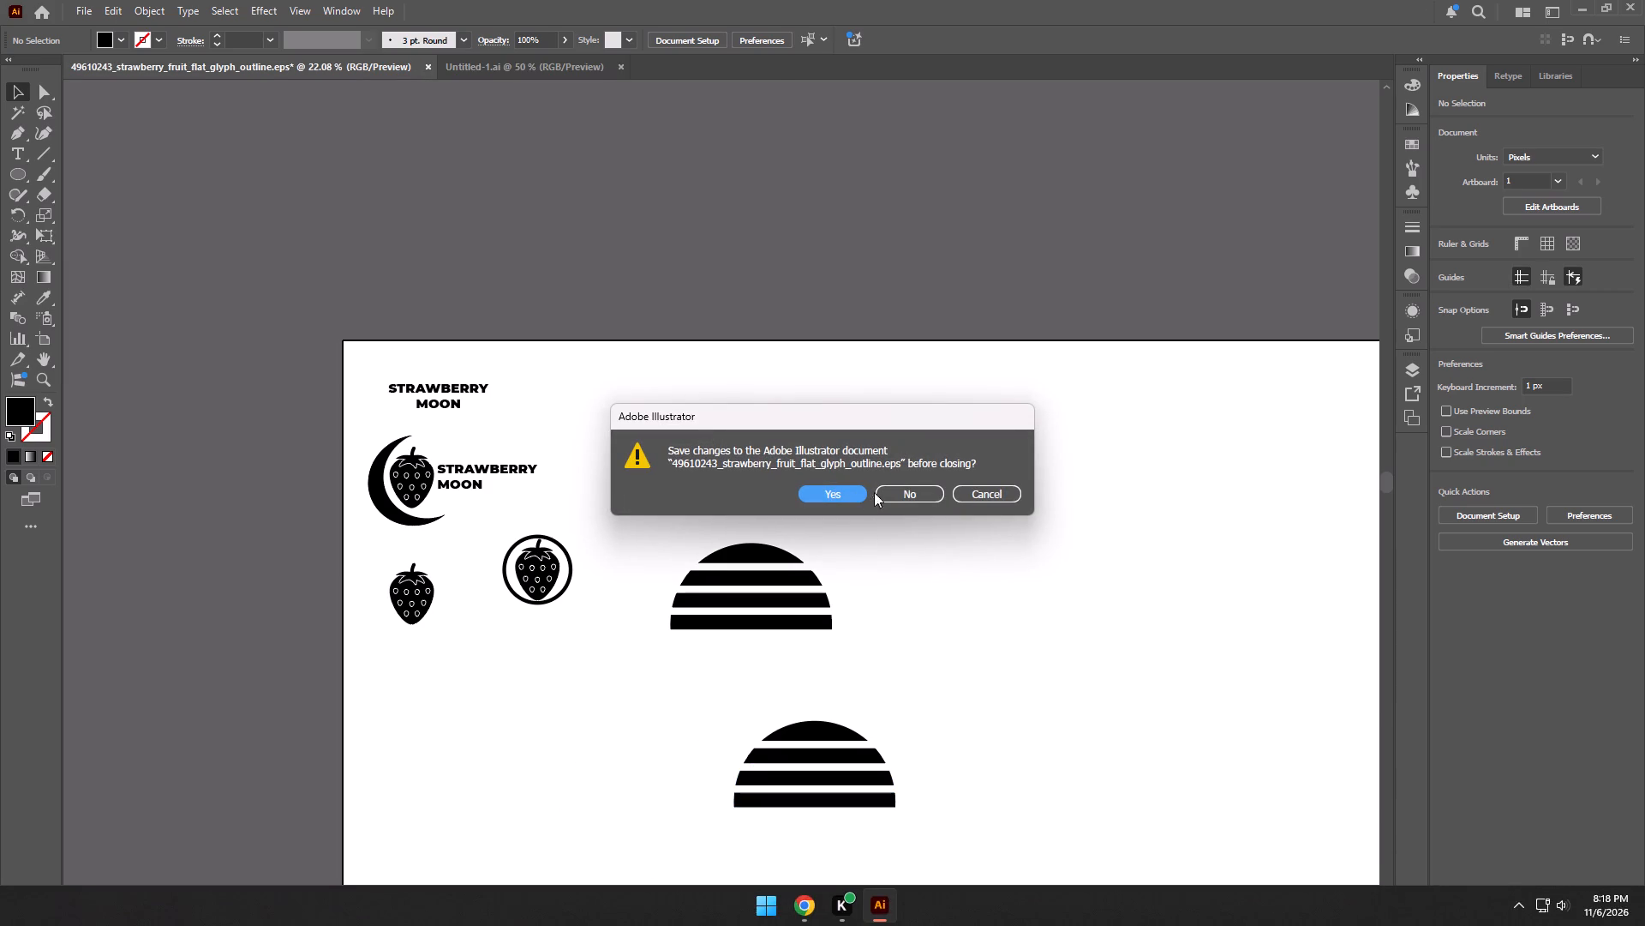
left_click(900, 496)
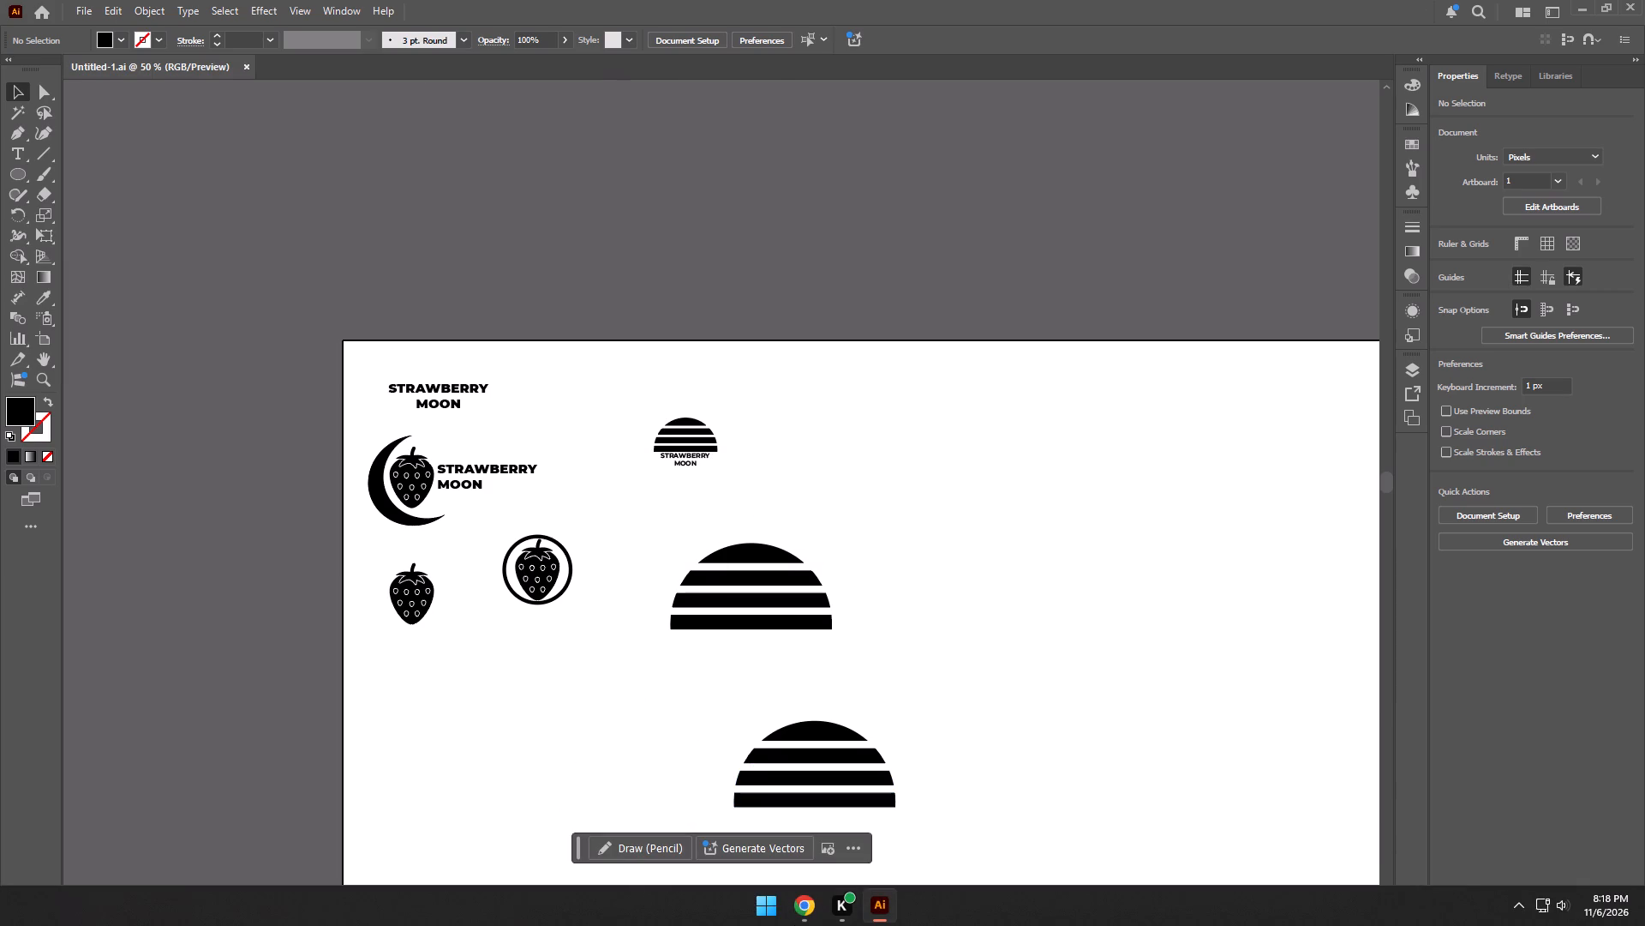
Switch to Chrome and search Google for "download photoshop mockups".
left_click(817, 913)
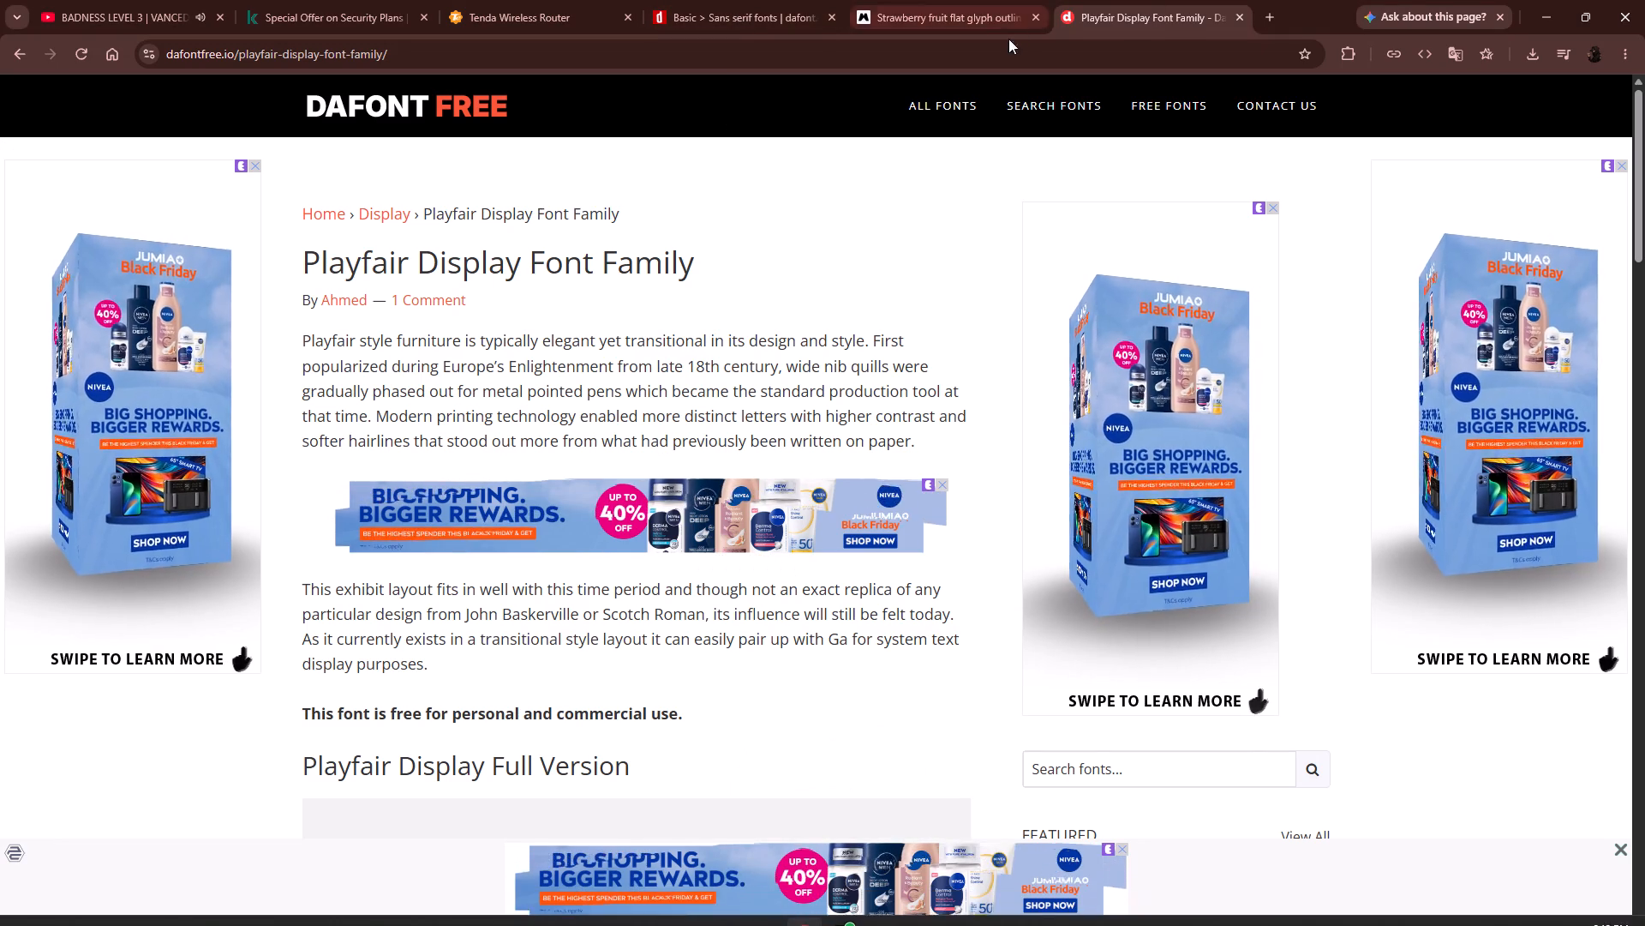
left_click(1002, 52)
type("dowbnload")
key("space")
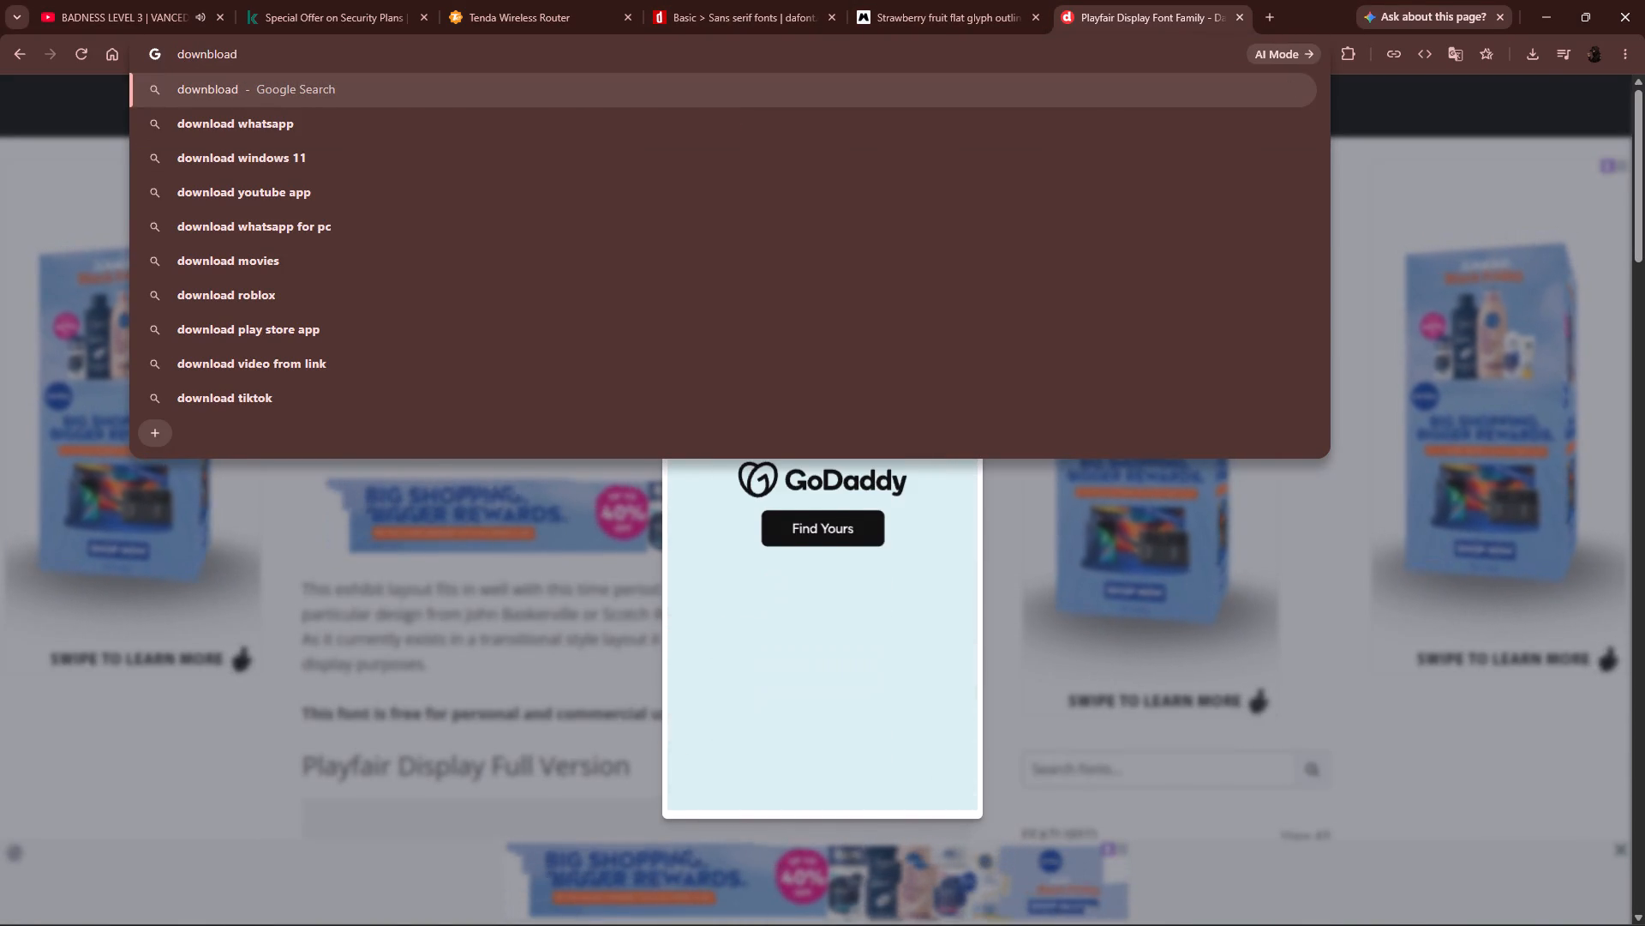
type("photoshop mockups")
key("Return")
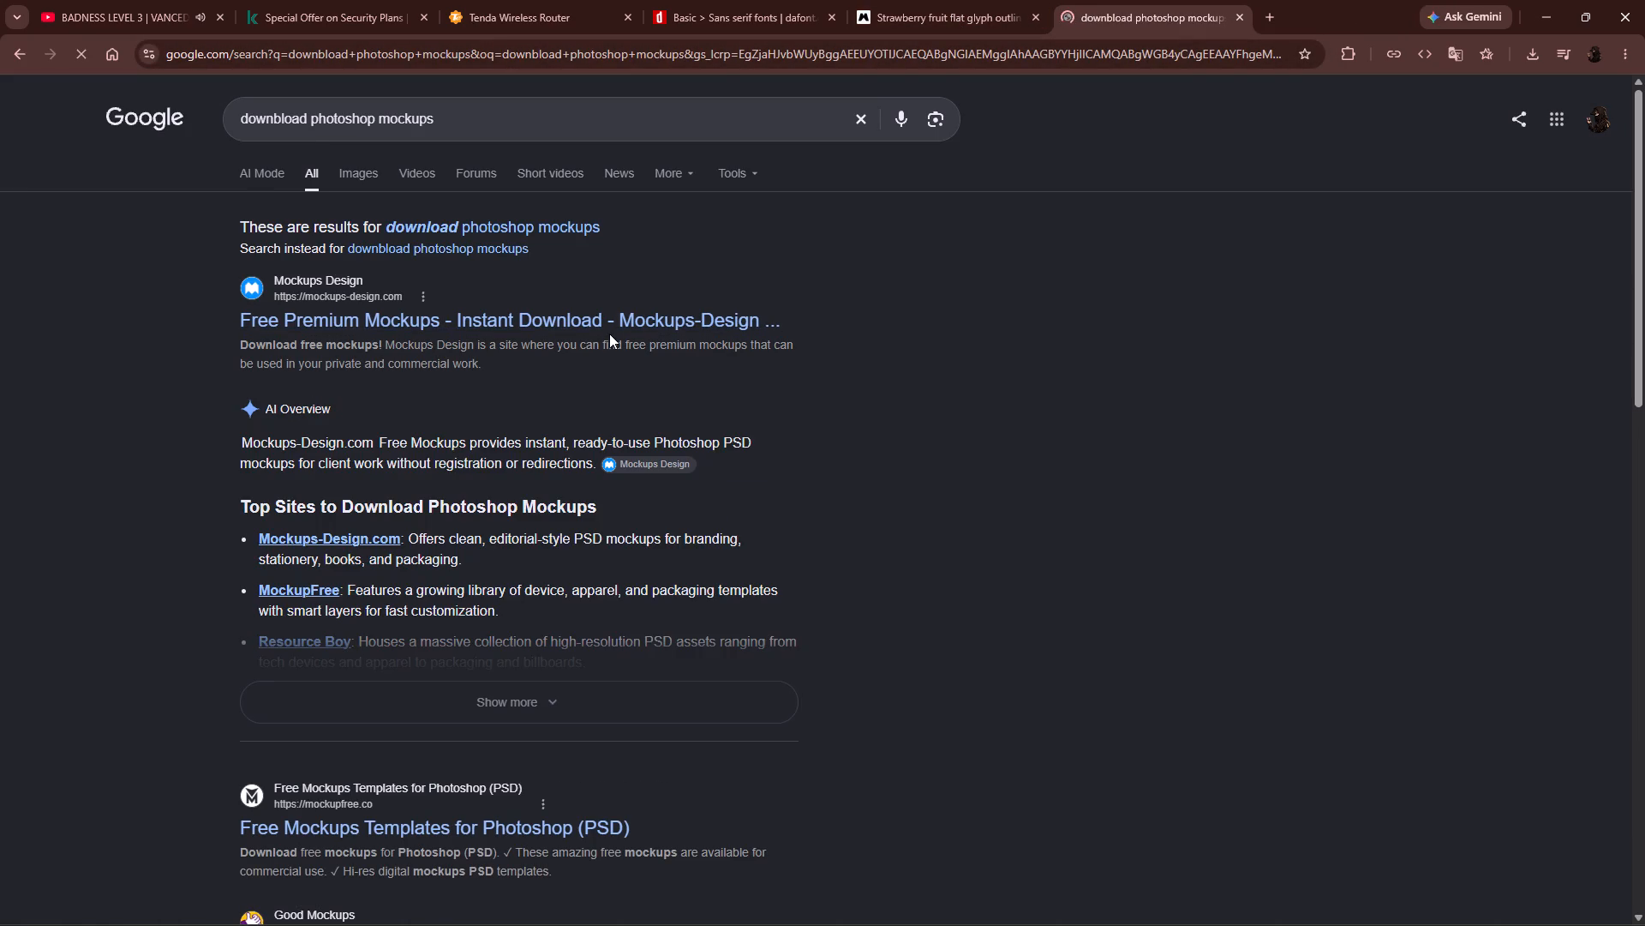